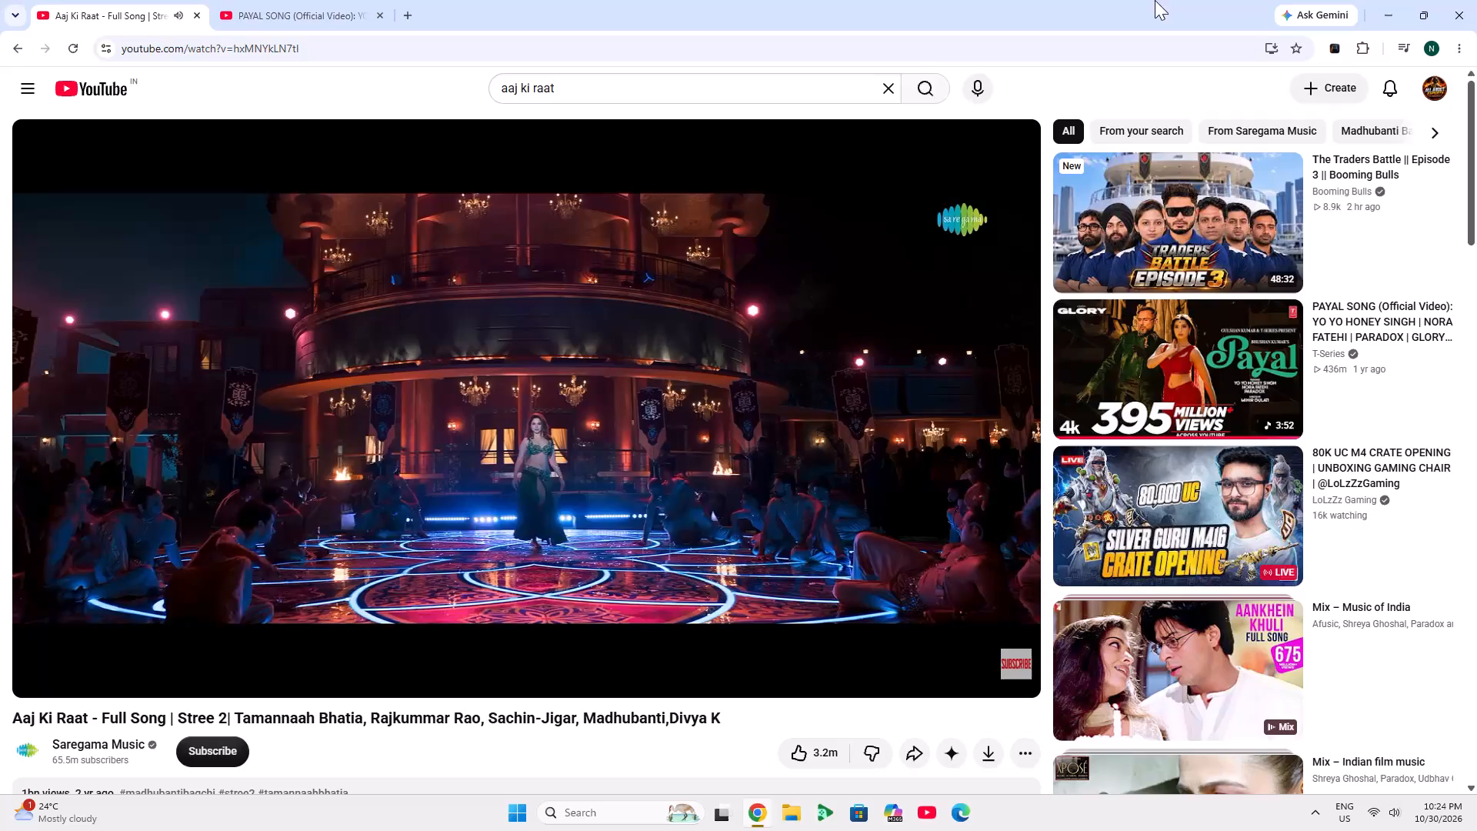
Open a new browser tab.
click(411, 10)
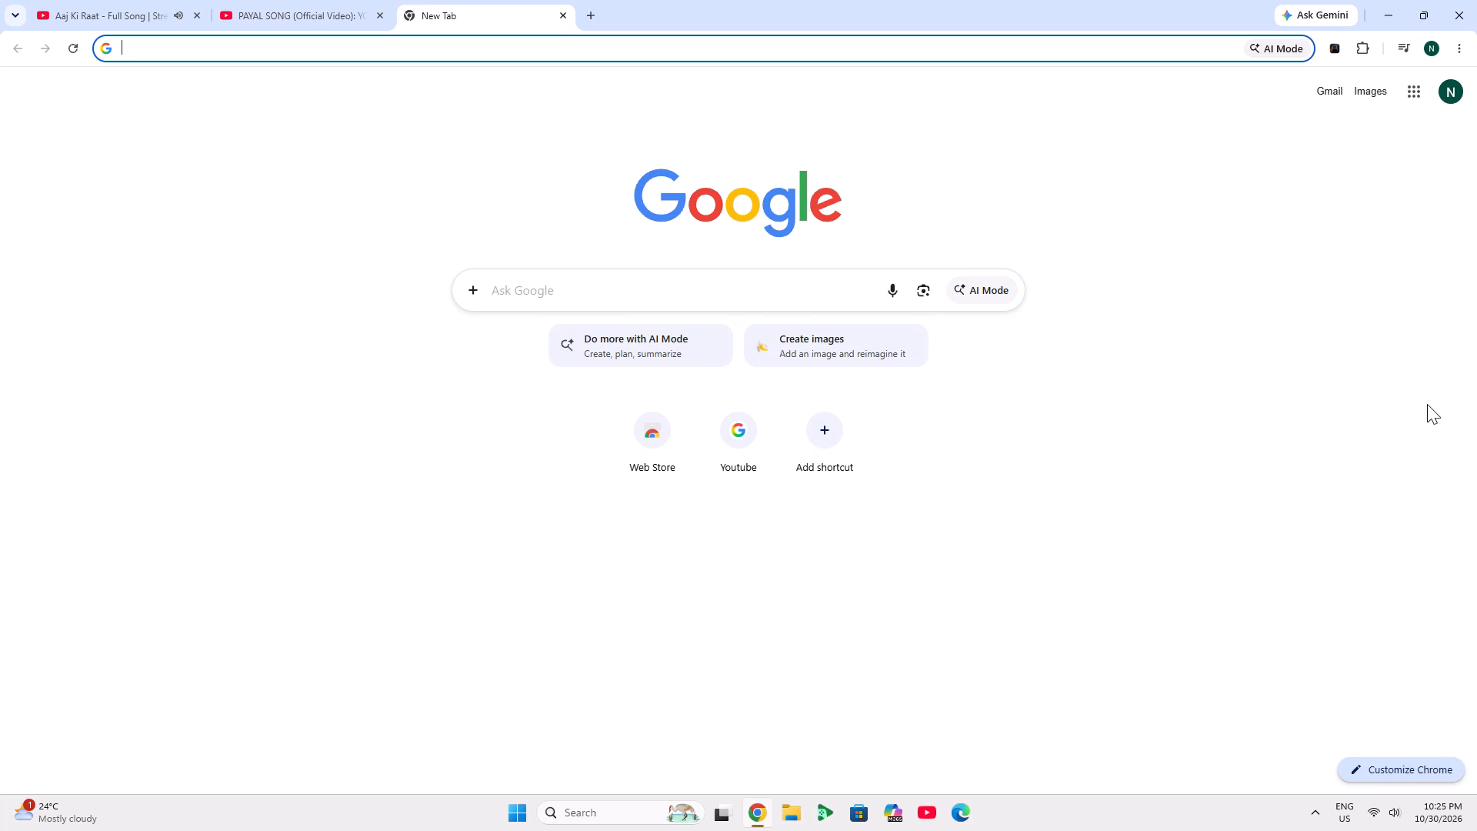
Return to the Aaj Ki Raat video and look through its description and comments.
click(167, 0)
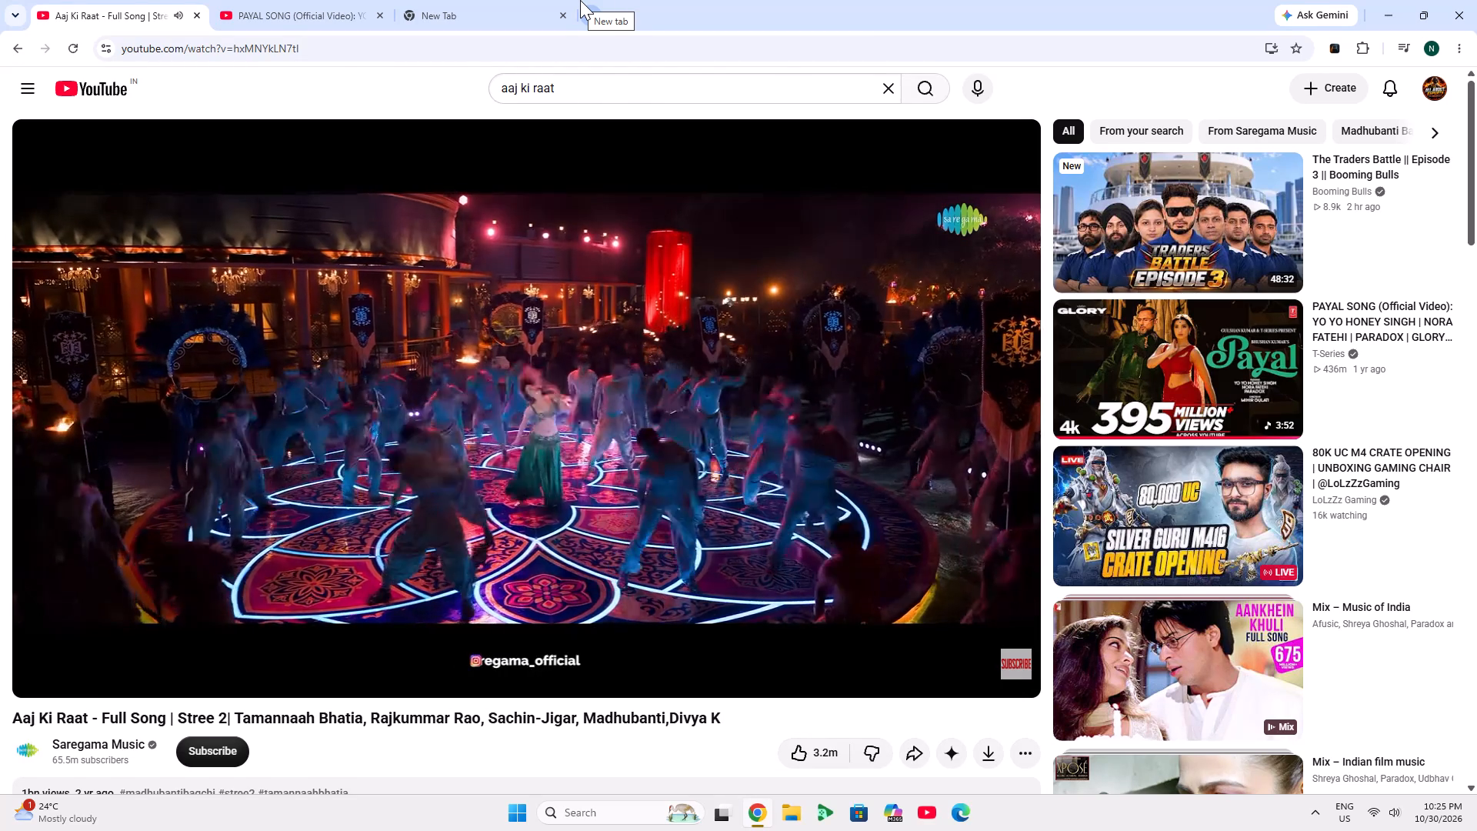
scroll(628, 0, down, 3)
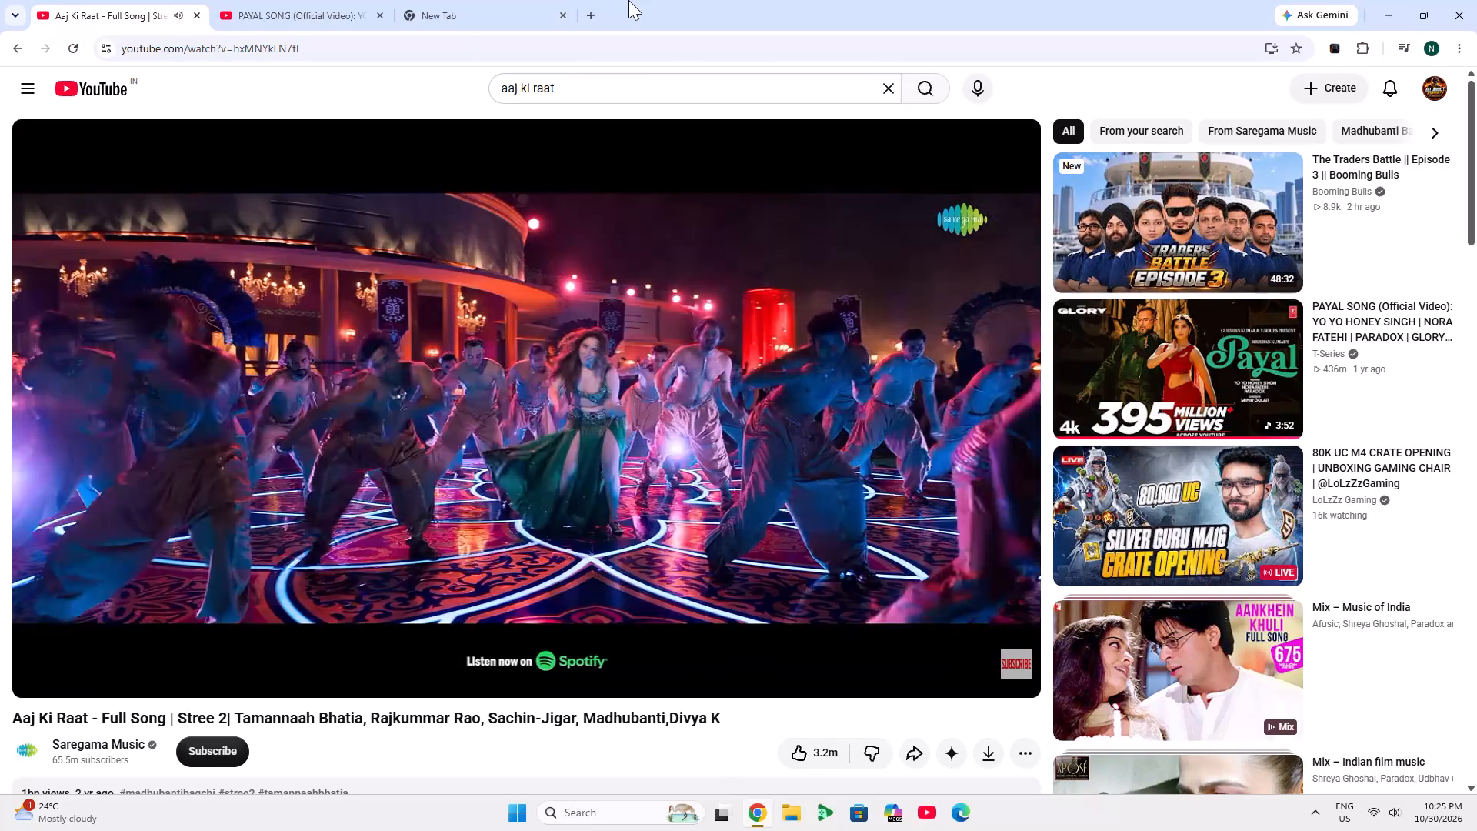
scroll(185, 830, down, 2)
scroll(254, 623, down, 2)
scroll(258, 0, up, 9)
scroll(258, 0, down, 8)
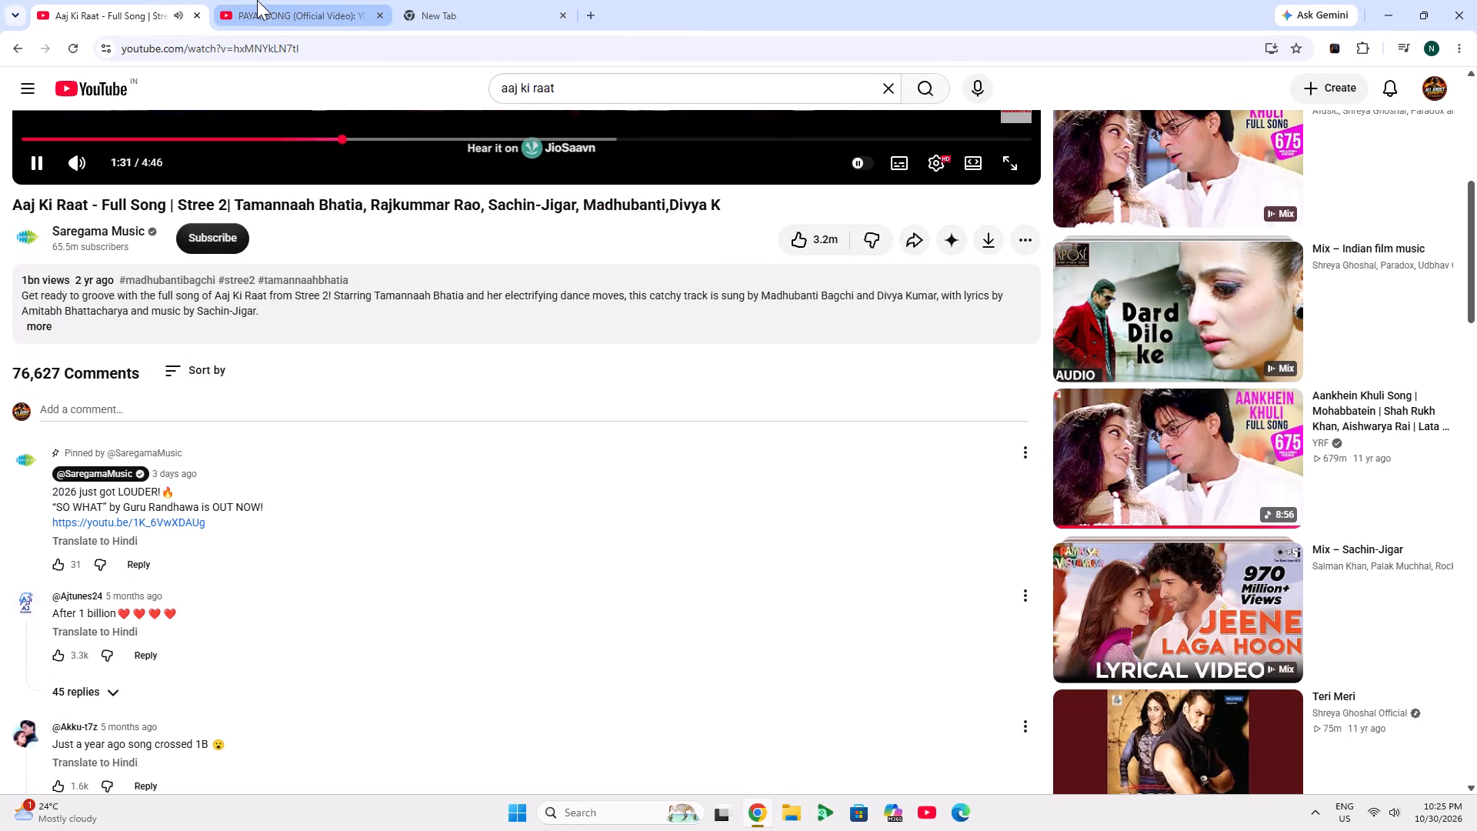
scroll(0, 413, down, 1)
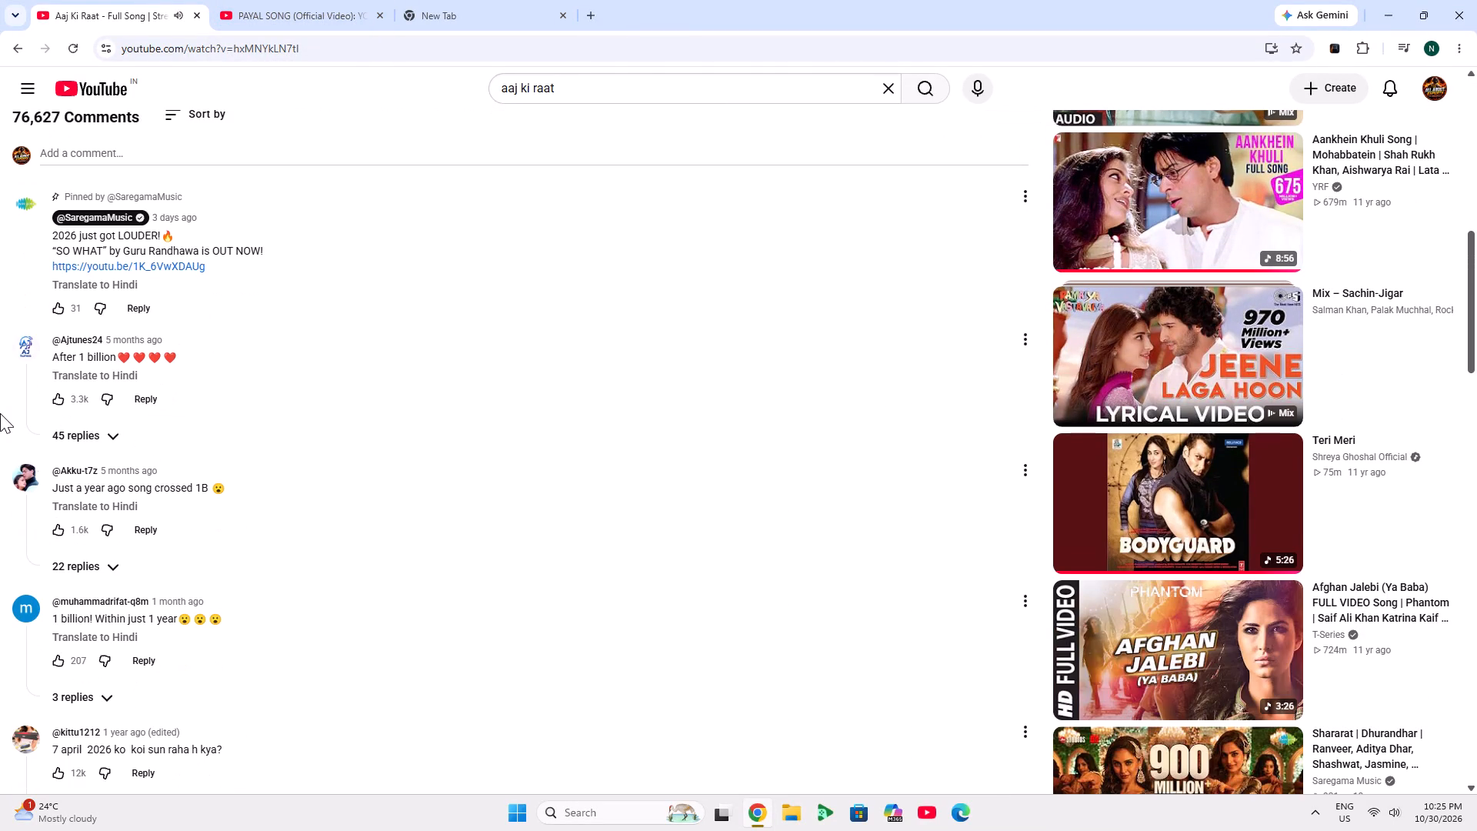
scroll(260, 446, up, 6)
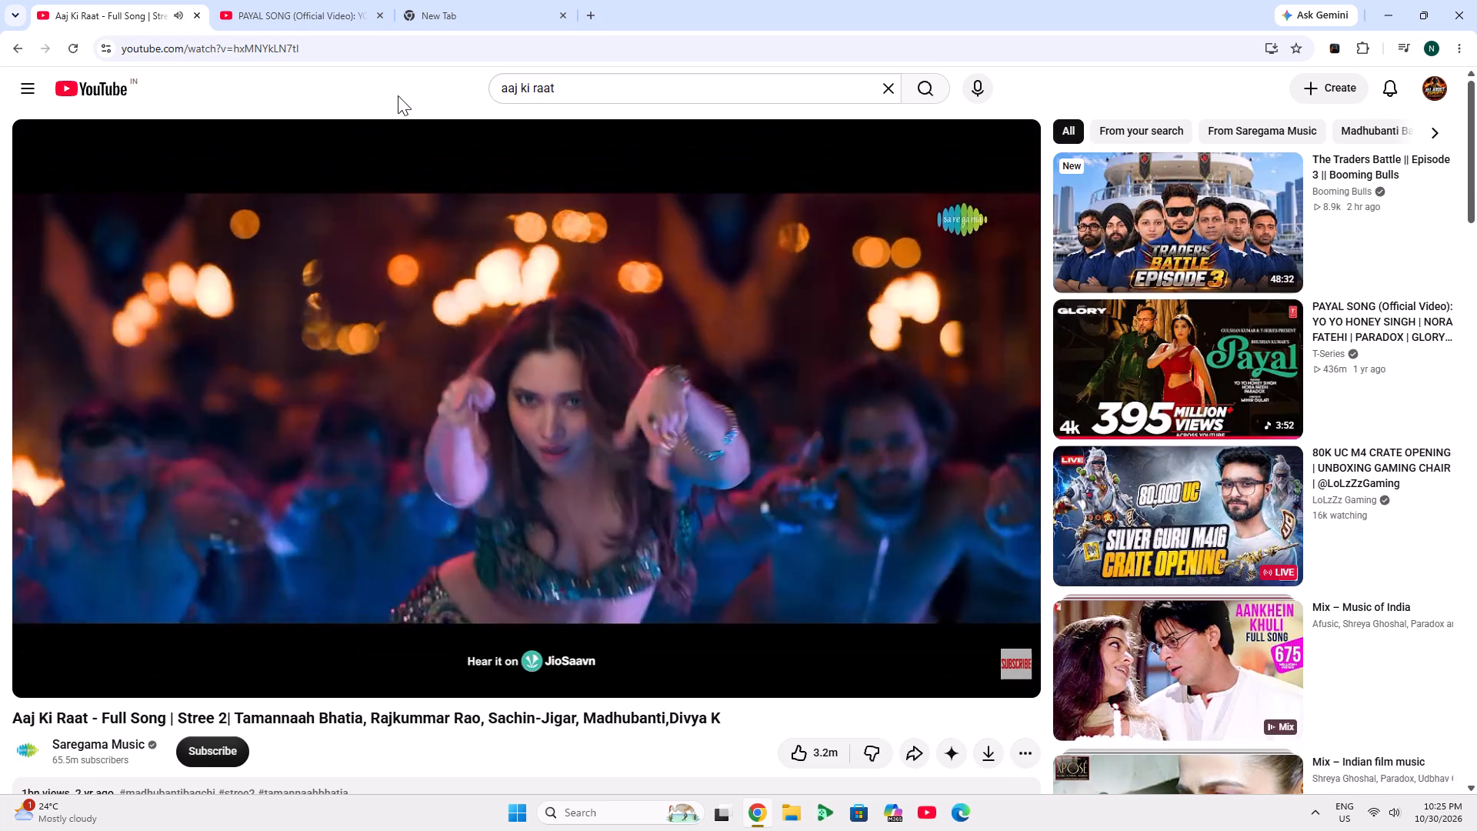
Like the Aaj Ki Raat video.
click(831, 760)
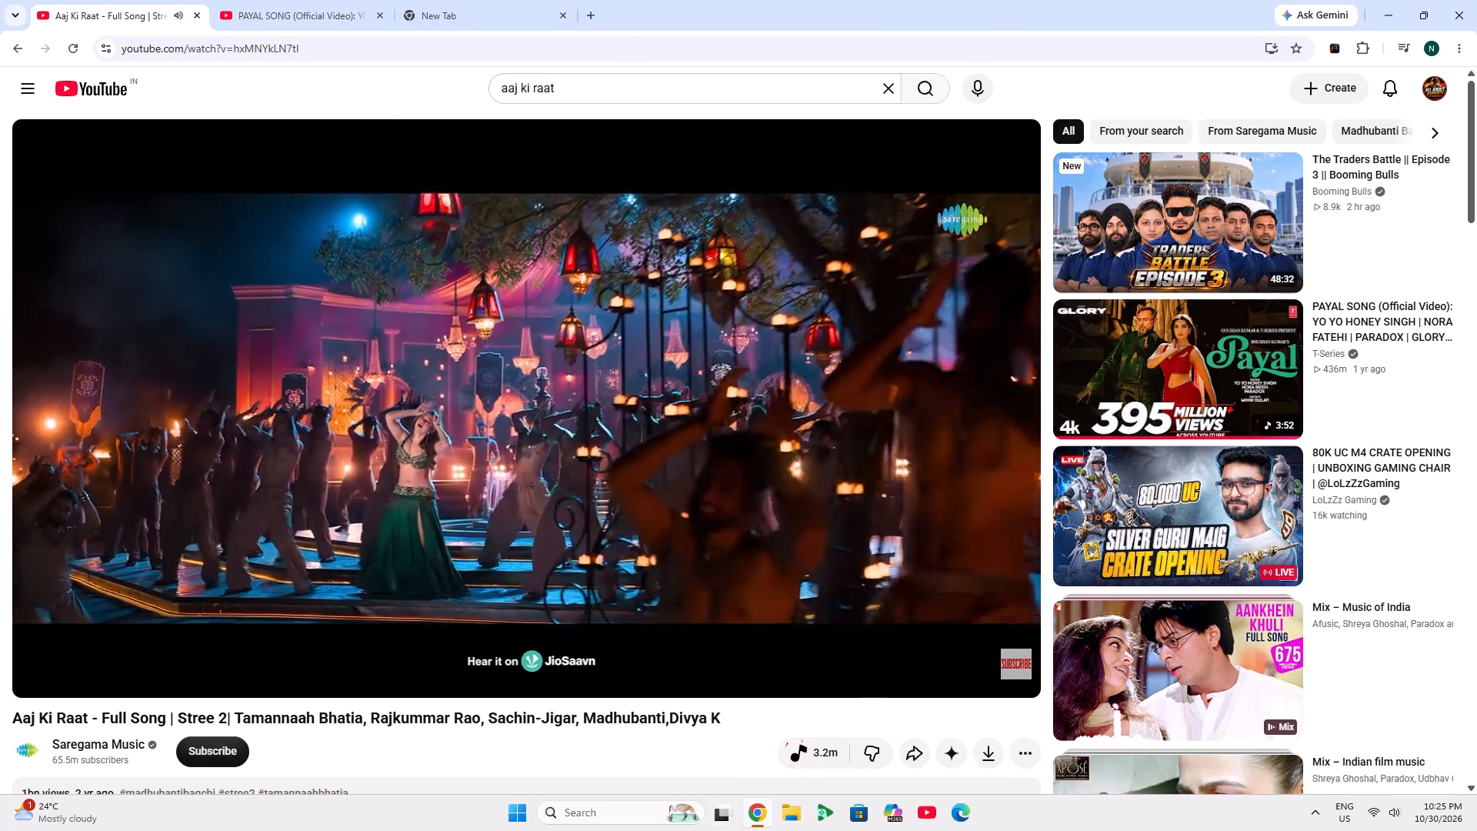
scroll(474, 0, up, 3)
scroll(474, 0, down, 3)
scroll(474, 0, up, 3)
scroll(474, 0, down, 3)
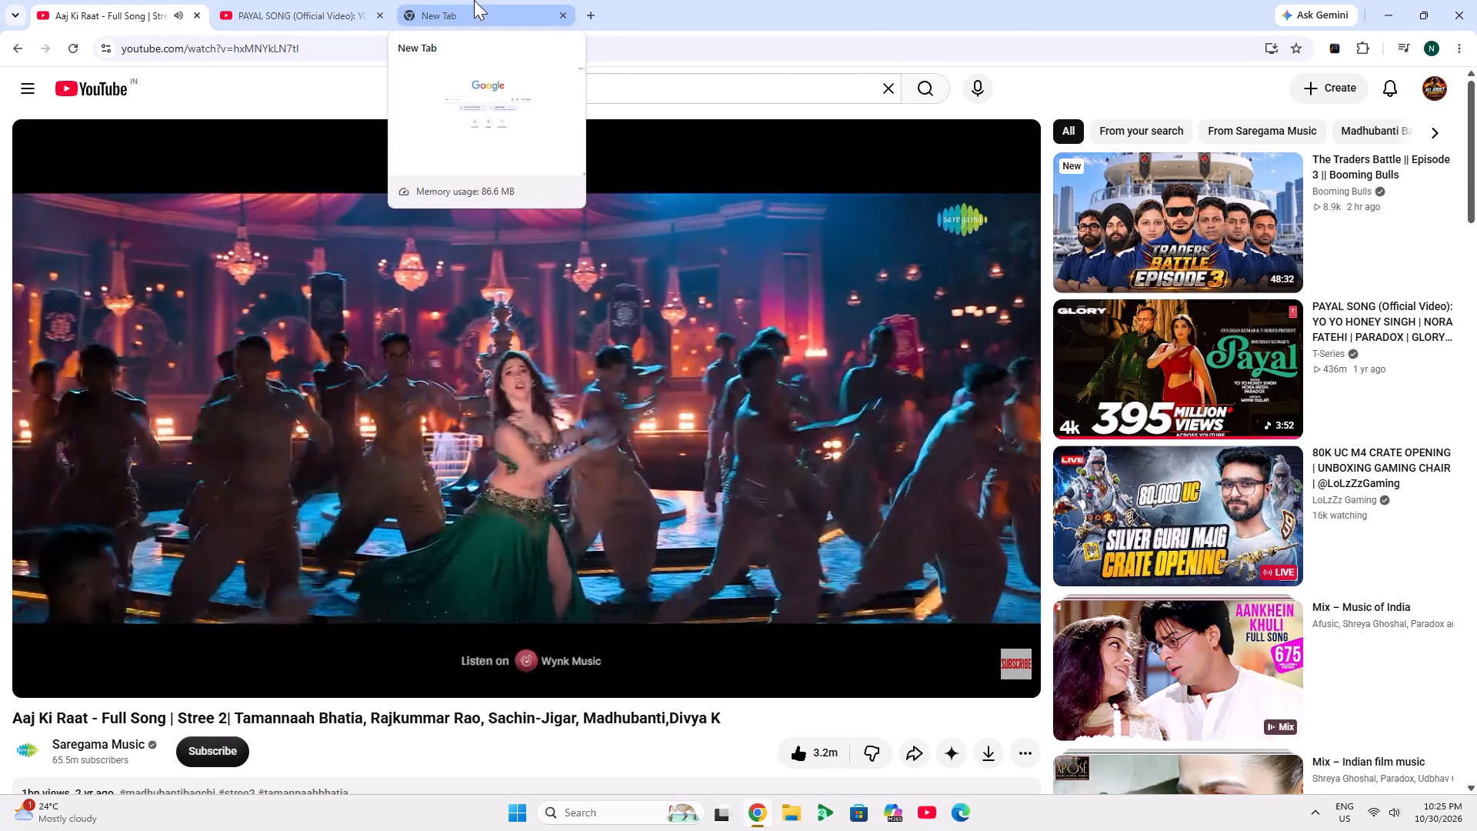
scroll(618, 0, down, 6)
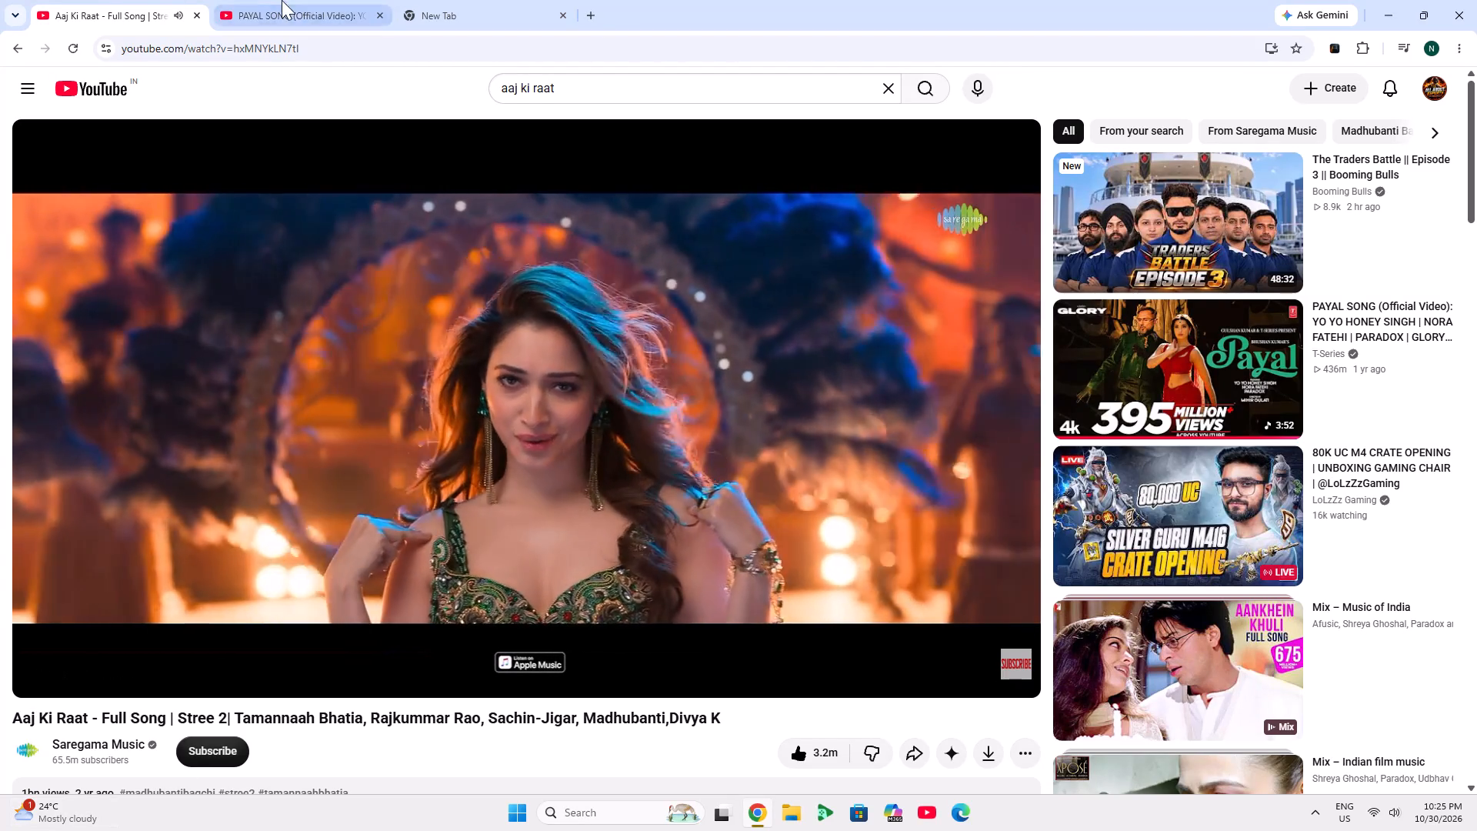
Search Google for tradingview in the empty new tab.
click(512, 0)
click(595, 309)
click(575, 335)
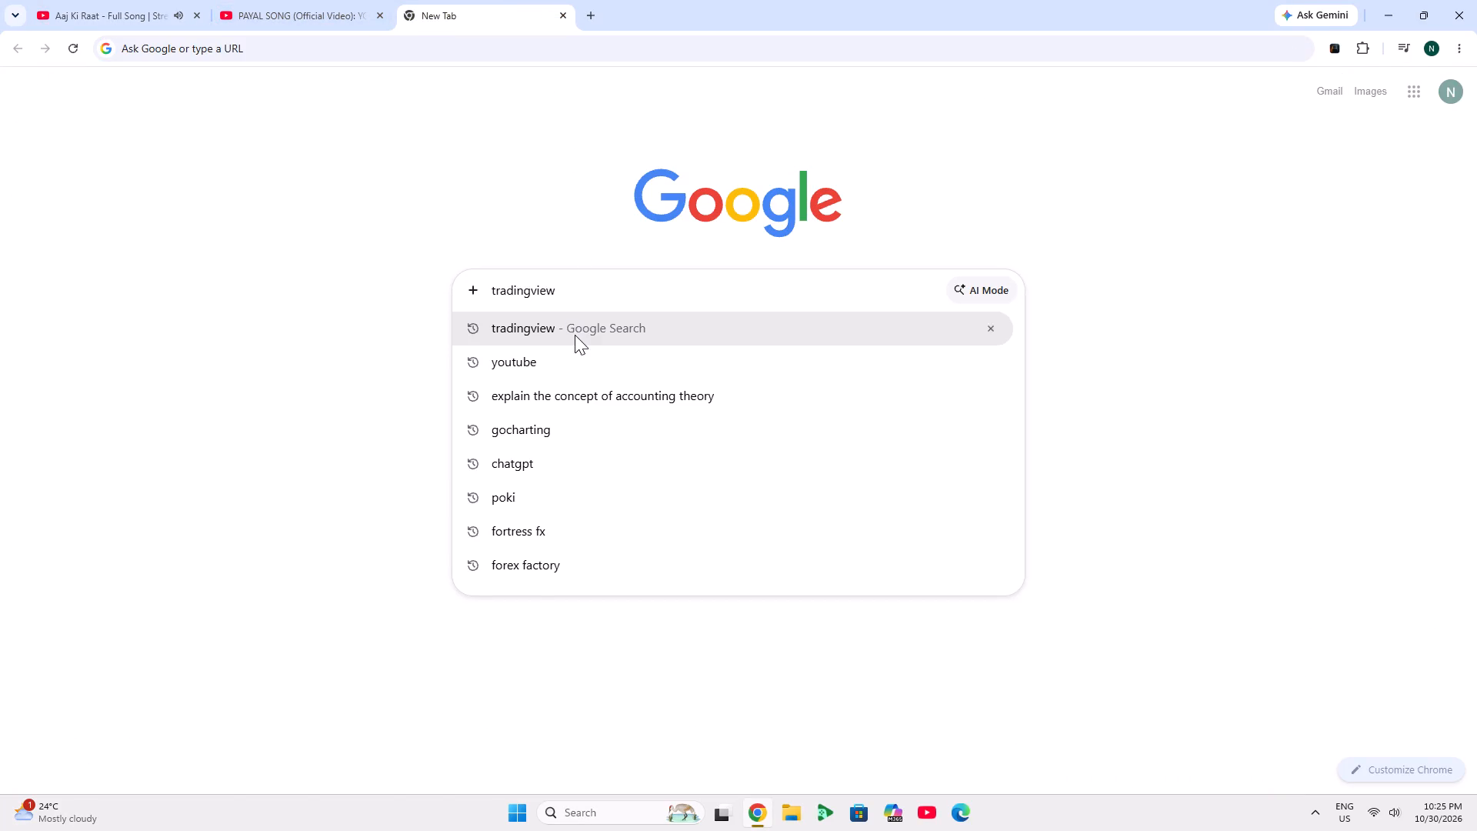
Return to the tab playing the Aaj Ki Raat video.
click(188, 0)
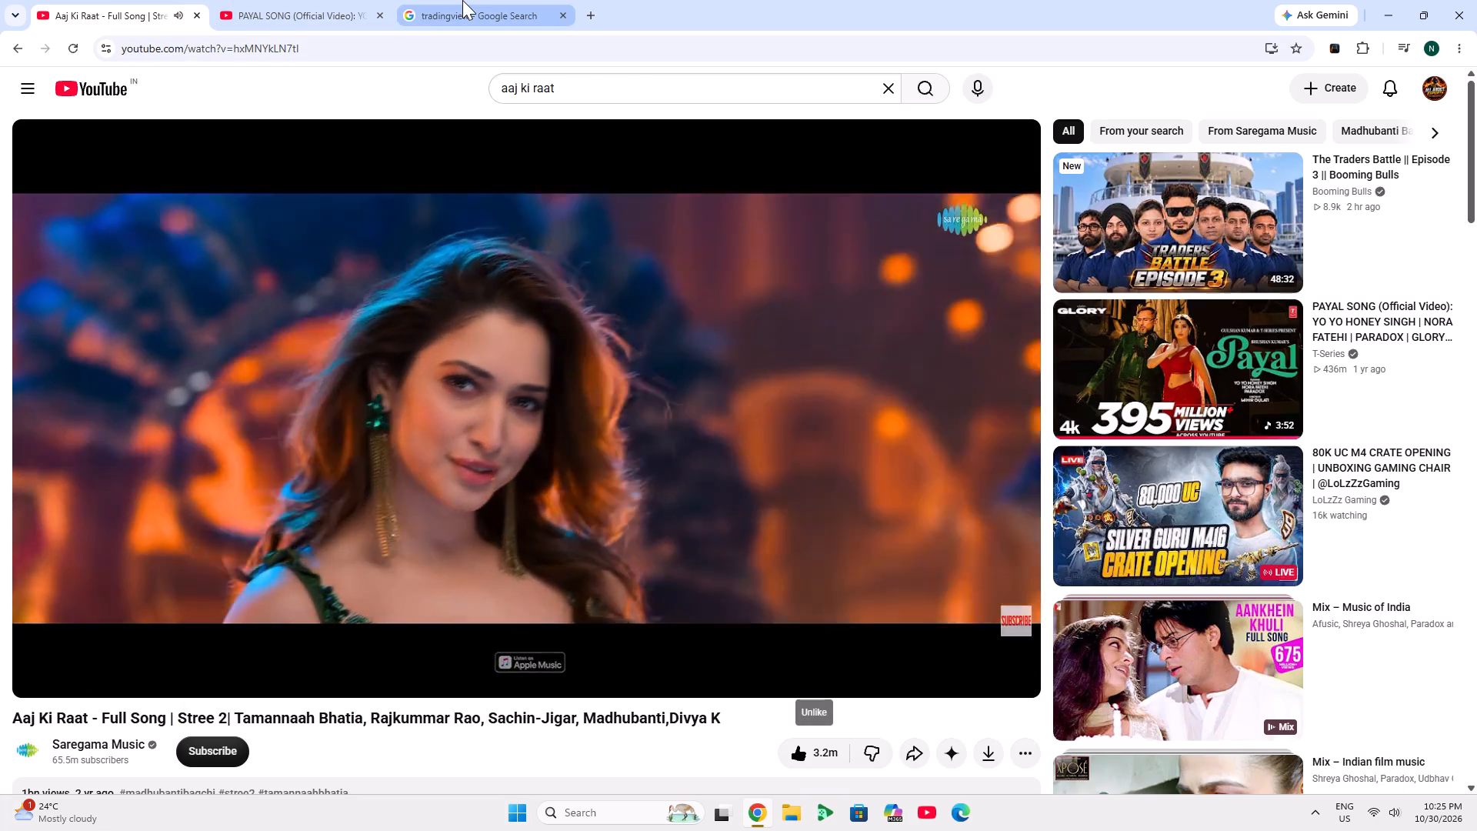
scroll(462, 0, down, 10)
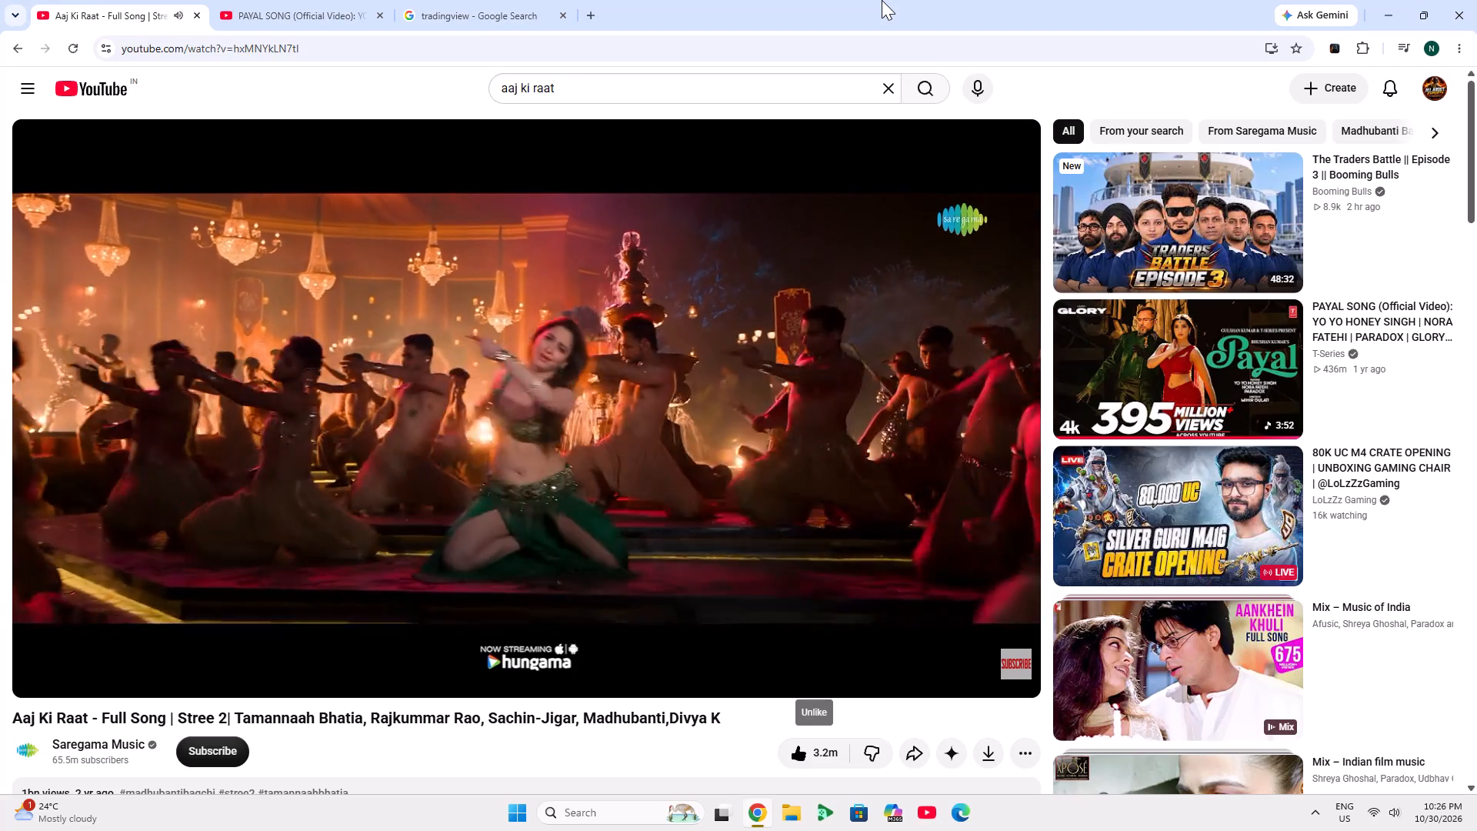
scroll(953, 0, down, 11)
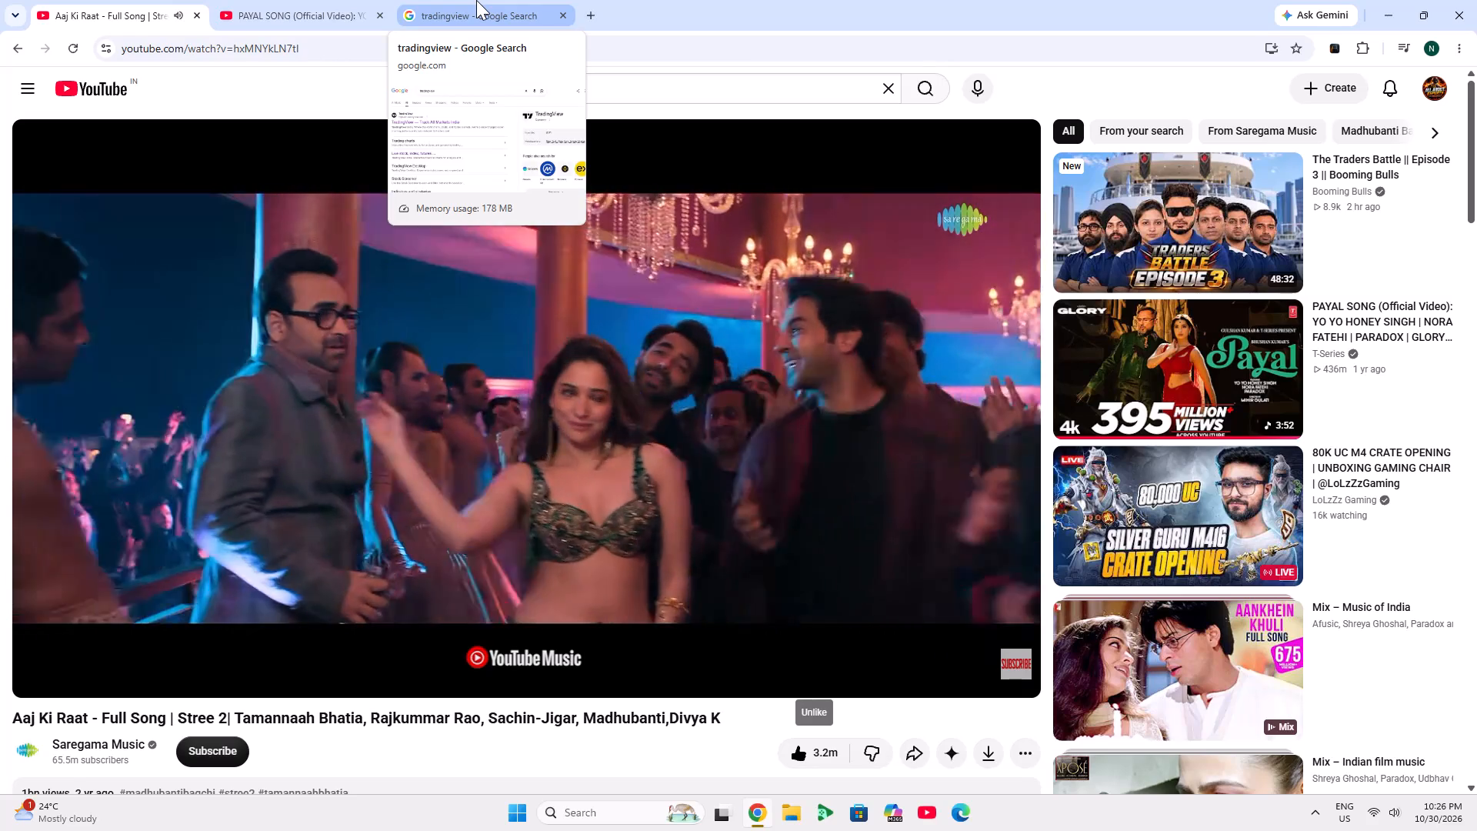
Open the "TradingView — Track All Markets India" result from the Google search for tradingview.
click(476, 0)
click(297, 315)
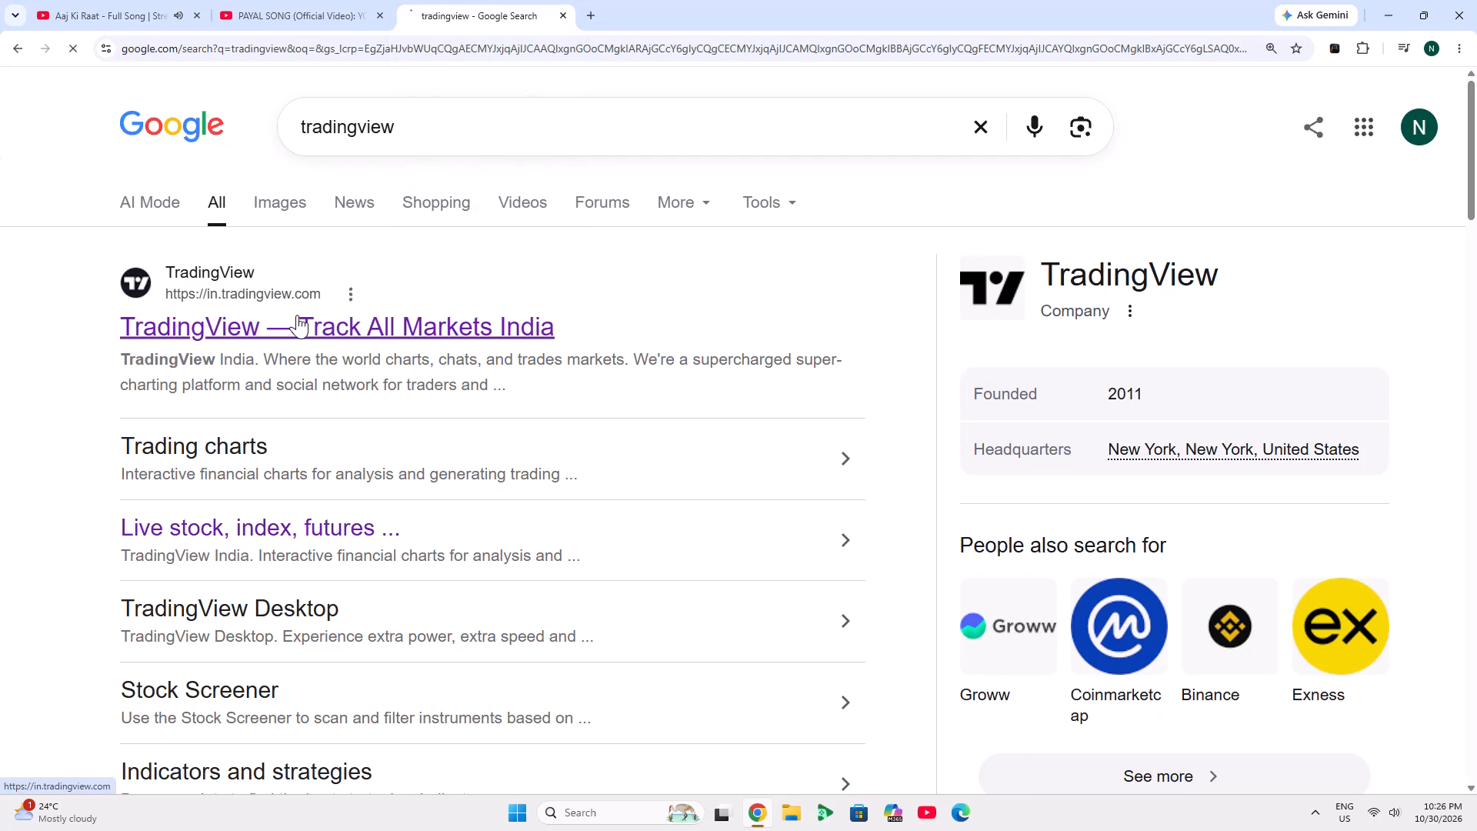
Return to the Aaj Ki Raat video and skip forward through it in five-second jumps to about 2:40.
click(57, 0)
scroll(772, 0, down, 4)
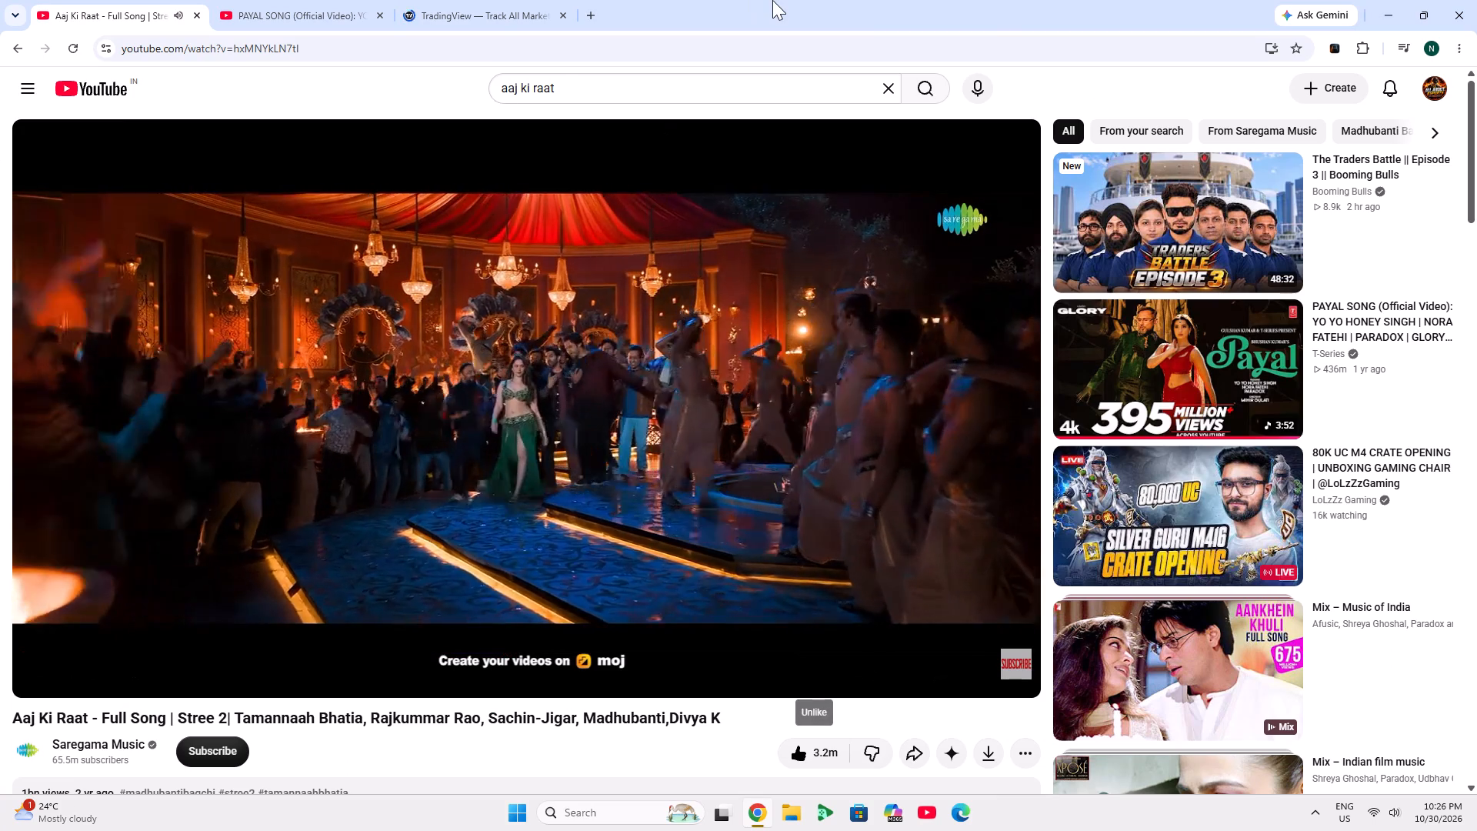
key(Right)
key(Right)
key(Right)
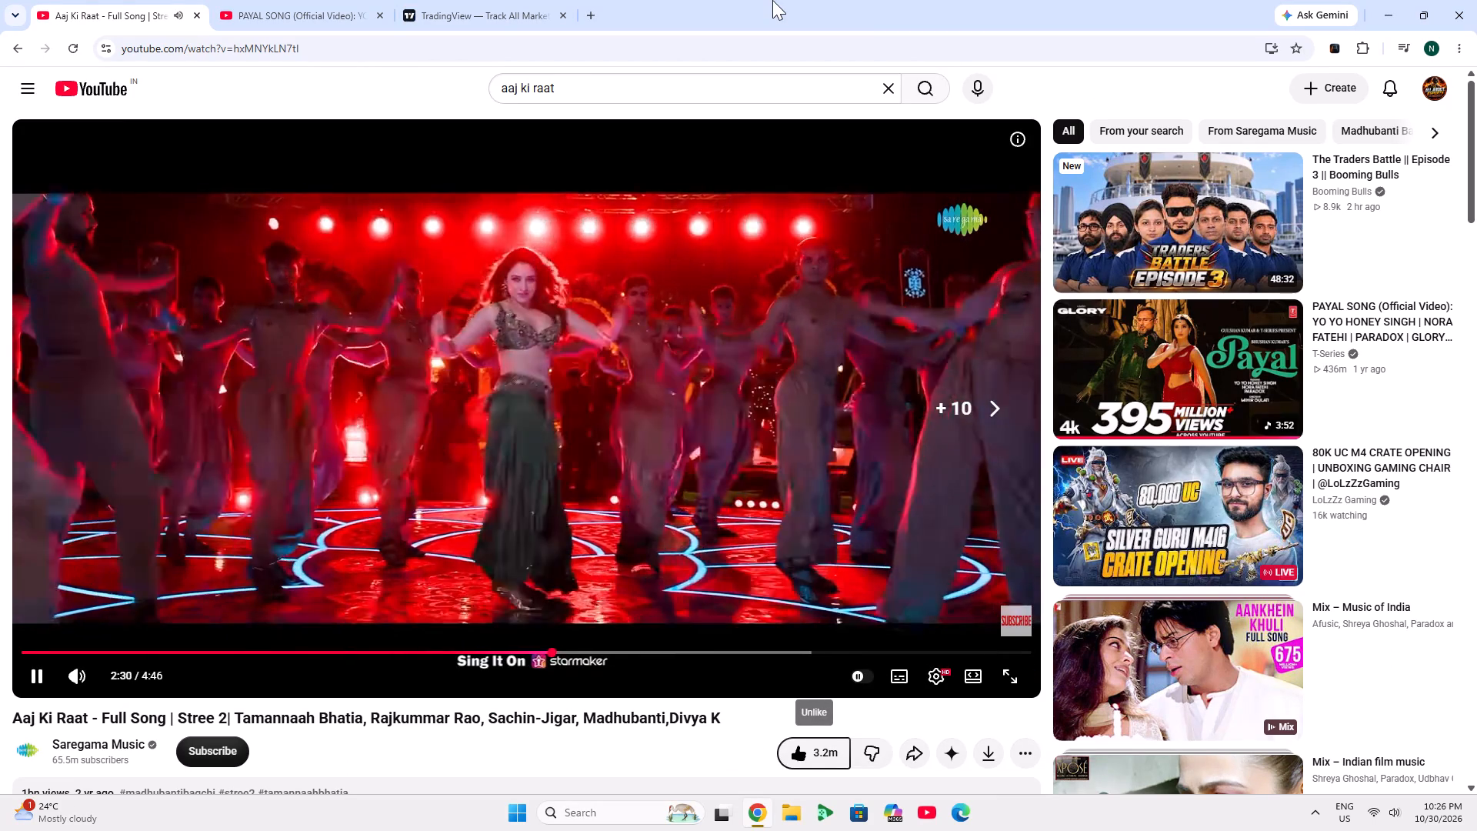
key(Right)
key(Right)
key(Left)
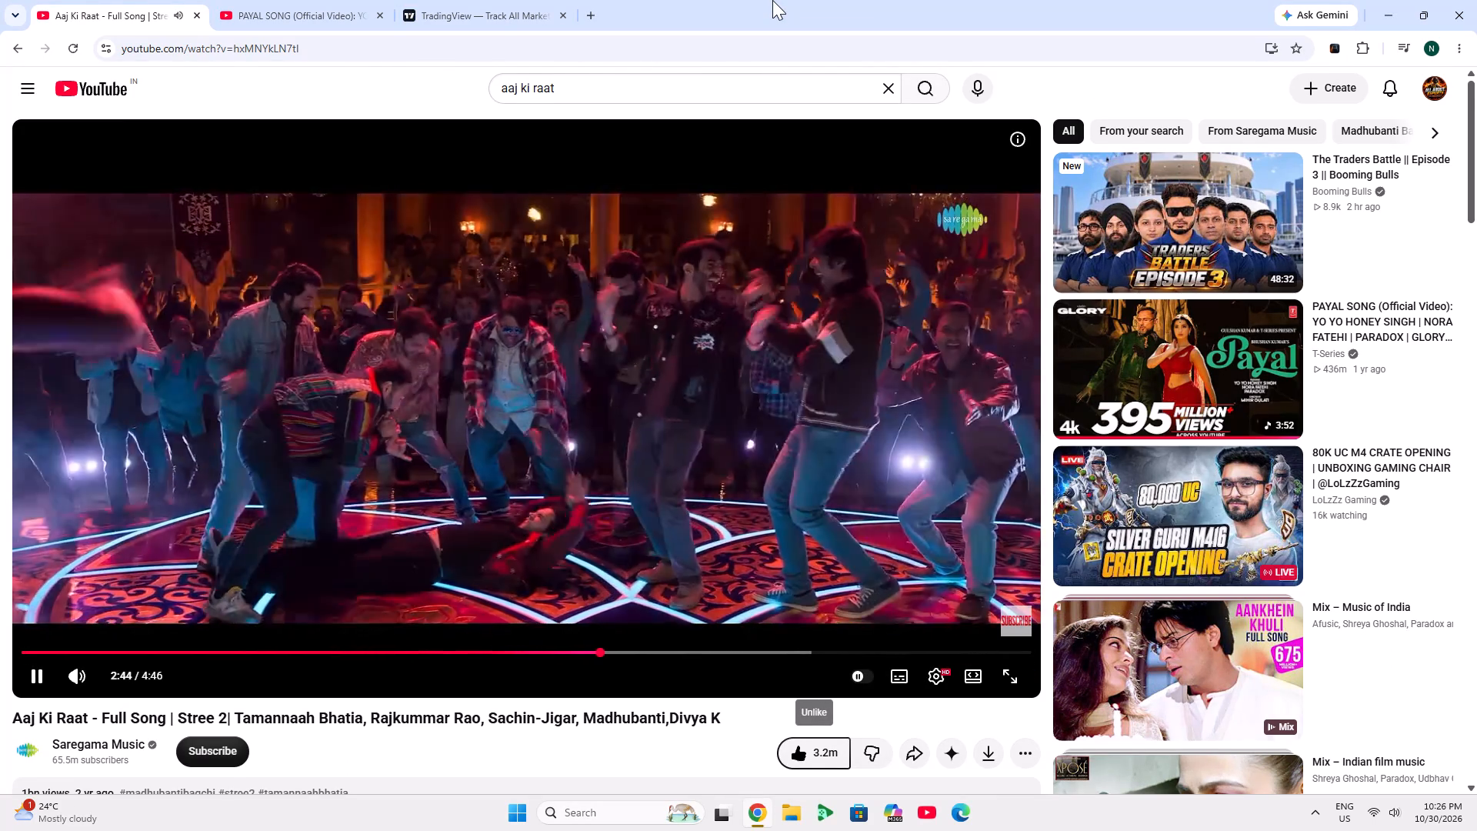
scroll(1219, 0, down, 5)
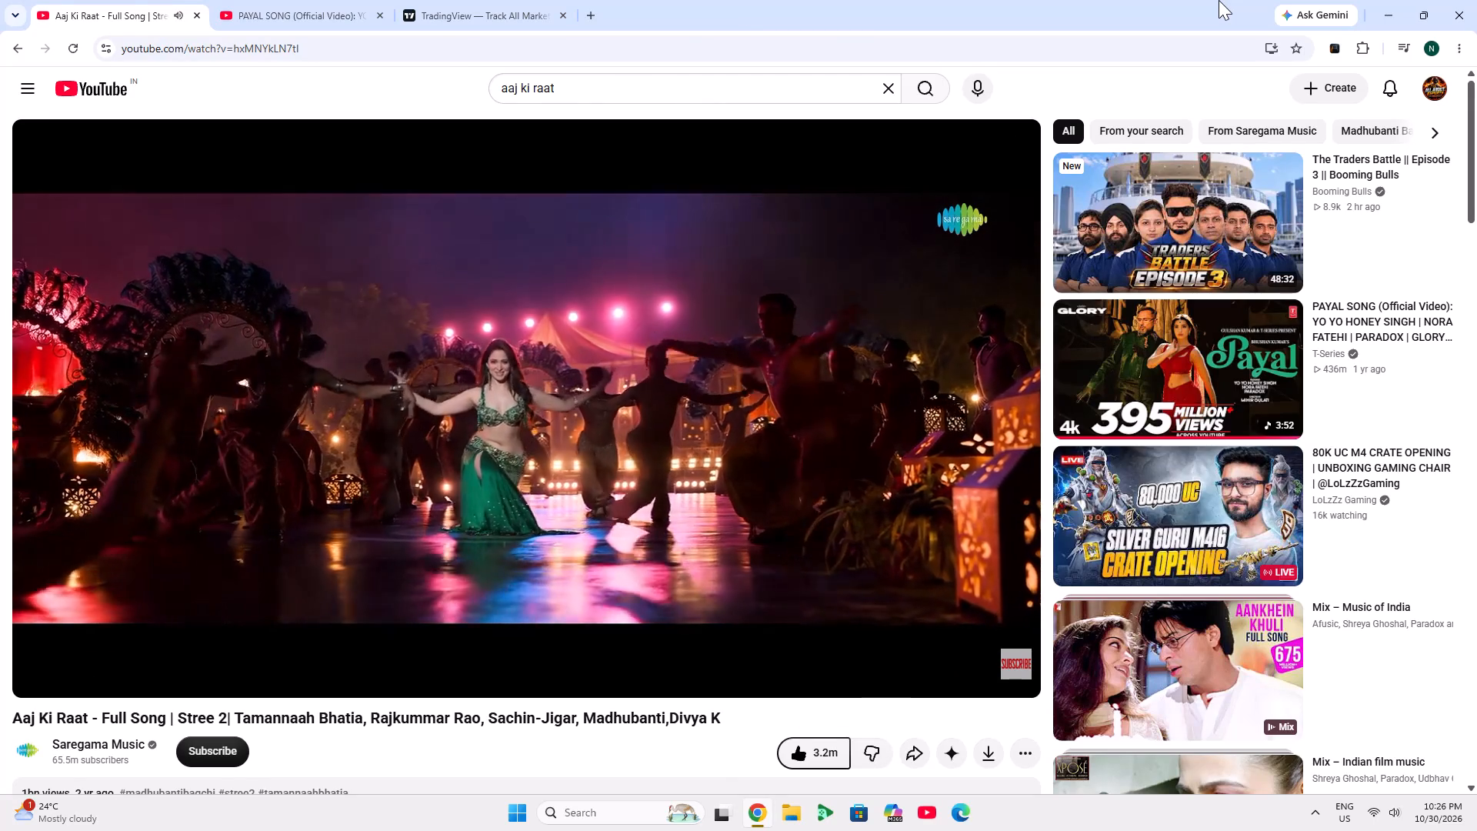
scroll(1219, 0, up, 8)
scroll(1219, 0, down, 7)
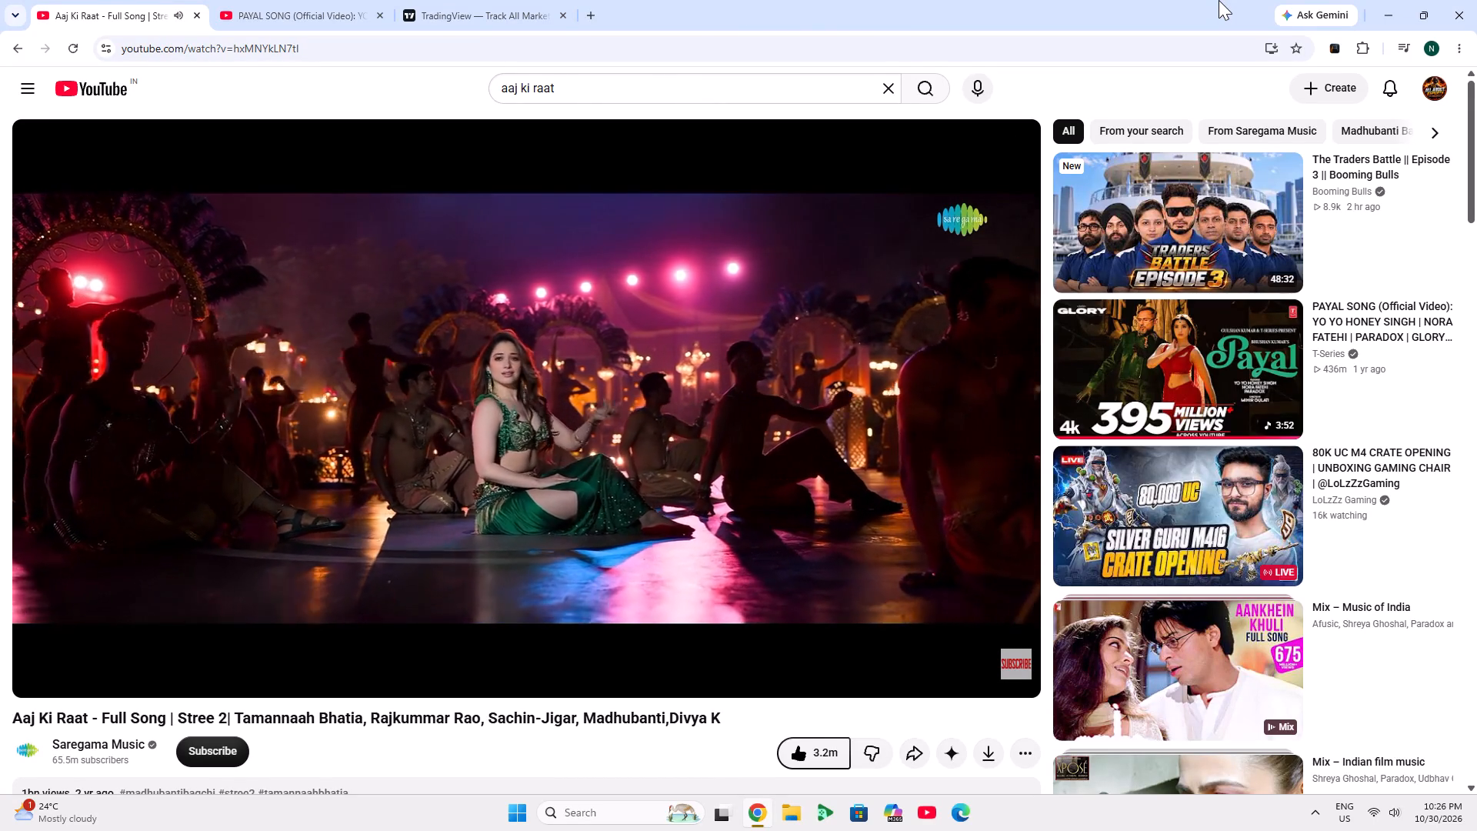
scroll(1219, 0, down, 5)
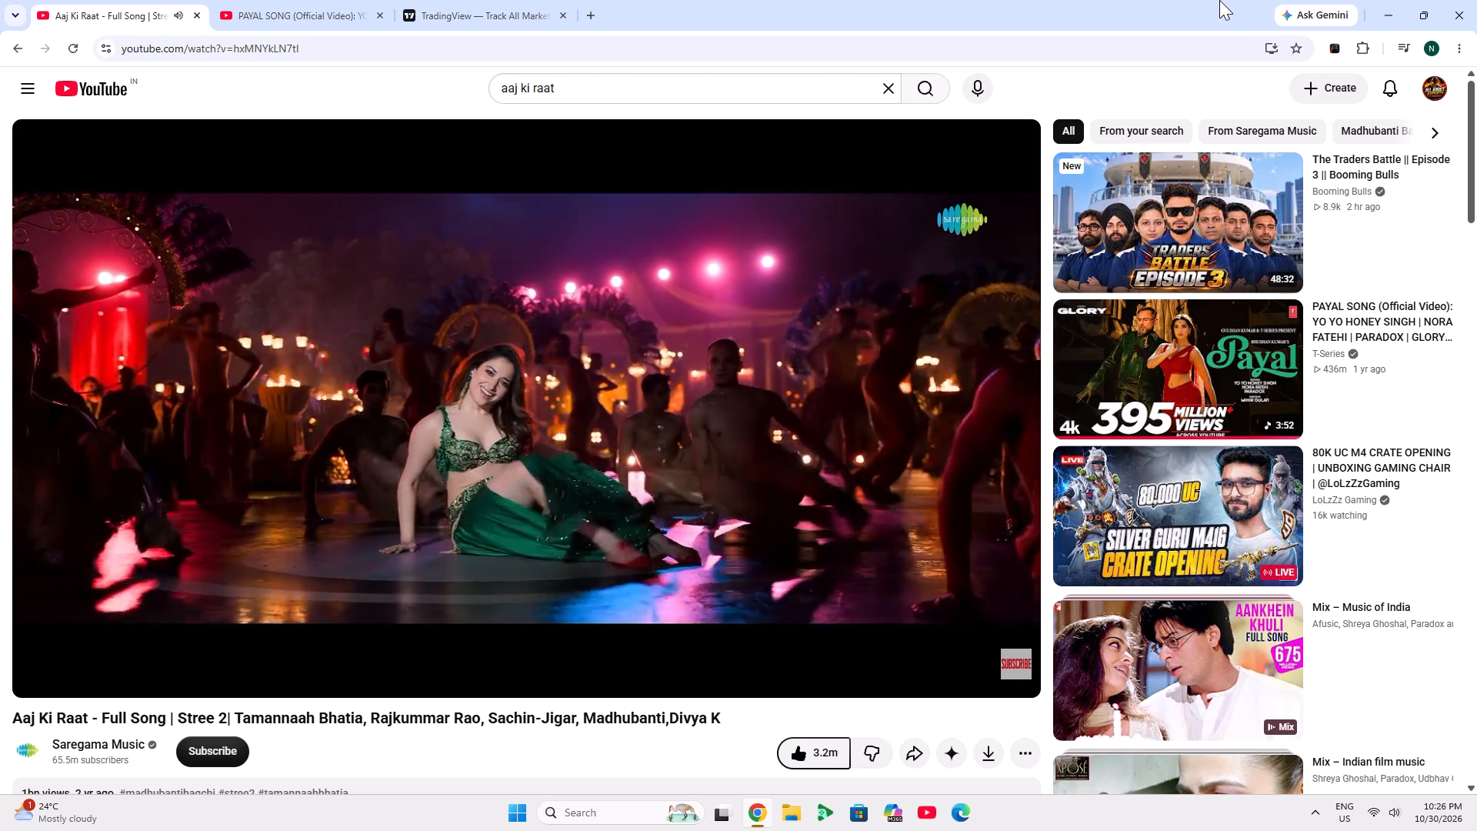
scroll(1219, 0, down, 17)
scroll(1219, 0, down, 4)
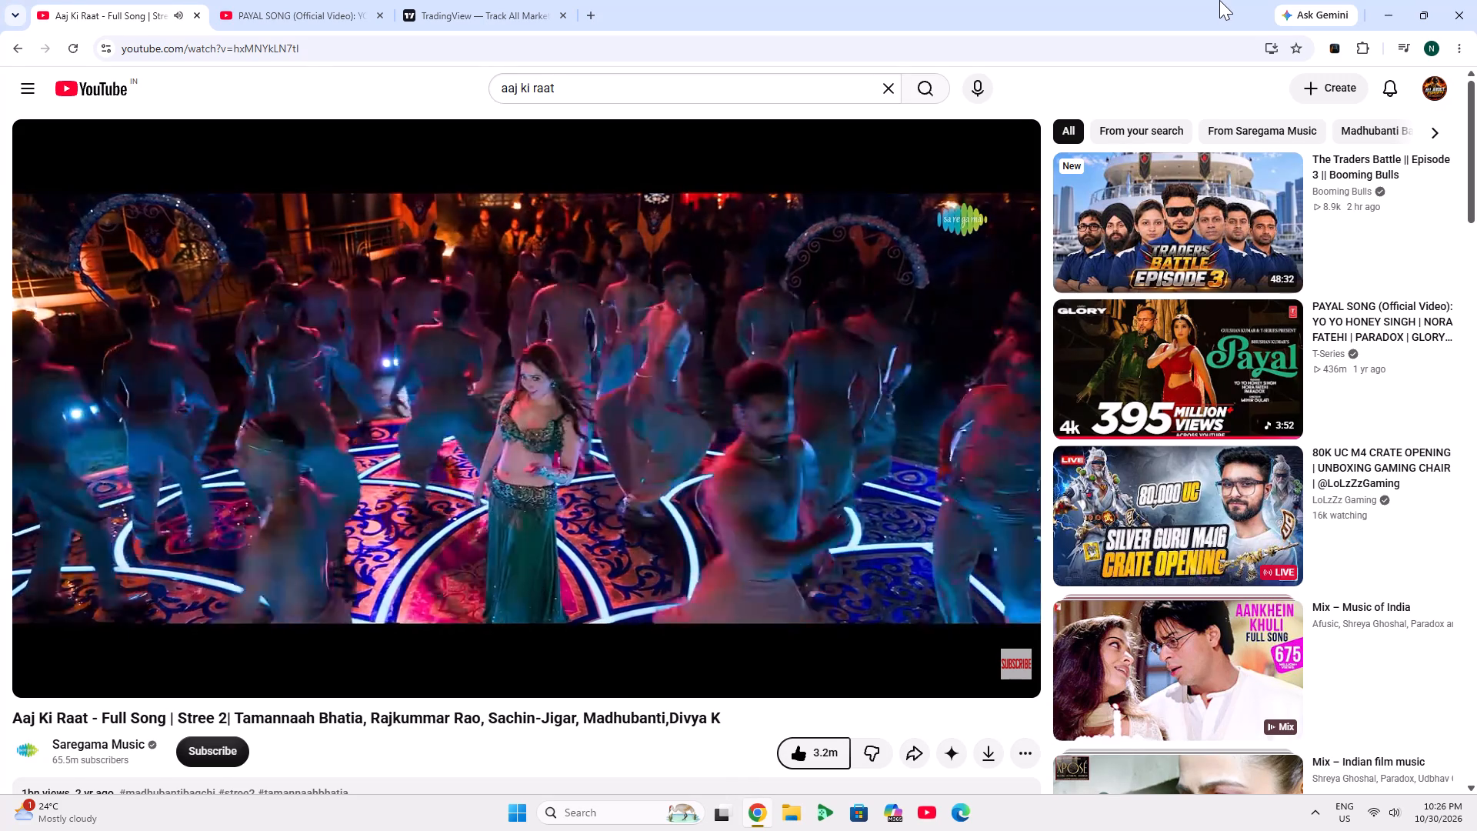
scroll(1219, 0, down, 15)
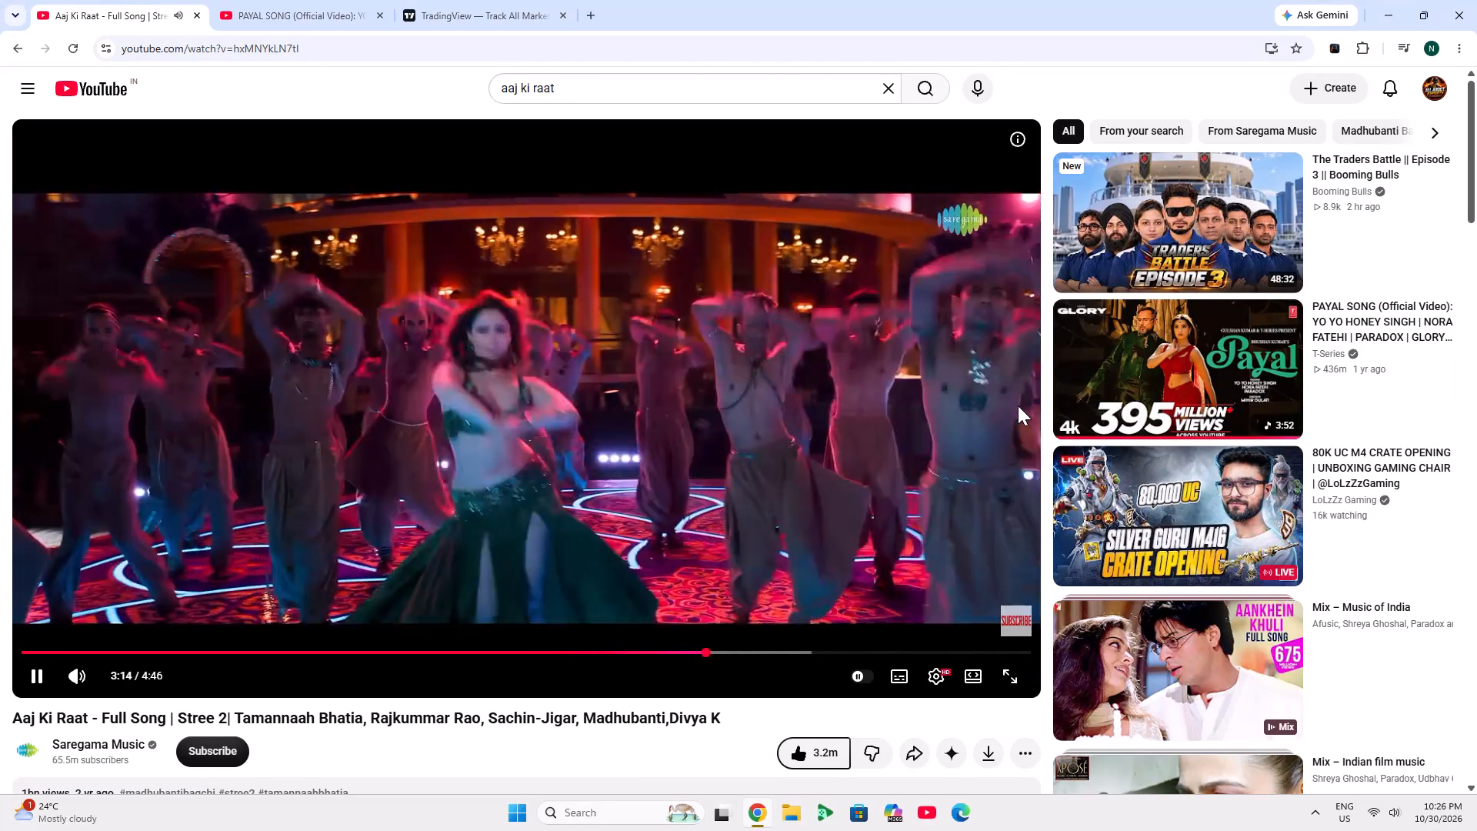
Skip ahead in the Aaj Ki Raat video in five-second jumps, going forward and back around 3:30.
key(Right)
key(Right)
key(Right)
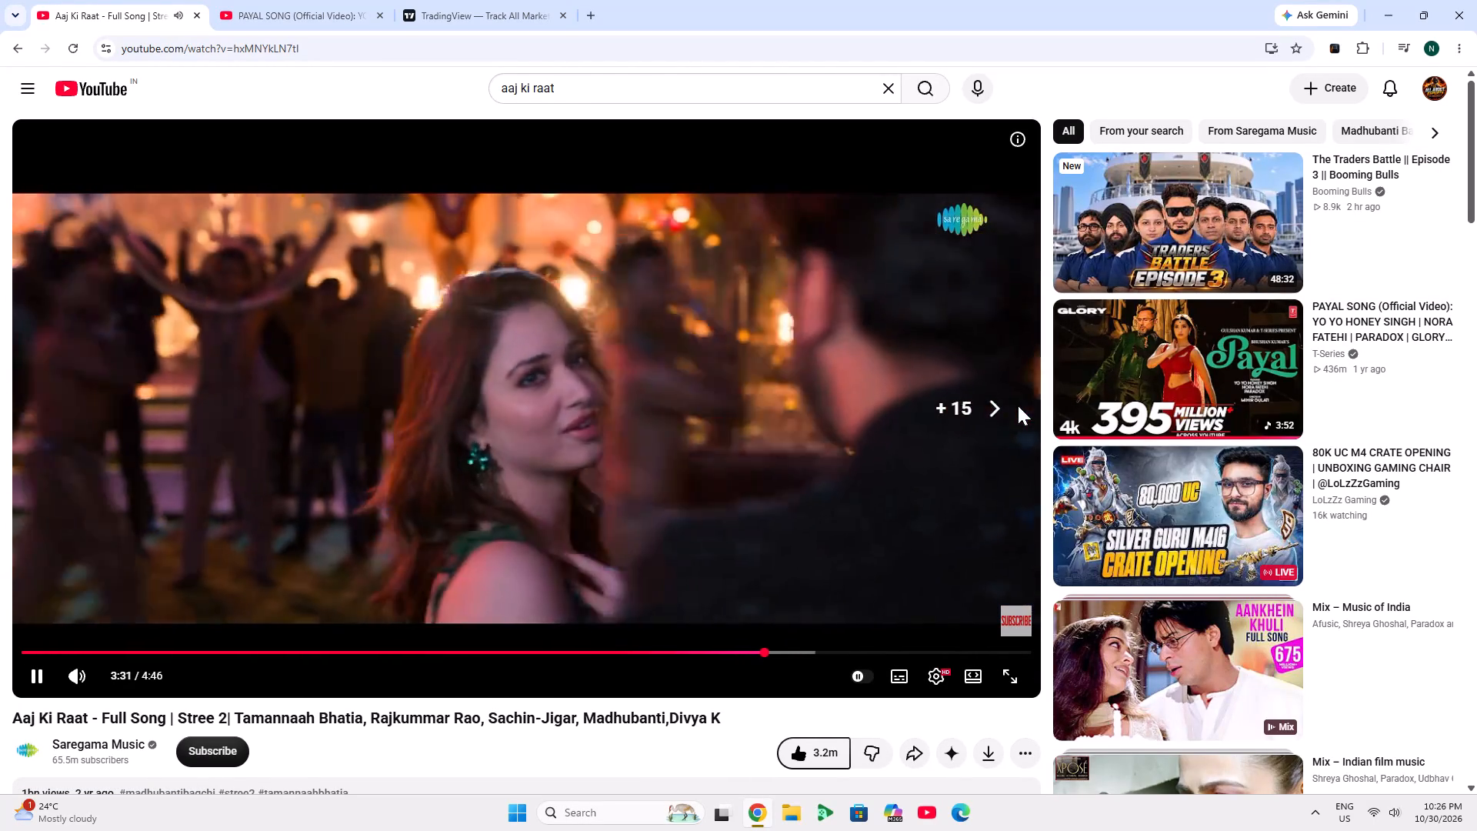
key(Right)
key(Left)
key(Left)
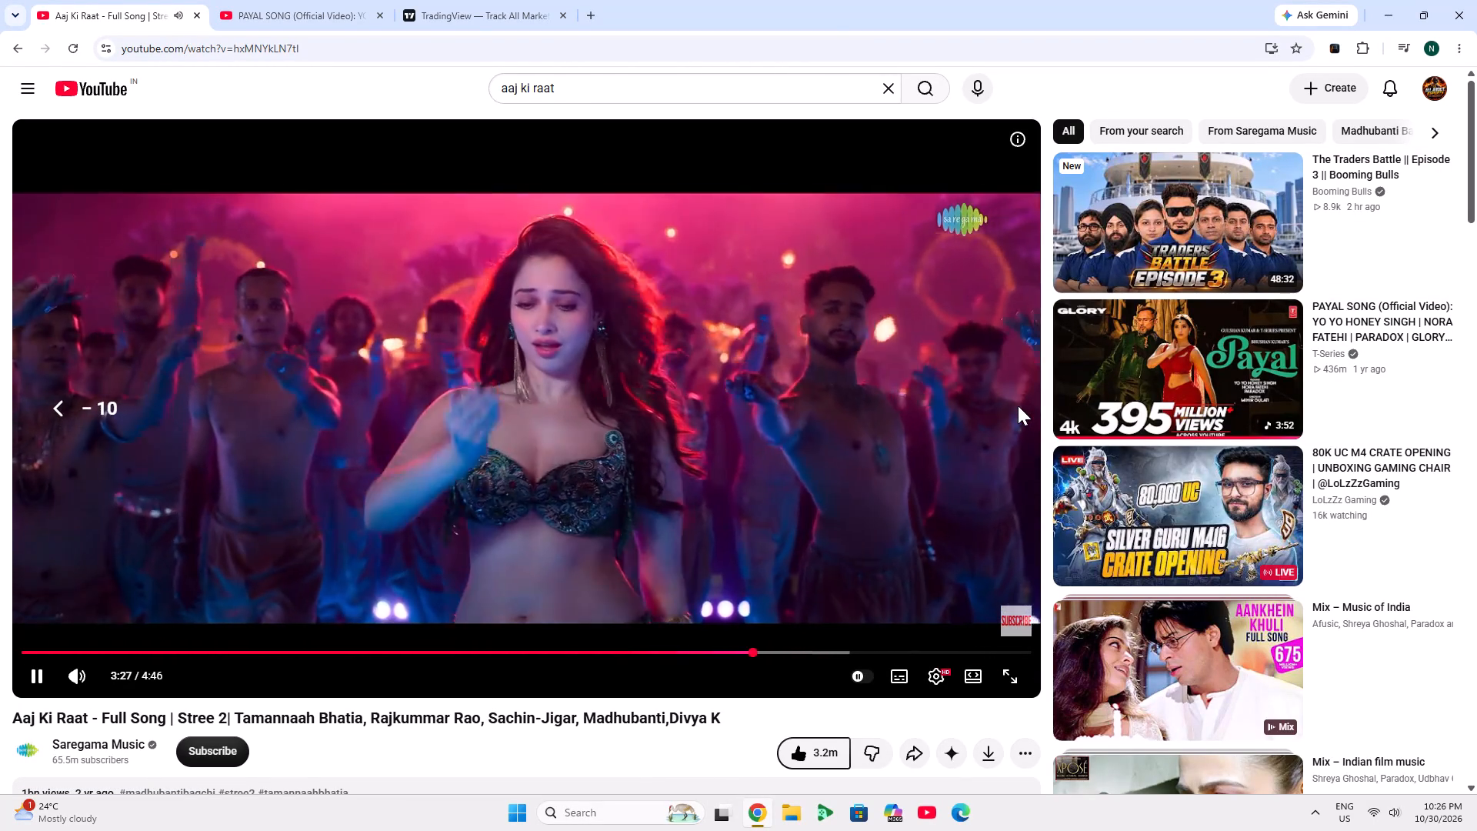
key(Right)
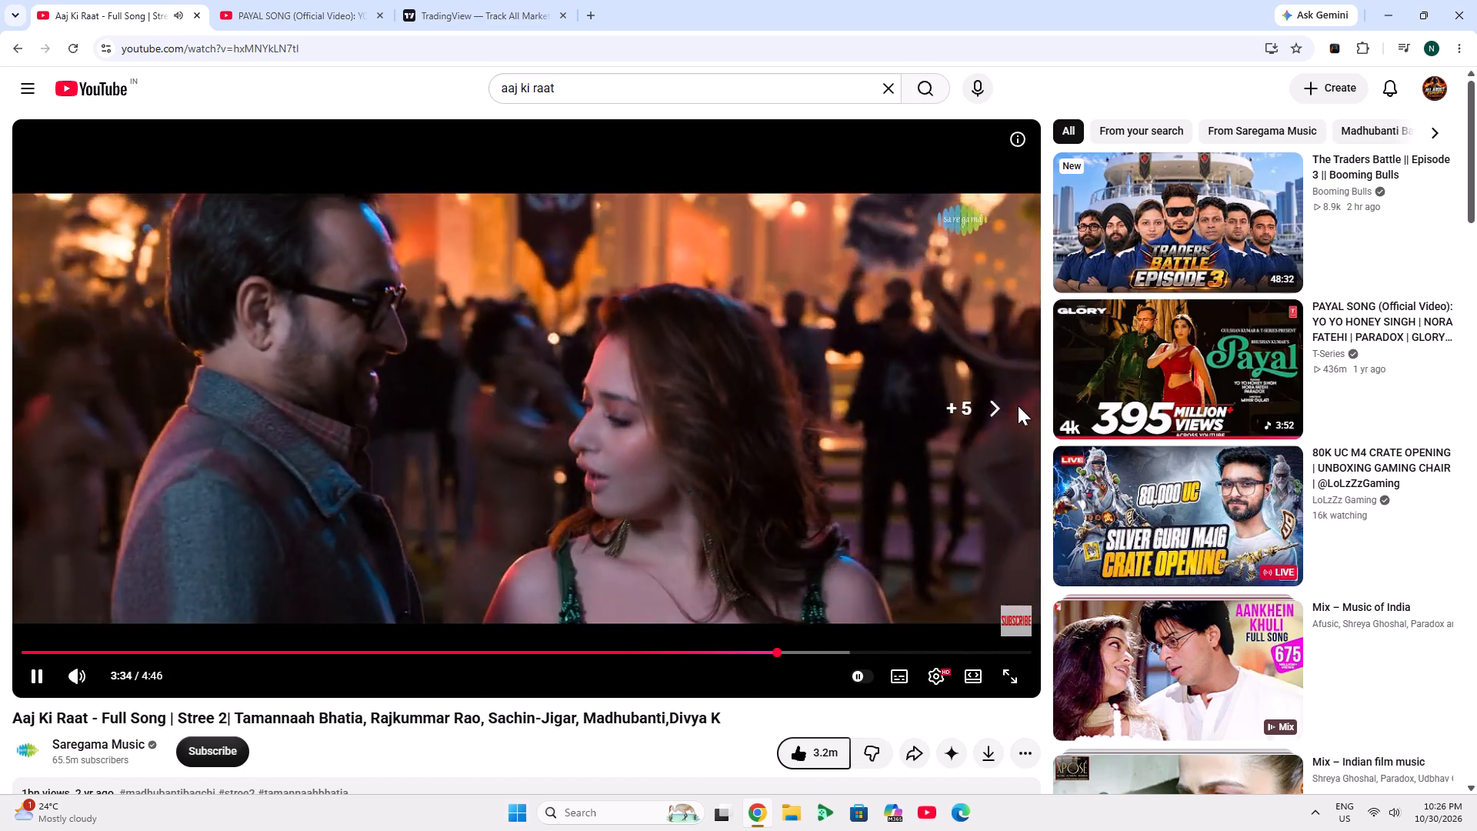
key(Right)
key(Left)
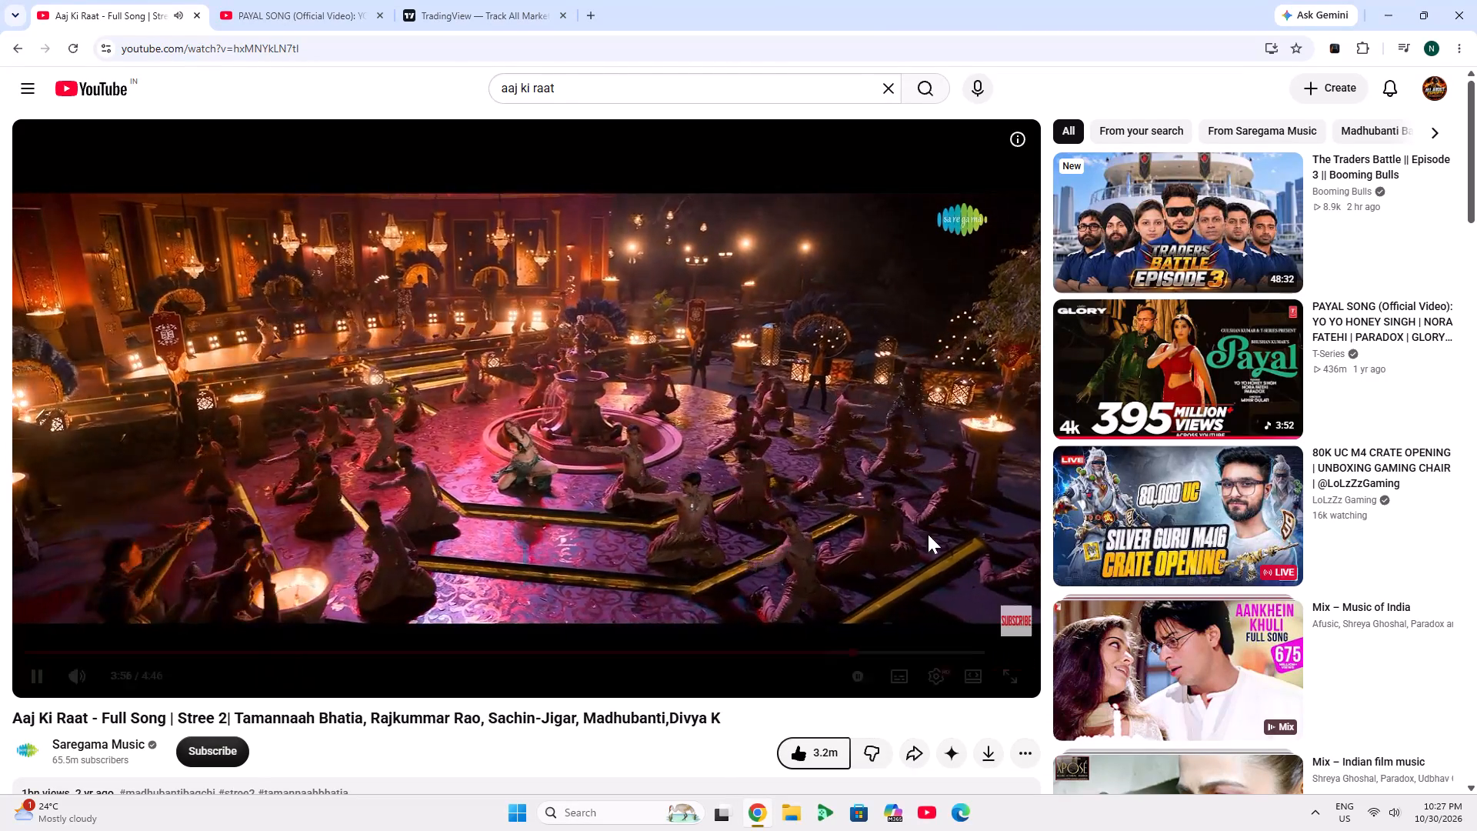
Seek through the last part of the Aaj Ki Raat video, settling at about 4:28.
click(873, 649)
click(922, 647)
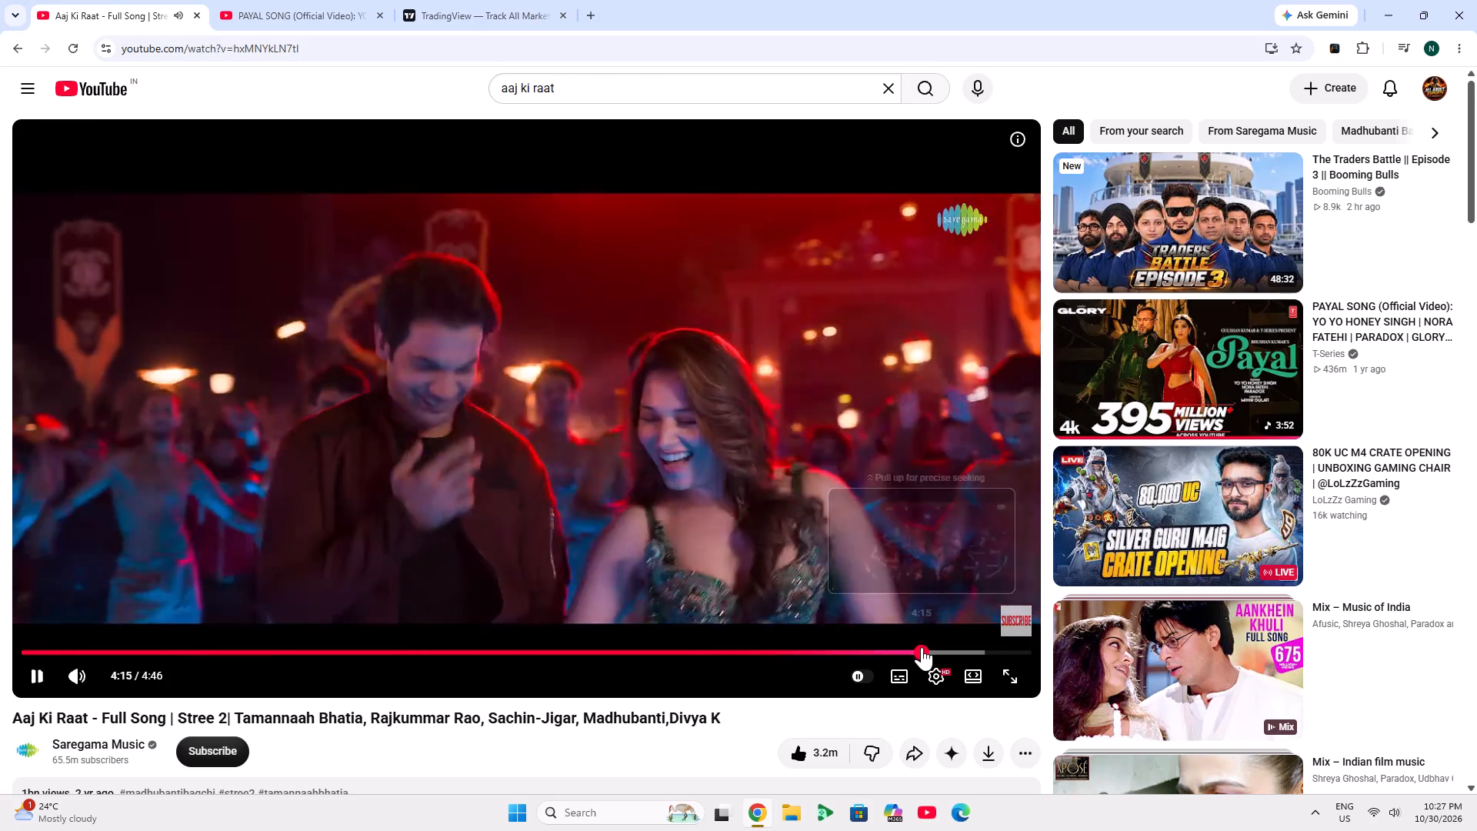
scroll(688, 0, down, 4)
click(999, 649)
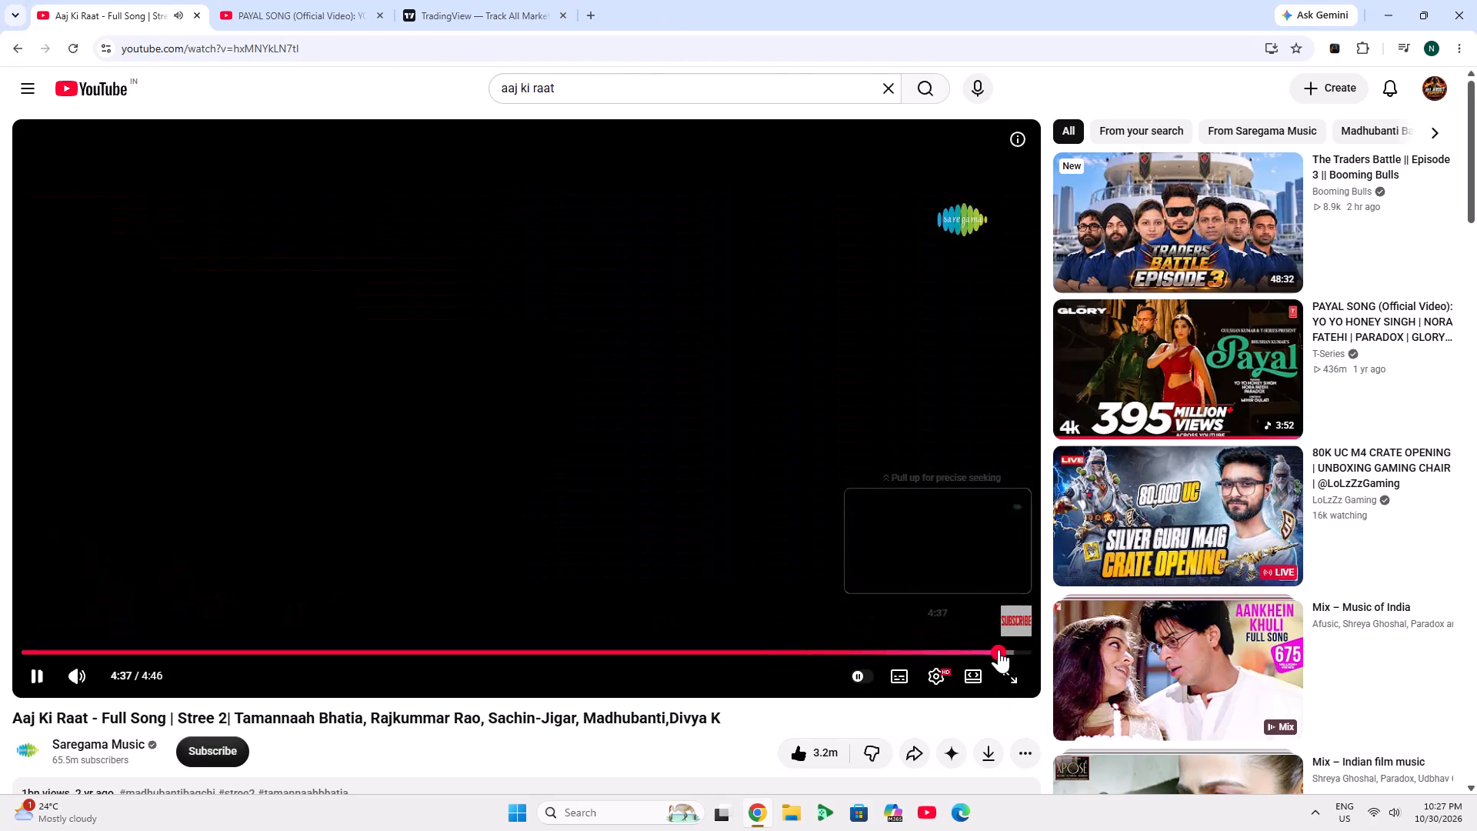
click(985, 652)
click(965, 642)
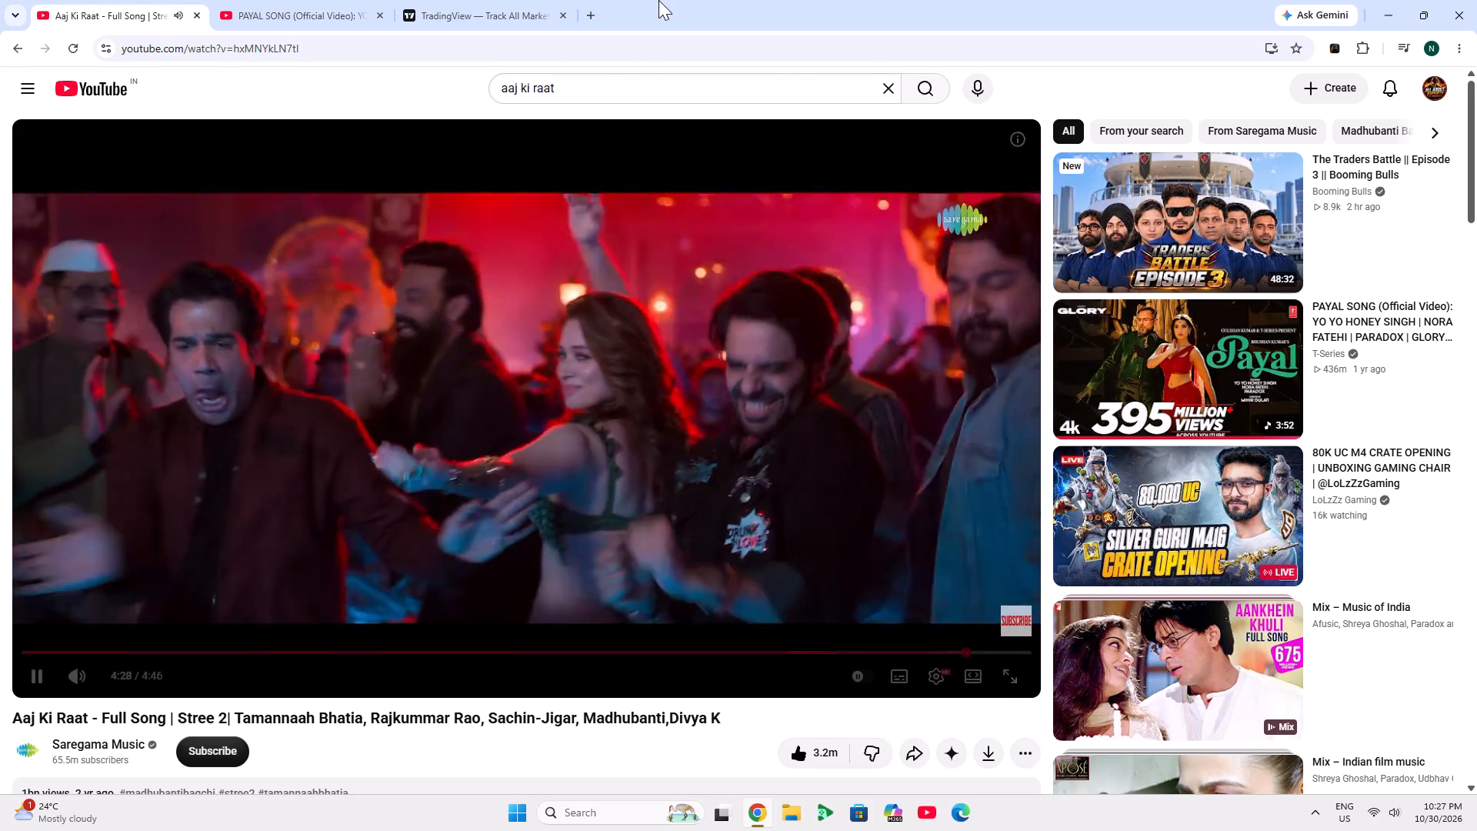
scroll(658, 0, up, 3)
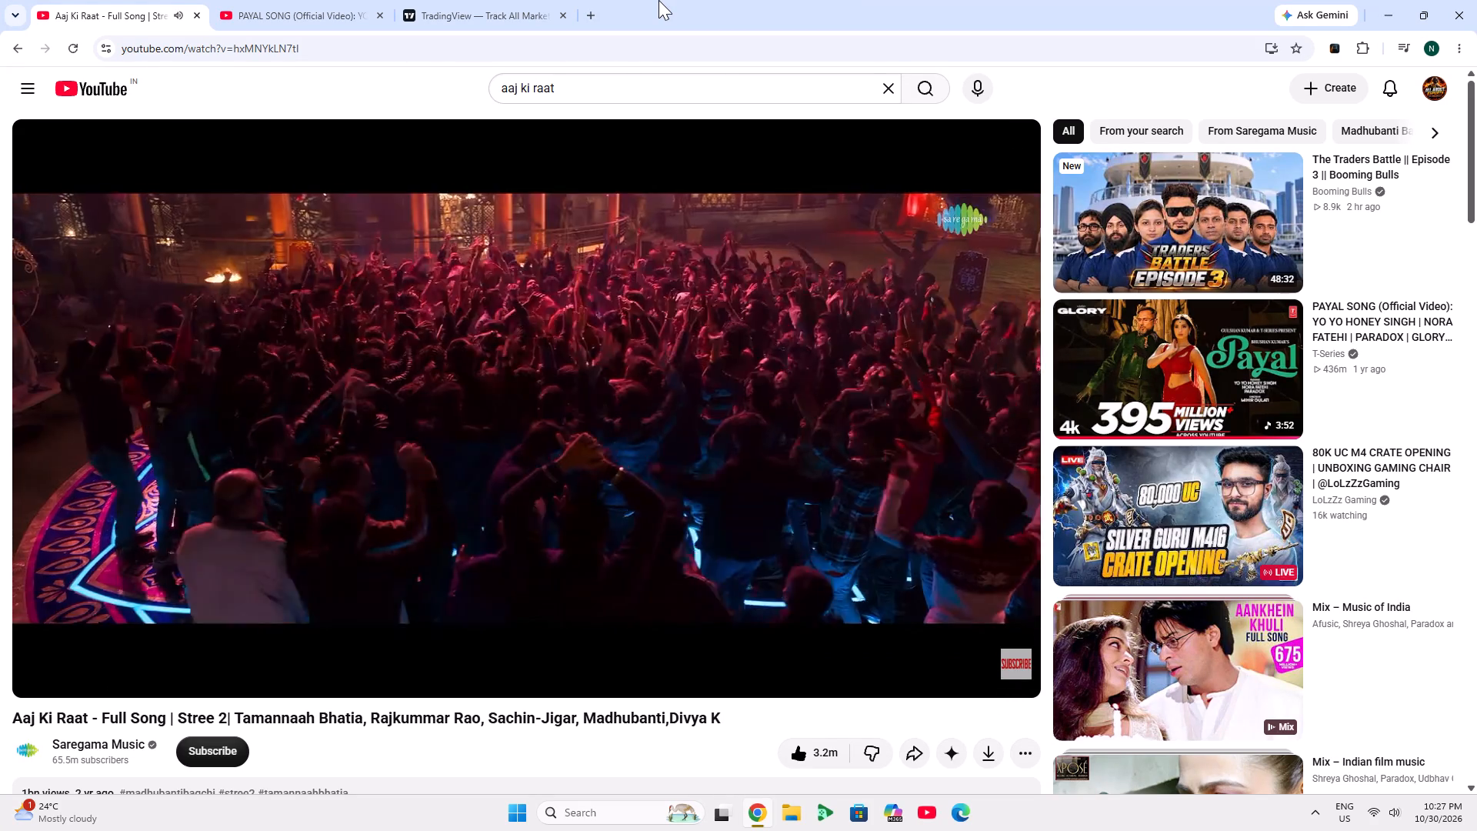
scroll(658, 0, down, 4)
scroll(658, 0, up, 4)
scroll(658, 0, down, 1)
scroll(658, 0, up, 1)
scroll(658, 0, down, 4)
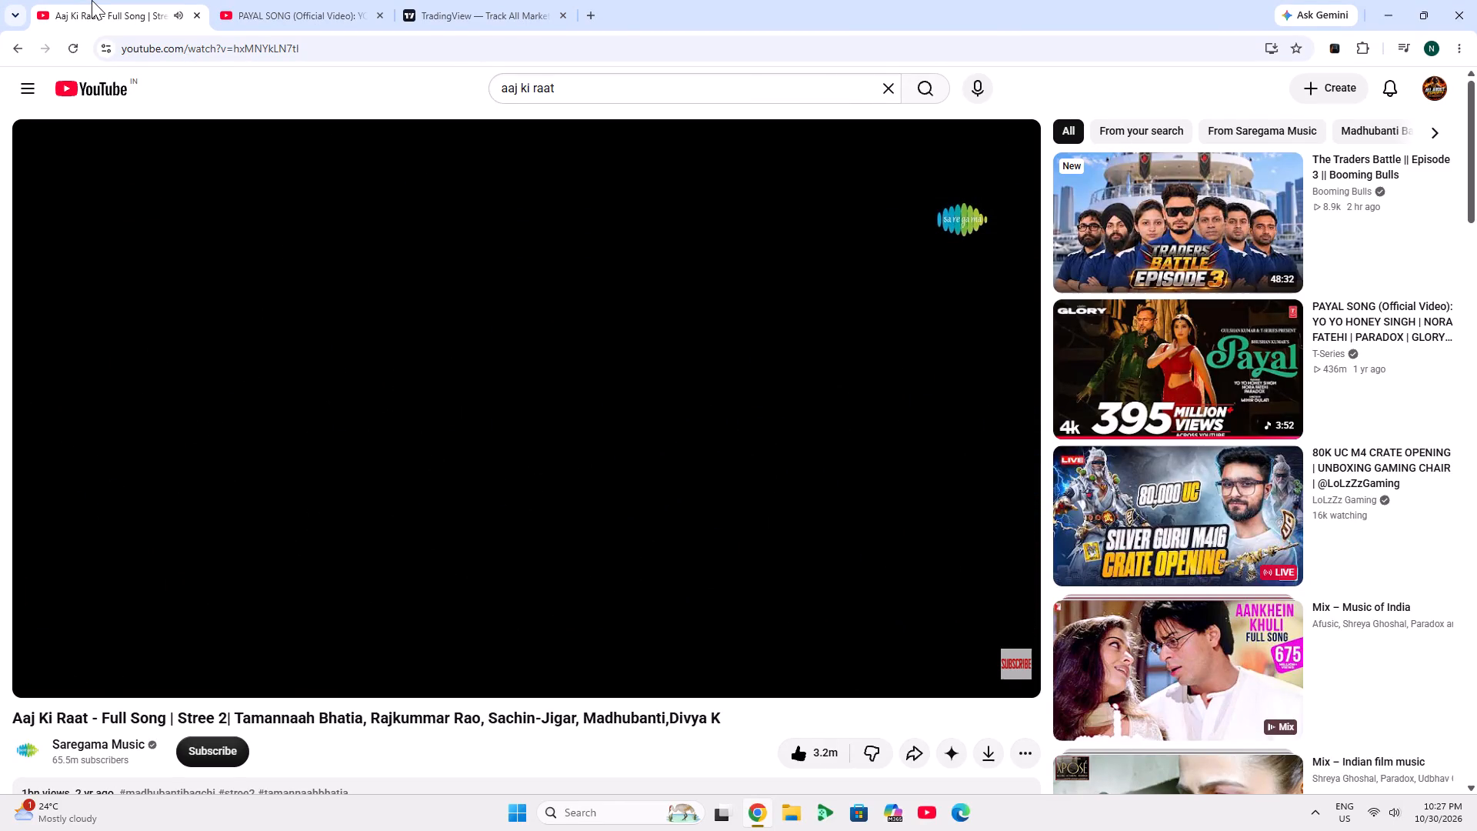
Close the Aaj Ki Raat video tab.
middle_click(92, 0)
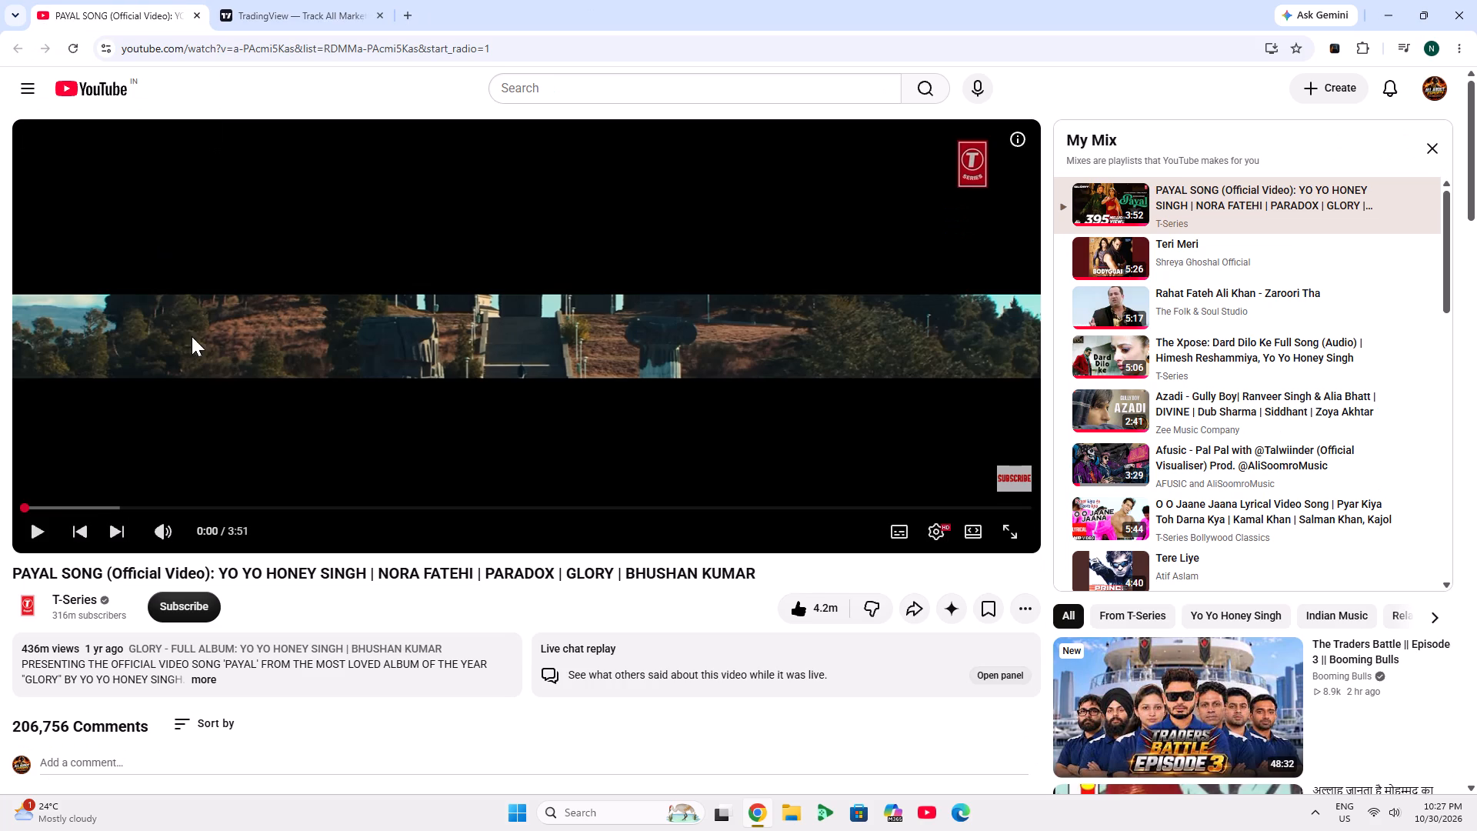
Play the PAYAL SONG video, skipping its opening seconds.
click(192, 336)
click(79, 499)
Switch to the TradingView tab and open the full chart for XAUUSD from the watchlist.
click(278, 0)
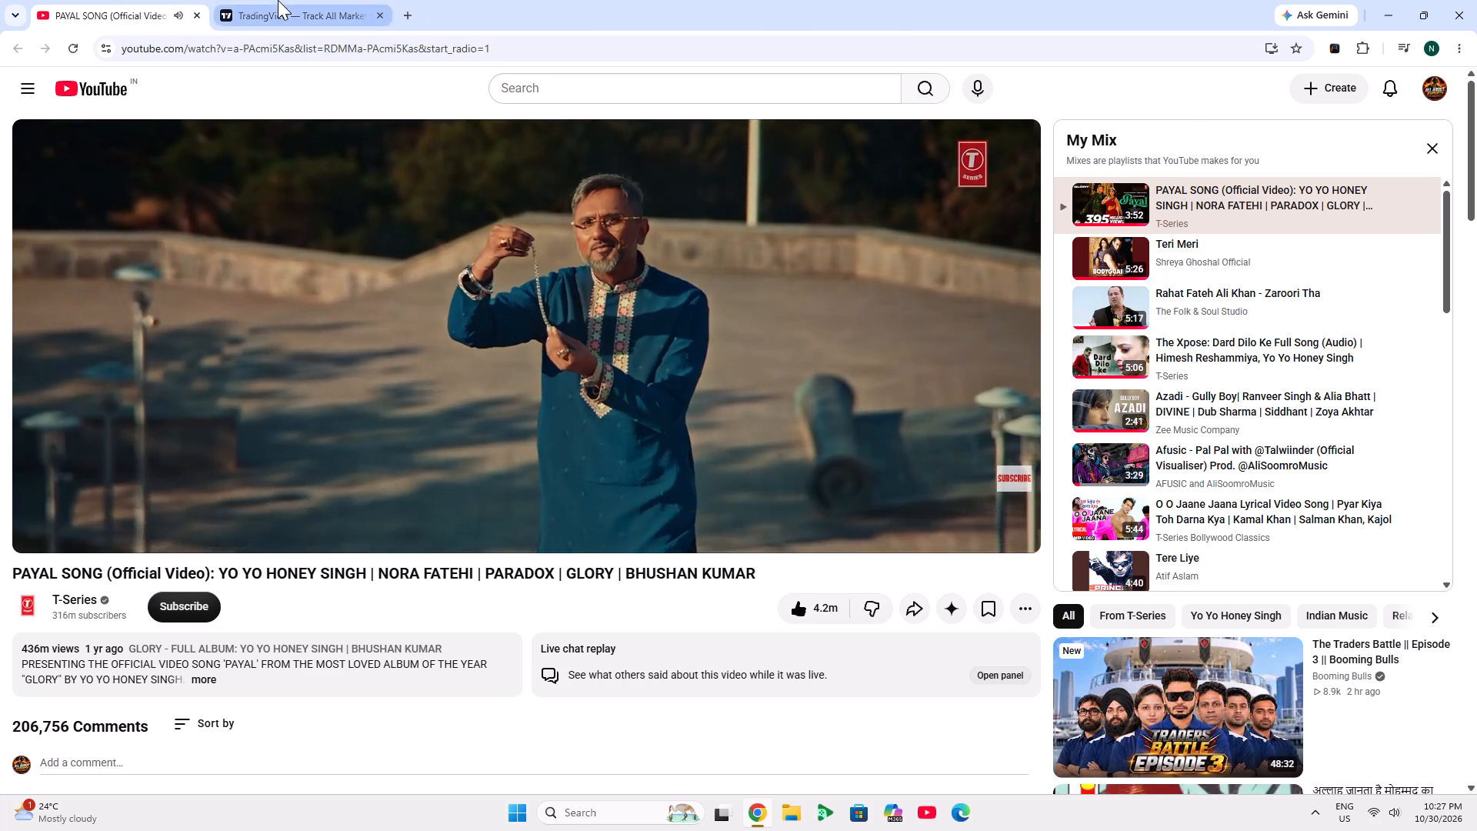
click(1321, 149)
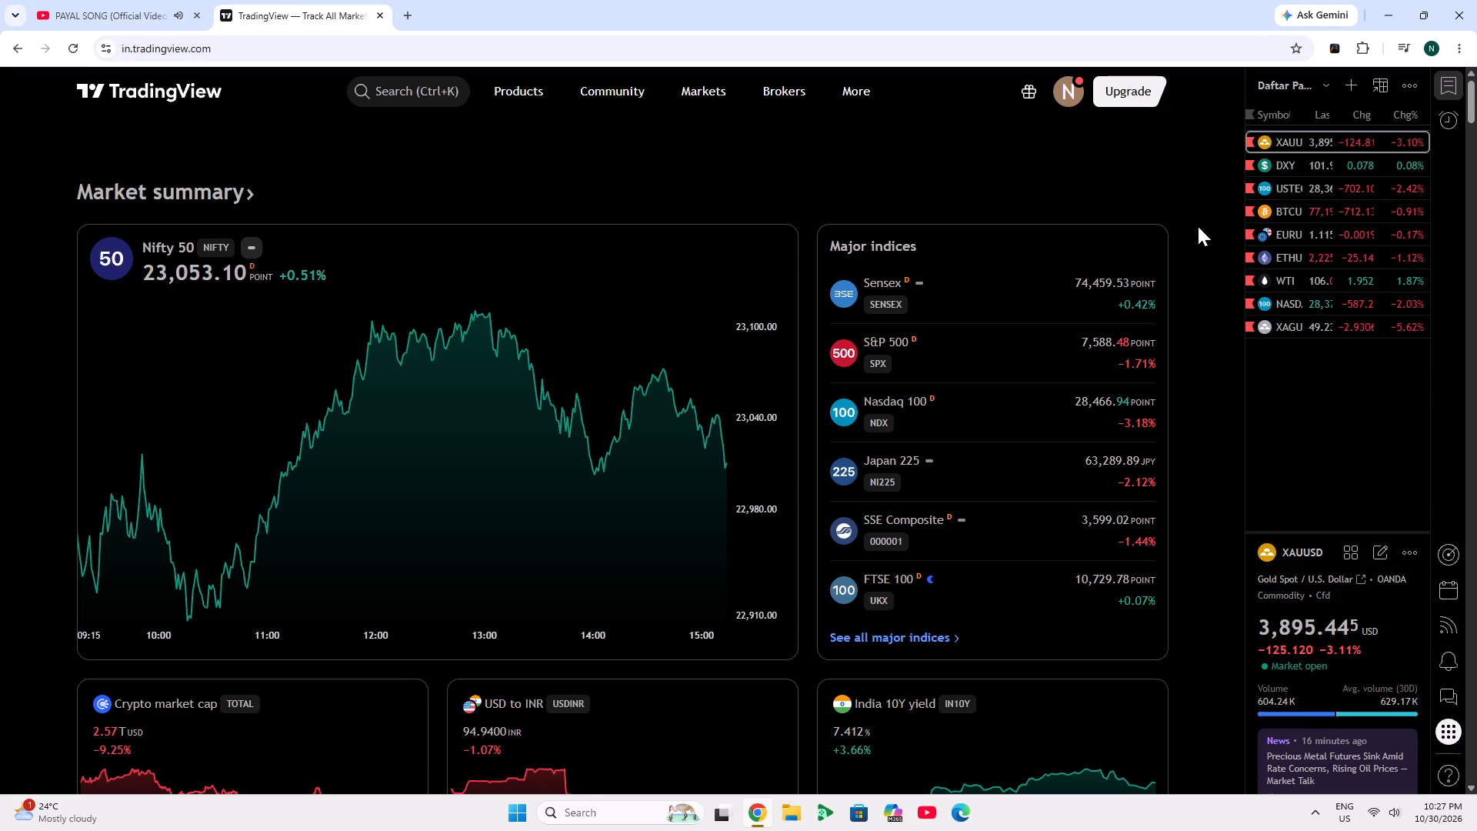
click(1132, 442)
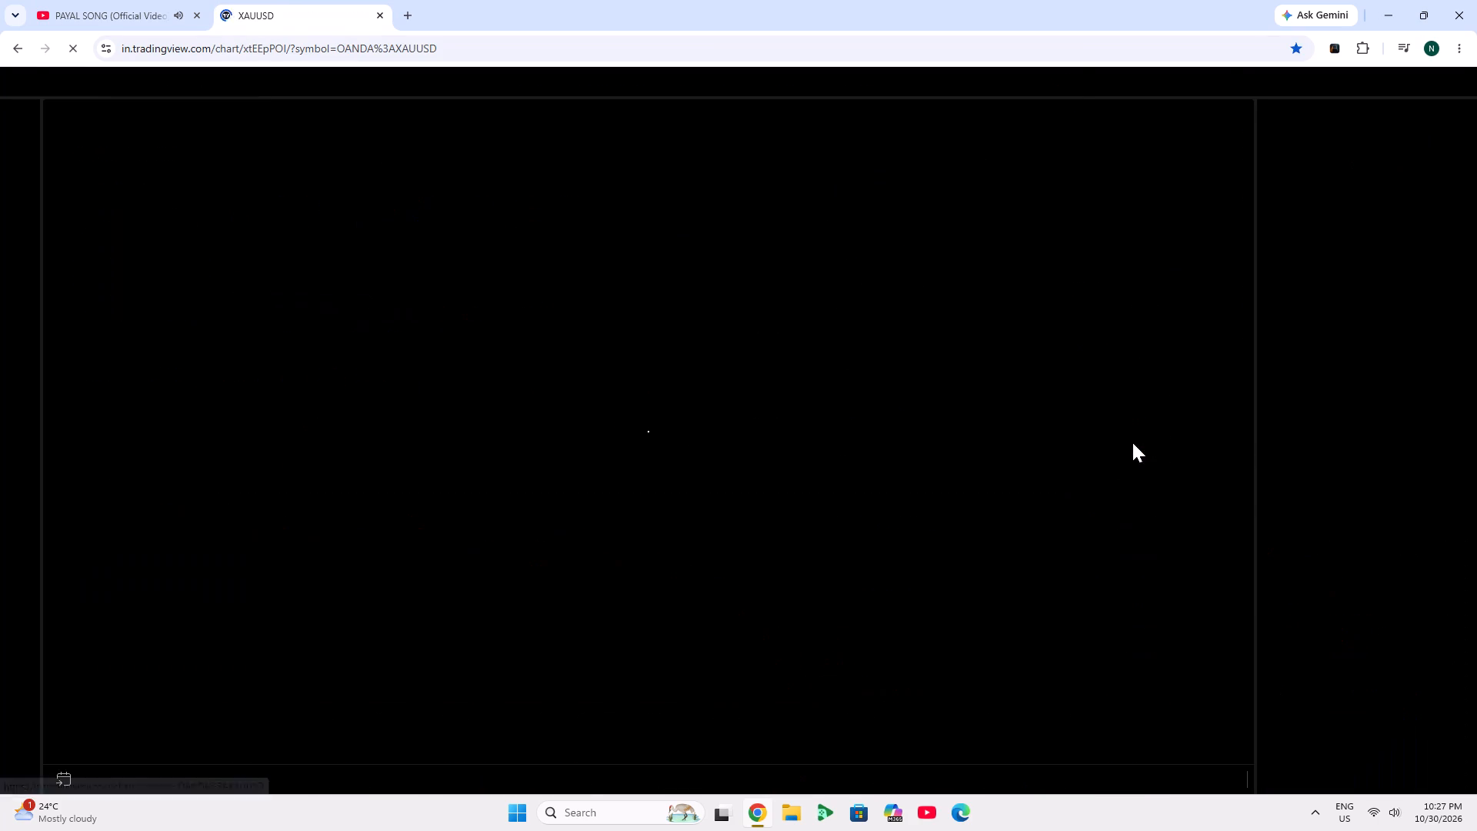
Switch the XAUUSD chart to the 15-minute timeframe, reset its price scale, and examine the recent price decline.
scroll(1111, 465, down, 3)
drag(1105, 482, 843, 225)
scroll(1240, 503, up, 5)
scroll(1123, 502, up, 4)
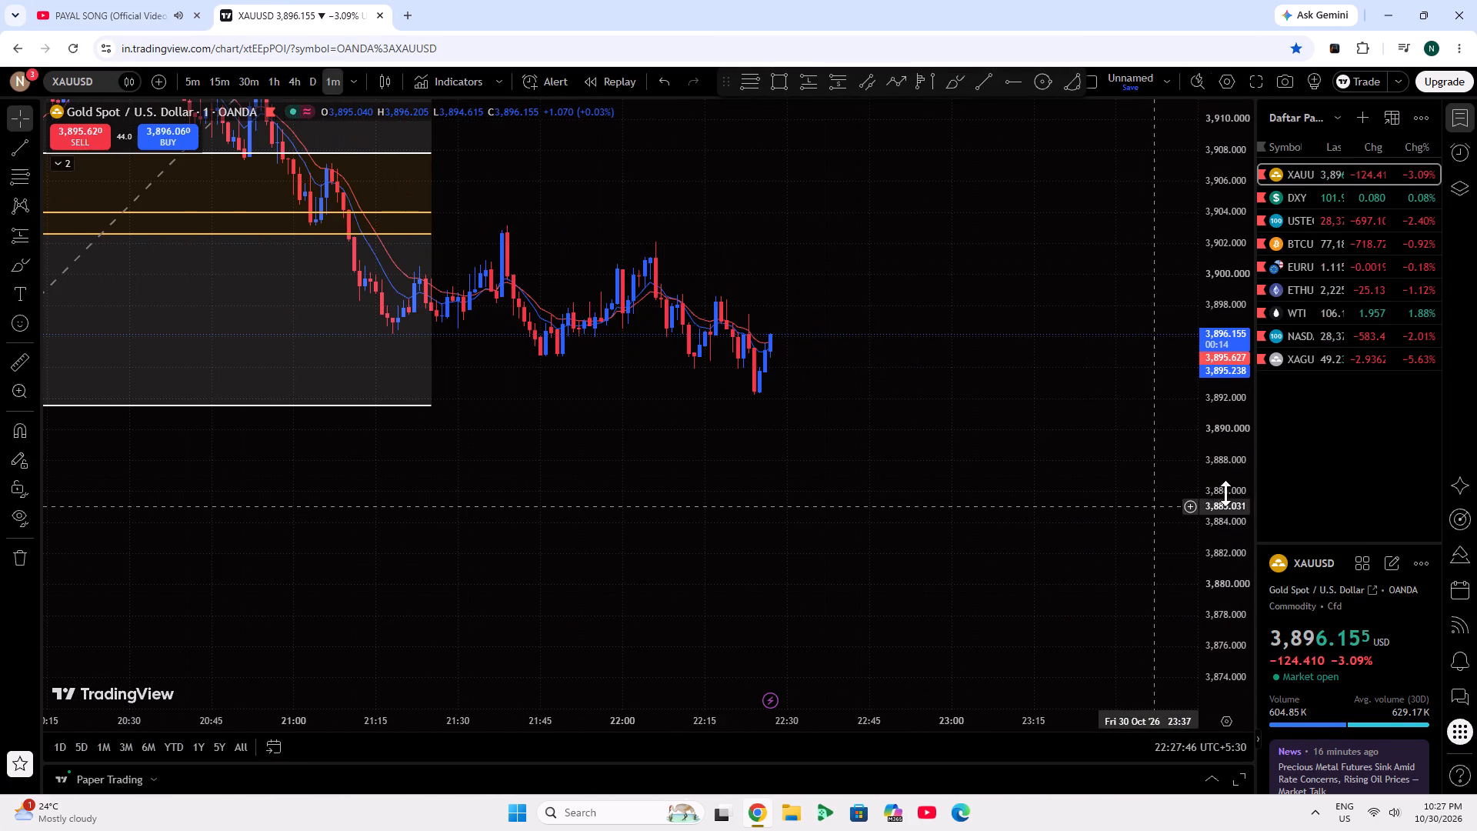
scroll(1241, 522, up, 4)
click(215, 75)
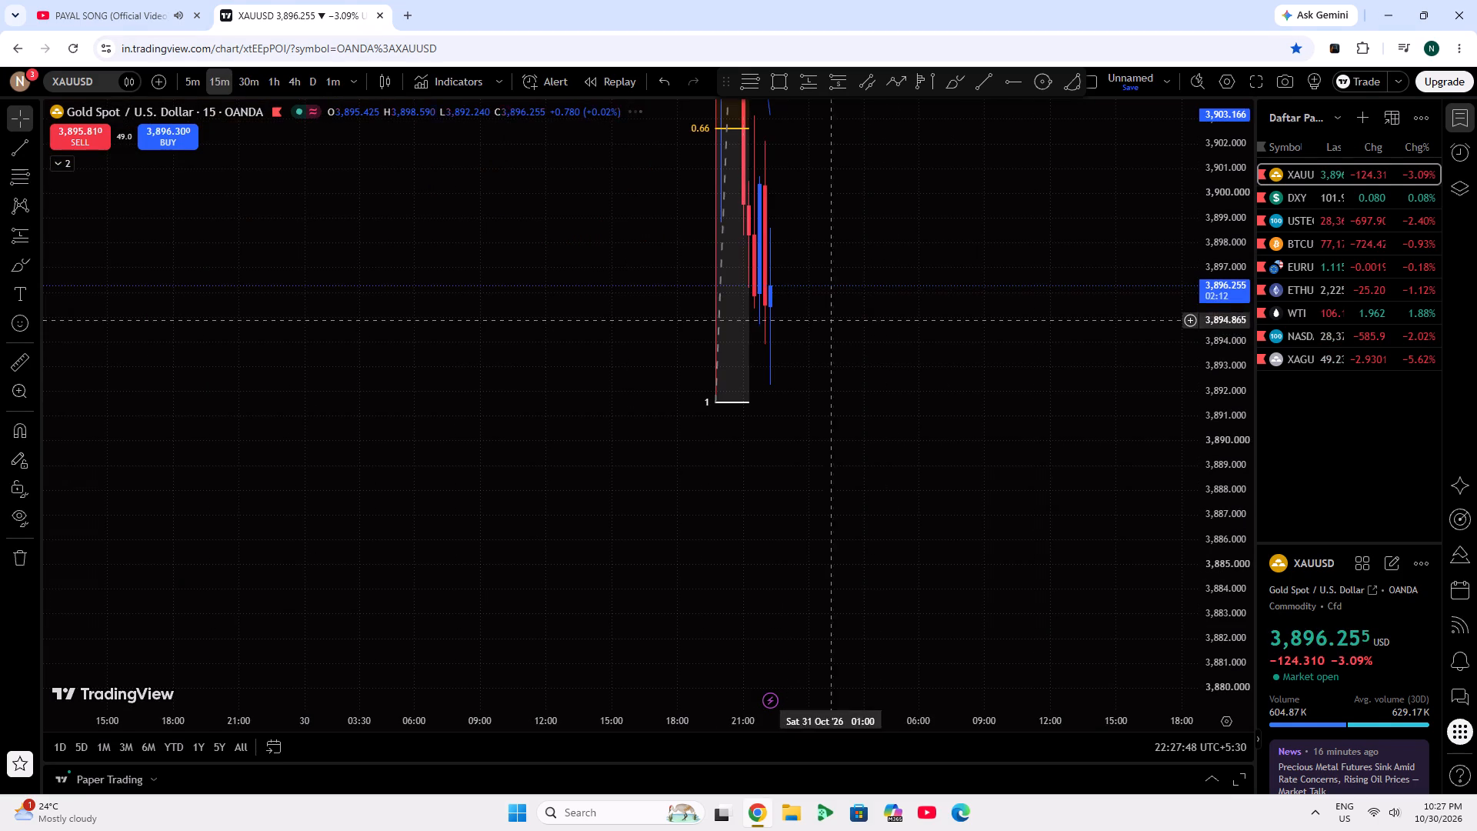
double_click(1232, 339)
scroll(873, 426, up, 7)
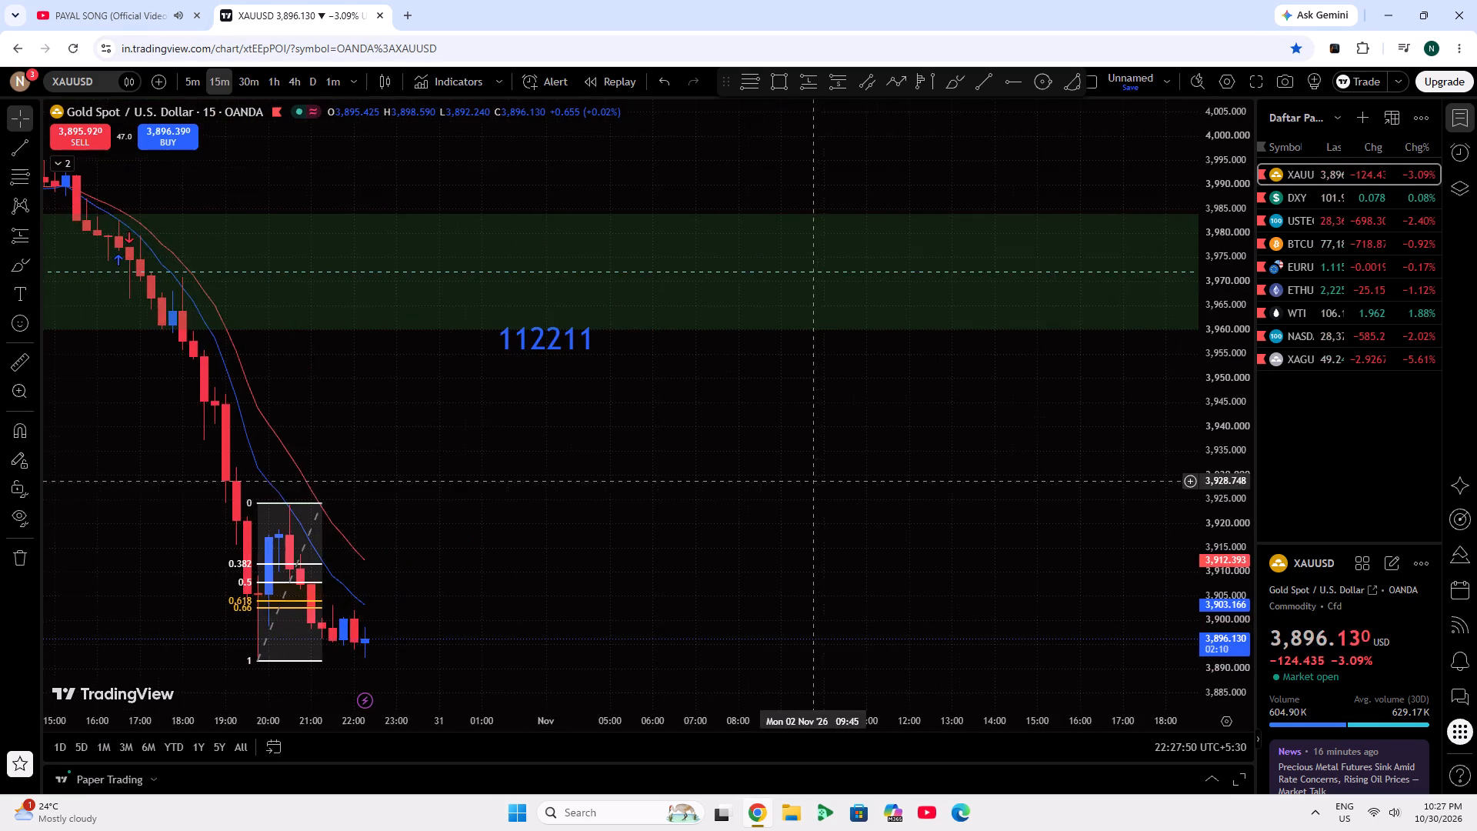
scroll(638, 502, up, 2)
drag(449, 449, 1050, 407)
scroll(619, 451, up, 6)
scroll(649, 452, down, 7)
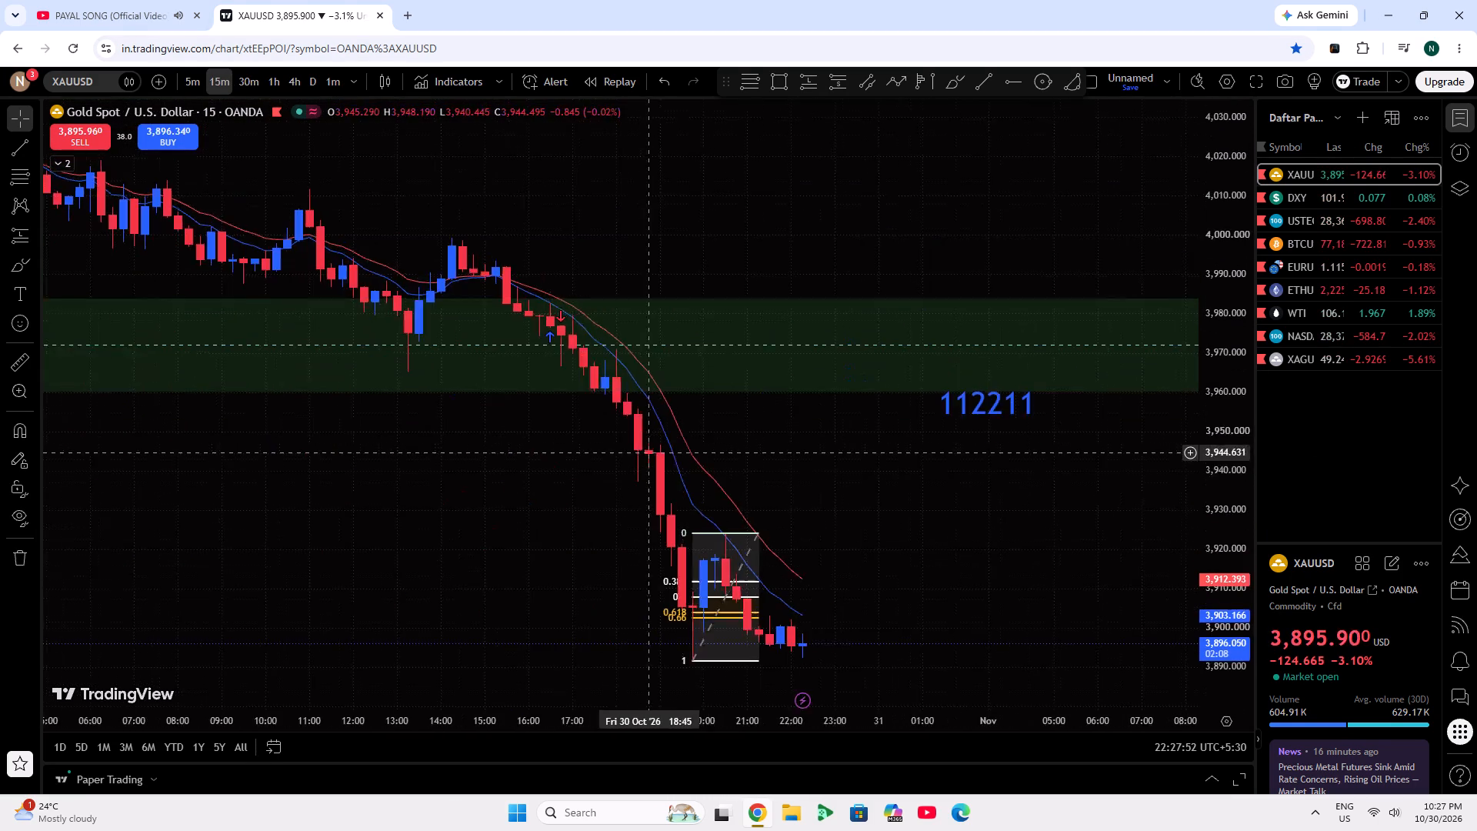
scroll(649, 452, down, 1)
drag(935, 552, 802, 492)
Switch the XAUUSD chart to the 5-minute timeframe and frame the Fibonacci retracement together with the latest candles.
click(184, 72)
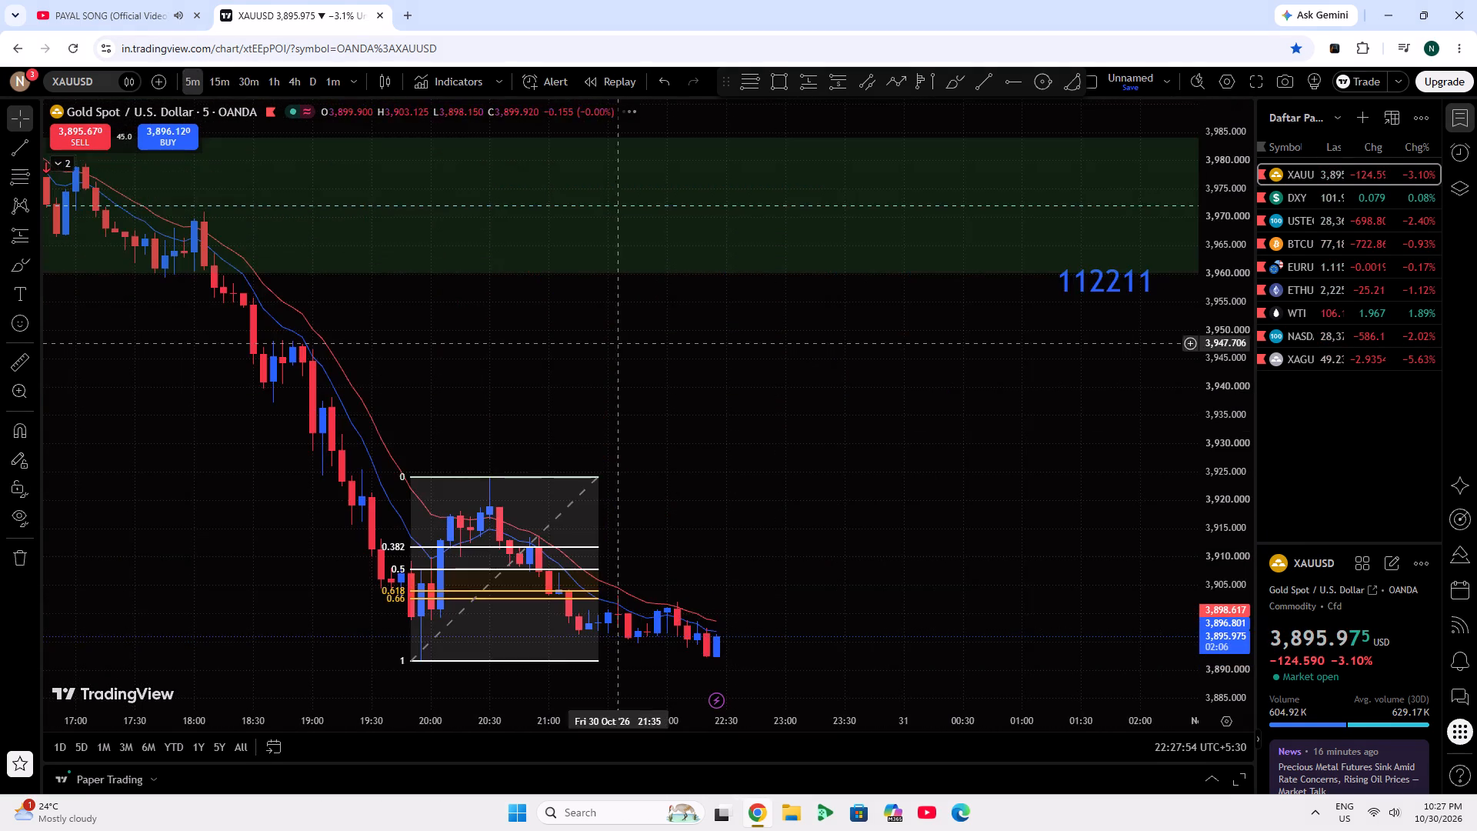
scroll(805, 434, down, 6)
drag(929, 543, 653, 493)
drag(661, 507, 575, 471)
scroll(585, 460, up, 4)
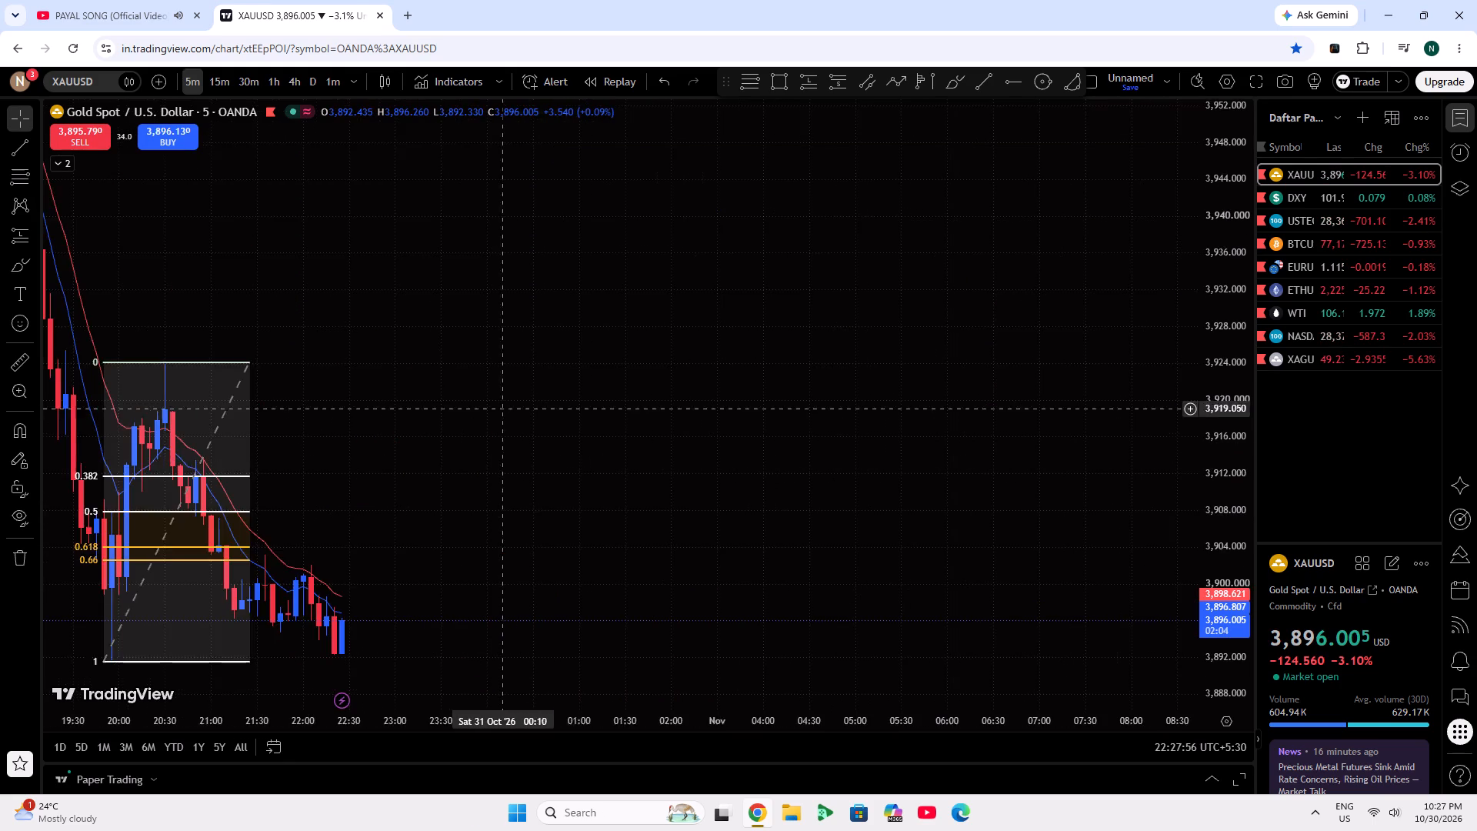
drag(499, 409, 819, 399)
scroll(697, 536, up, 5)
drag(528, 474, 1001, 479)
drag(512, 478, 634, 478)
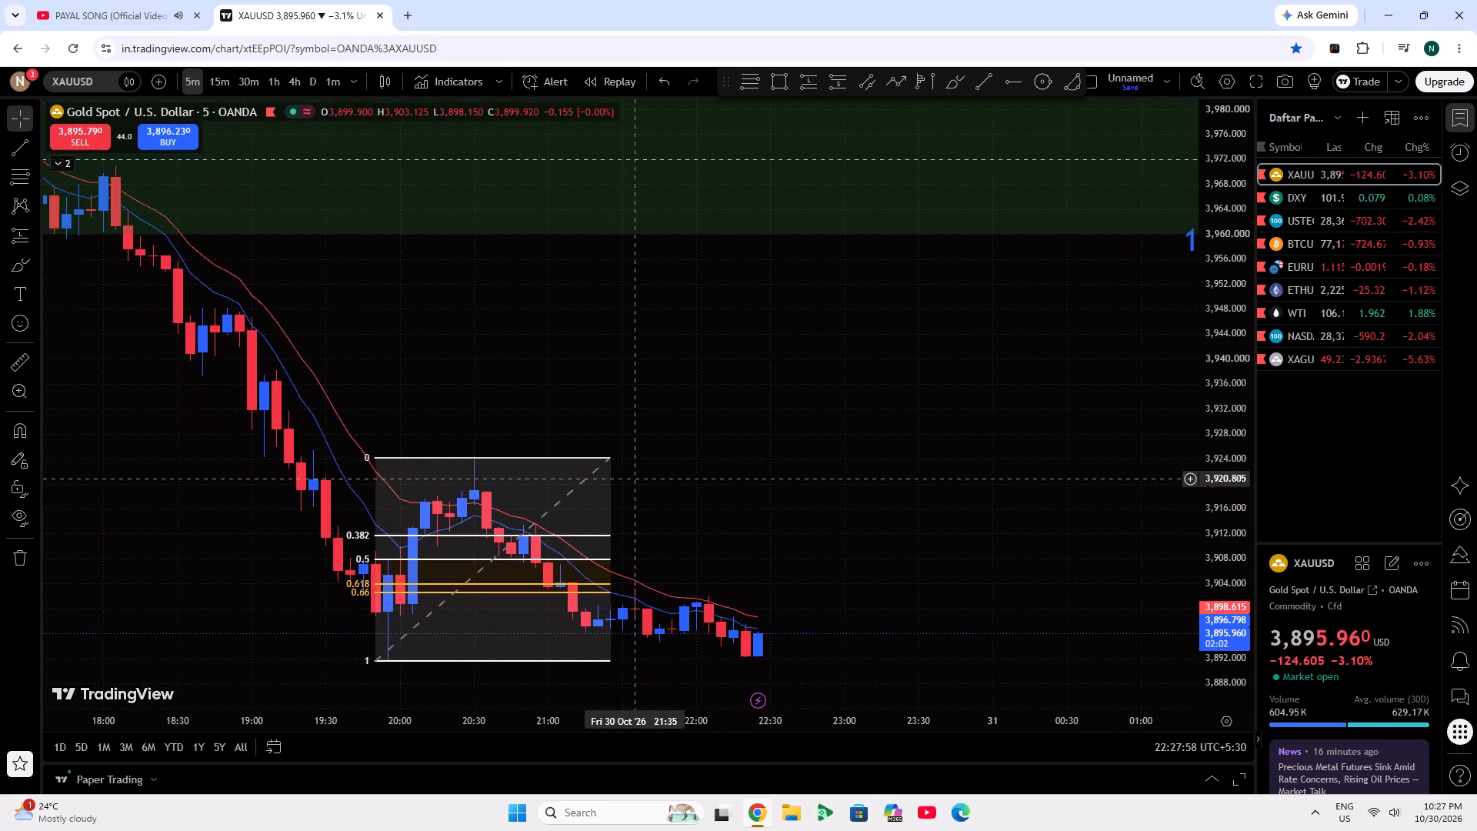
click(614, 456)
drag(696, 449, 943, 345)
scroll(1234, 576, up, 6)
drag(1009, 597, 1104, 215)
scroll(1083, 298, up, 4)
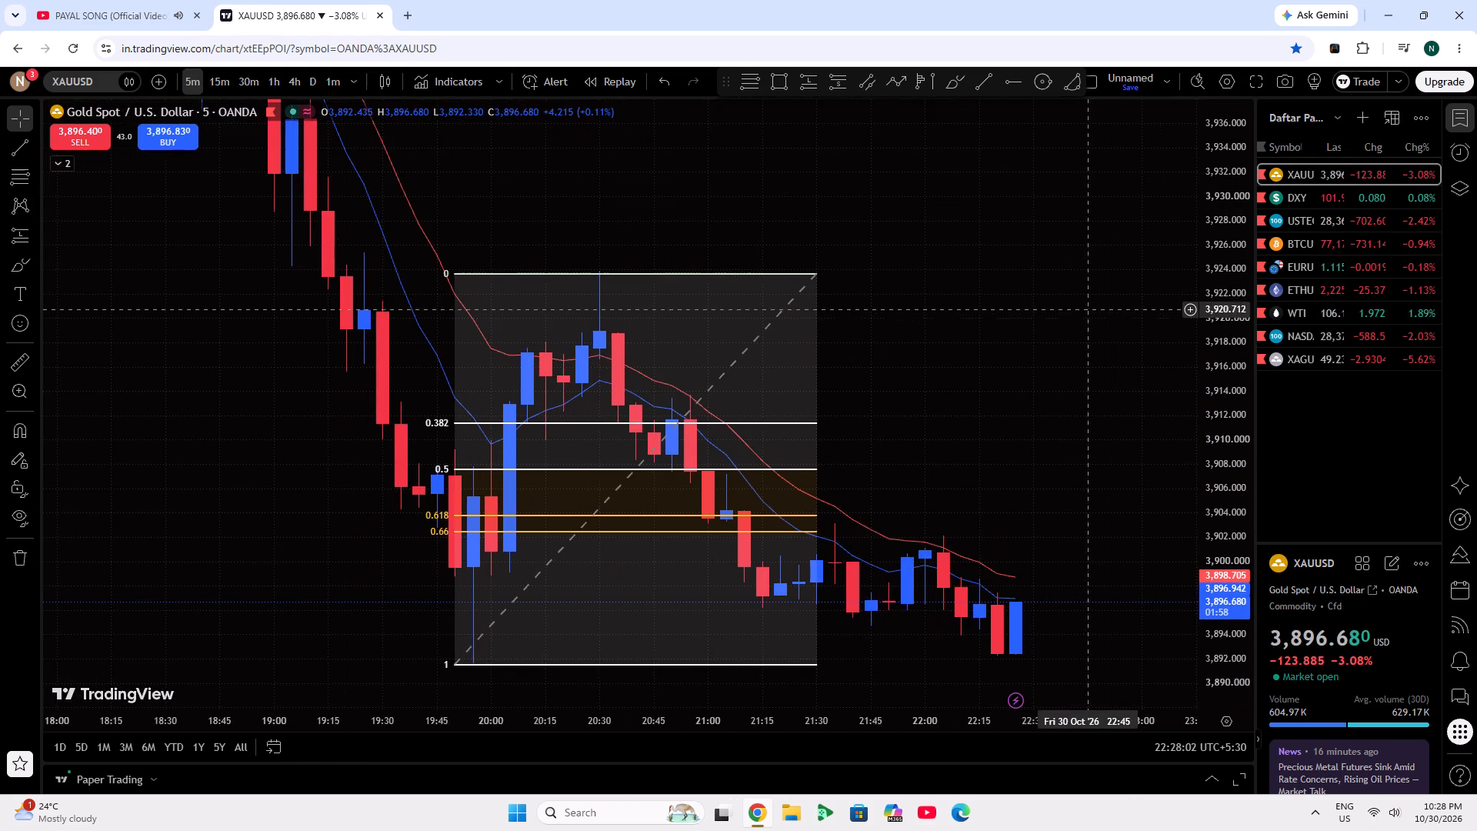
drag(1079, 317, 995, 289)
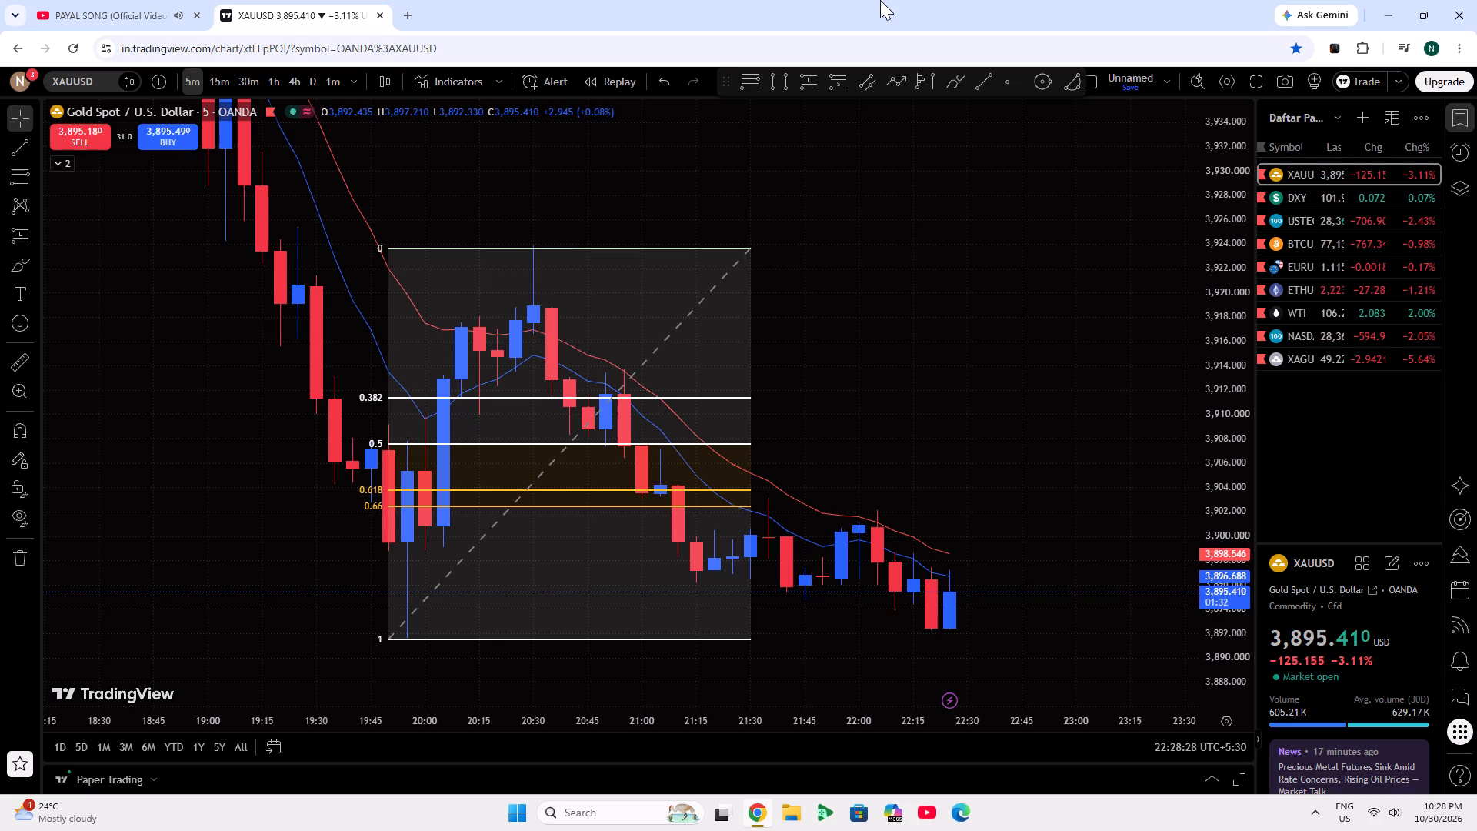
scroll(1260, 0, down, 4)
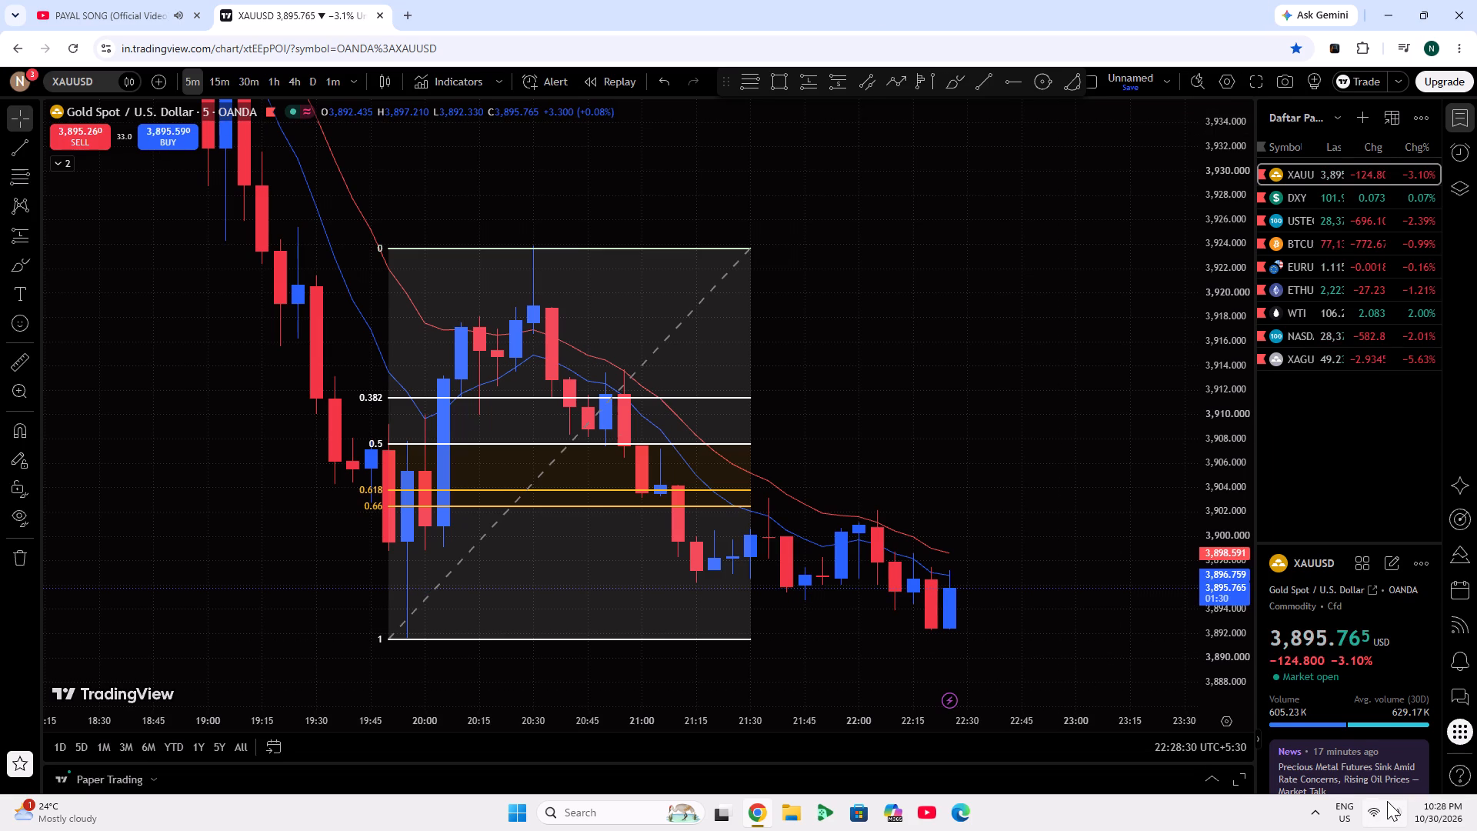
Adjust the sound volume in the system quick settings.
click(1387, 801)
click(1299, 727)
click(1131, 830)
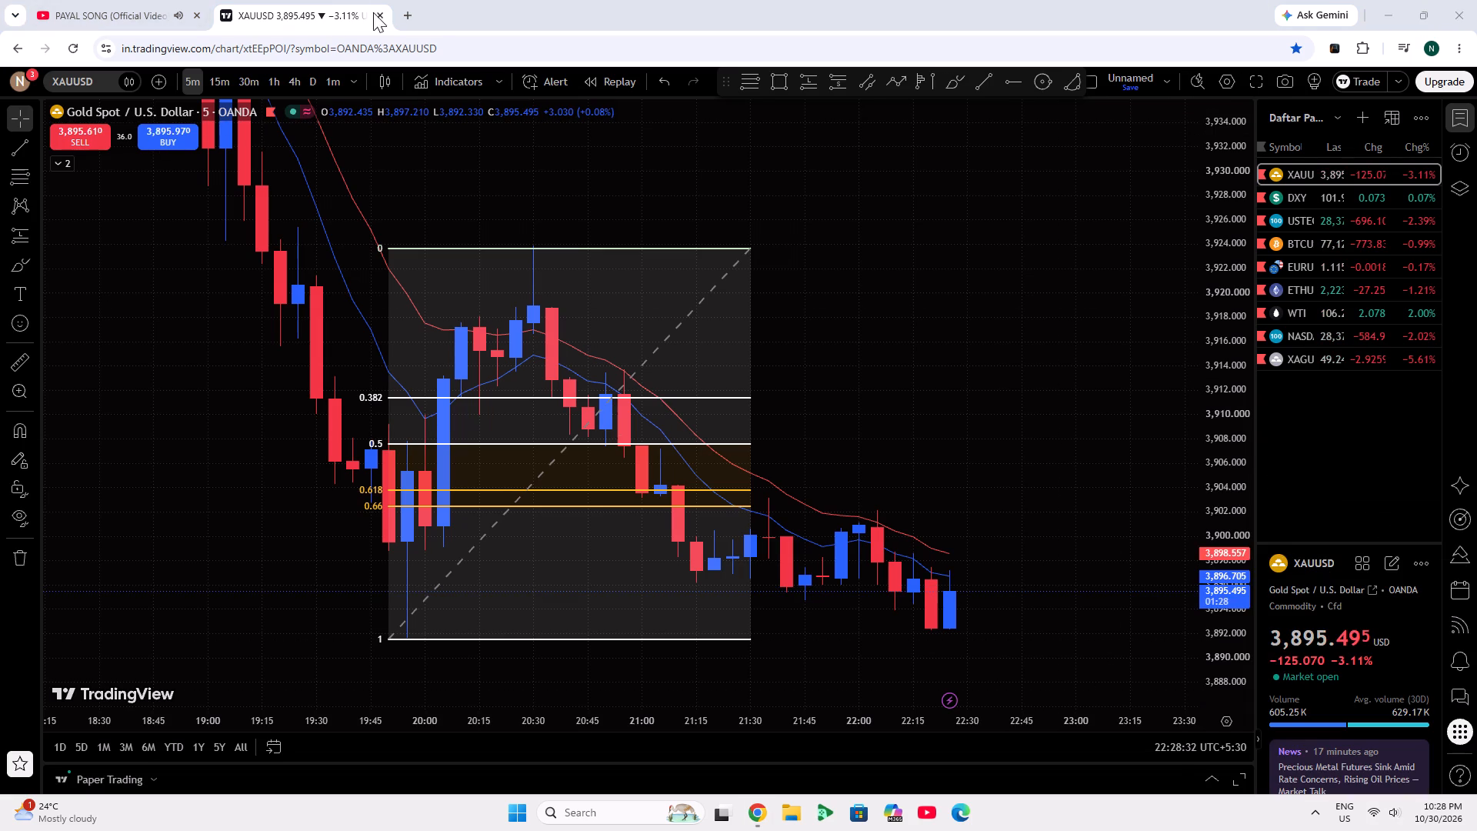
Open the YouTube home page in a new tab through the Youtube shortcut and its Google search result.
click(425, 19)
click(414, 15)
click(760, 417)
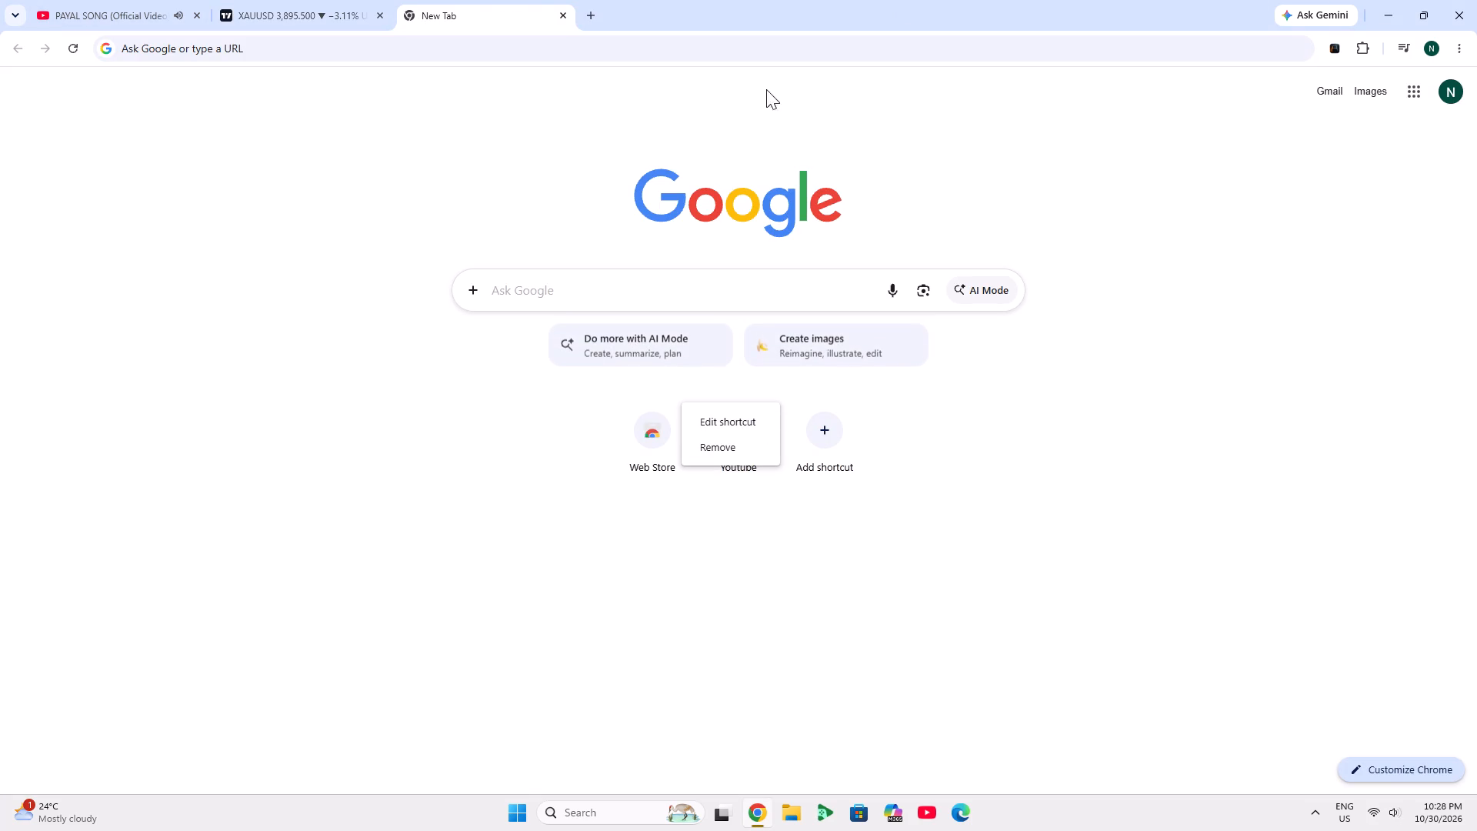
click(1257, 436)
click(774, 442)
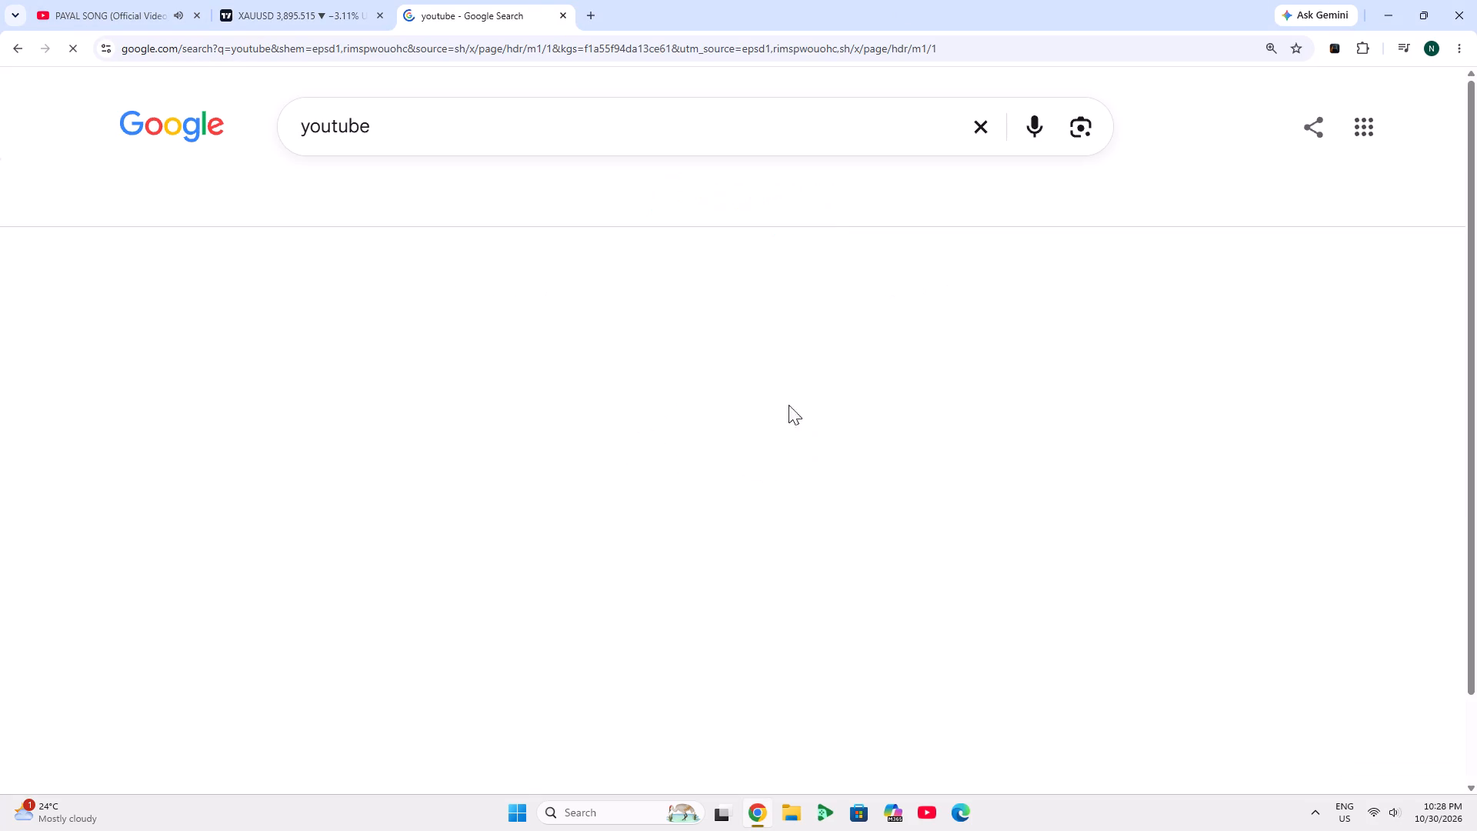
scroll(805, 0, down, 5)
click(156, 332)
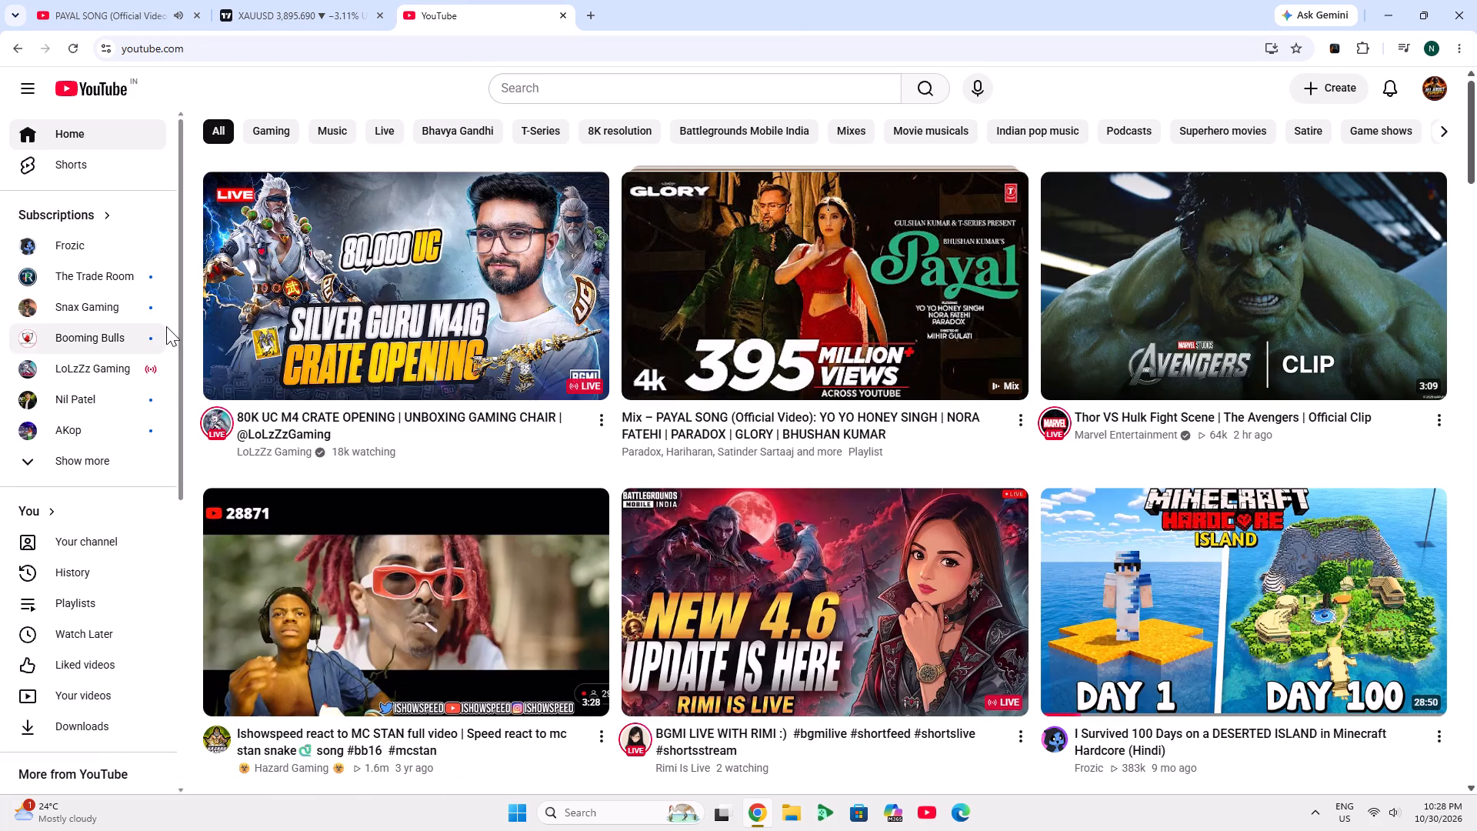
Browse the recommended videos, Playables and Shorts in the YouTube home feed.
scroll(872, 315, down, 4)
scroll(872, 315, up, 3)
scroll(872, 315, down, 5)
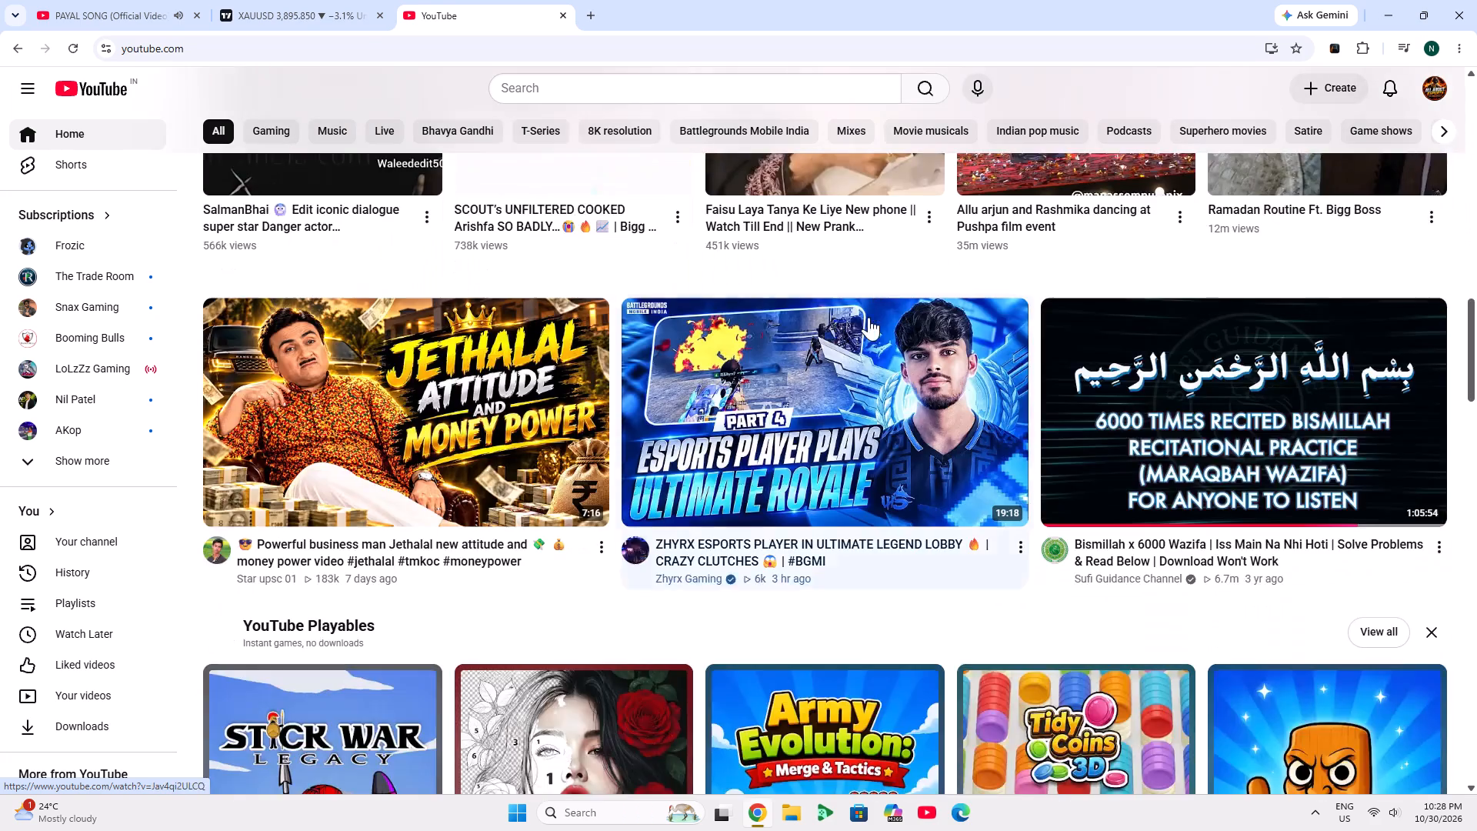
scroll(869, 317, down, 5)
scroll(869, 317, up, 5)
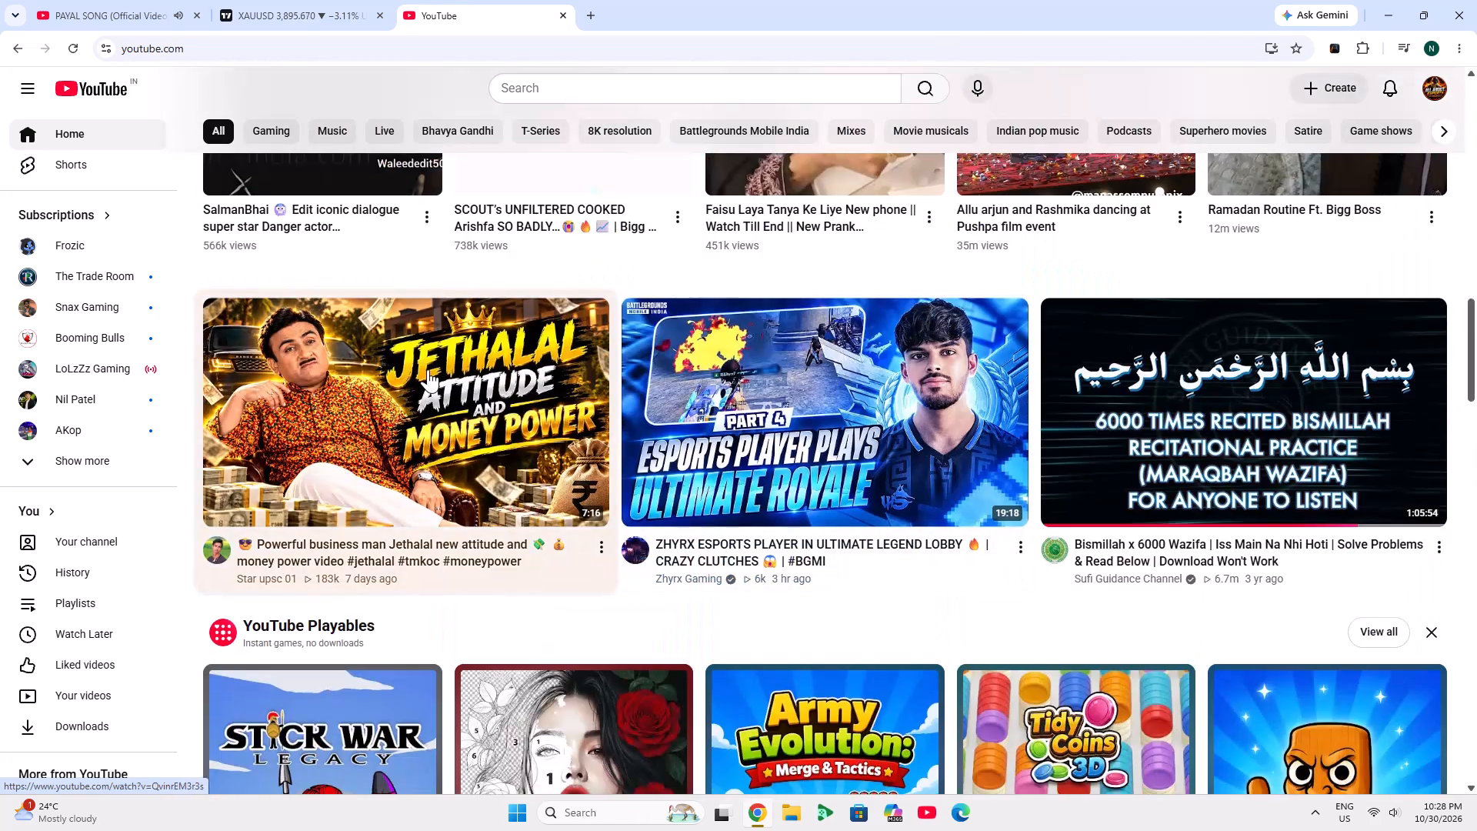
scroll(469, 471, down, 2)
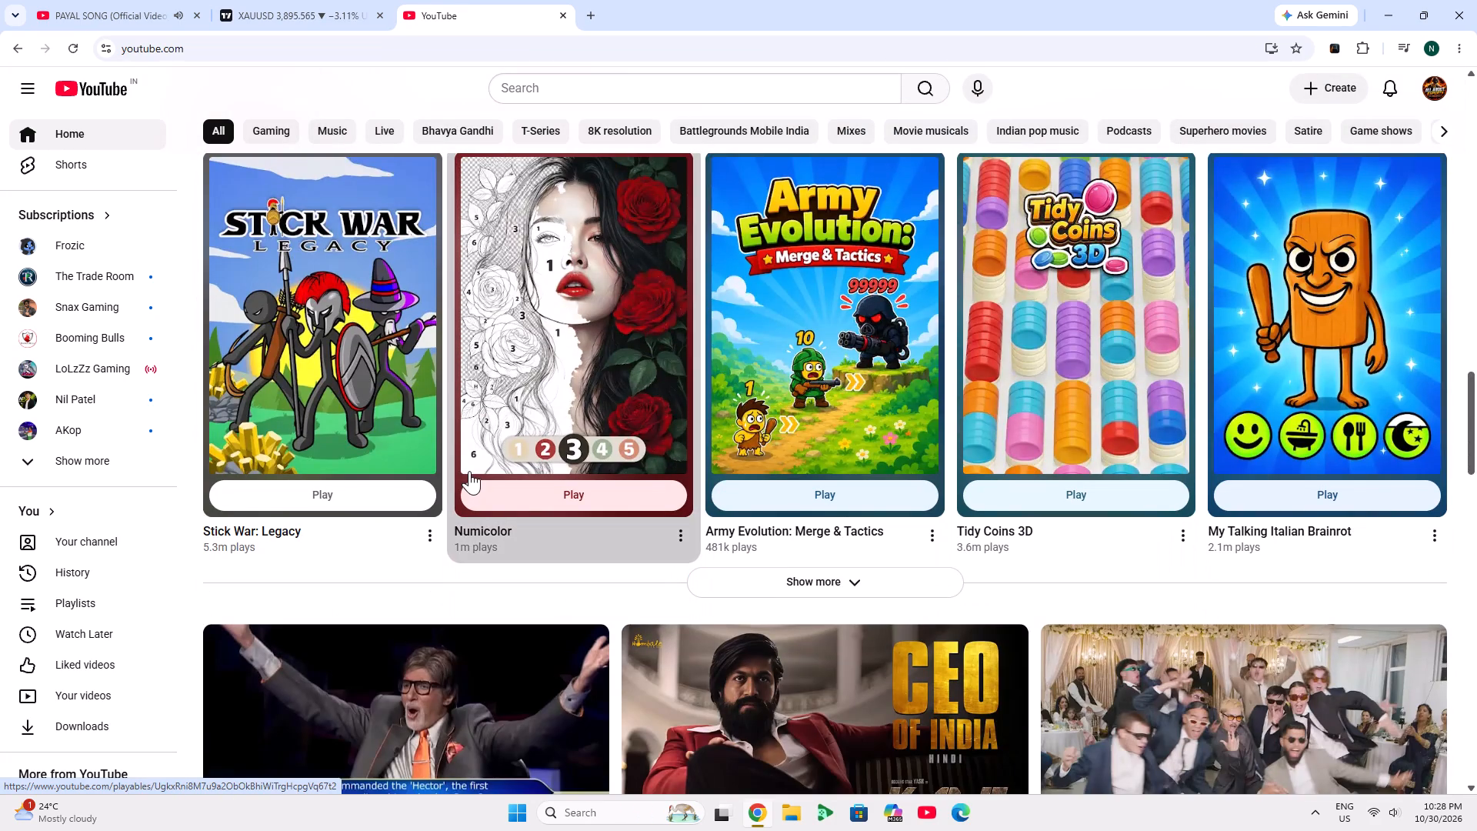
scroll(562, 567, up, 3)
scroll(562, 567, down, 5)
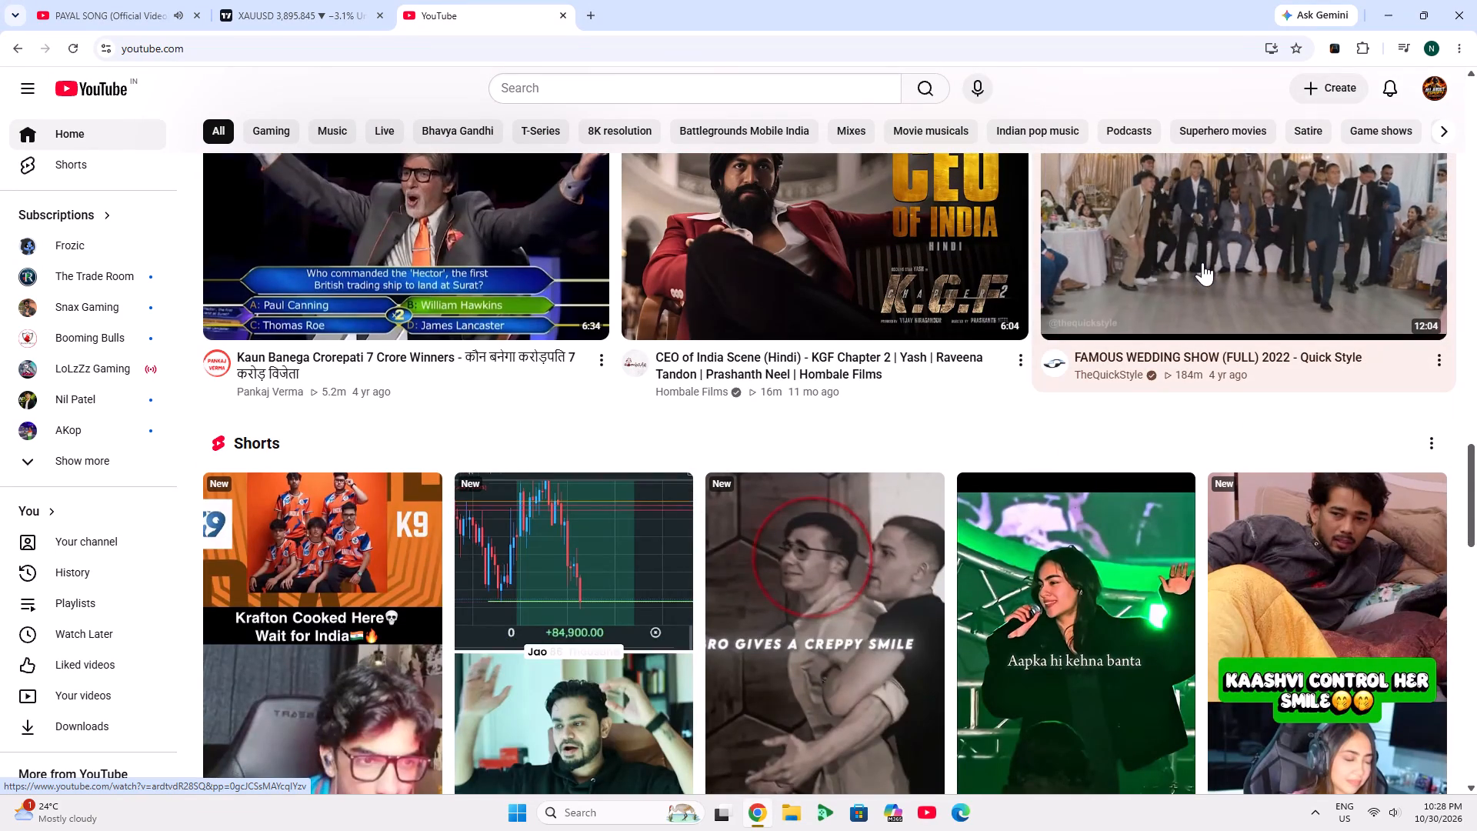
scroll(950, 325, up, 1)
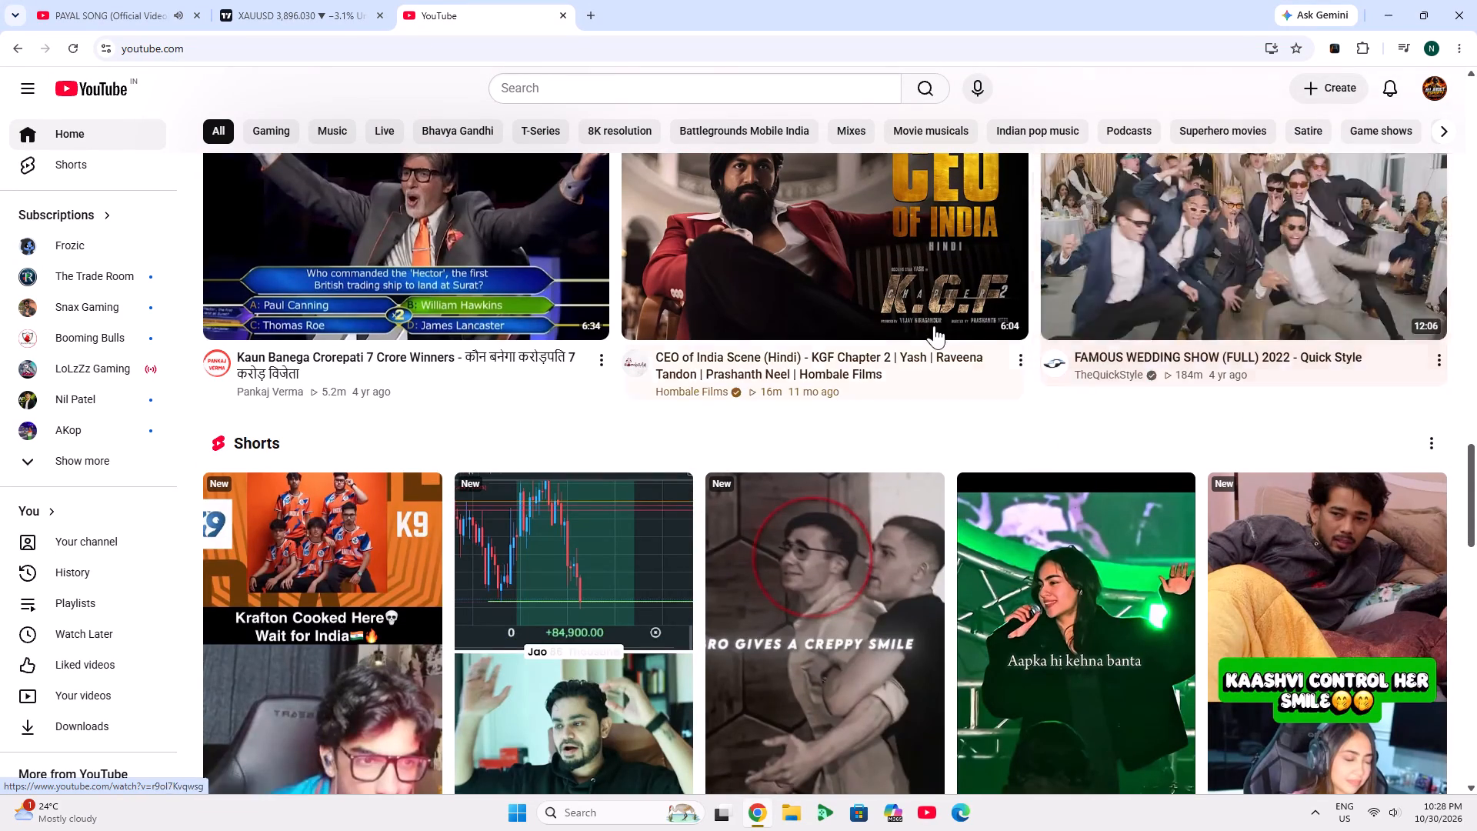
scroll(934, 325, up, 2)
Return to the PAYAL SONG tab, pause the video and seek it back to about 0:01.
click(82, 0)
click(168, 239)
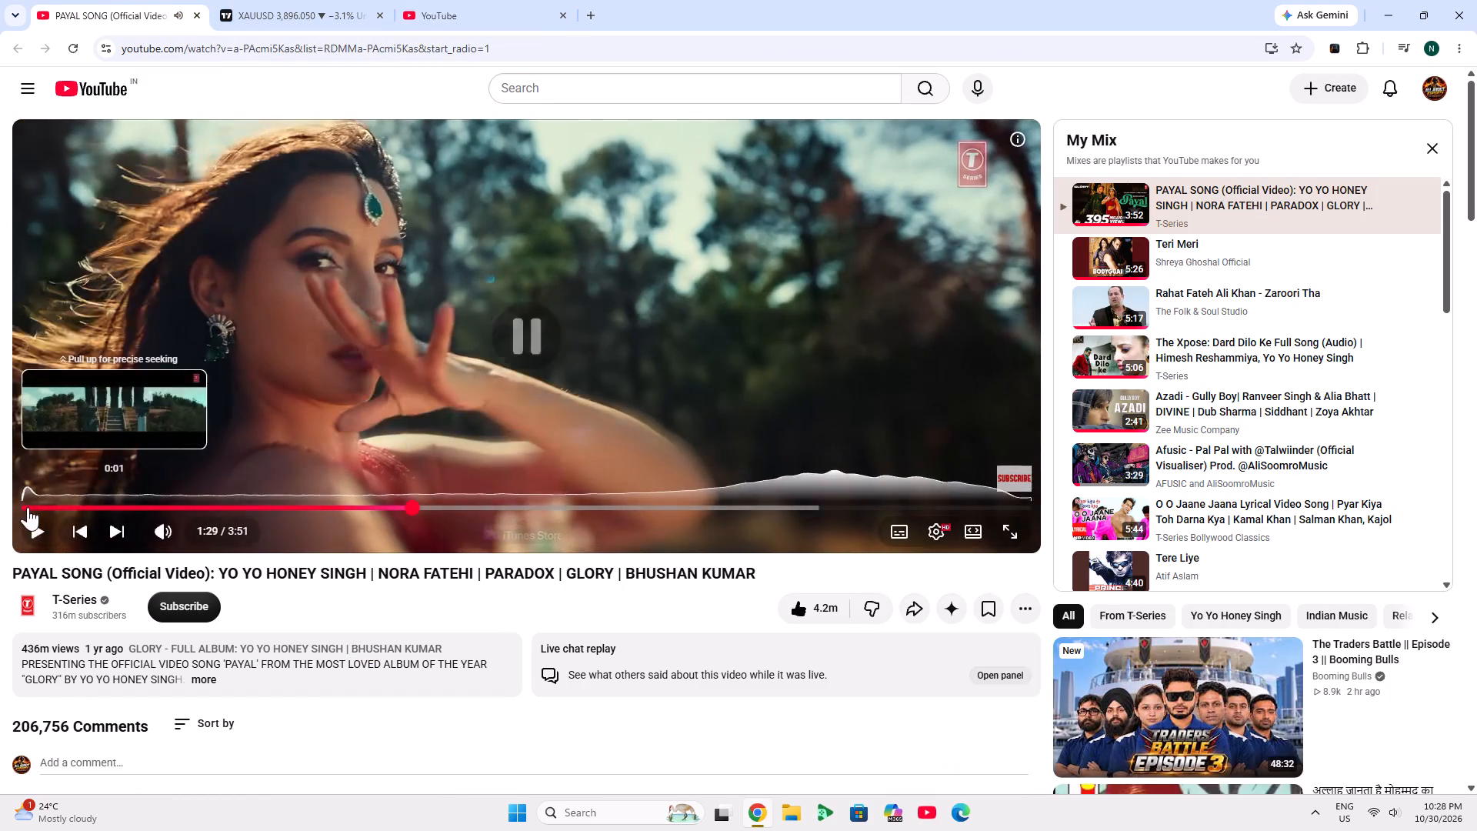
click(28, 507)
Switch back to the TradingView tab with the XAUUSD chart.
click(369, 0)
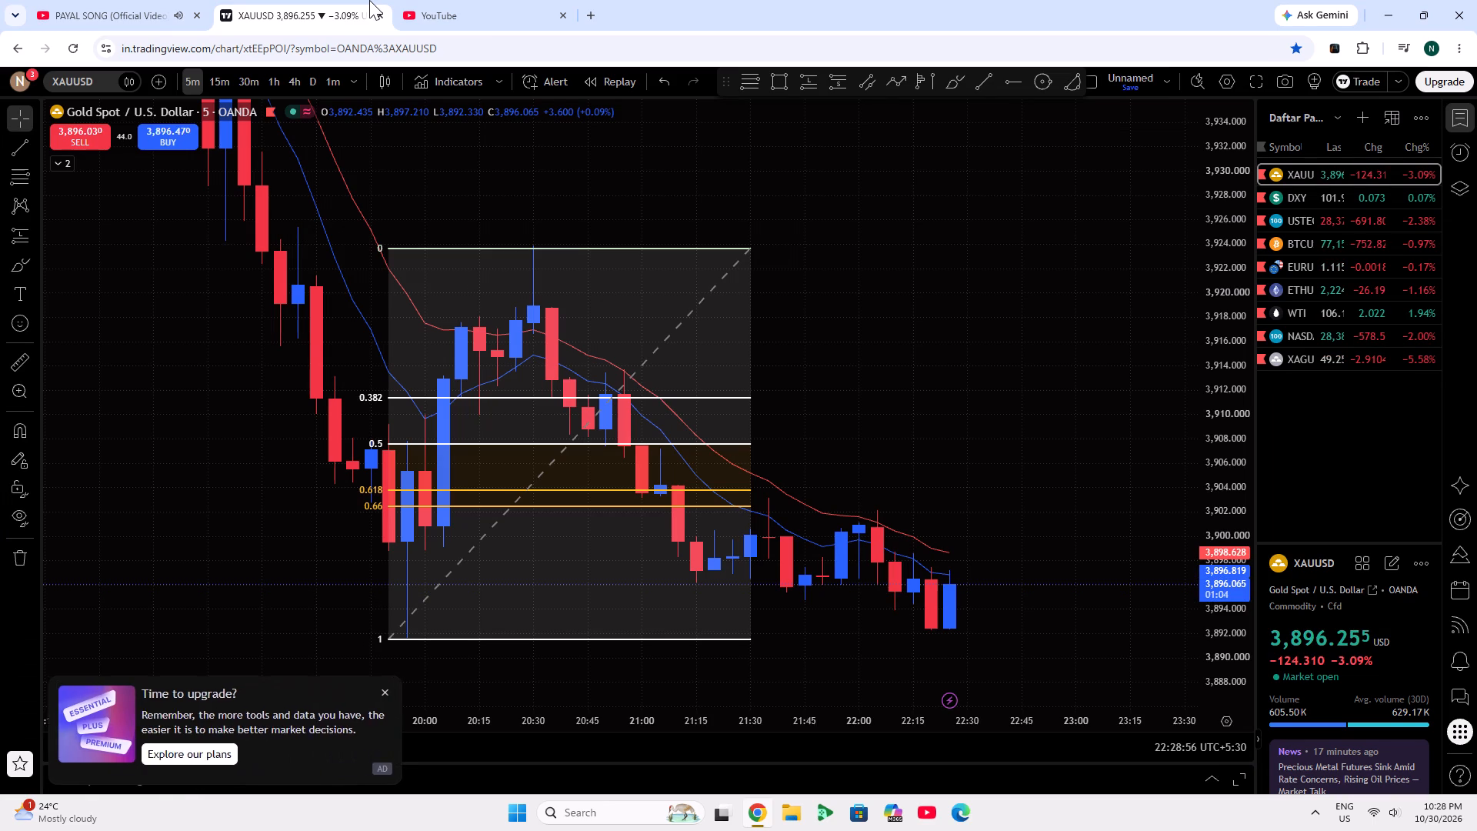
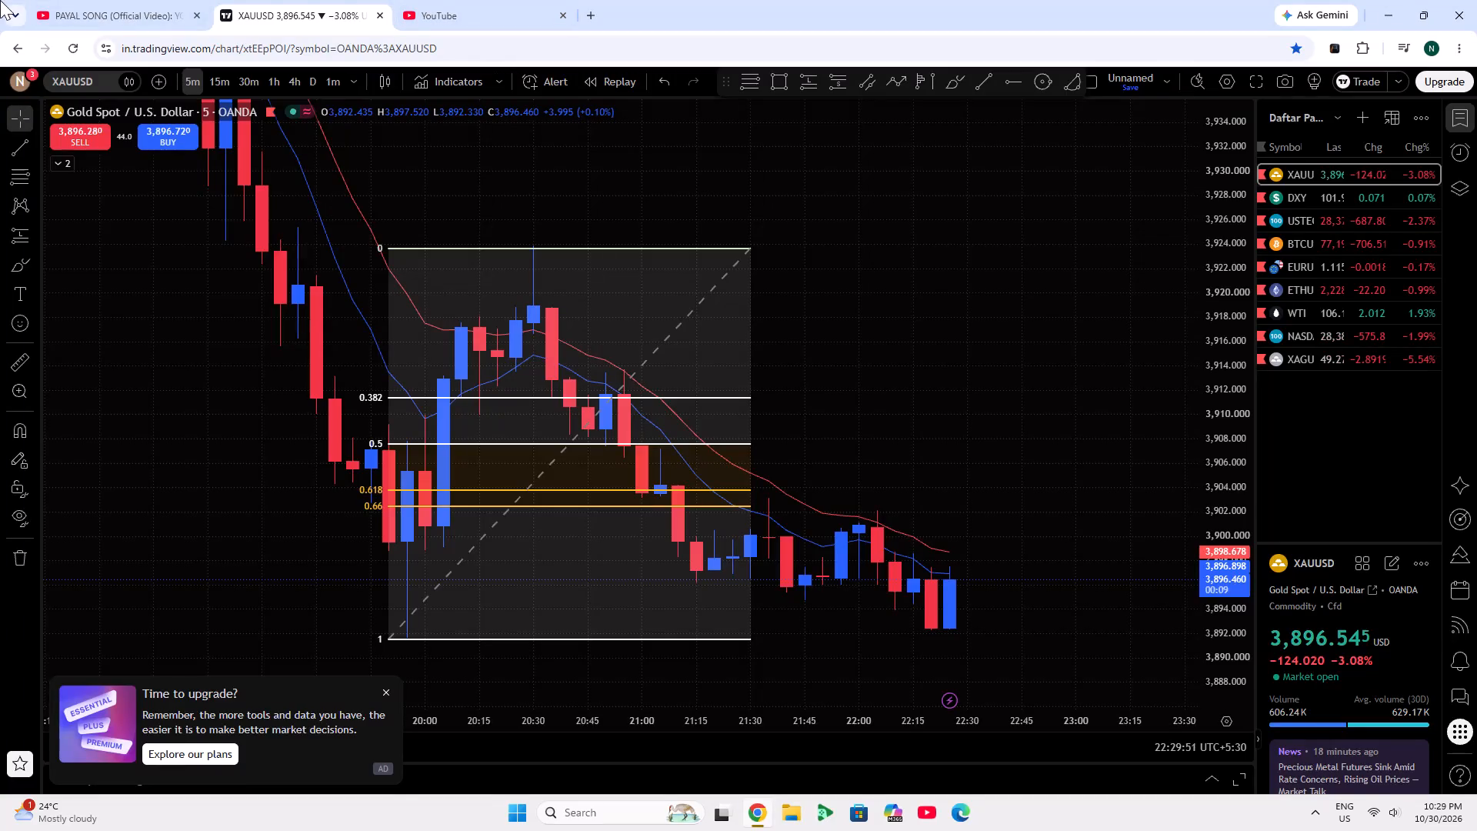
Resume playing the PAYAL SONG video in its YouTube tab and return to the XAUUSD chart tab.
click(83, 0)
click(758, 192)
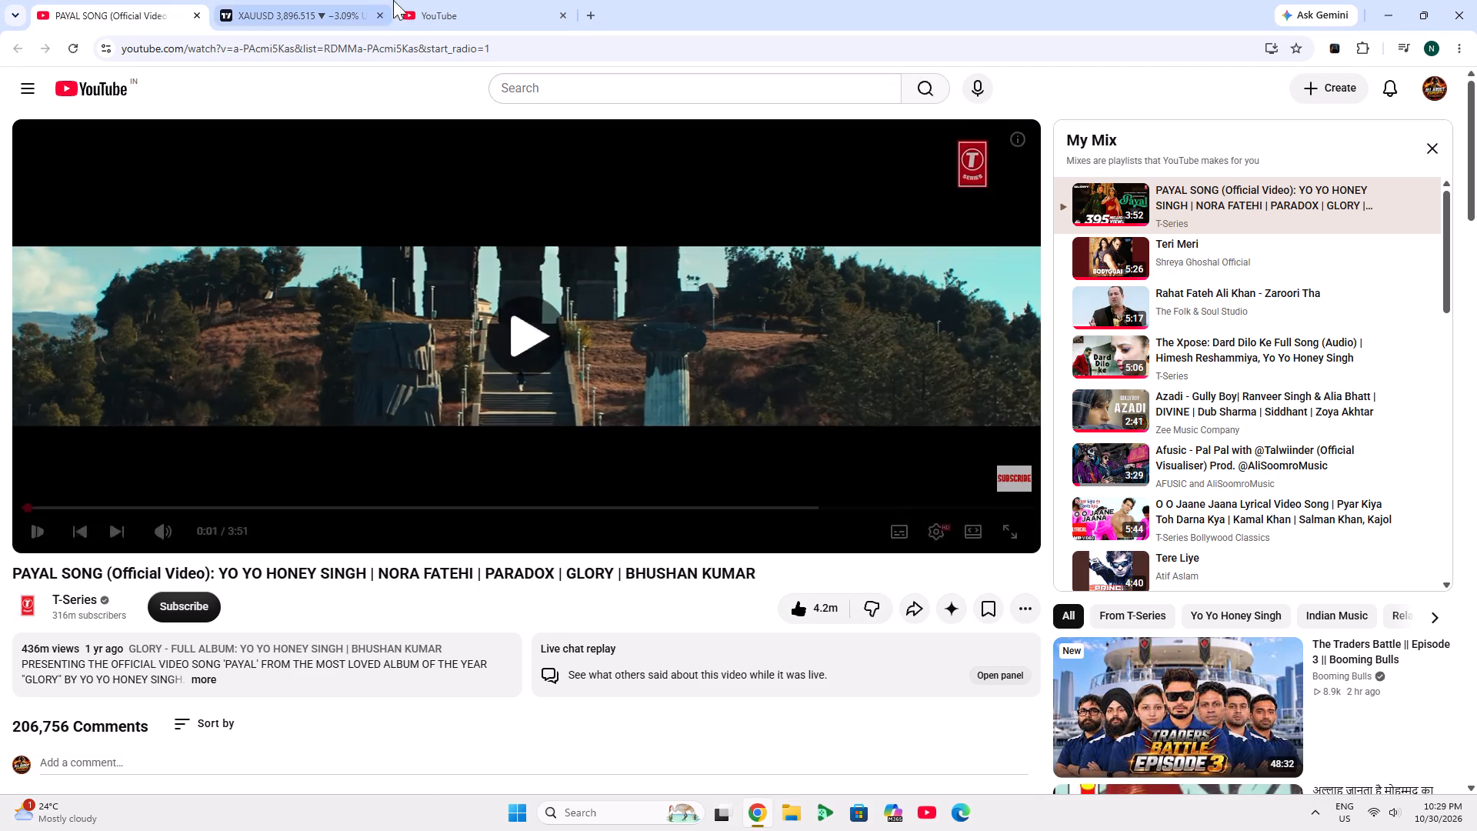
click(406, 0)
click(332, 0)
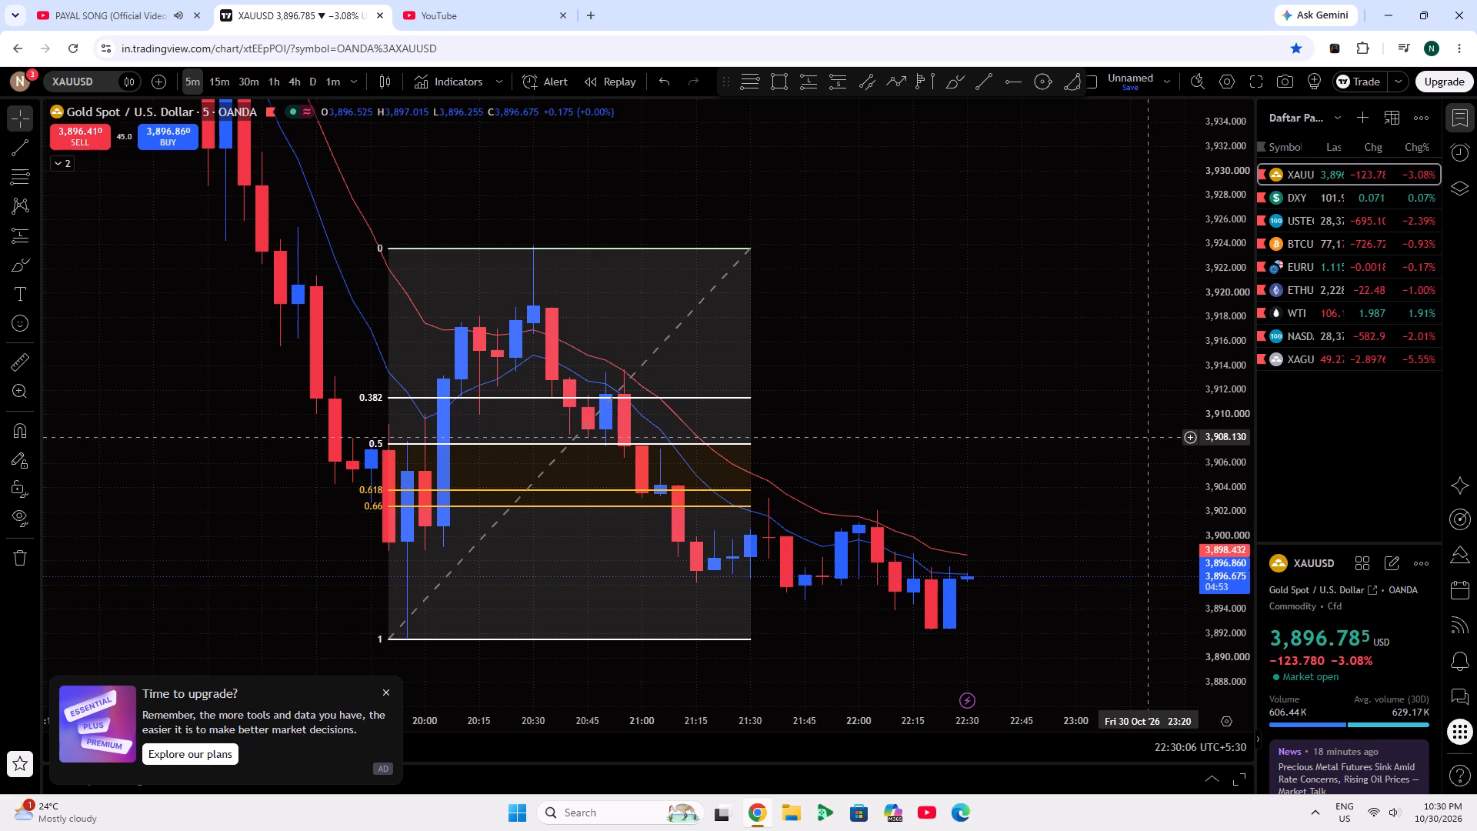
Open the DXY (U.S. Dollar Index) chart from the watchlist.
click(1315, 184)
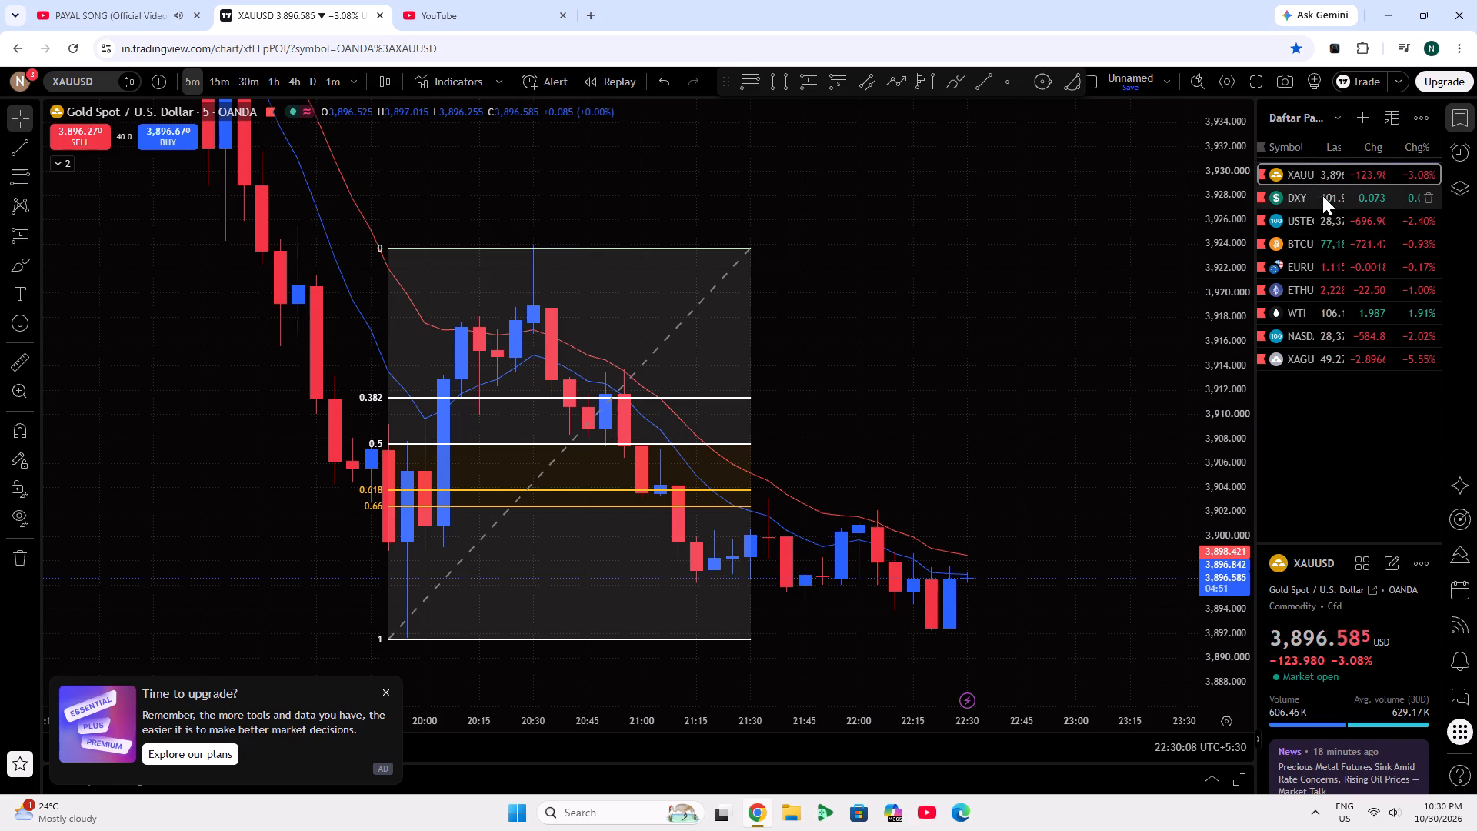
click(1332, 200)
Examine the DXY 5-minute price history, including earlier sessions and the existing Fibonacci drawing.
scroll(927, 530, down, 8)
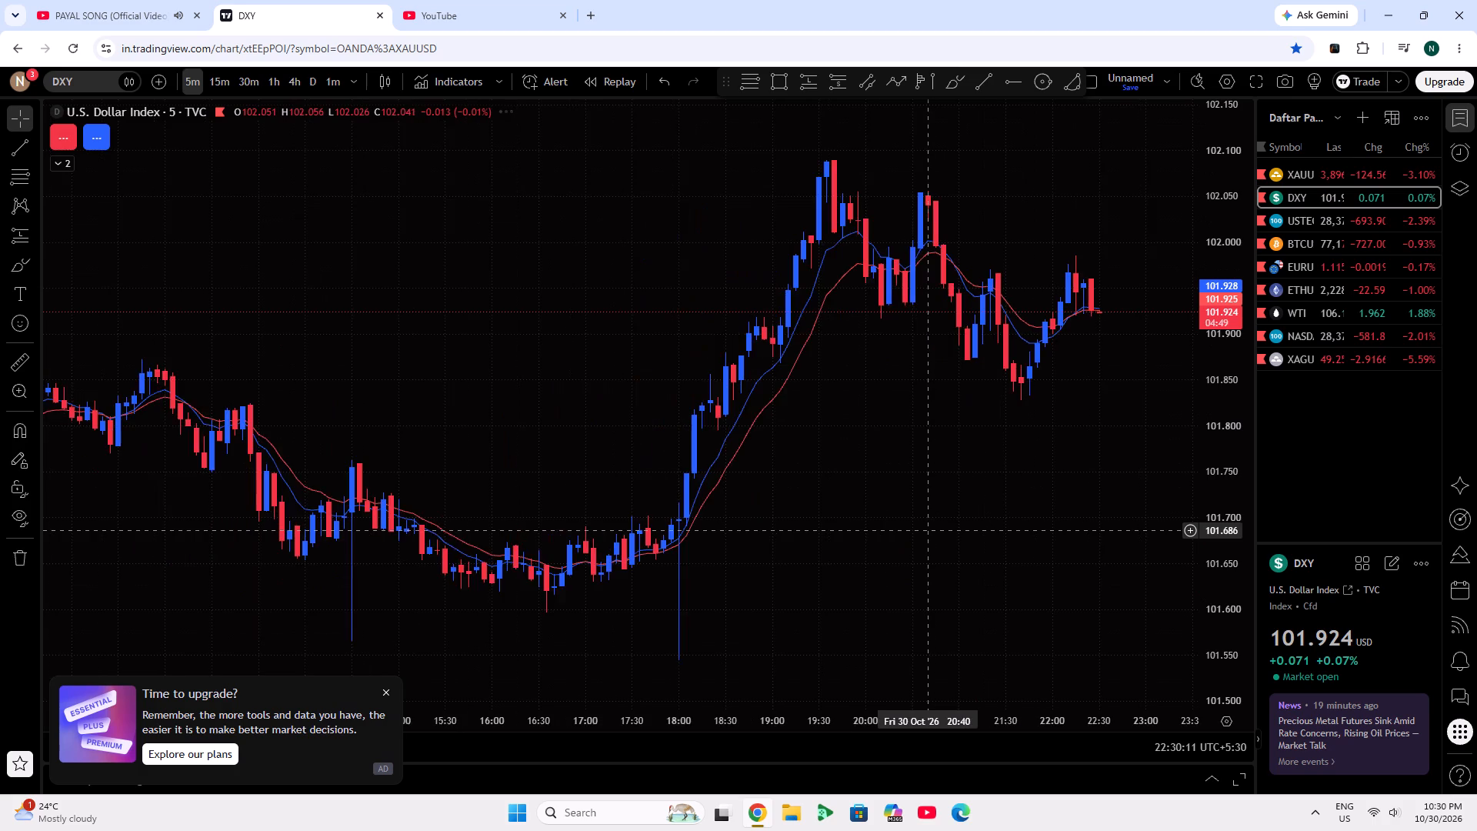
scroll(927, 530, down, 5)
scroll(927, 530, up, 2)
drag(927, 530, 825, 515)
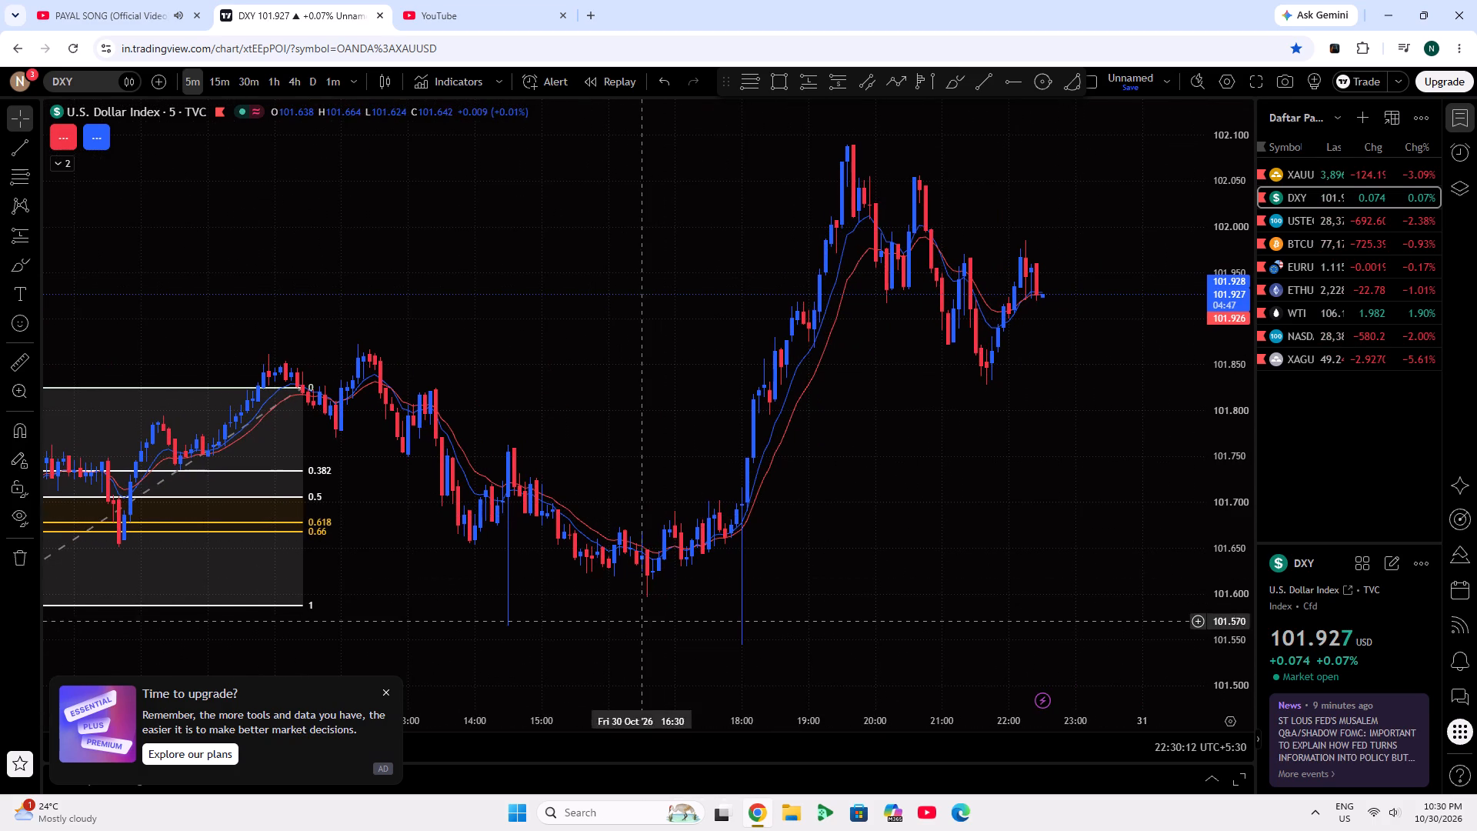
drag(792, 674, 794, 191)
scroll(1235, 482, down, 12)
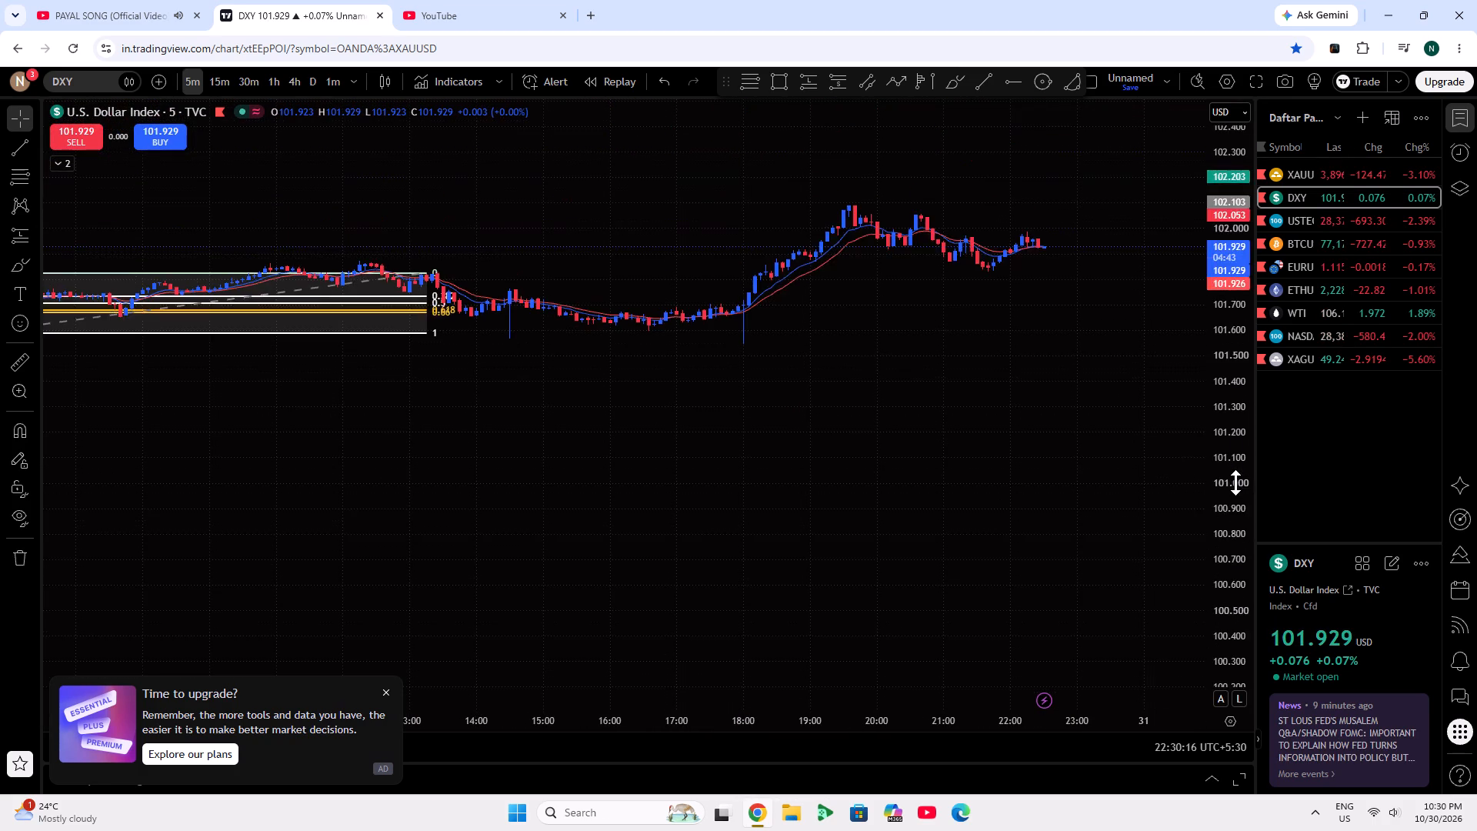
scroll(1235, 482, down, 4)
double_click(1242, 498)
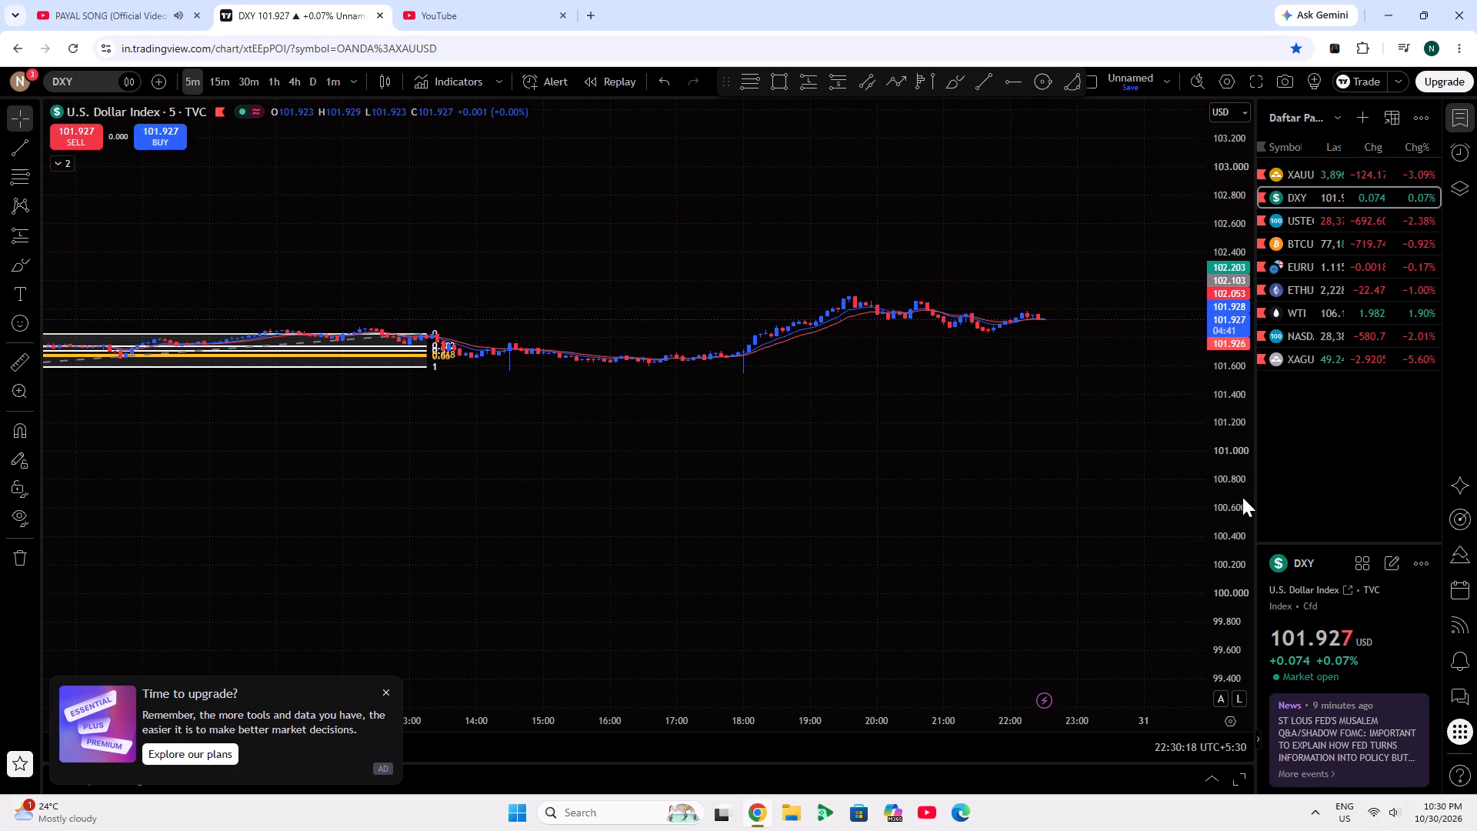
scroll(805, 539, down, 1)
scroll(519, 607, down, 3)
drag(905, 519, 517, 519)
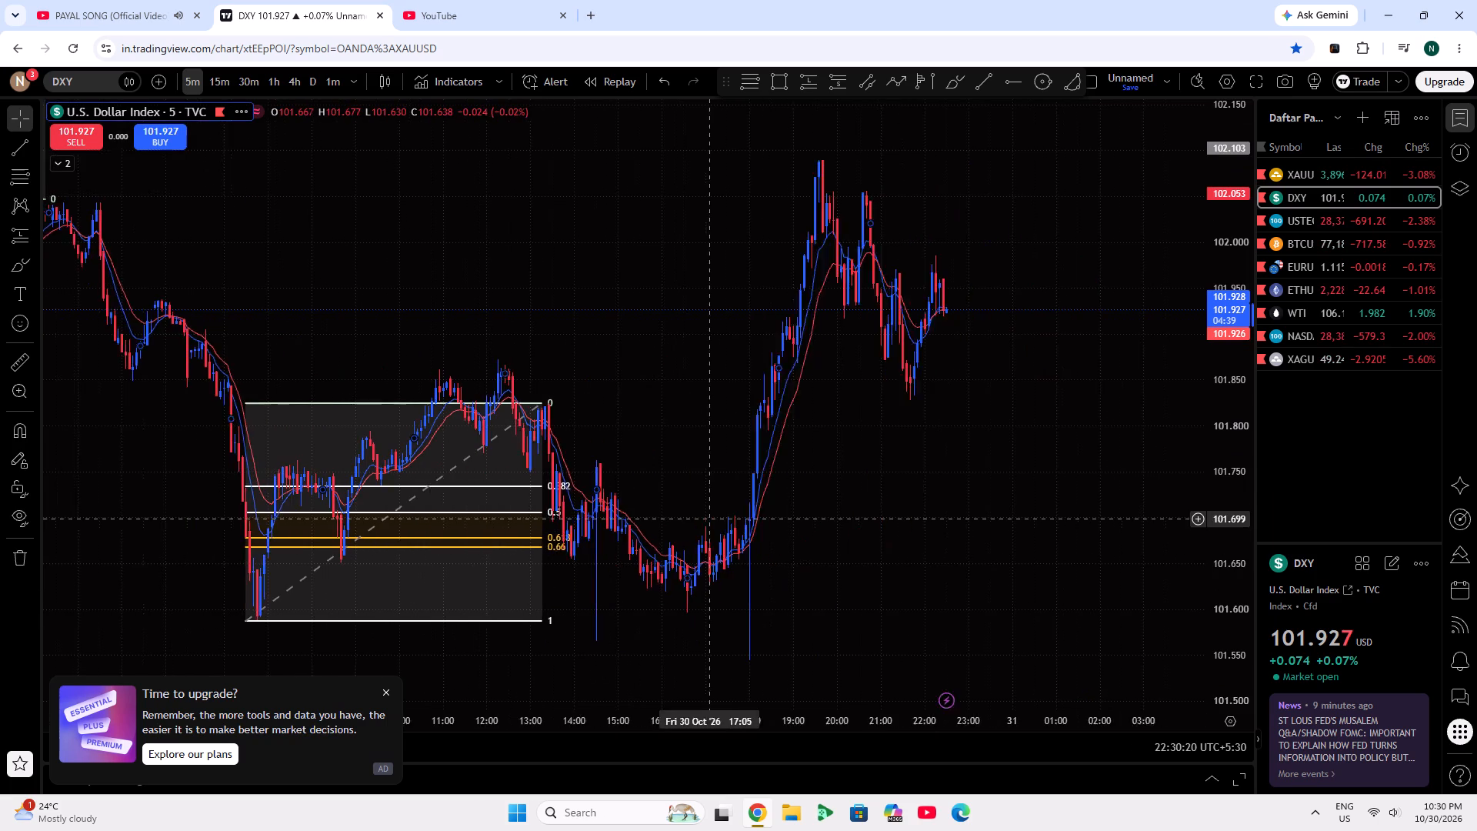
drag(517, 519, 466, 519)
click(14, 570)
click(58, 555)
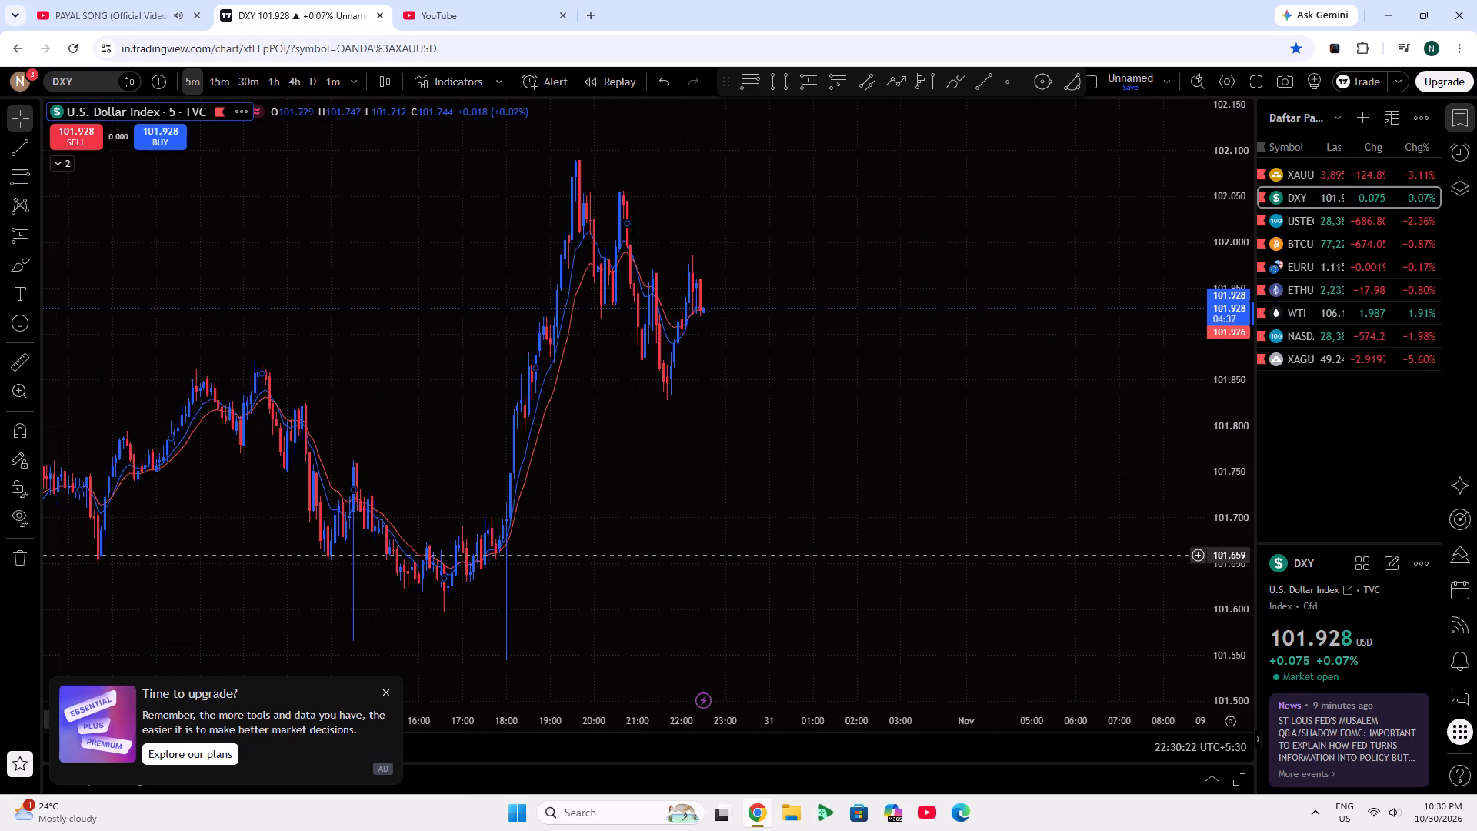
click(11, 556)
click(11, 556)
scroll(560, 495, down, 7)
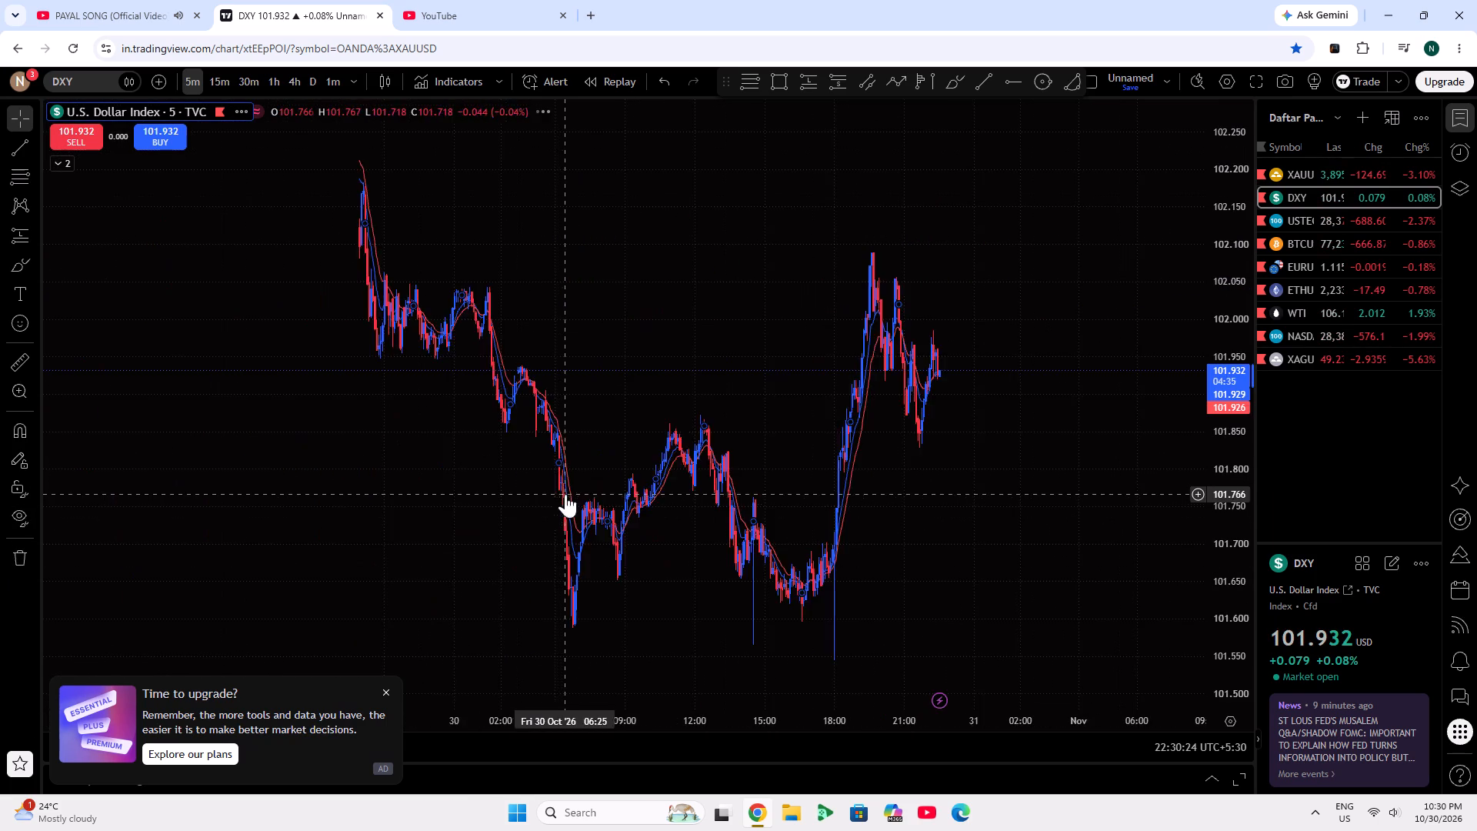
scroll(565, 494, down, 10)
Switch the DXY chart to the 1h timeframe with its price scale auto-fitted.
click(282, 77)
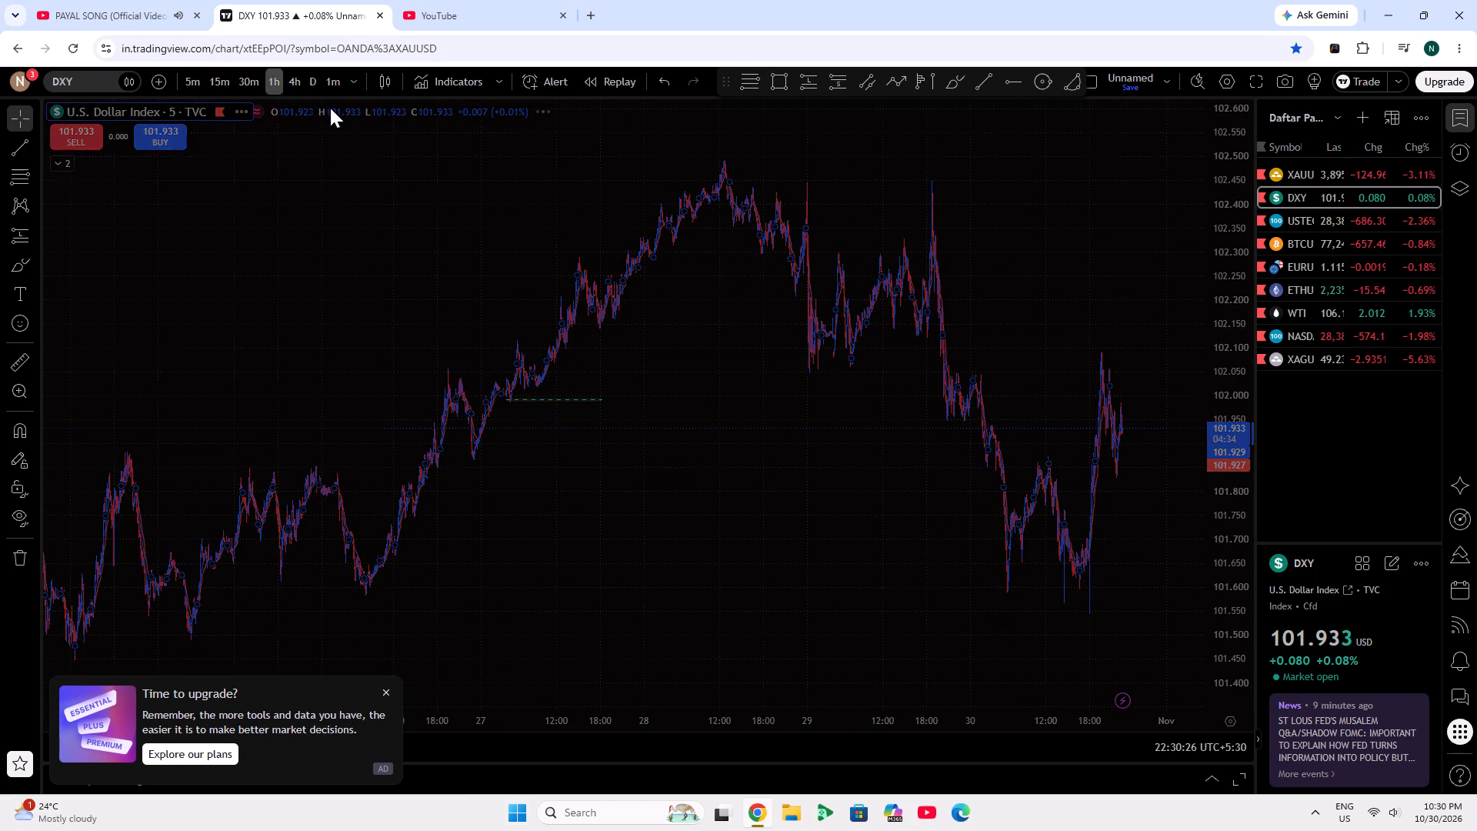
drag(1218, 336, 1178, 675)
double_click(1232, 466)
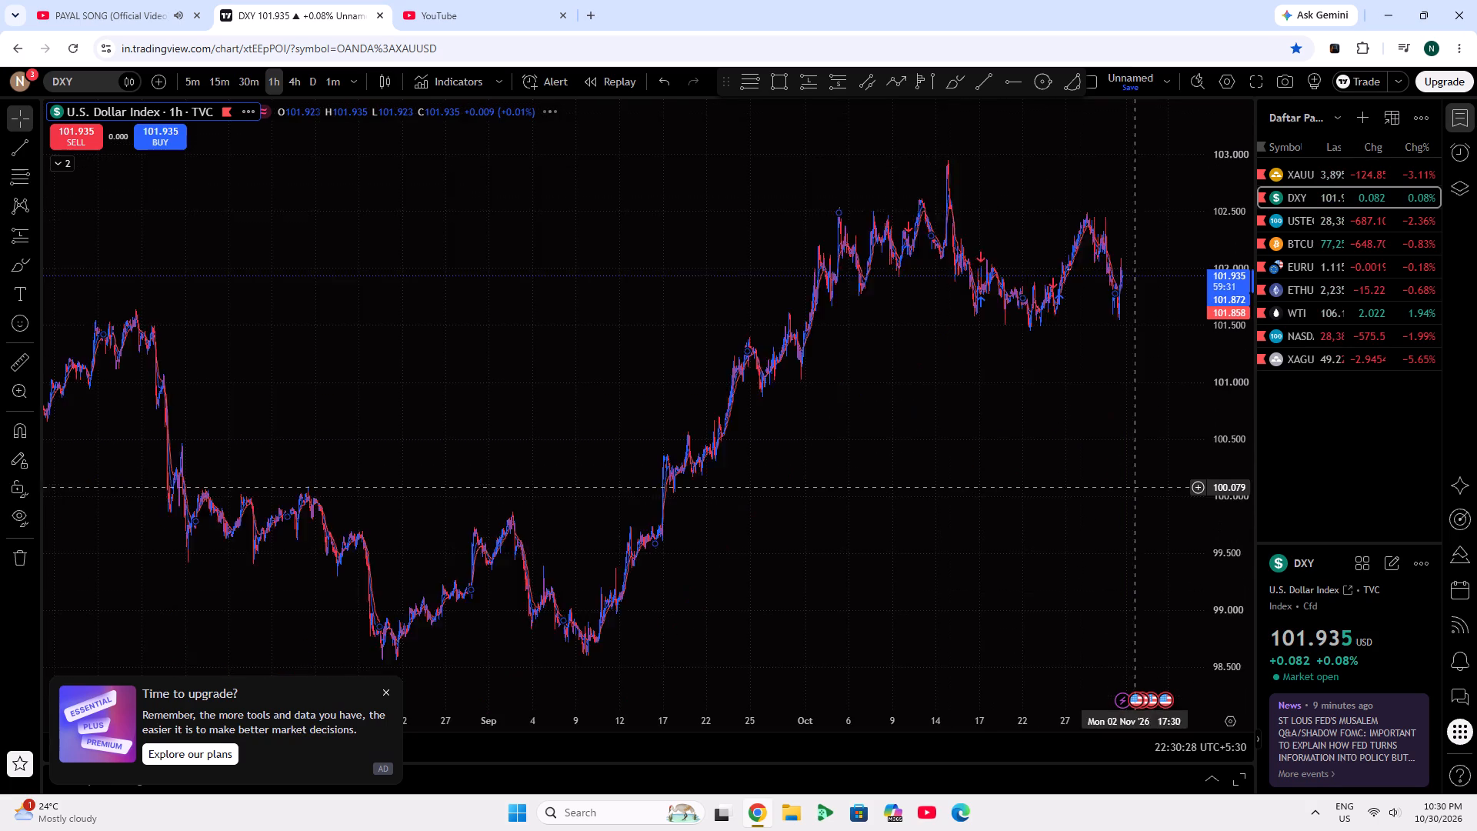
Add the text label 112211 just above the latest DXY 1h candles, at about 102.194, and lock it.
scroll(1069, 488, up, 20)
scroll(1069, 488, up, 2)
click(752, 489)
scroll(752, 489, up, 5)
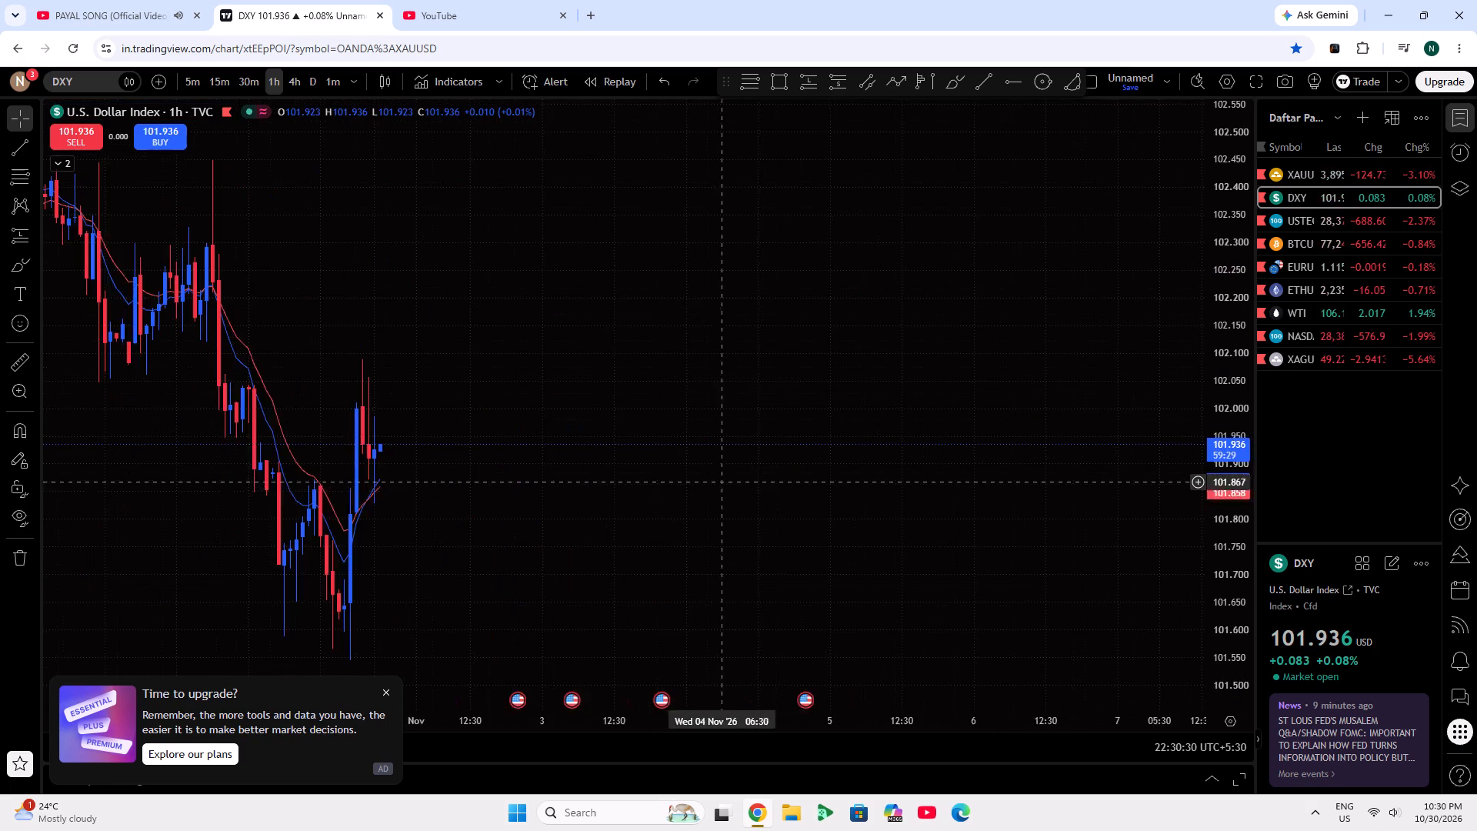
scroll(704, 486, up, 3)
drag(527, 513, 1373, 646)
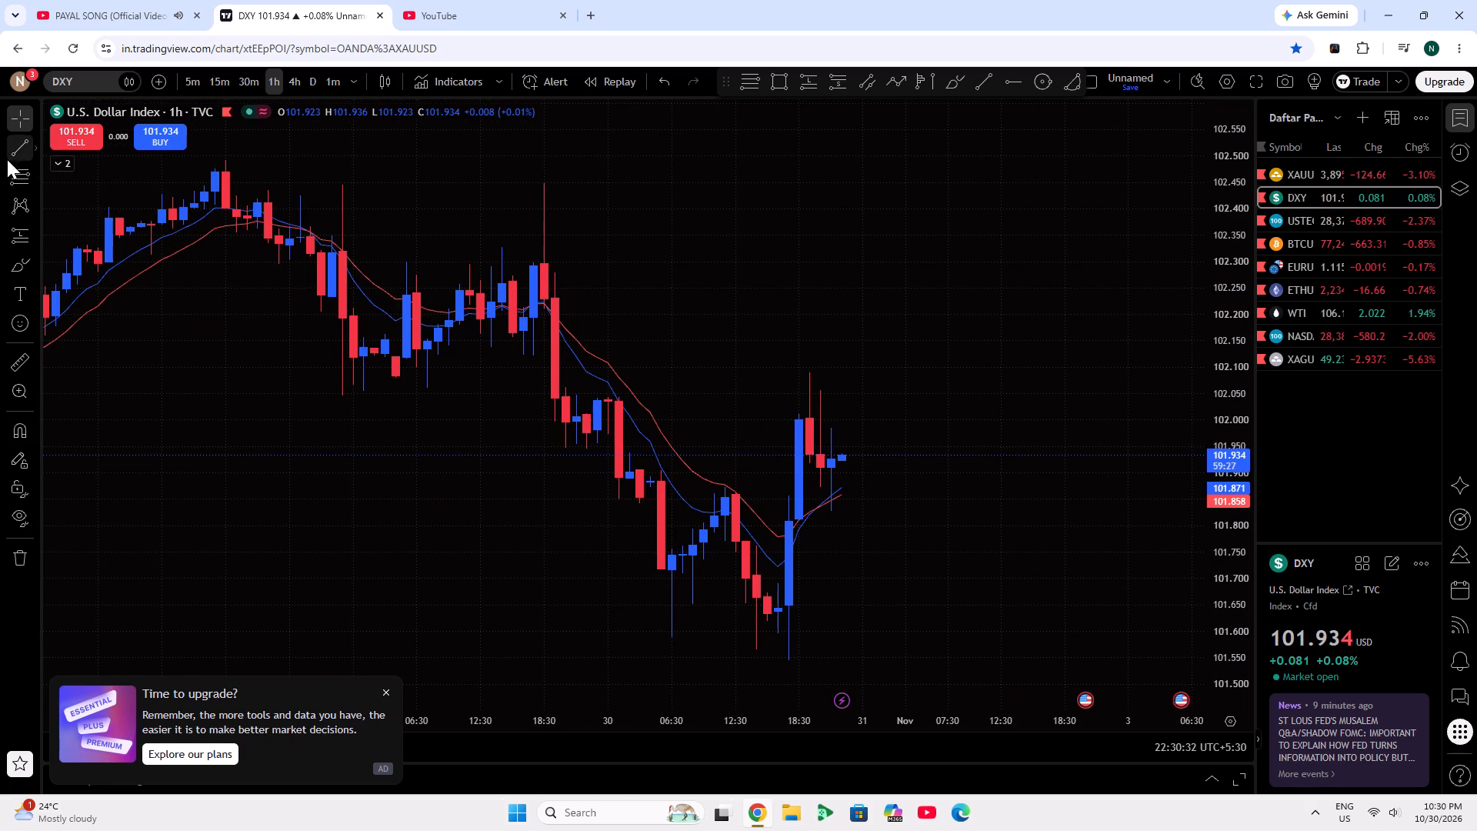
click(25, 296)
click(849, 317)
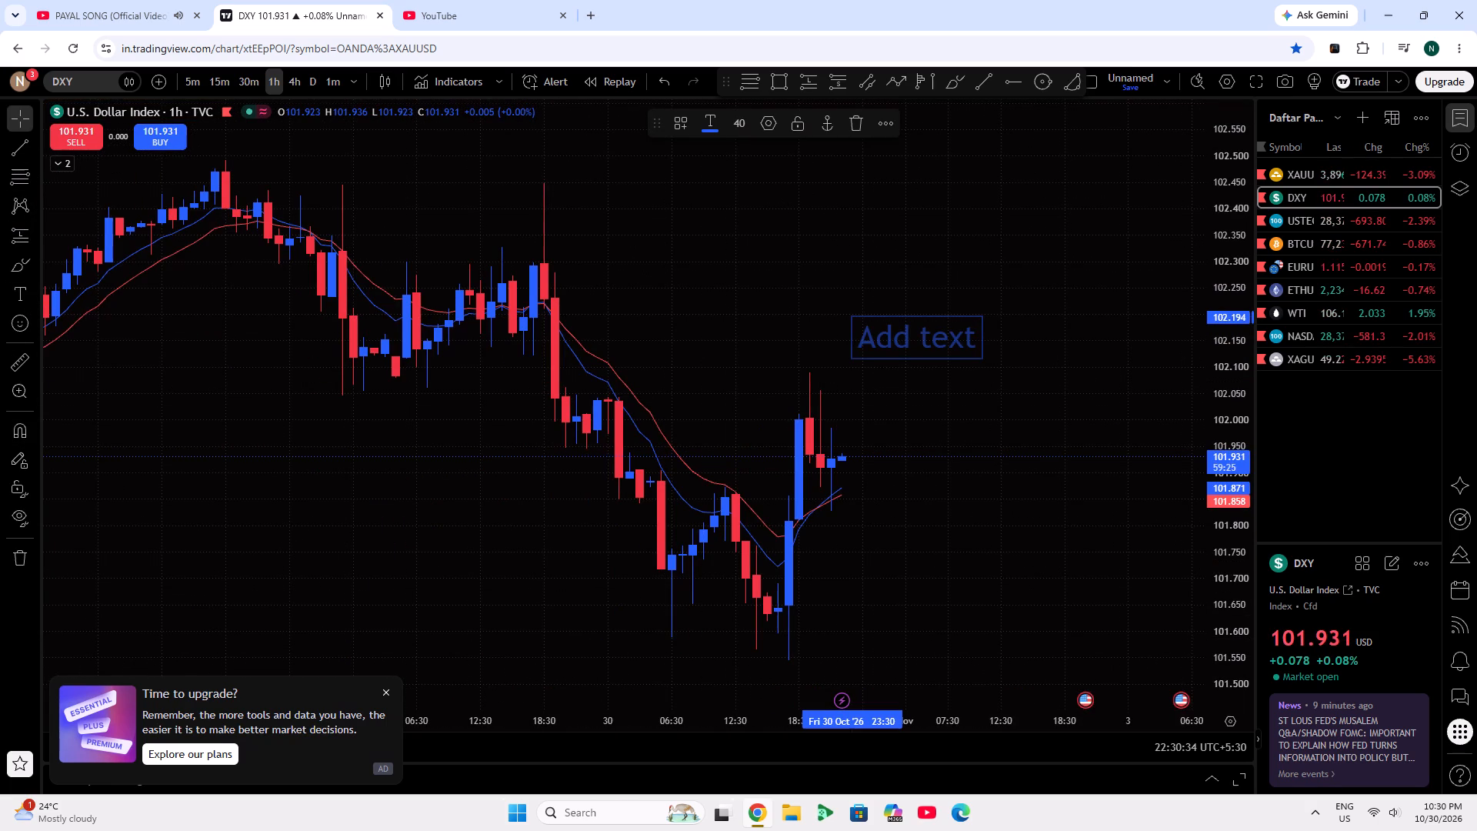
text(1121)
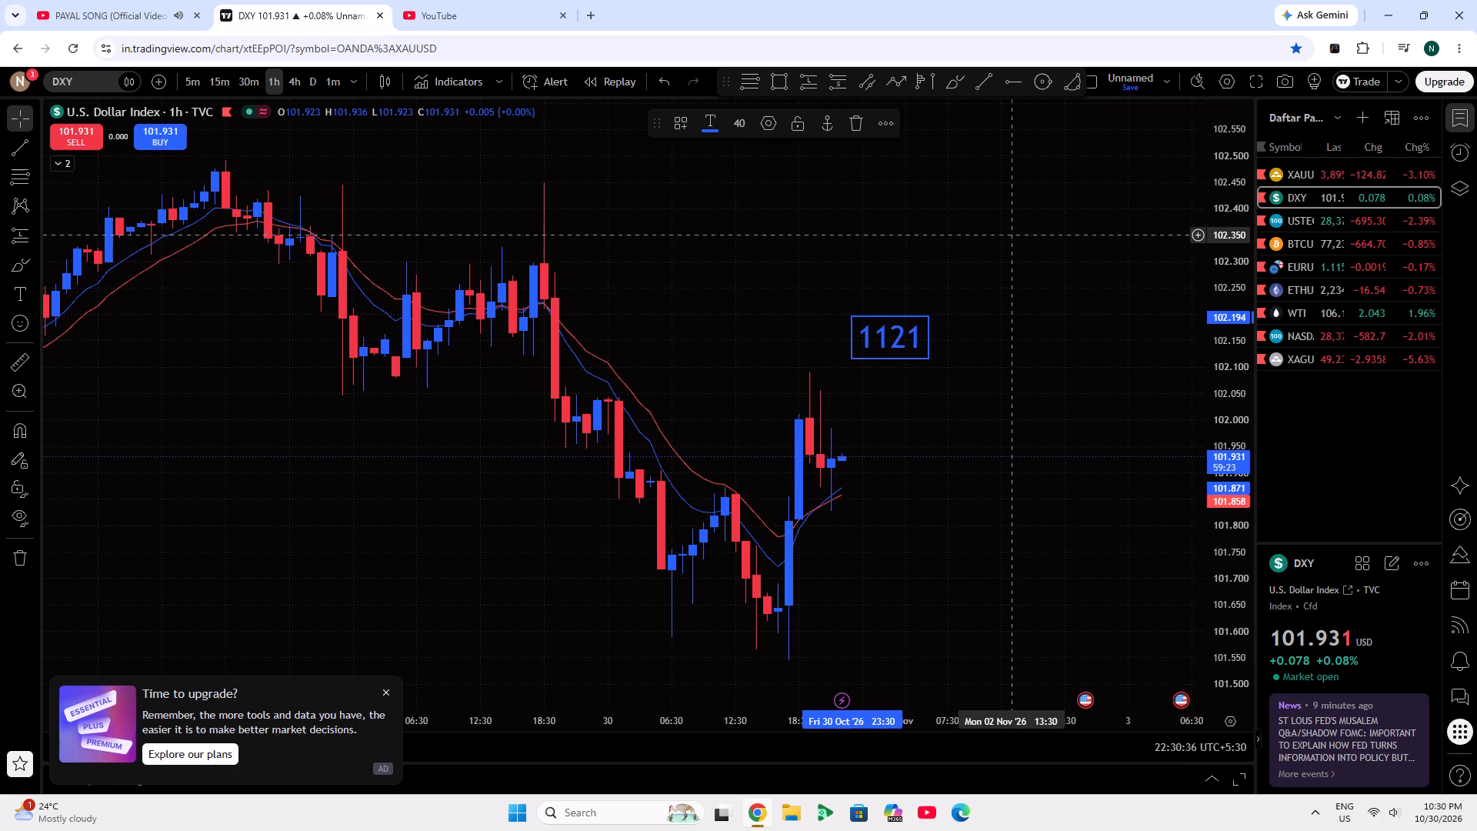
key(BackSpace)
text(211)
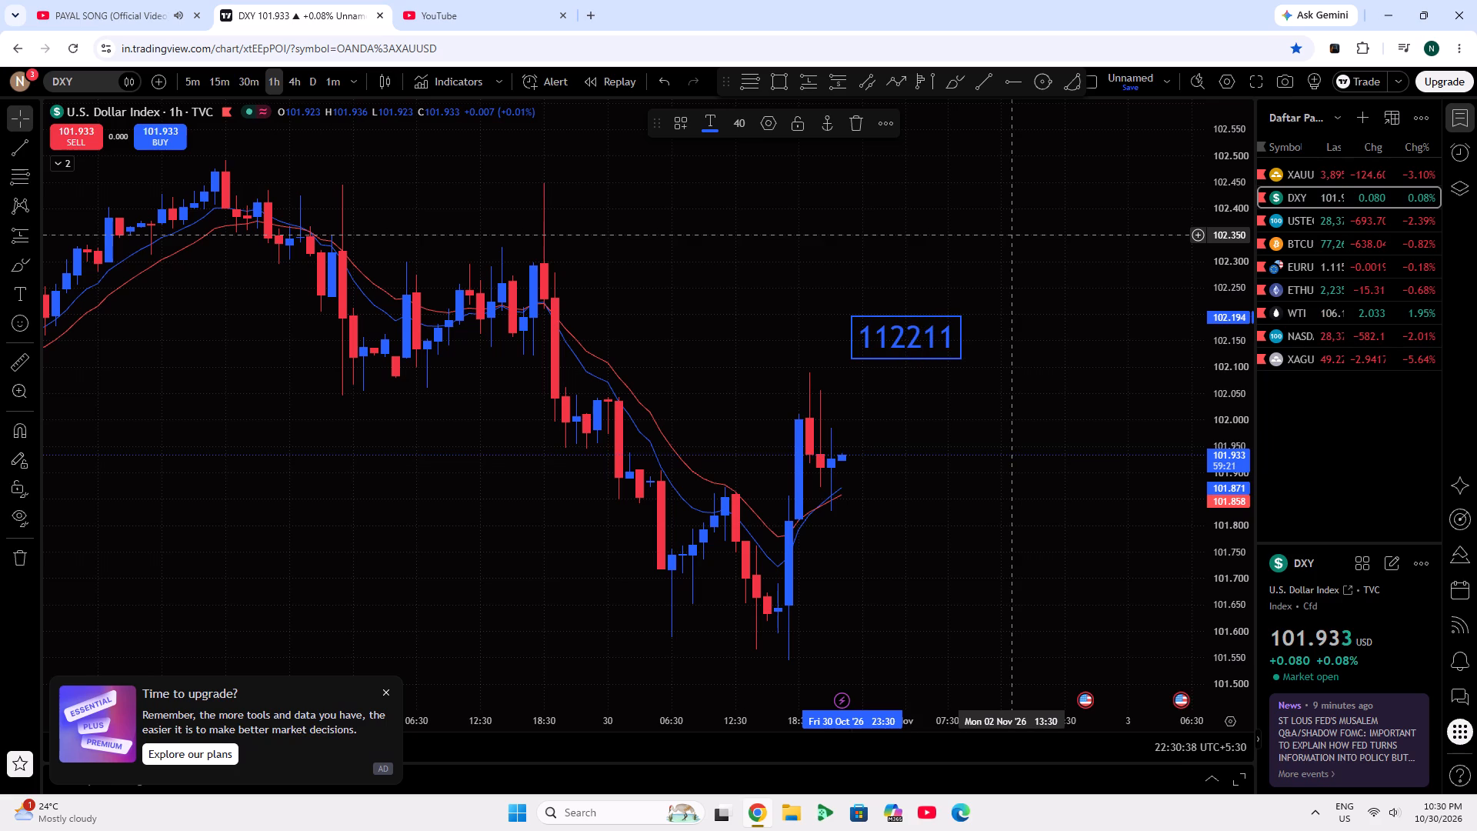
click(789, 129)
Dismiss the "Time to upgrade?" promotion covering part of the chart.
scroll(1052, 409, down, 5)
drag(1077, 440, 1050, 441)
scroll(1049, 441, up, 6)
drag(859, 388, 306, 382)
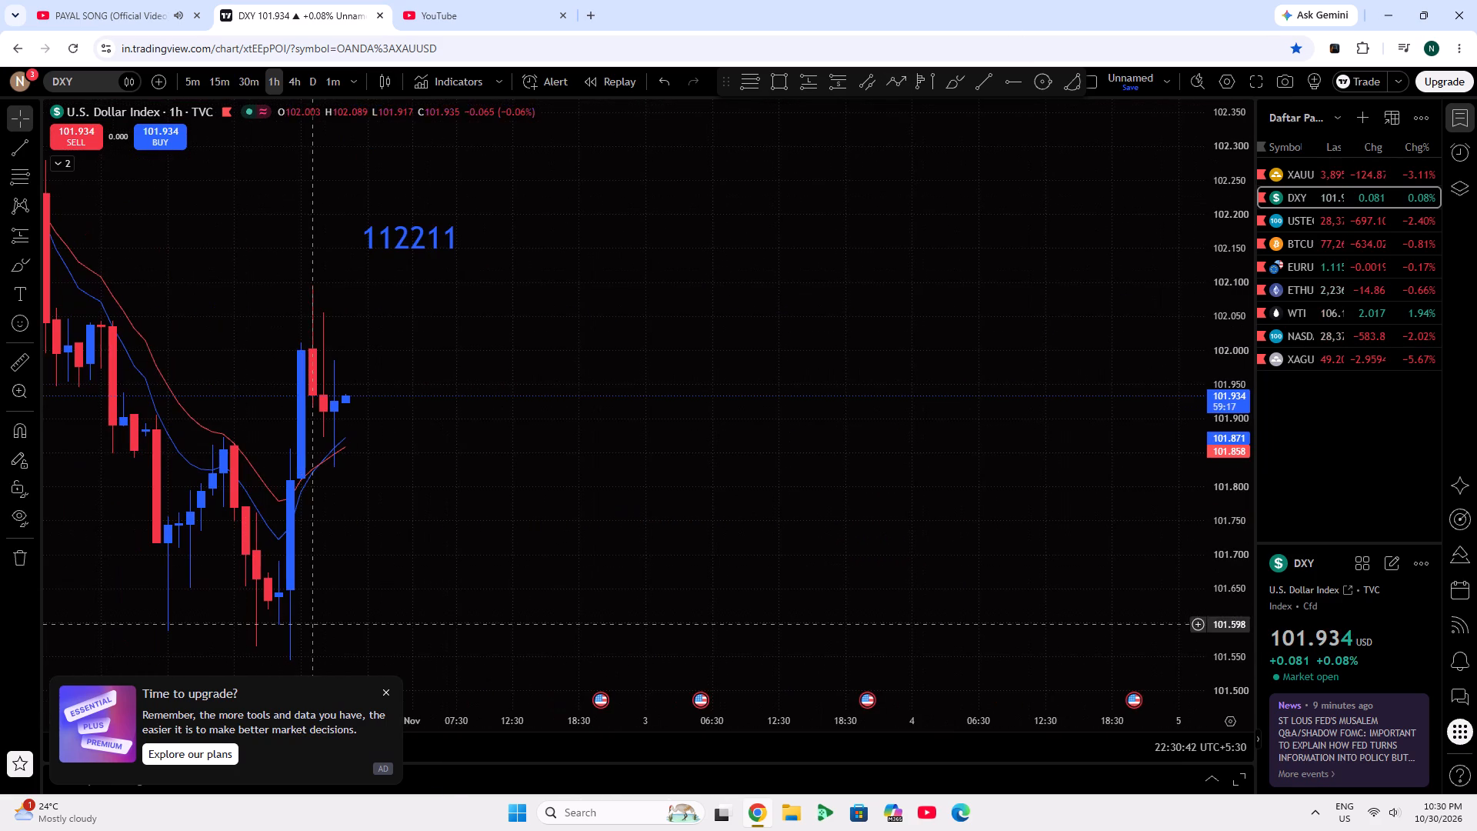
click(387, 696)
Switch the DXY chart to the 15m timeframe.
drag(452, 370, 738, 407)
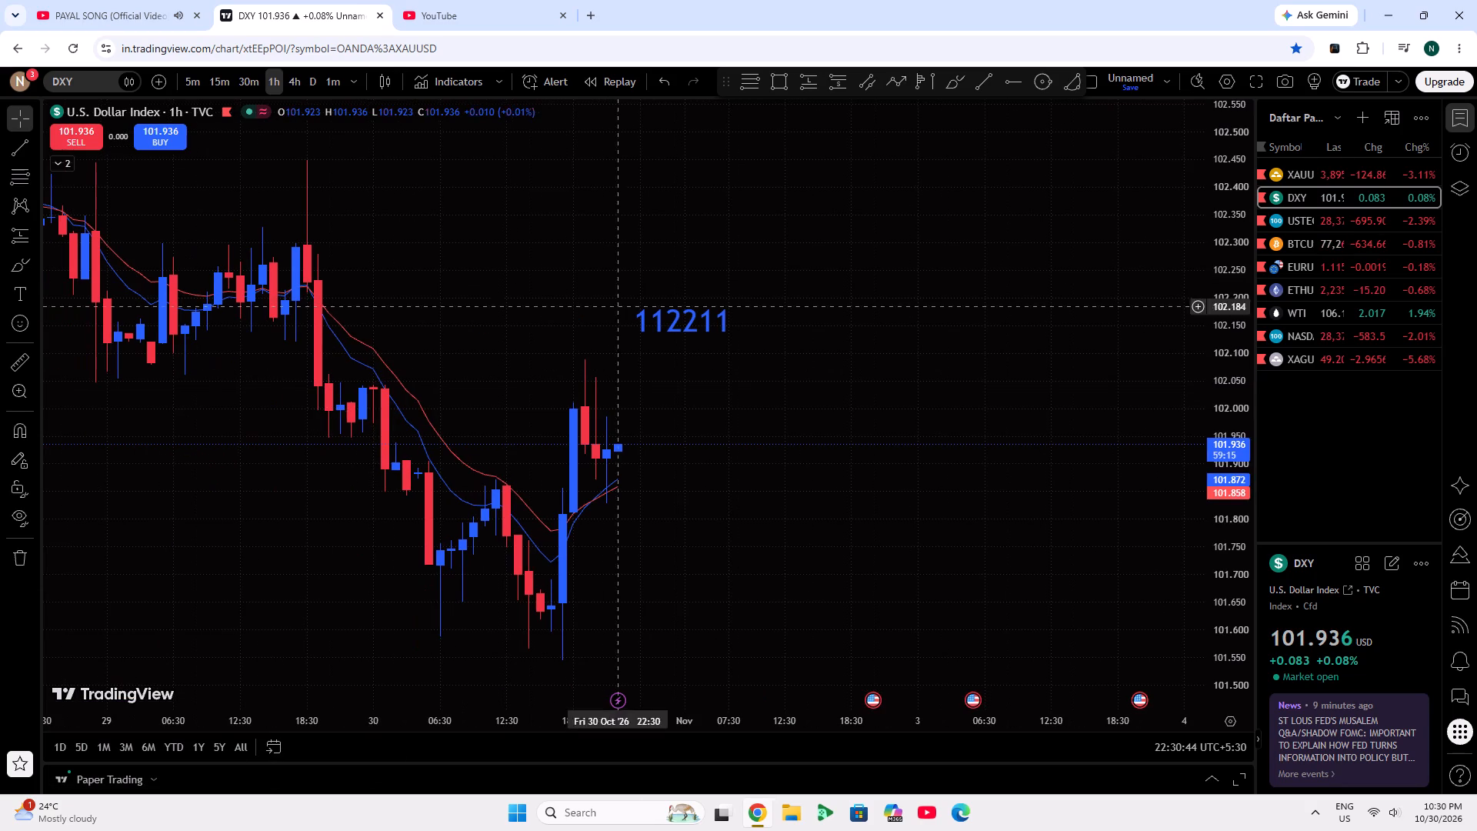
click(222, 84)
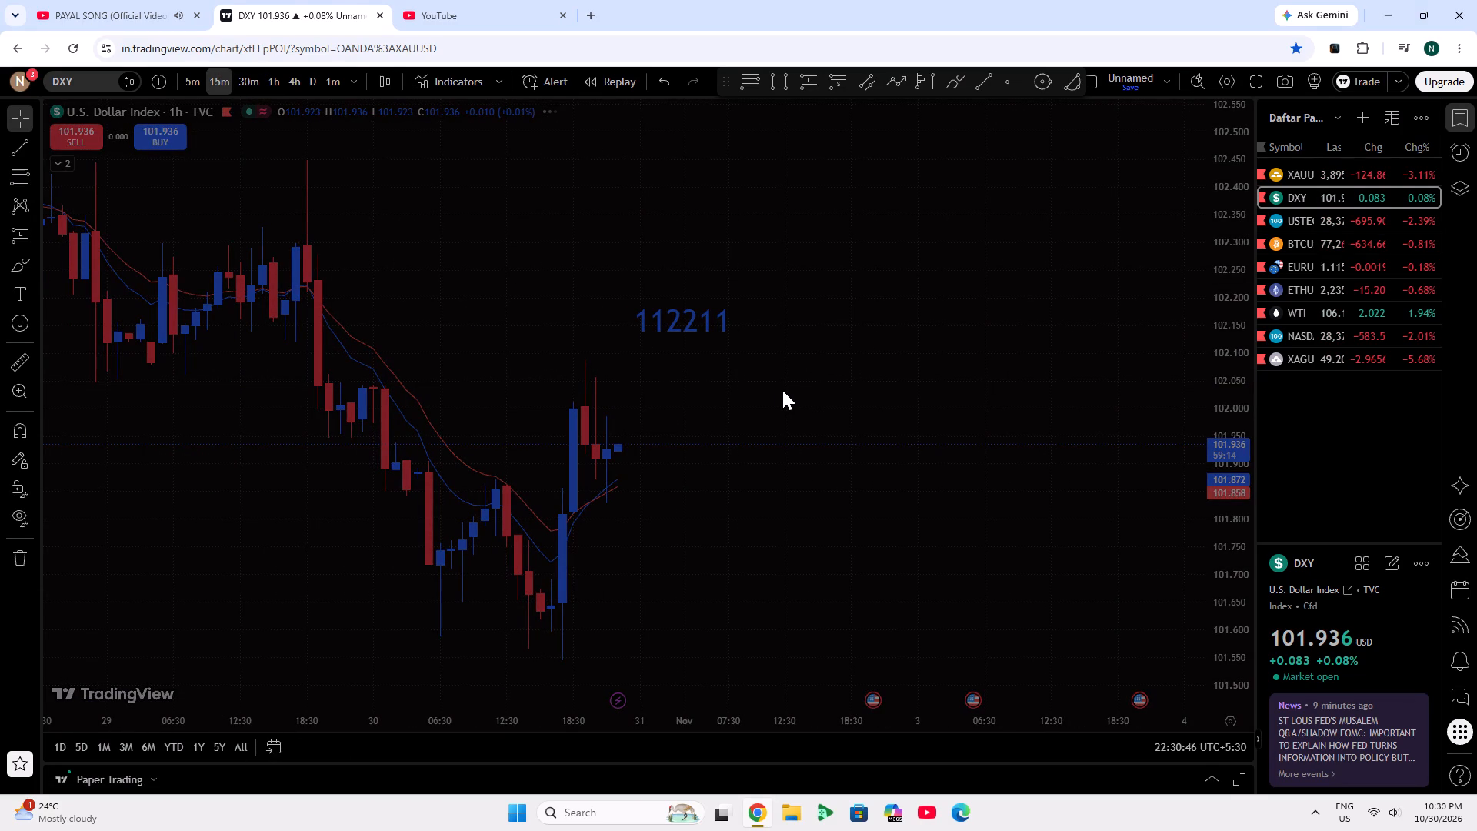
Draw a Fibonacci retracement on the DXY 15m chart from the 30 Oct 18:00 low at about 101.547 up to about 102.09.
drag(785, 284, 920, 312)
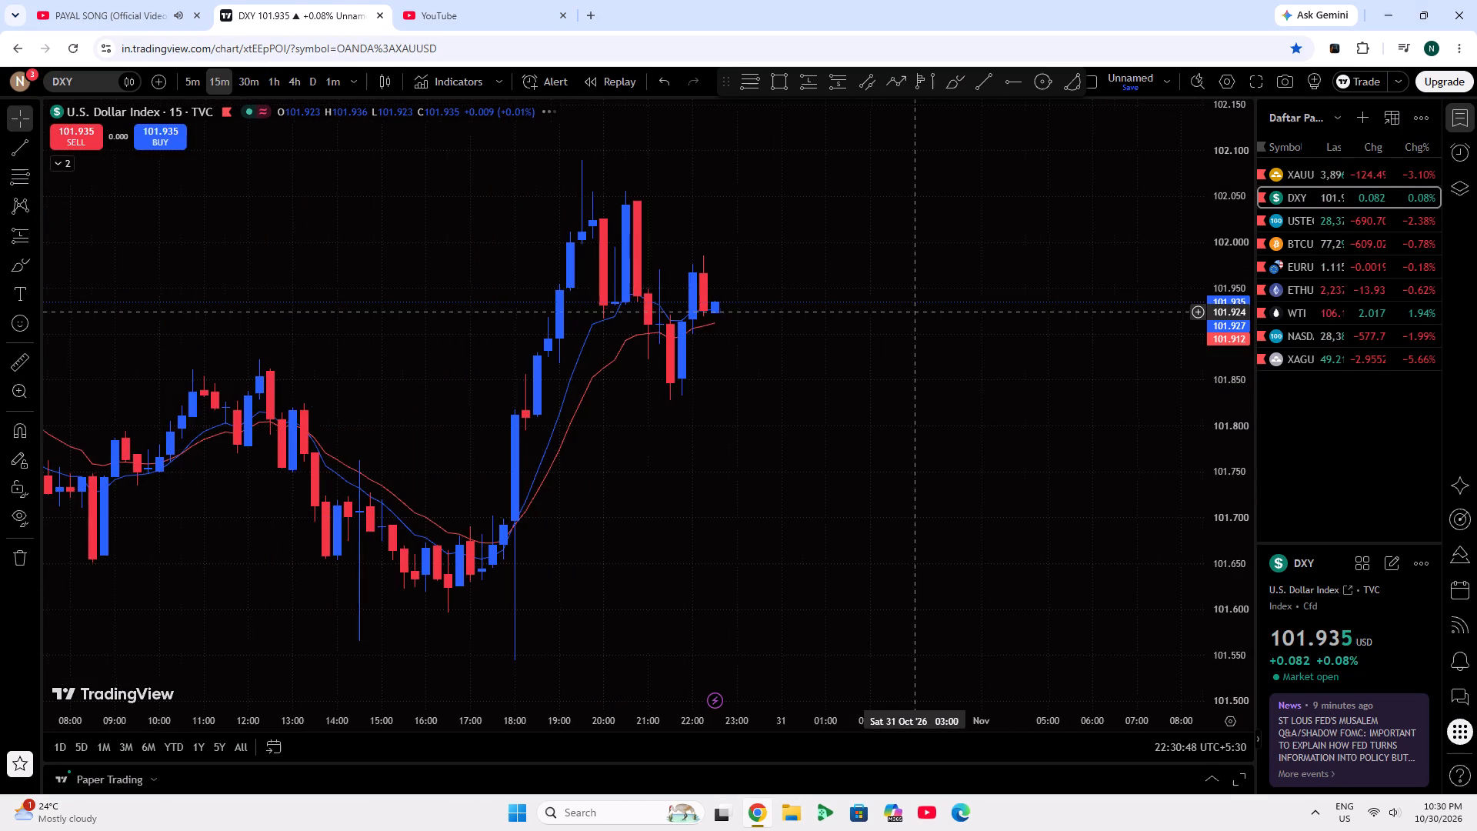
drag(920, 312, 920, 312)
scroll(920, 313, down, 3)
drag(1013, 487, 948, 457)
drag(913, 377, 987, 429)
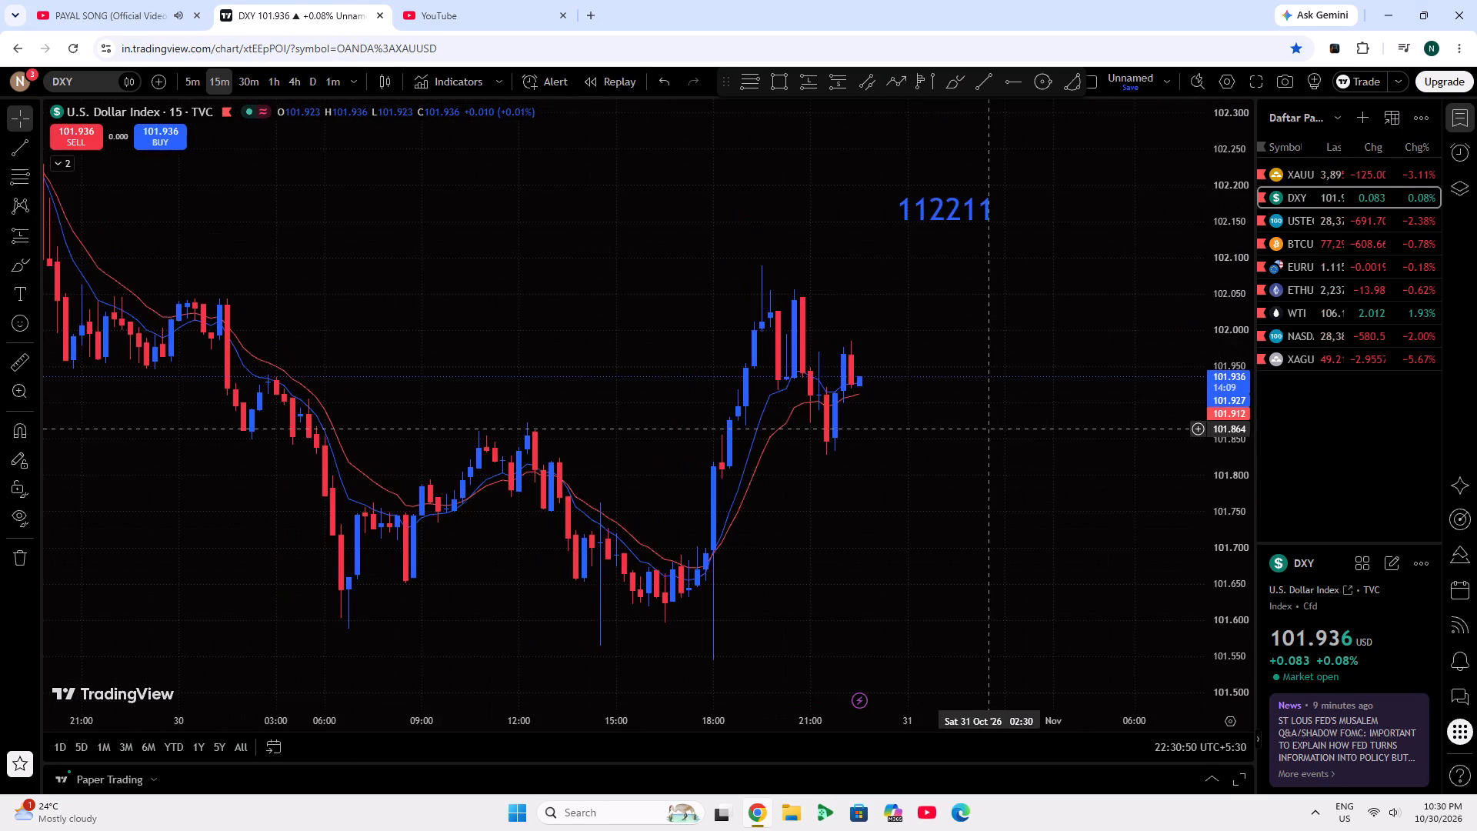
drag(987, 429, 921, 442)
scroll(919, 451, down, 4)
drag(1050, 550, 825, 509)
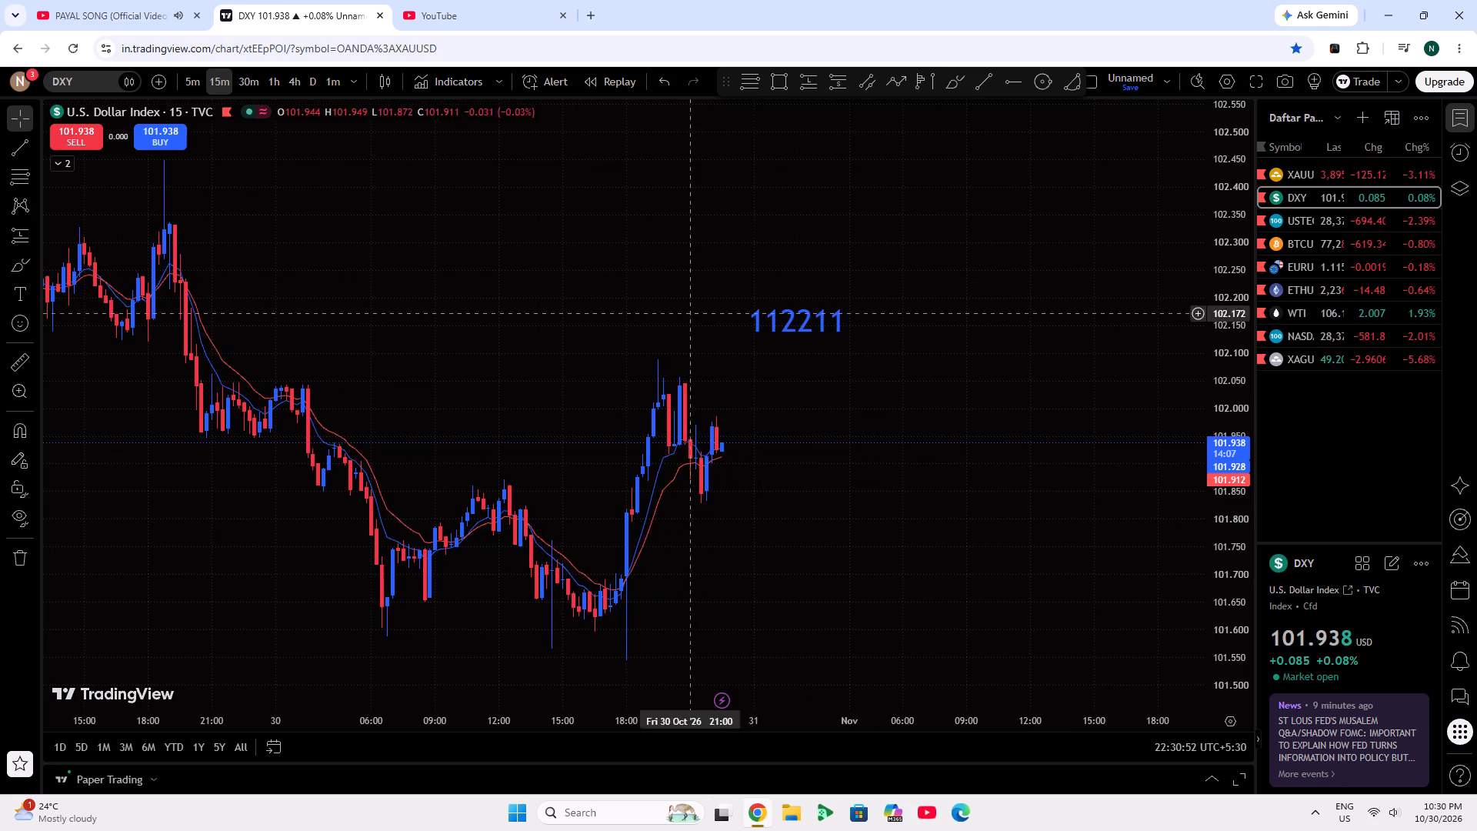
click(749, 93)
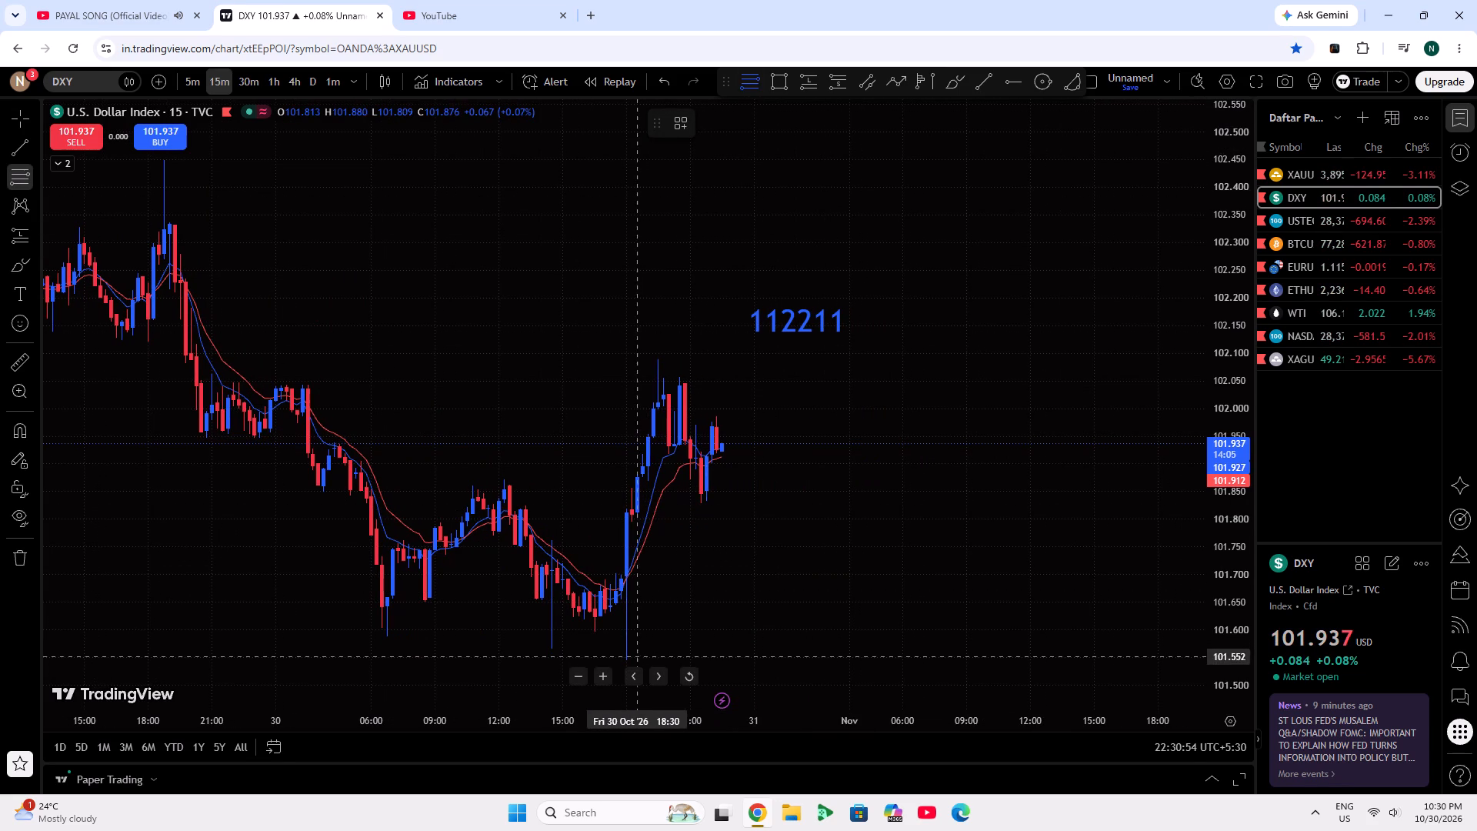
click(627, 659)
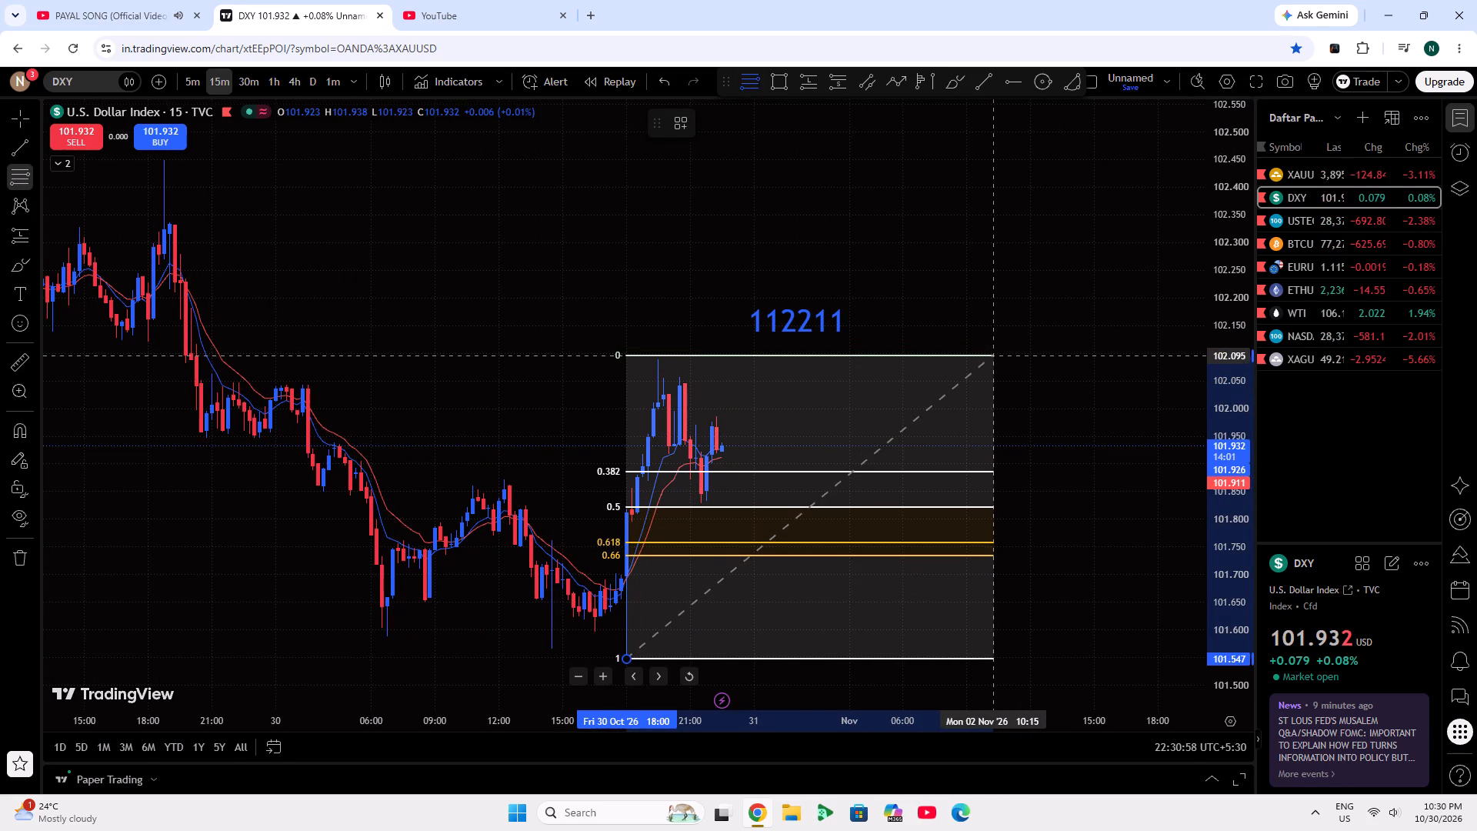
click(987, 359)
click(1040, 425)
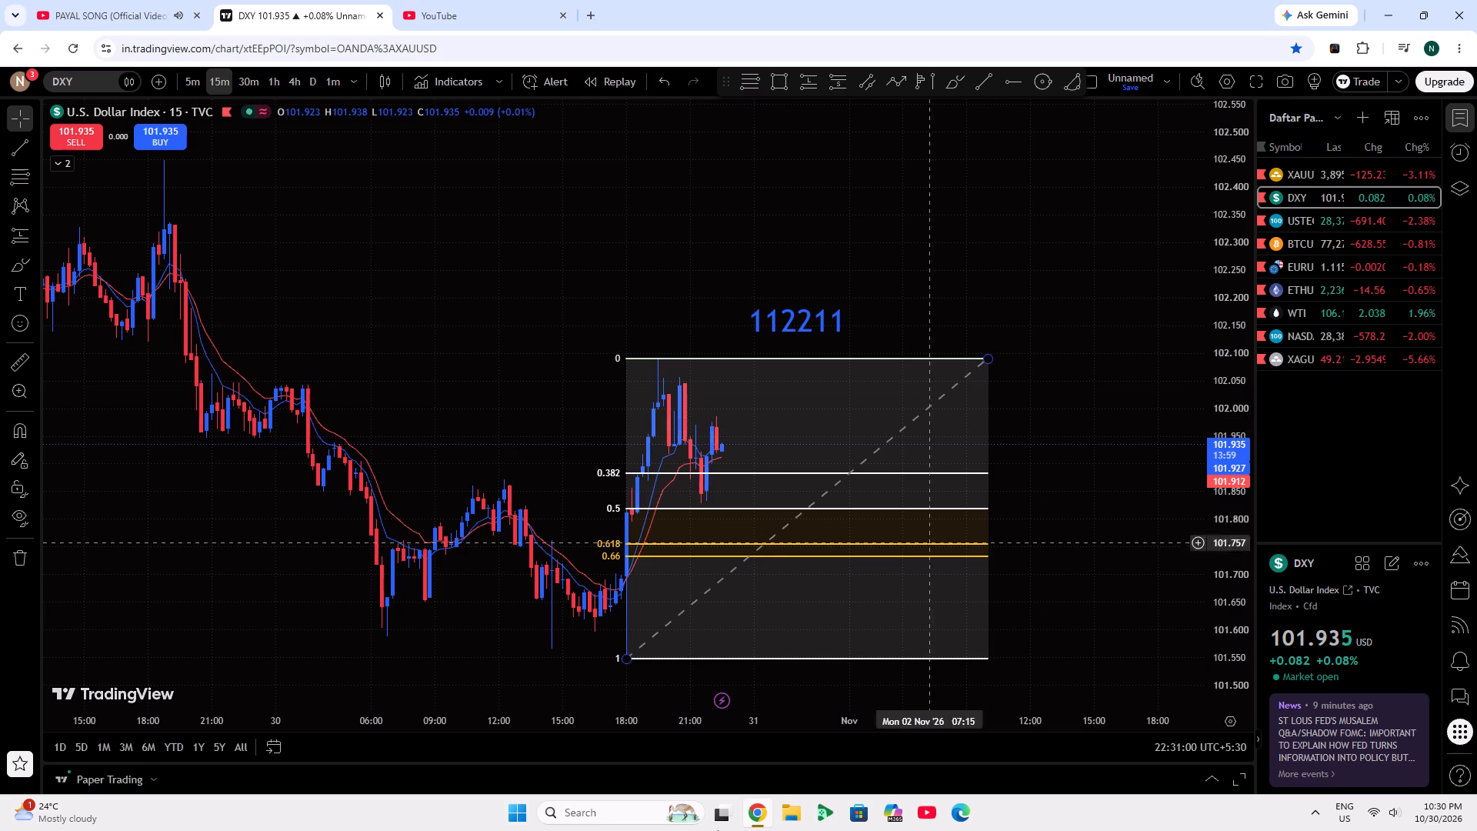
scroll(531, 0, up, 6)
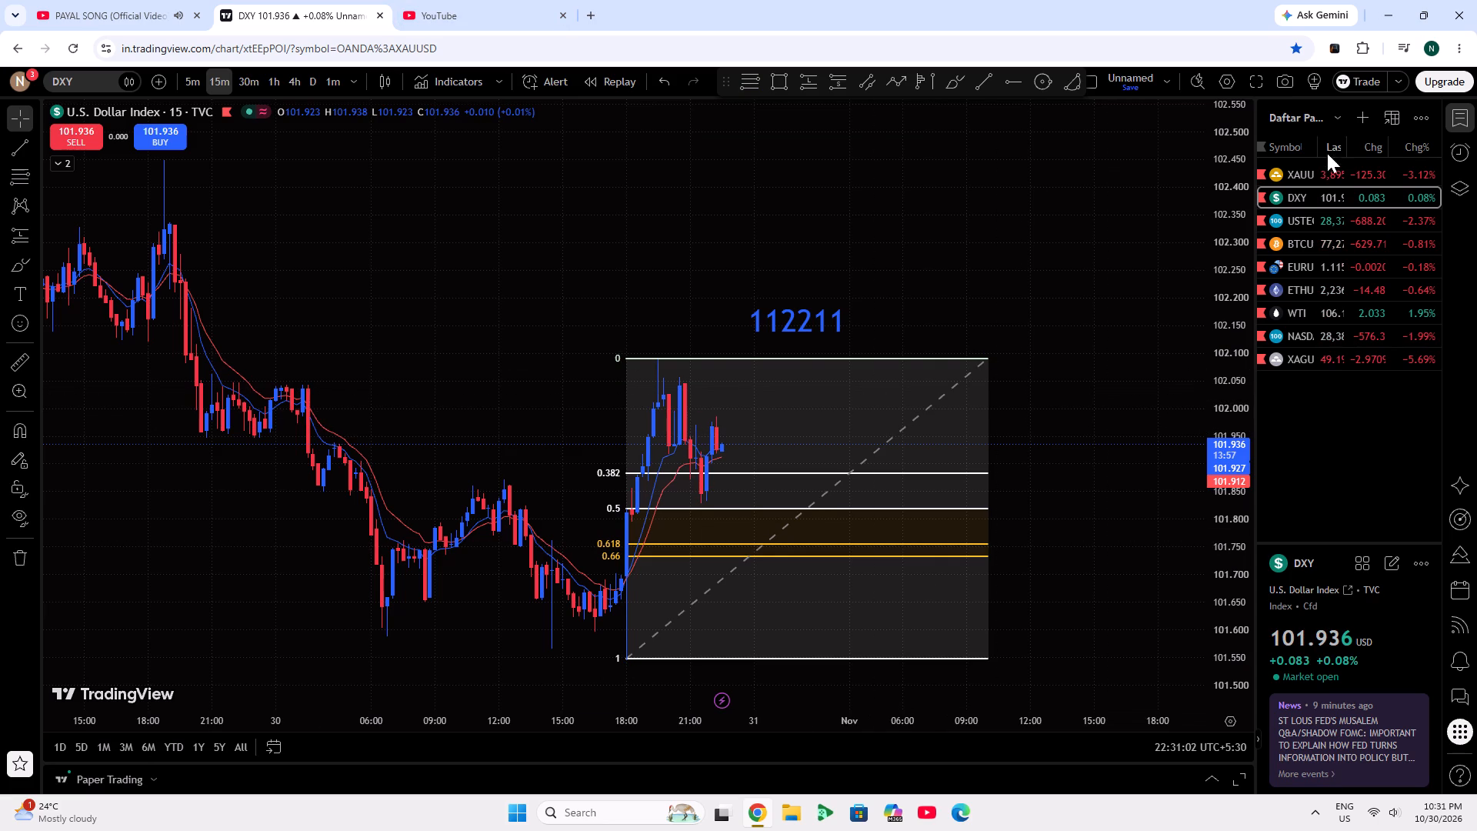
Open the USTEC (US Tech 100 Index) chart from the watchlist.
click(1292, 215)
Draw a Fibonacci retracement on the USTEC 15m chart from the 30 Oct 12:00 high at about 28,915 down to about 28,339.
scroll(1033, 371, down, 6)
scroll(1032, 372, up, 3)
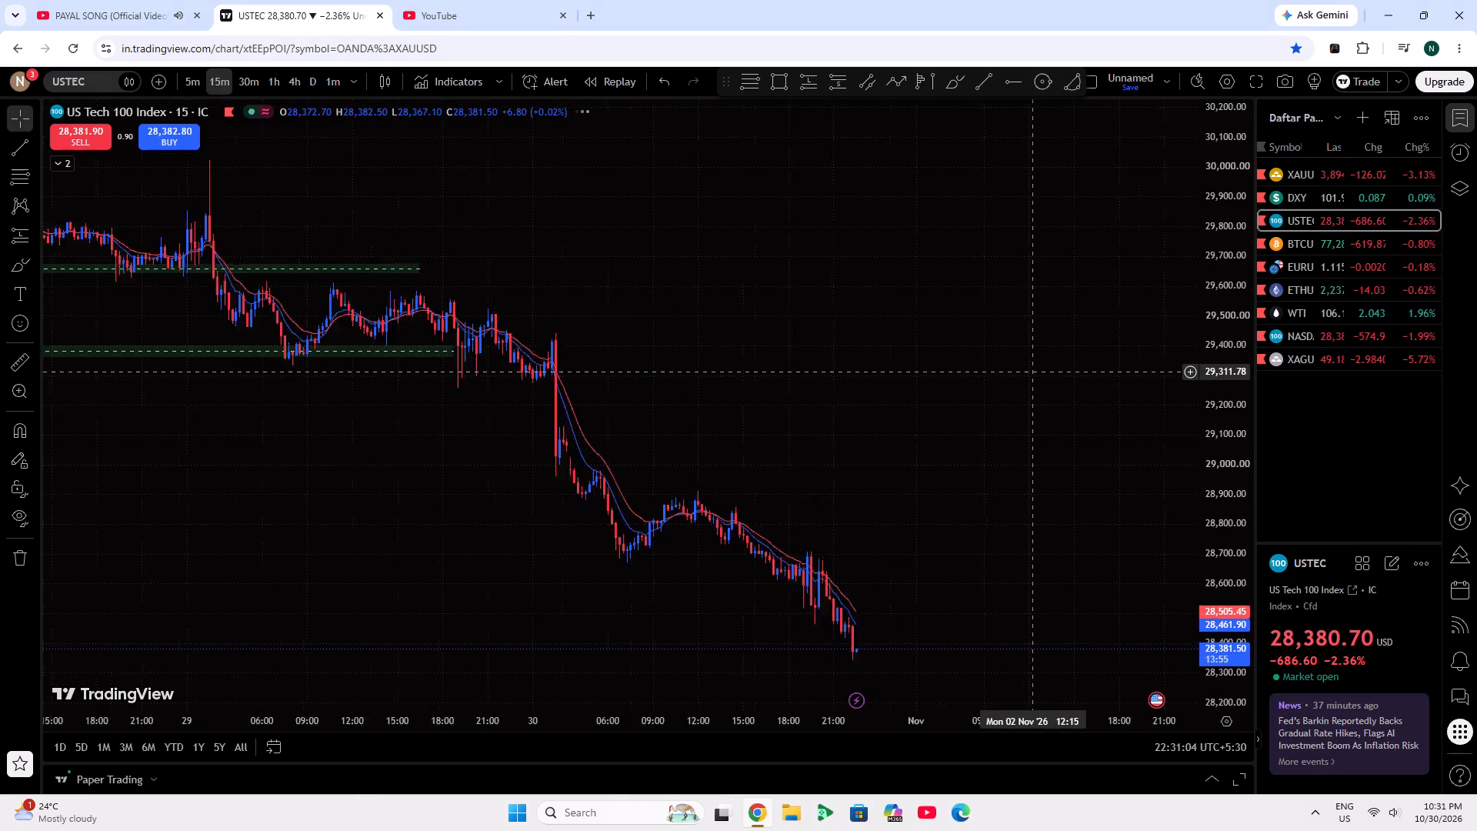
scroll(1032, 372, up, 3)
scroll(762, 396, down, 6)
scroll(749, 403, up, 5)
drag(748, 404, 770, 261)
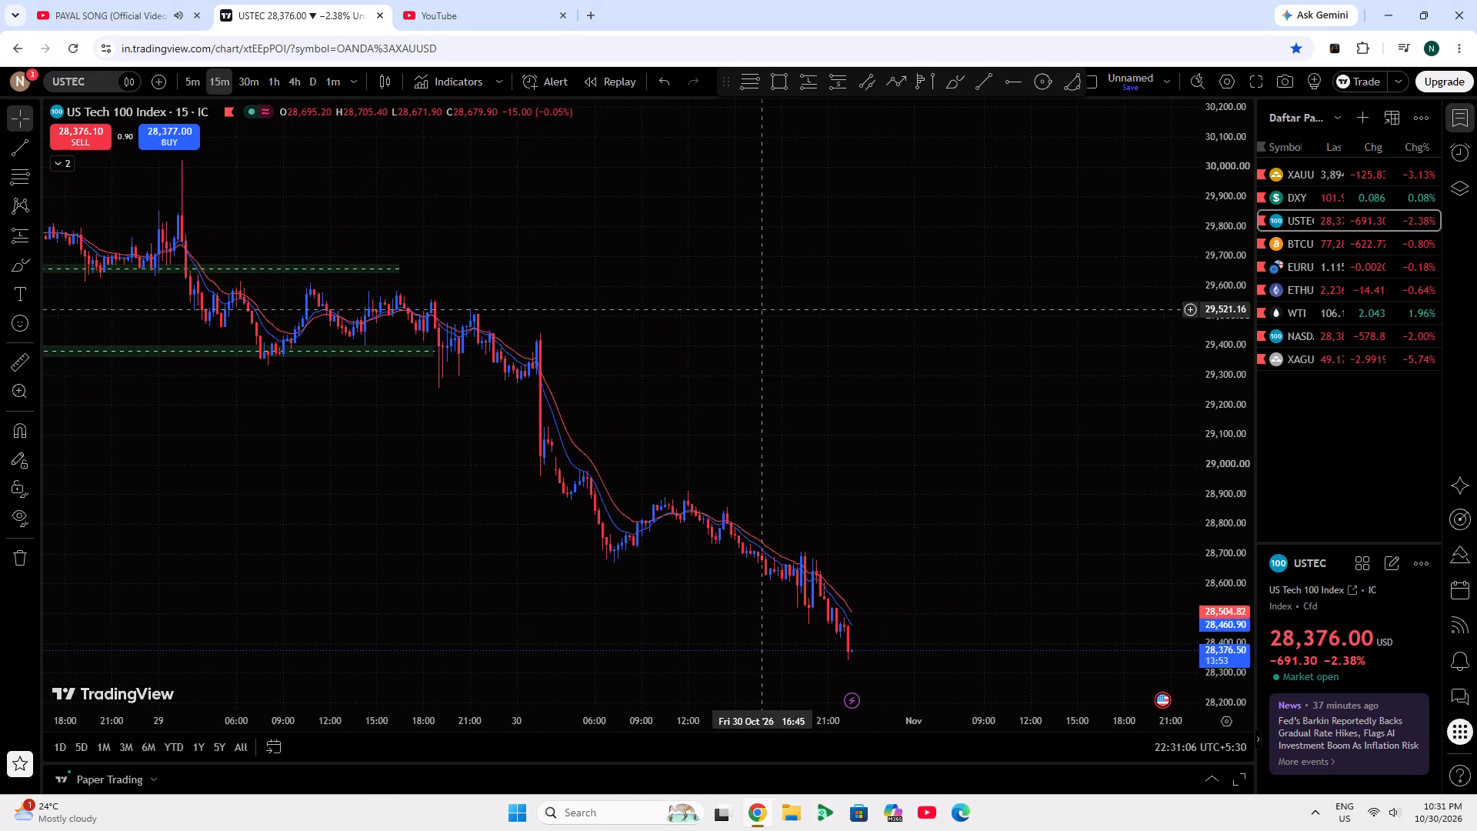
drag(770, 261, 765, 168)
scroll(1222, 567, up, 5)
drag(922, 573, 1071, 362)
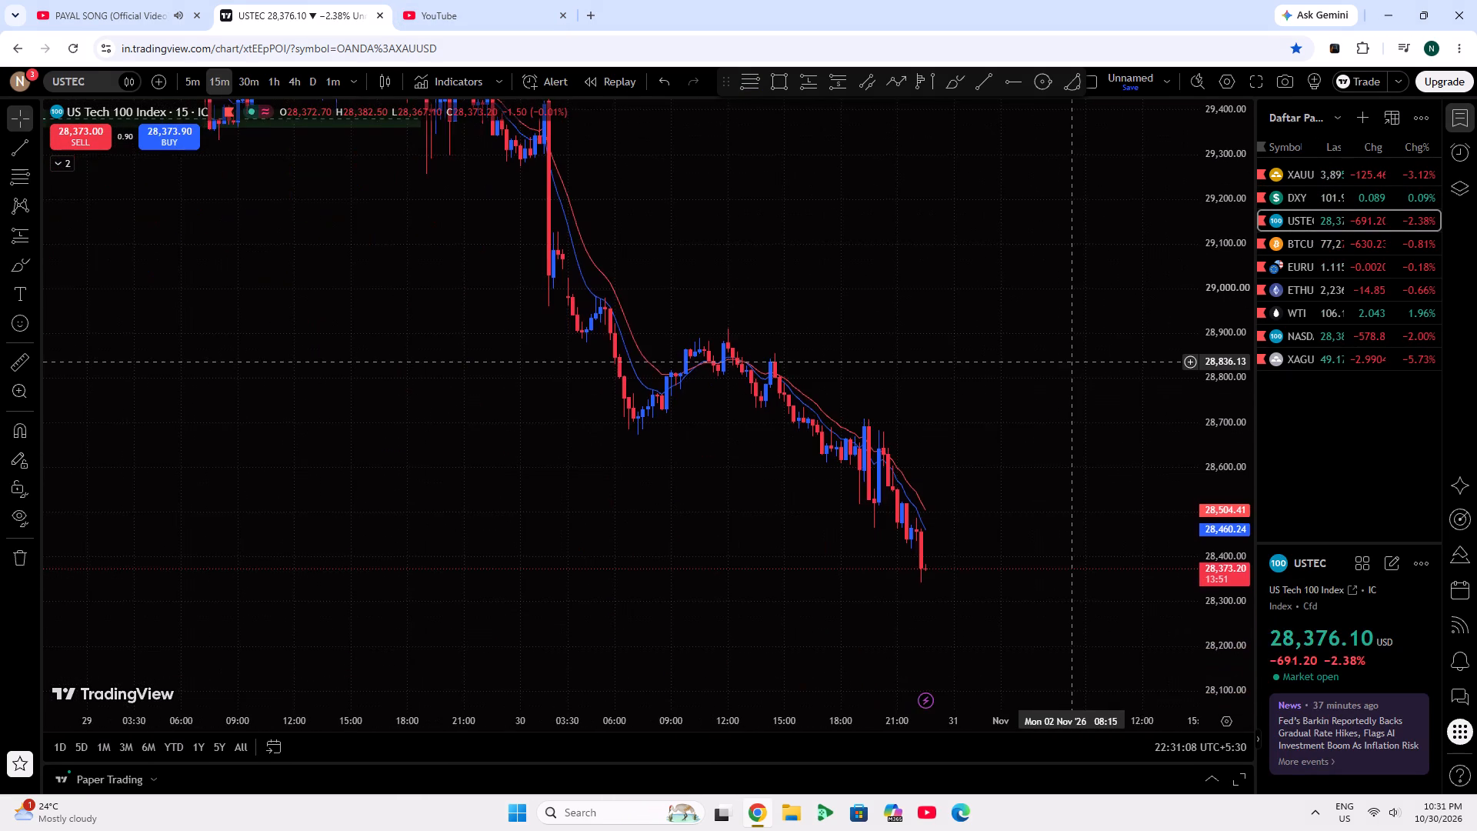
drag(1071, 362, 1015, 333)
click(755, 75)
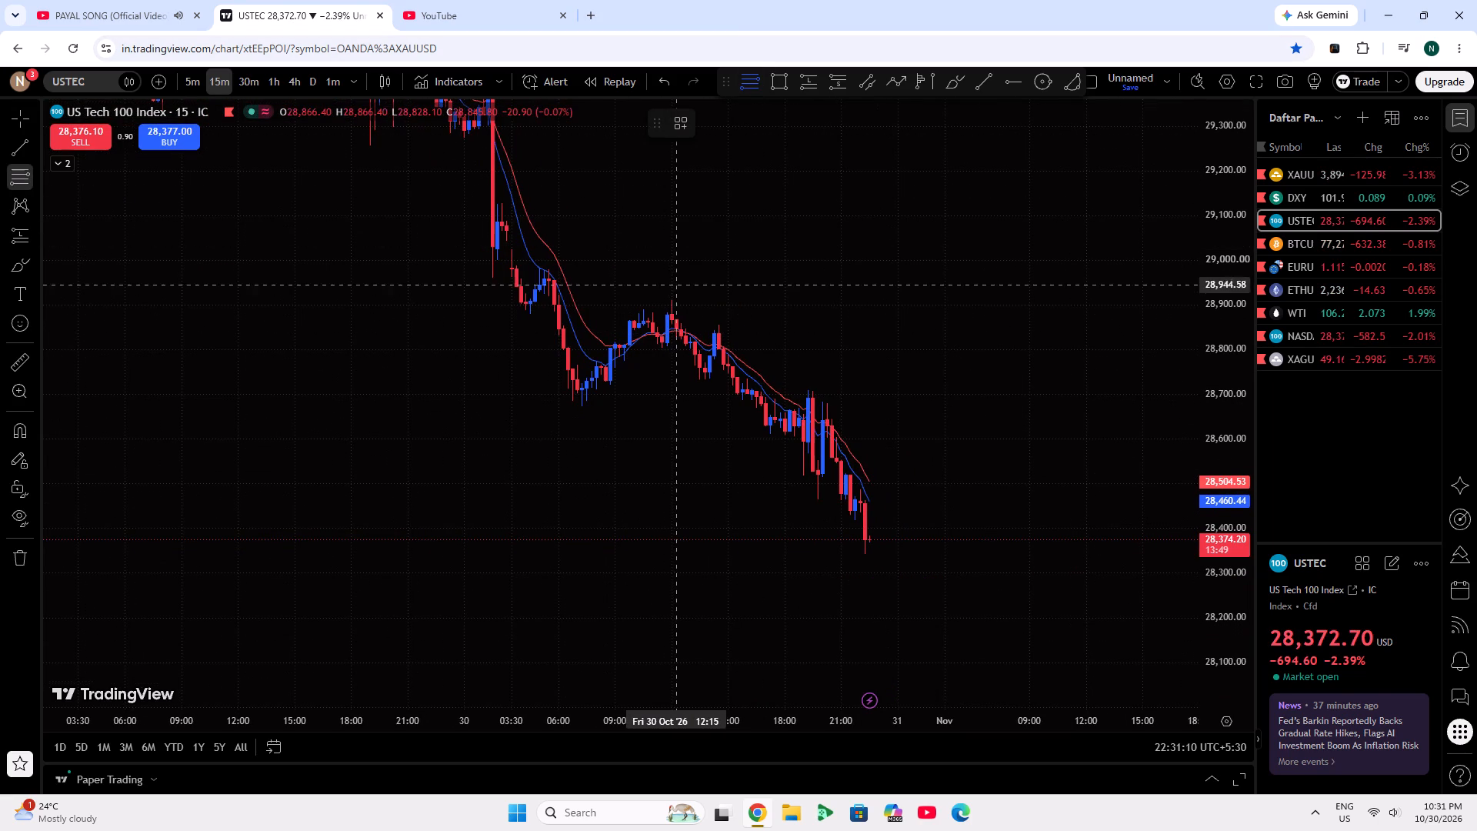
click(672, 298)
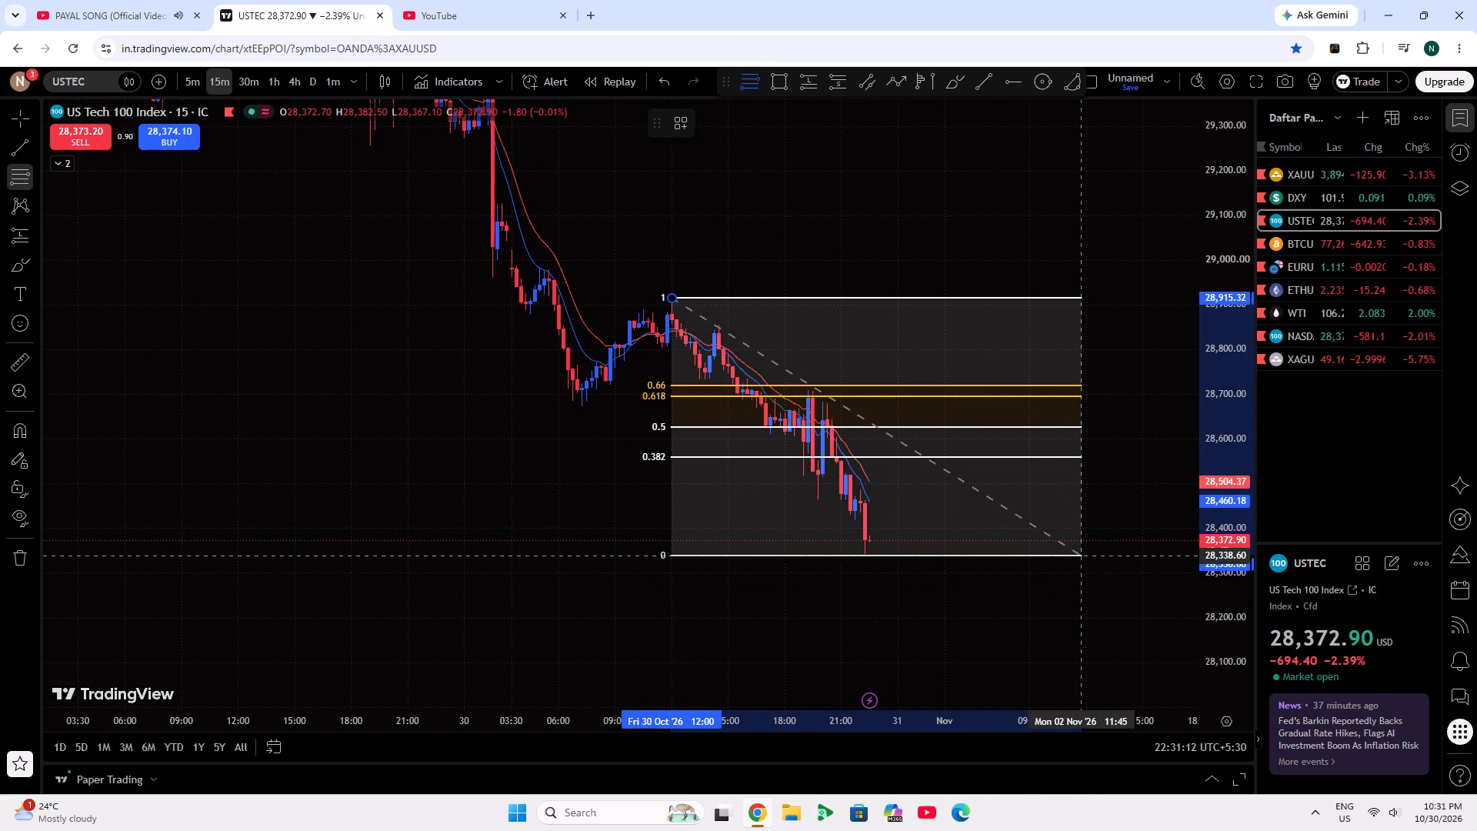
click(1079, 556)
click(1002, 598)
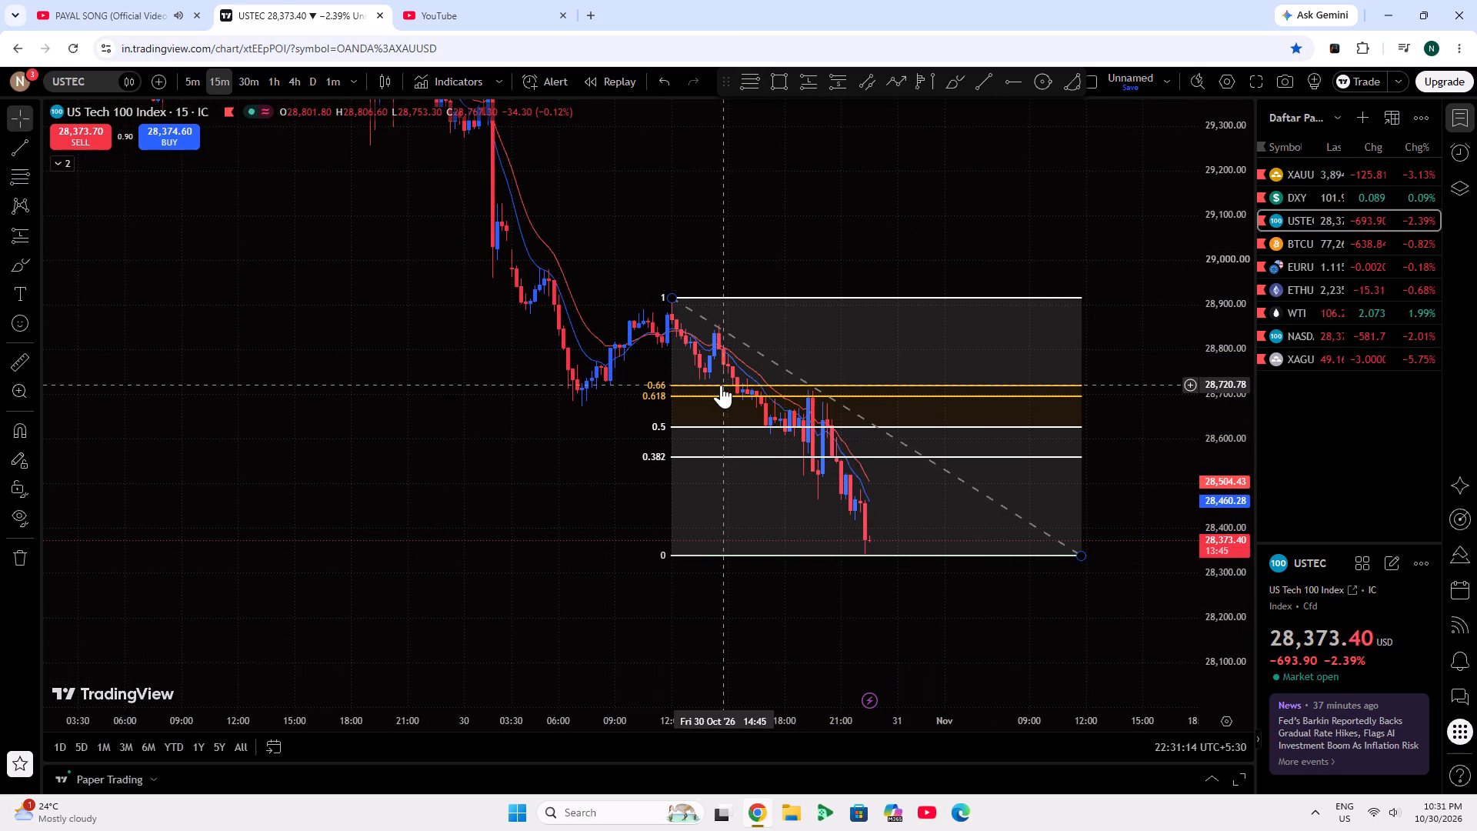
Move the USTEC Fibonacci retracement up and later in time, spanning about 29,251 to 28,674 from 30 Oct 22:00.
drag(721, 385, 911, 235)
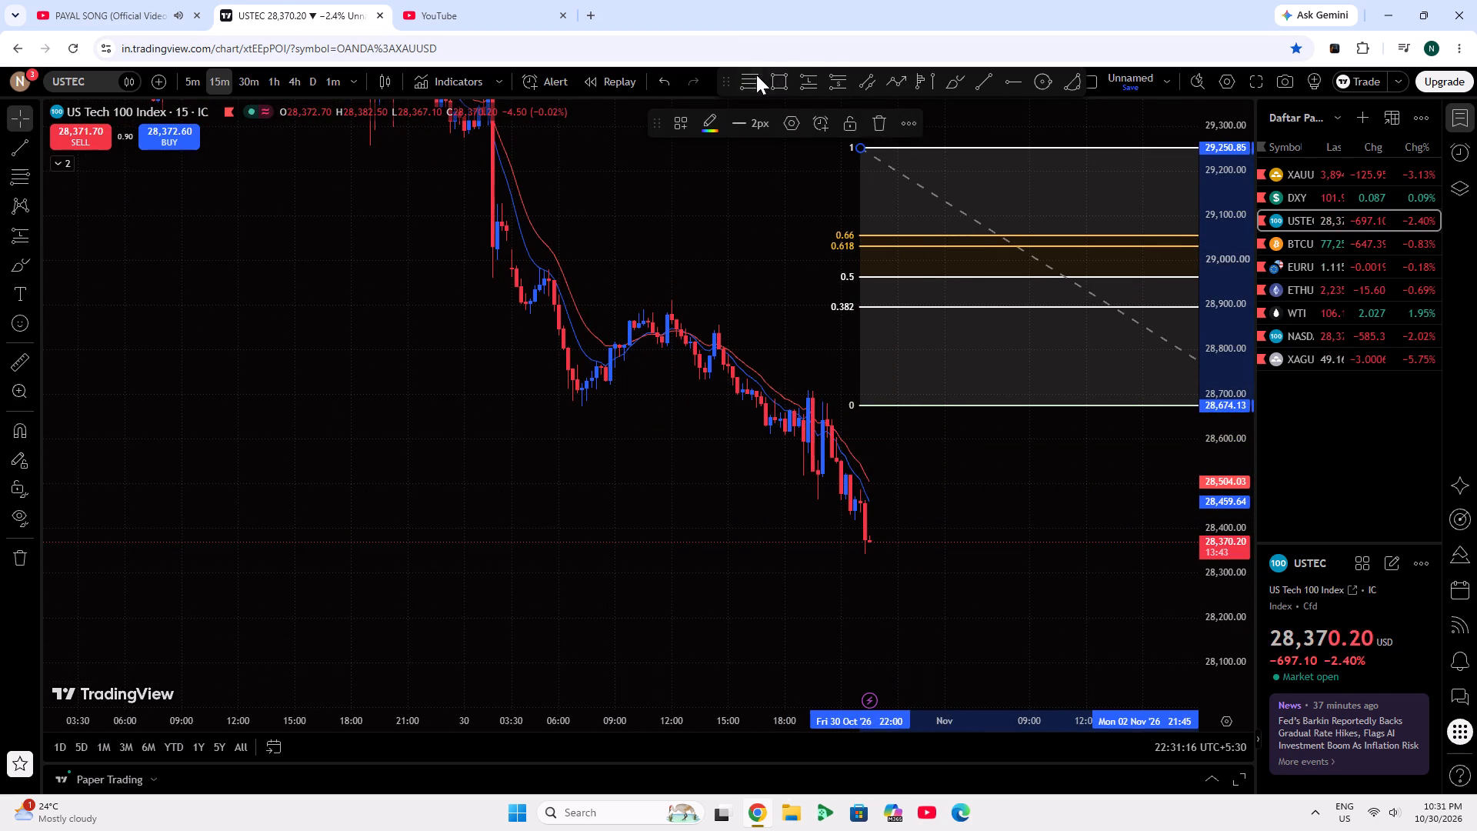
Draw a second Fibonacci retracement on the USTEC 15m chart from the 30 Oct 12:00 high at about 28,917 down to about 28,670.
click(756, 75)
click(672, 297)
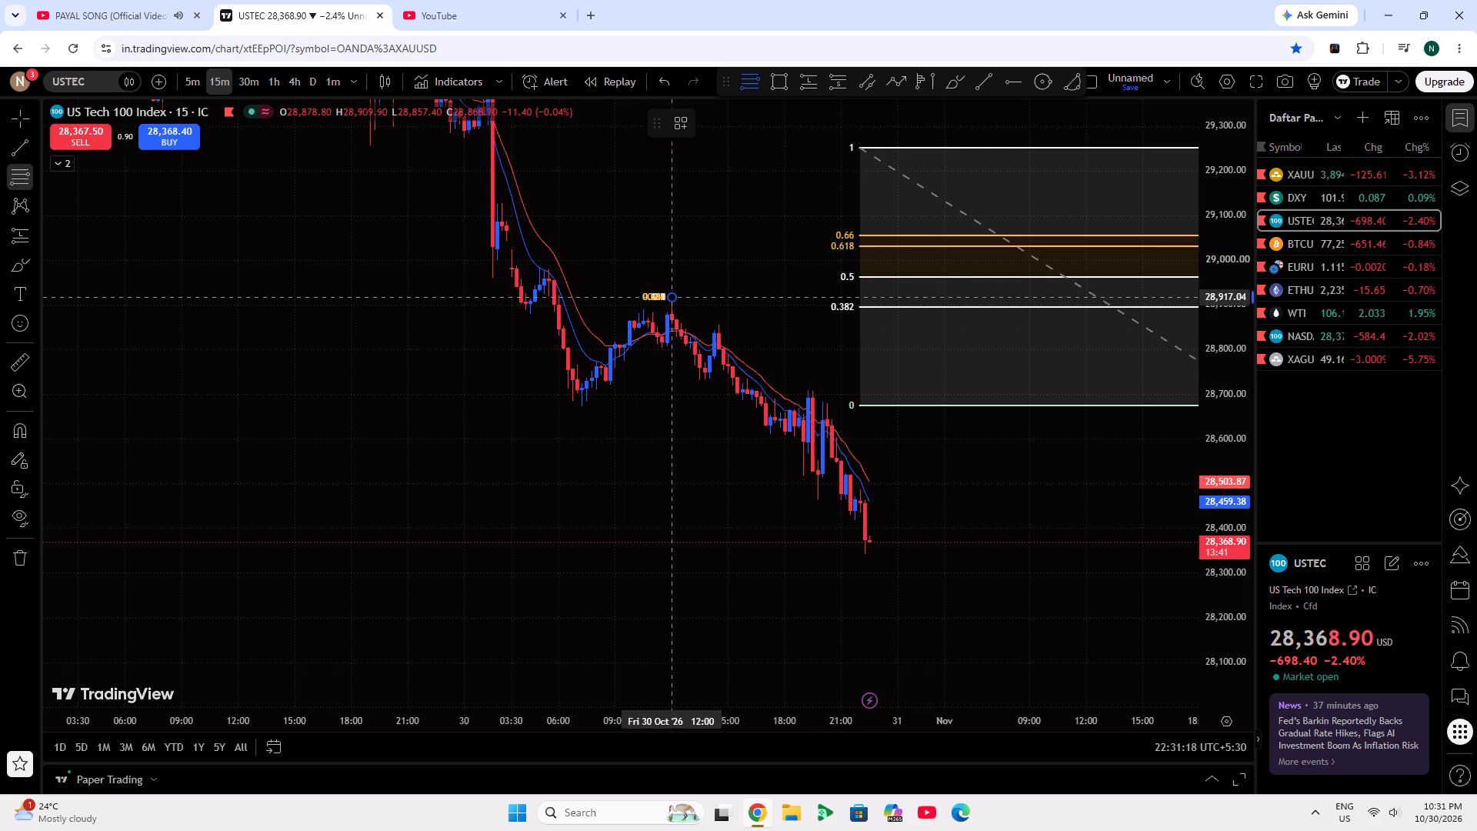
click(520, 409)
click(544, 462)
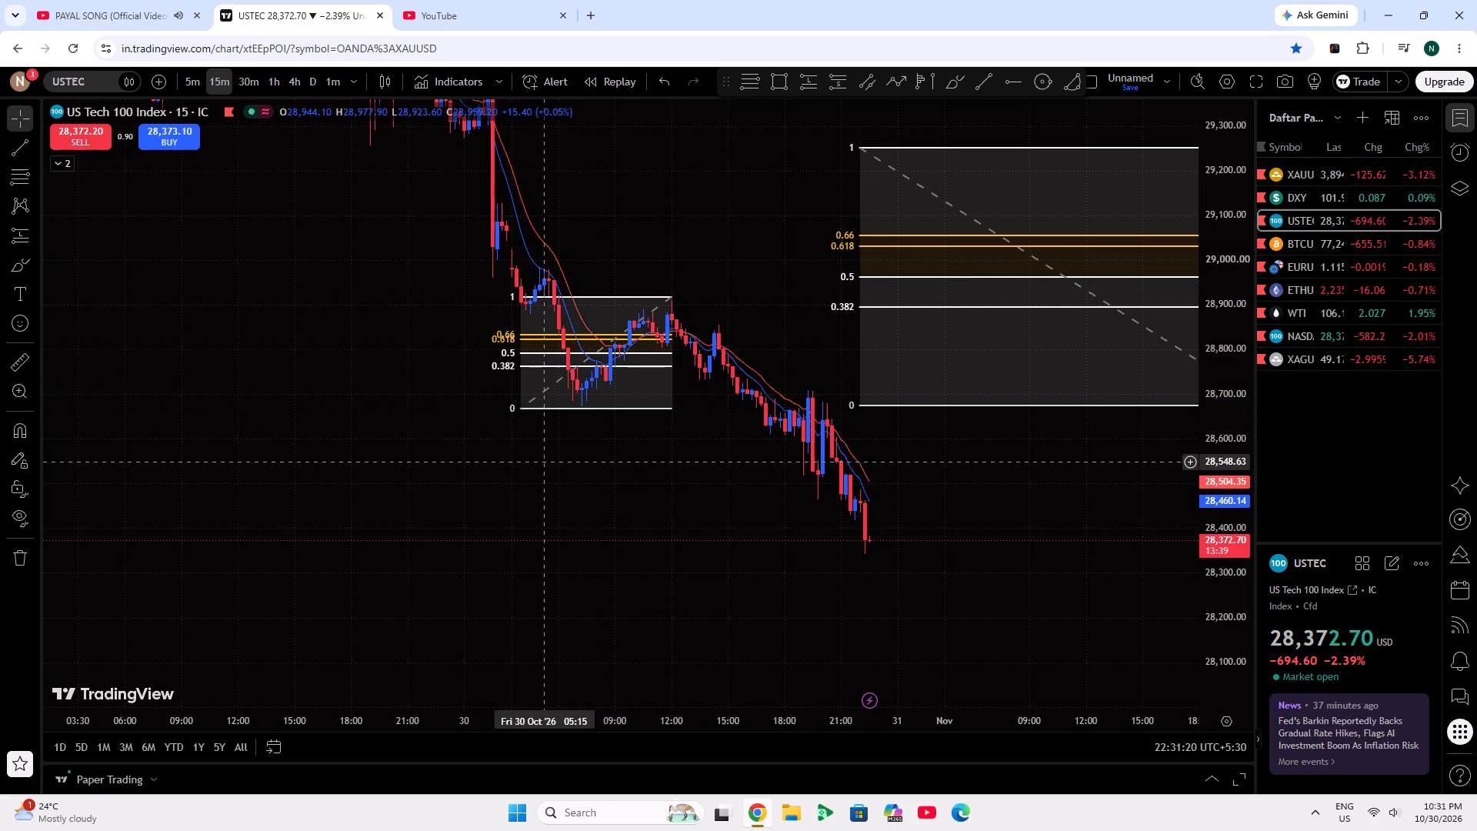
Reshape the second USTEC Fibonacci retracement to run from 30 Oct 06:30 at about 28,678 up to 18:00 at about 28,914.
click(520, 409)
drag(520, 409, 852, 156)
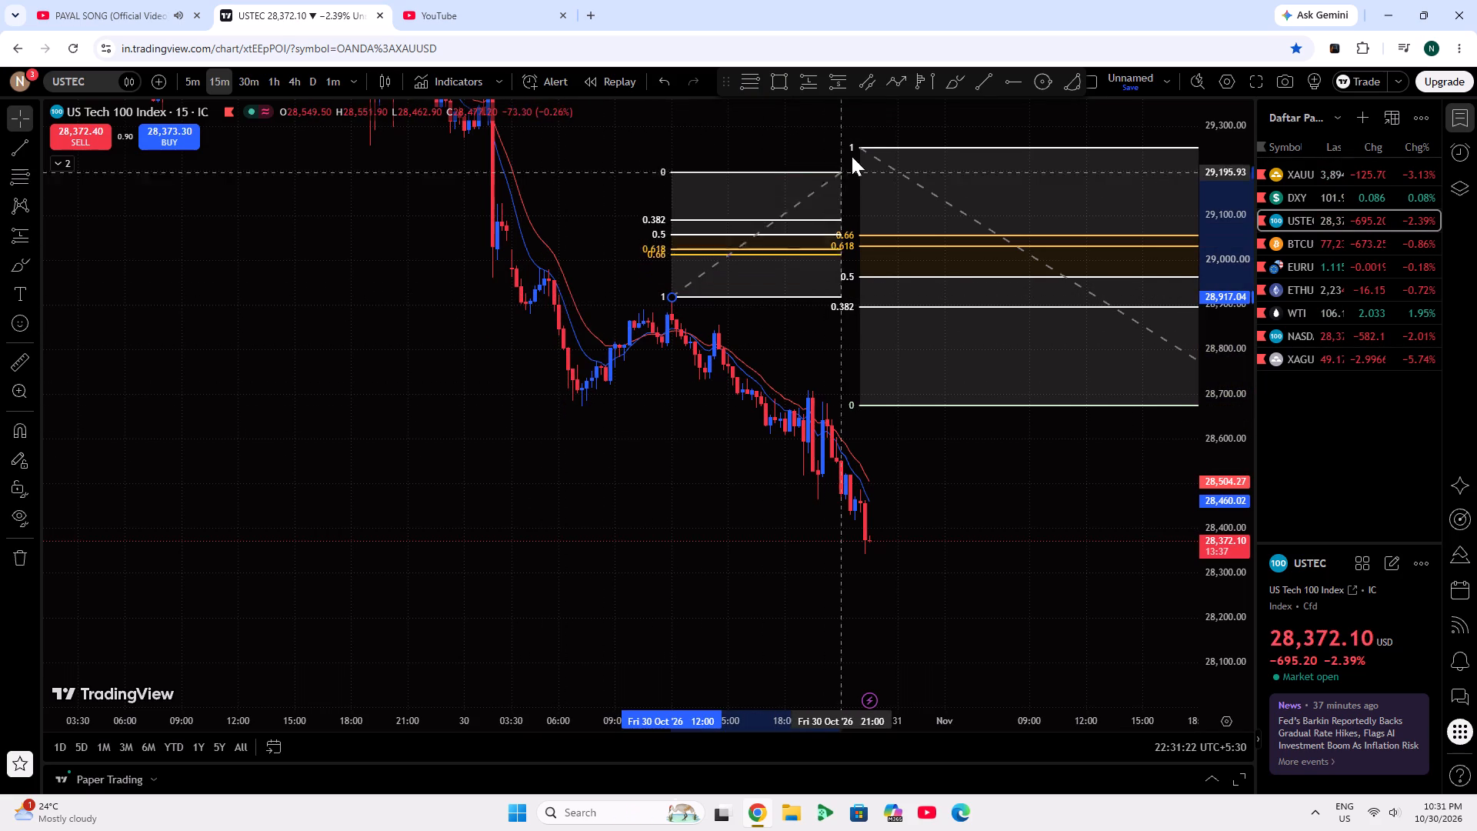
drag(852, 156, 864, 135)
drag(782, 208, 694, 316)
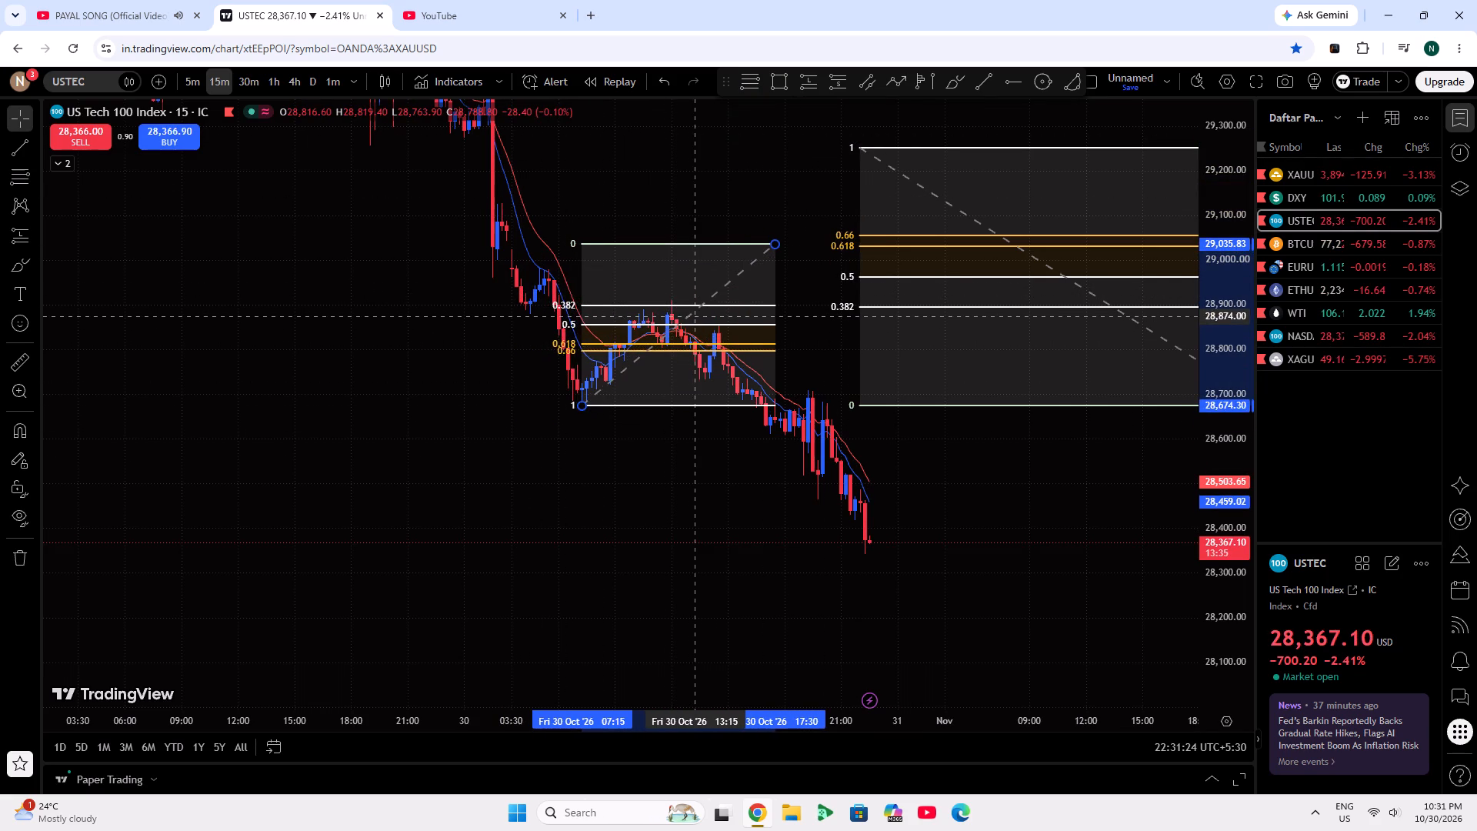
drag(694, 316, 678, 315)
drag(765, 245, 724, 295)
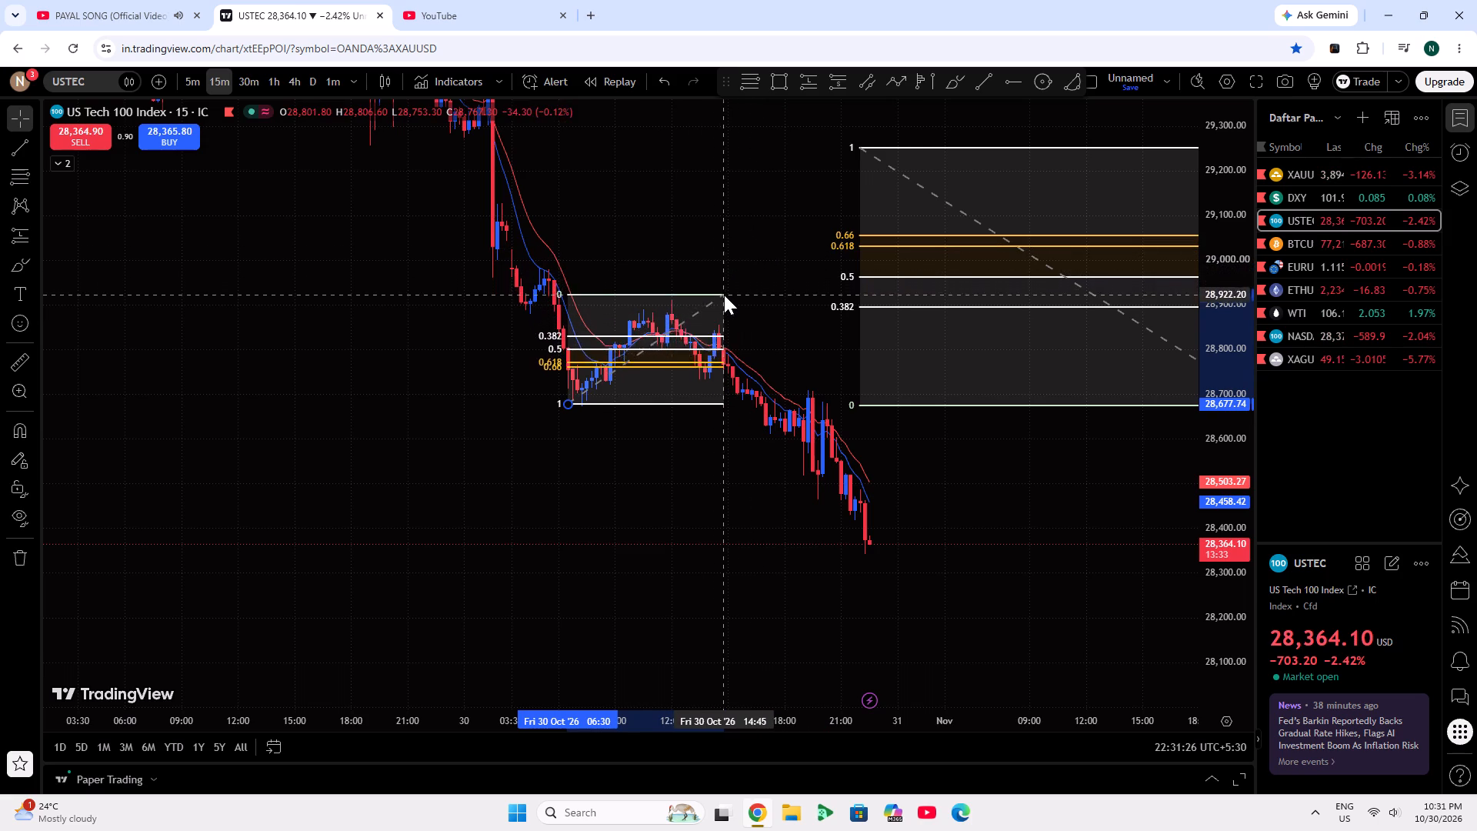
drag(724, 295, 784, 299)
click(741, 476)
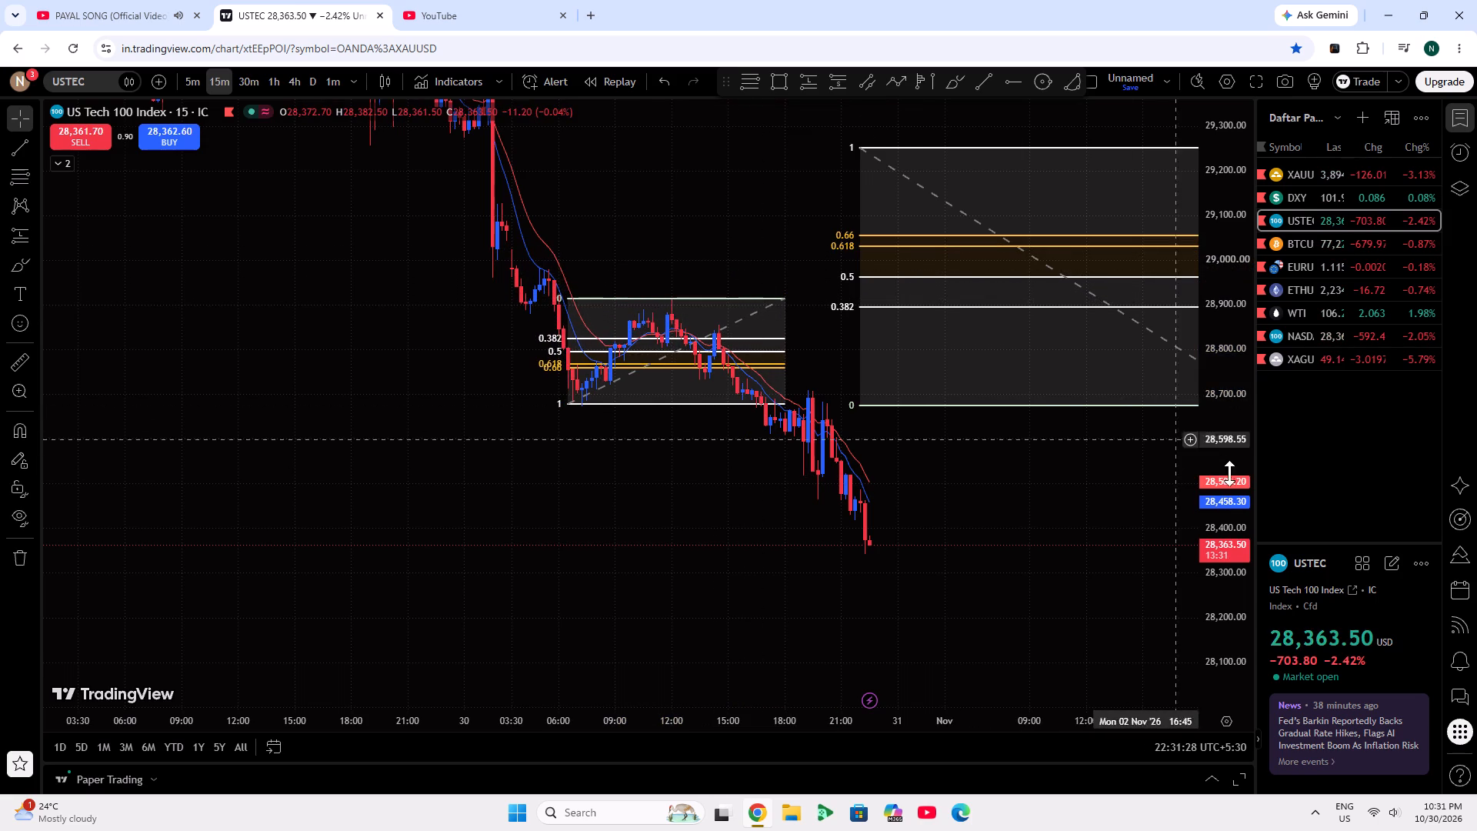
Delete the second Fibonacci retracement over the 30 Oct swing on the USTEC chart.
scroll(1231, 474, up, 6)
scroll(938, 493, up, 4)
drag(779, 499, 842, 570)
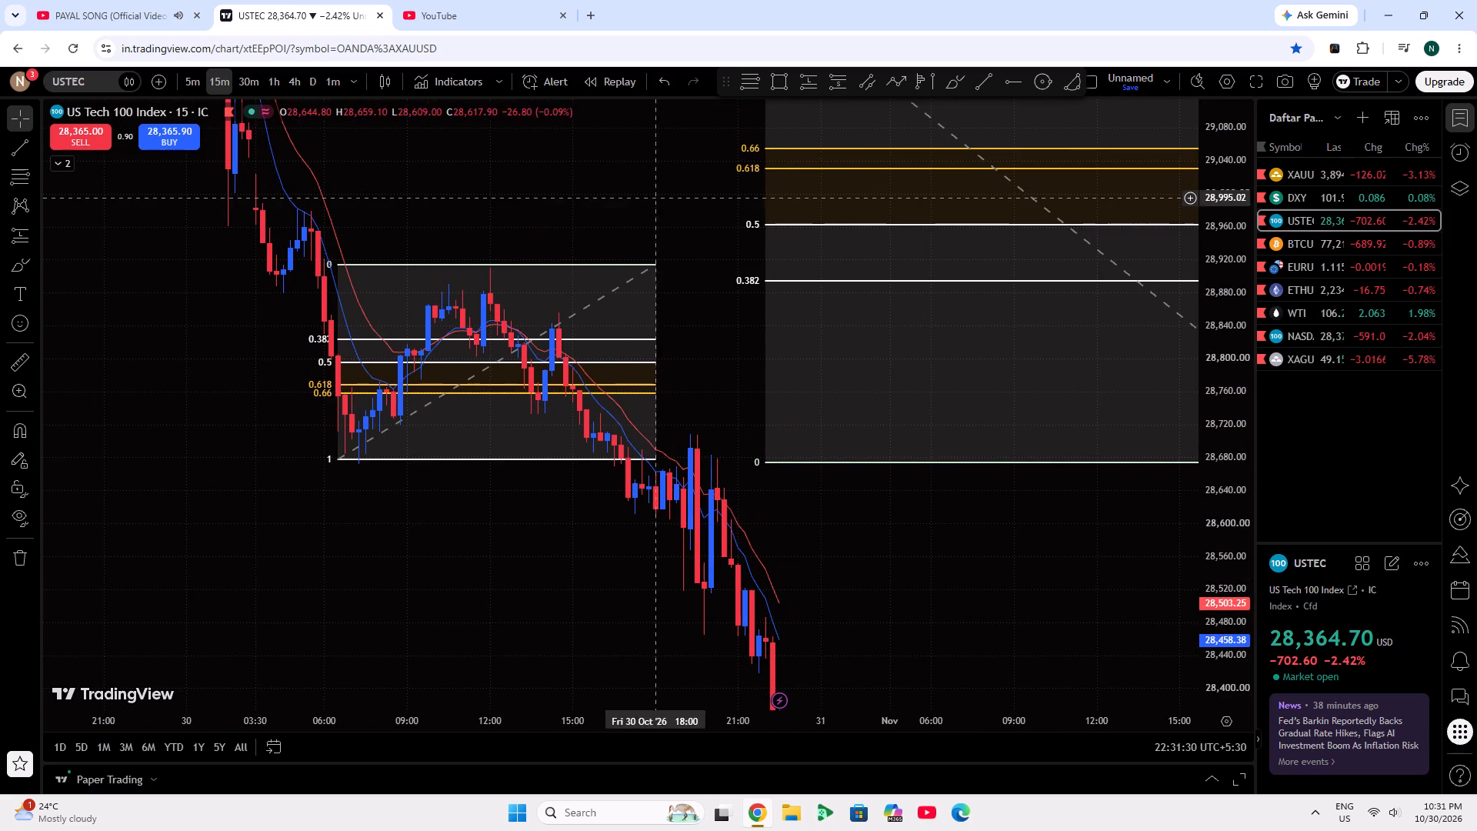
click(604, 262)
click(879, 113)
Delete the remaining Fibonacci retracement beyond the latest candles on the USTEC chart.
scroll(705, 277, down, 5)
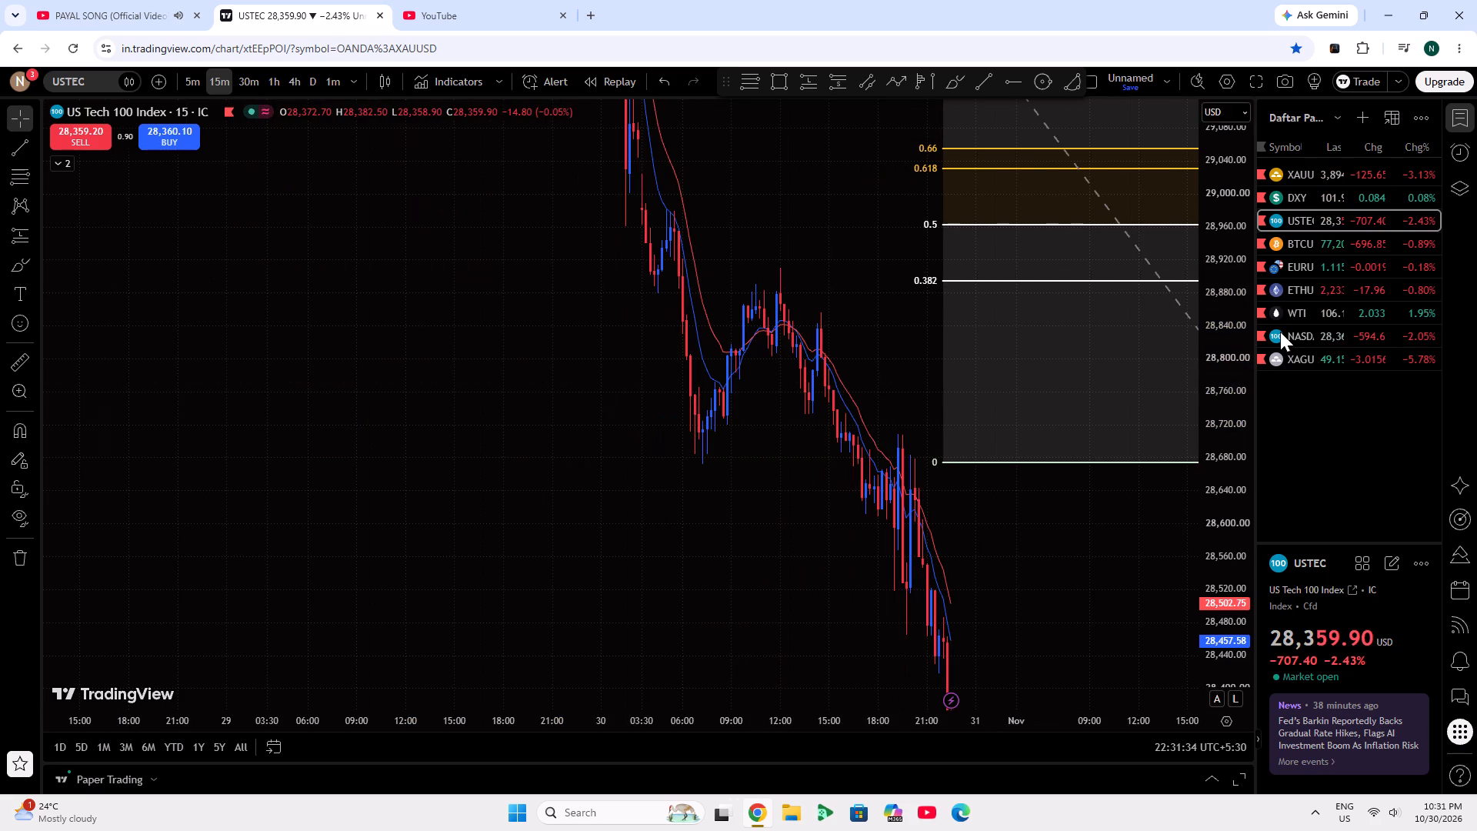
double_click(1257, 332)
click(1227, 329)
double_click(1212, 385)
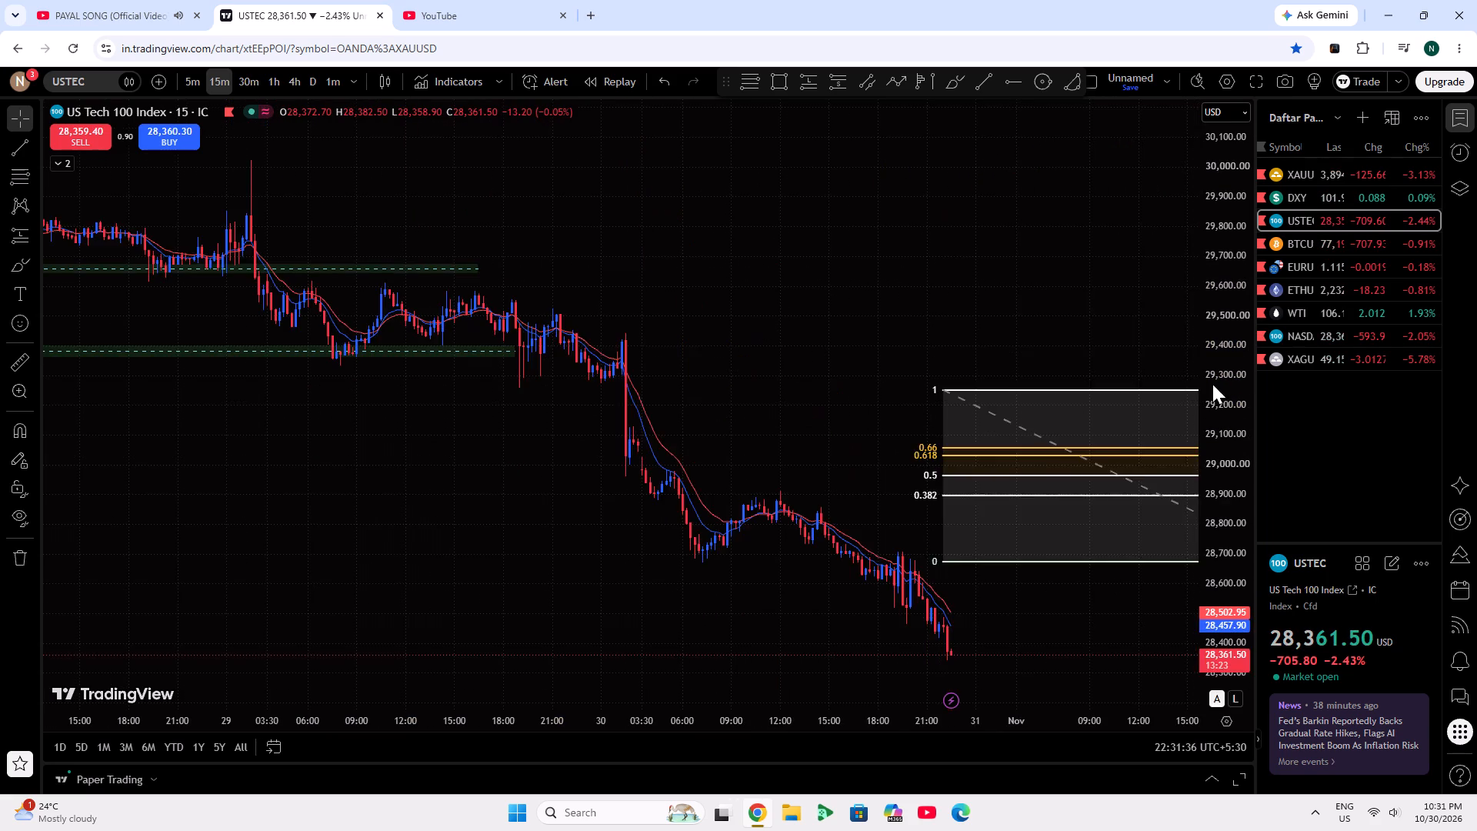
scroll(1024, 516, down, 4)
drag(932, 529, 514, 163)
scroll(1241, 509, up, 12)
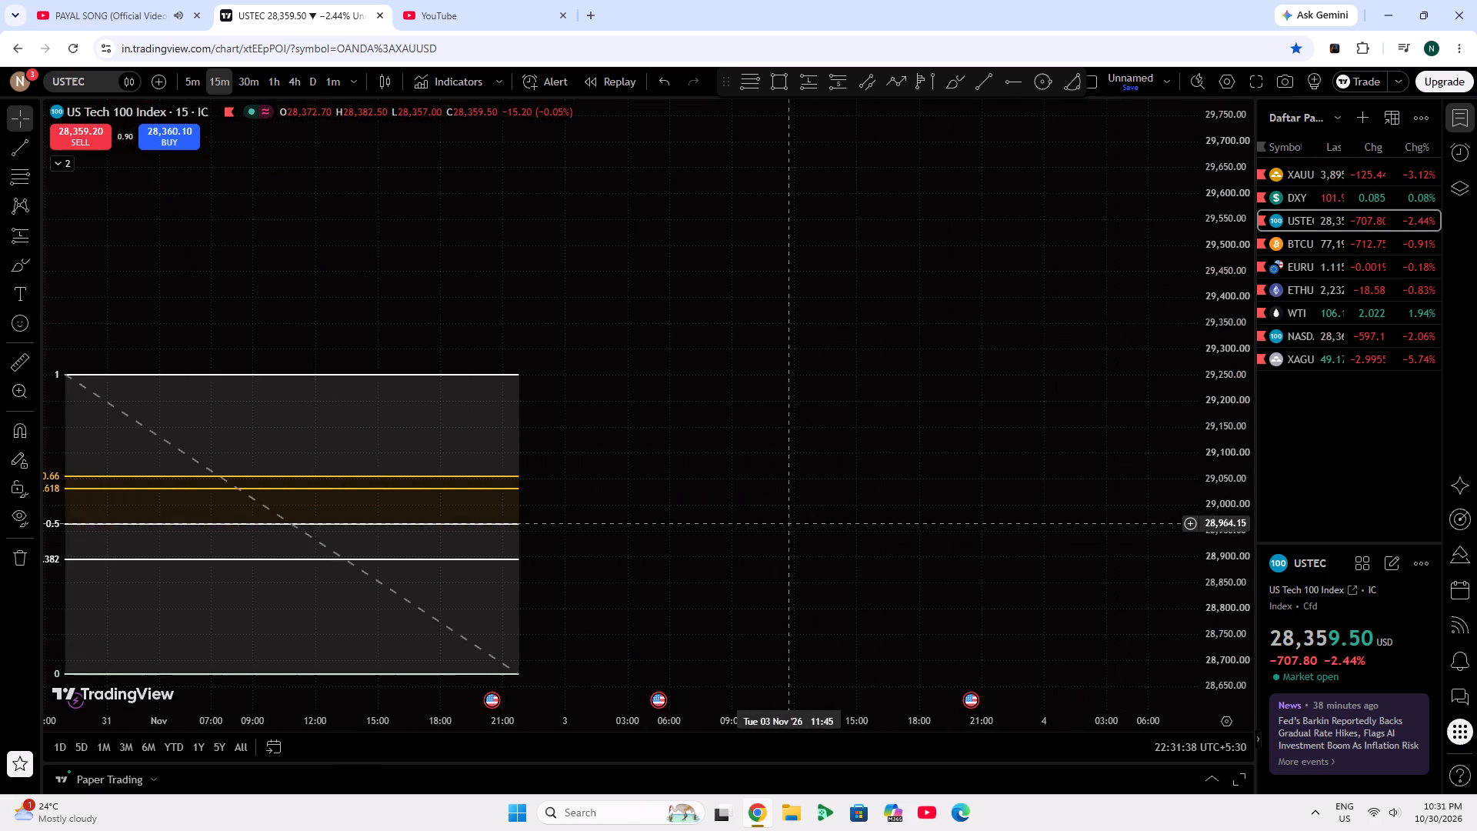
drag(760, 529, 1142, 140)
click(708, 225)
click(887, 117)
Draw a Fibonacci retracement on the USTEC 15m chart from the 30 Oct 11:45 high at about 28,914 down to about 28,340.
drag(798, 199, 905, 274)
click(750, 84)
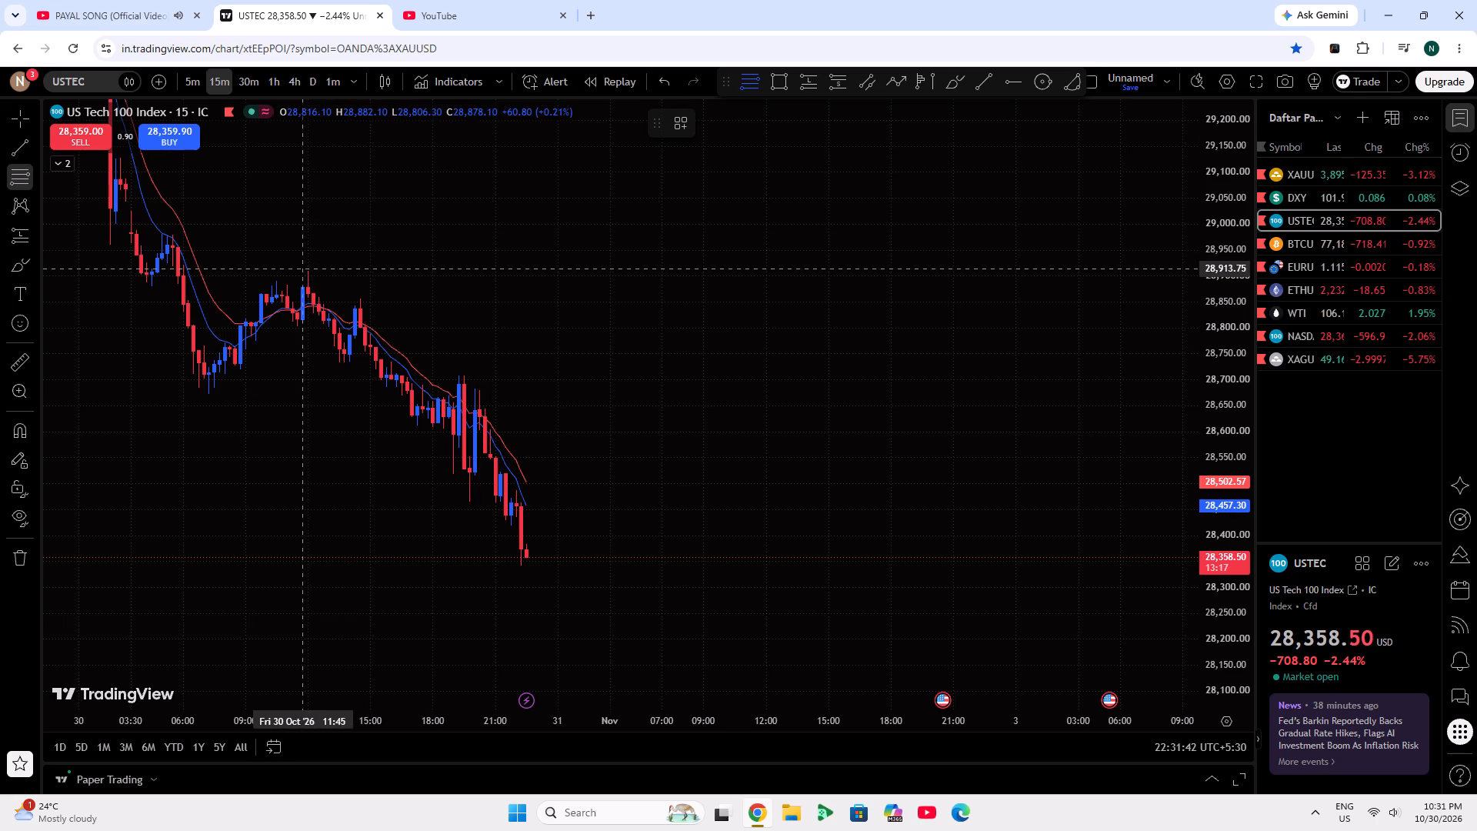
click(304, 269)
click(849, 566)
click(940, 479)
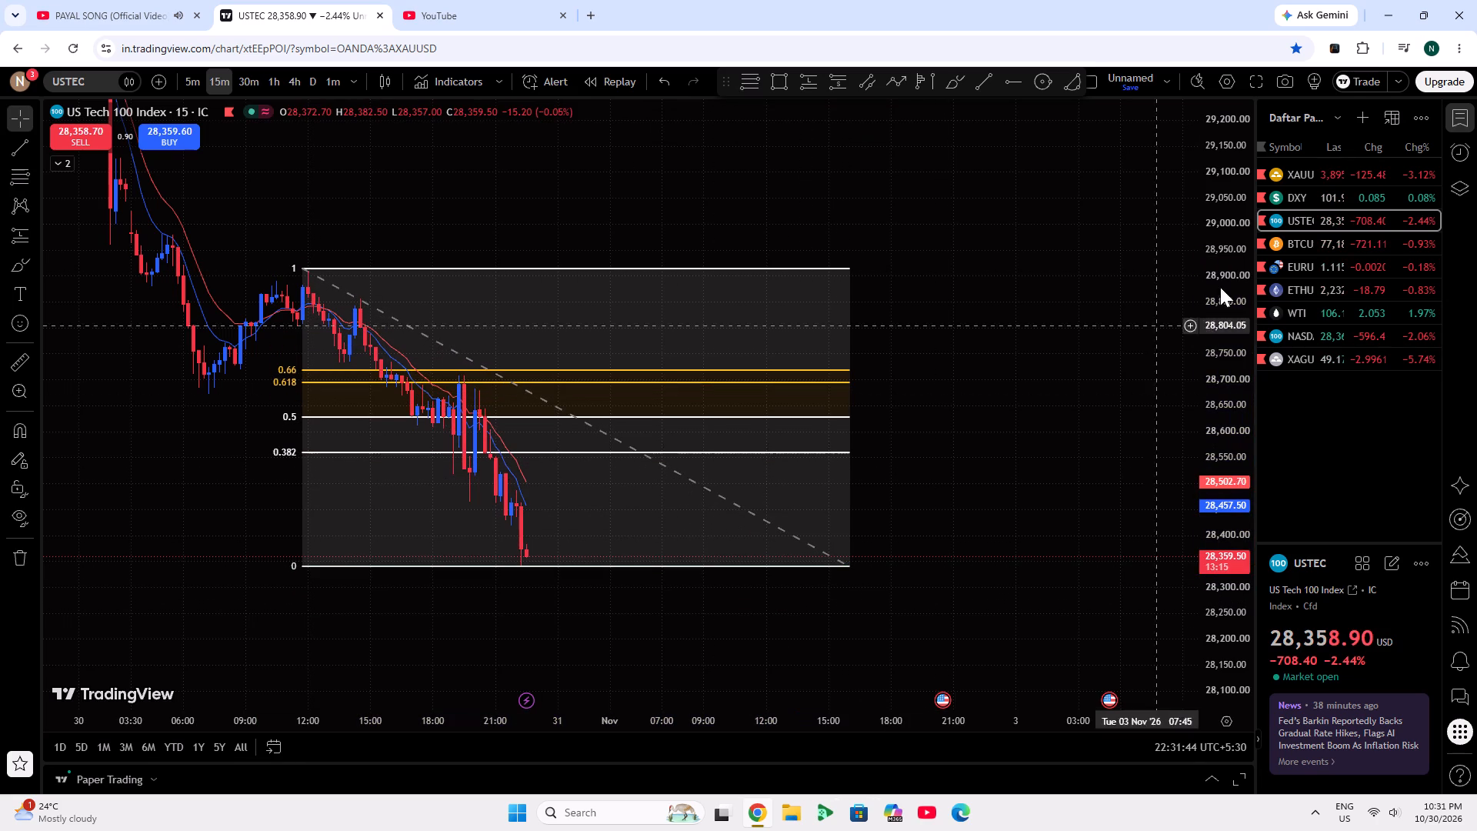
Open the BTCUSD (Bitcoin / U.S. Dollar) chart from the watchlist.
click(1292, 245)
scroll(929, 329, down, 3)
scroll(896, 390, up, 4)
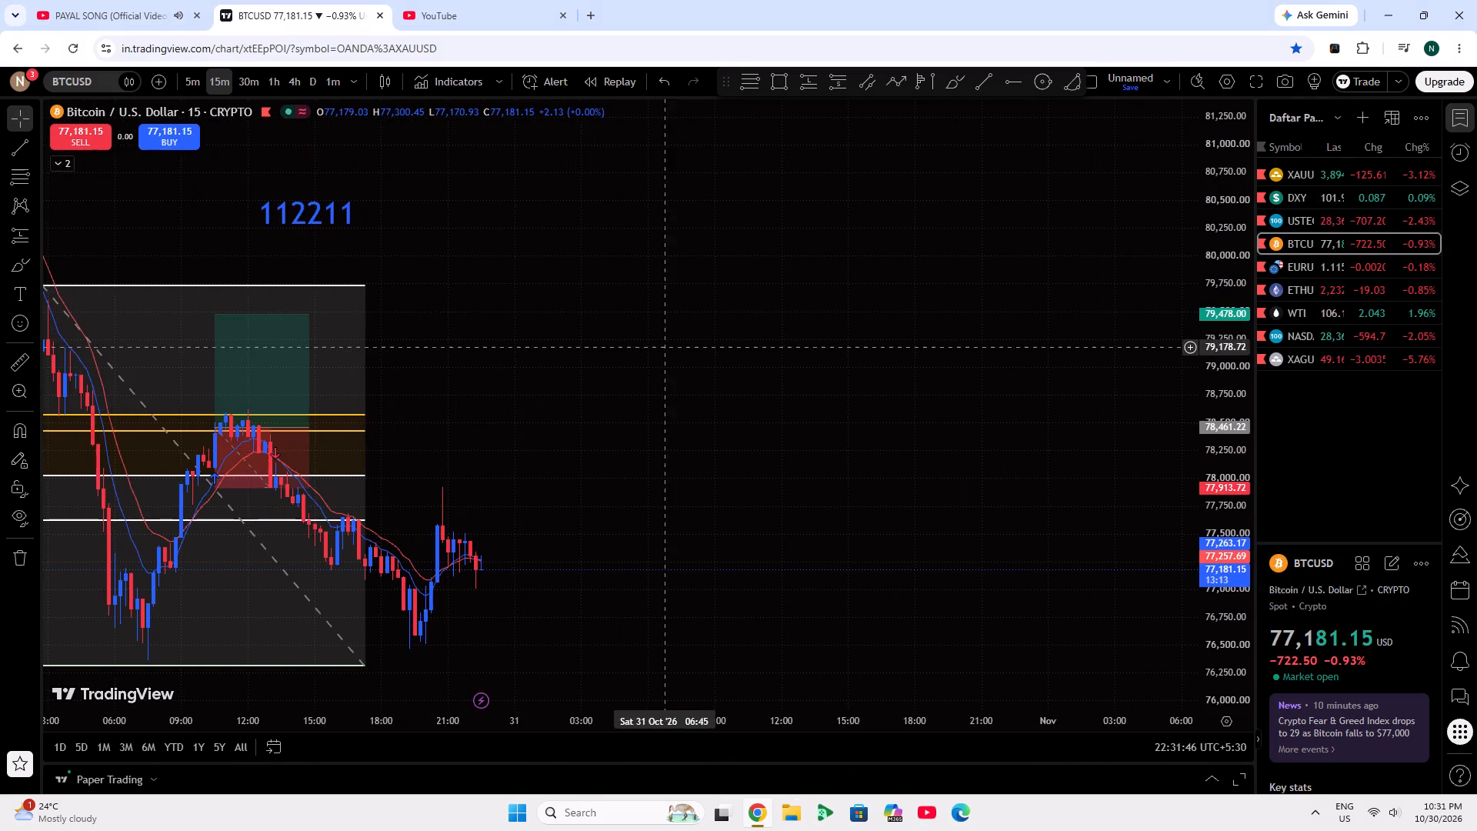
Lock the "112211" text note on the BTCUSD chart.
drag(655, 349, 1049, 243)
scroll(759, 367, up, 1)
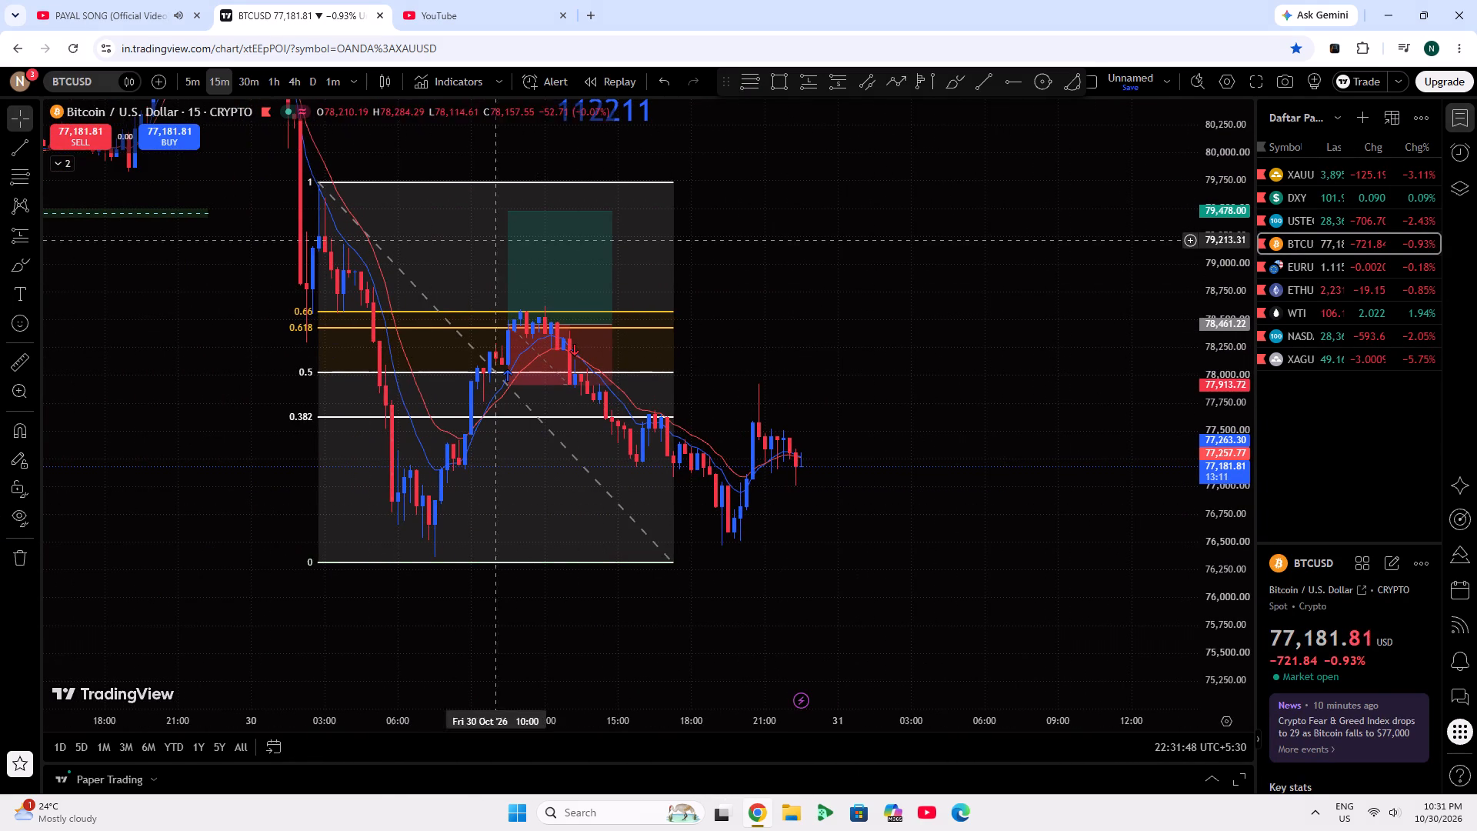
click(635, 112)
click(789, 125)
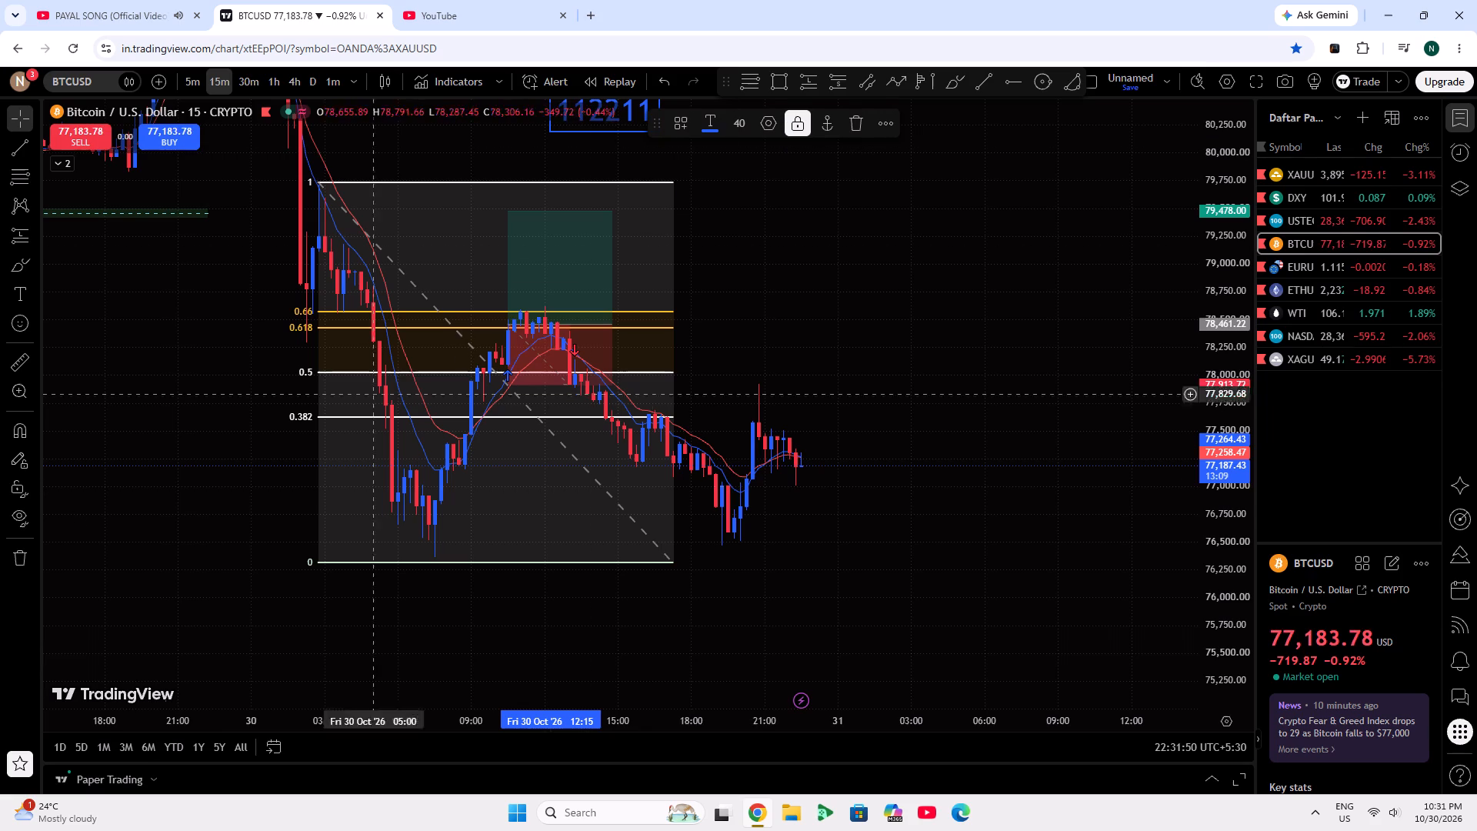
Remove all unlocked drawings from the BTCUSD chart, including the old Fibonacci retracement and position box.
click(10, 555)
click(38, 551)
click(13, 562)
click(50, 544)
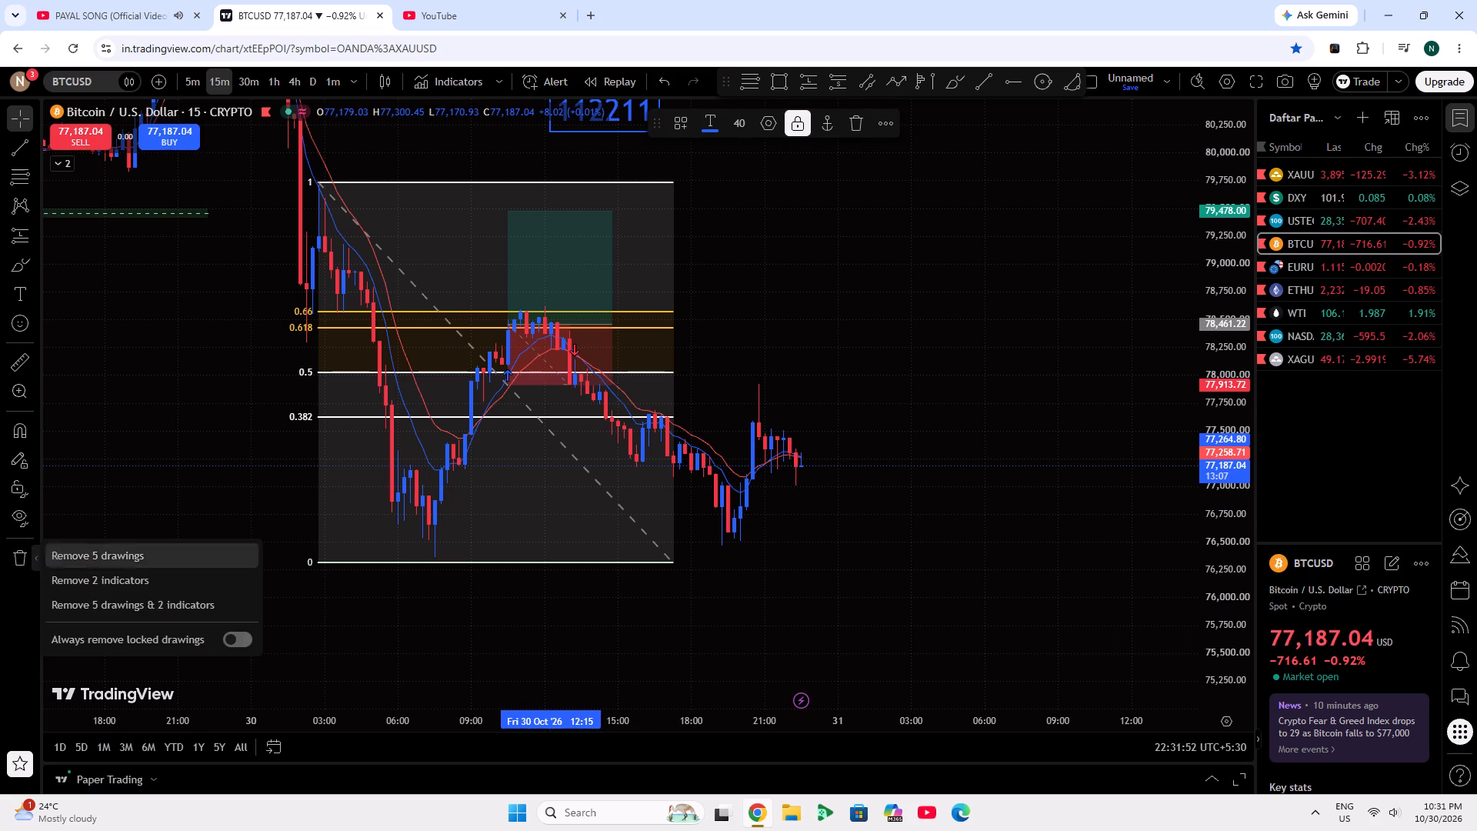
click(16, 566)
click(258, 482)
Draw a Fibonacci retracement on the BTCUSD 15m chart from the 30 Oct 07:30 low at about 76,342 up to about 78,591.
drag(635, 276, 685, 274)
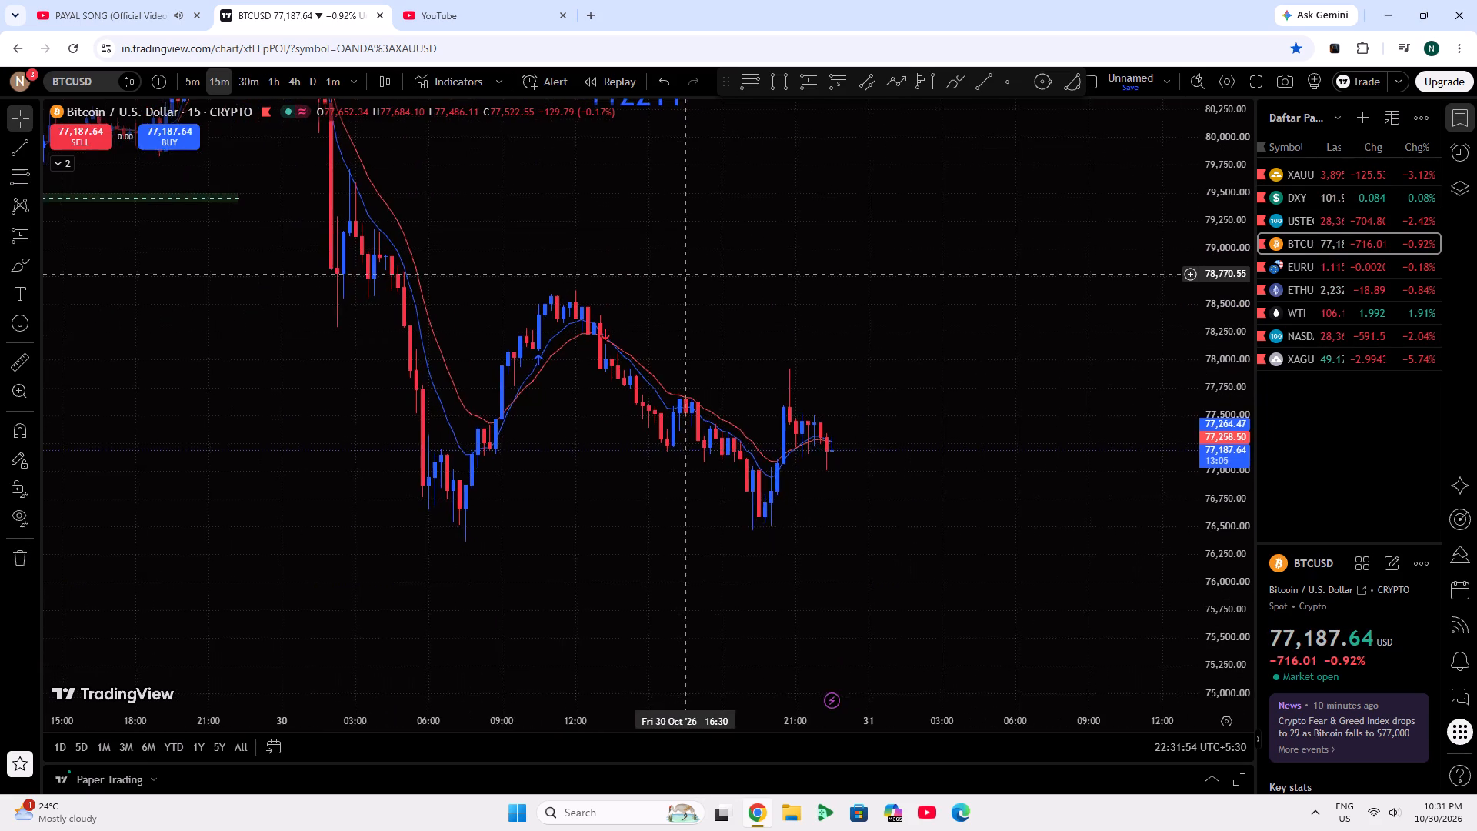
drag(685, 274, 592, 333)
drag(746, 289, 713, 241)
click(744, 88)
click(345, 567)
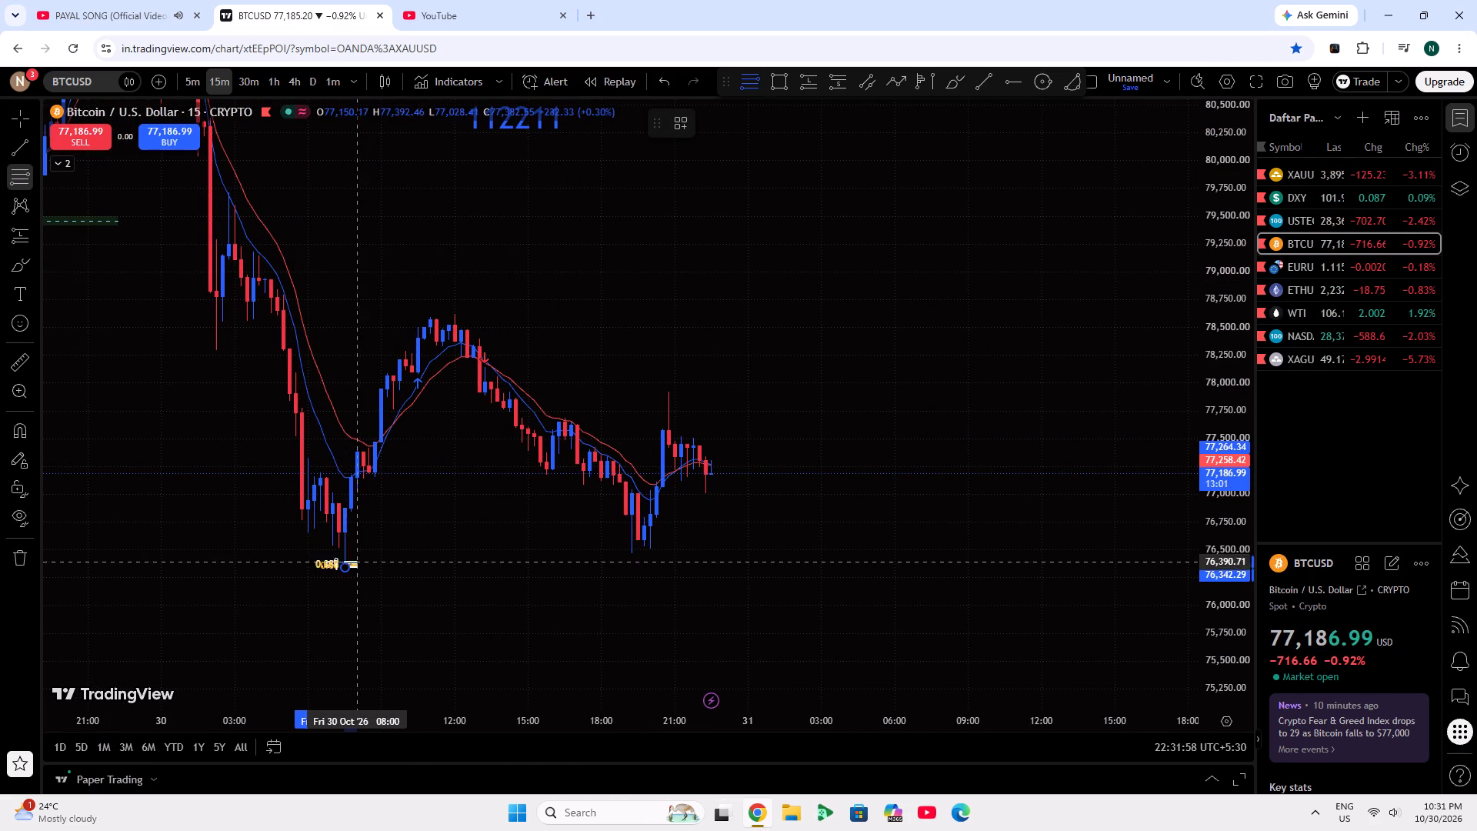
click(797, 317)
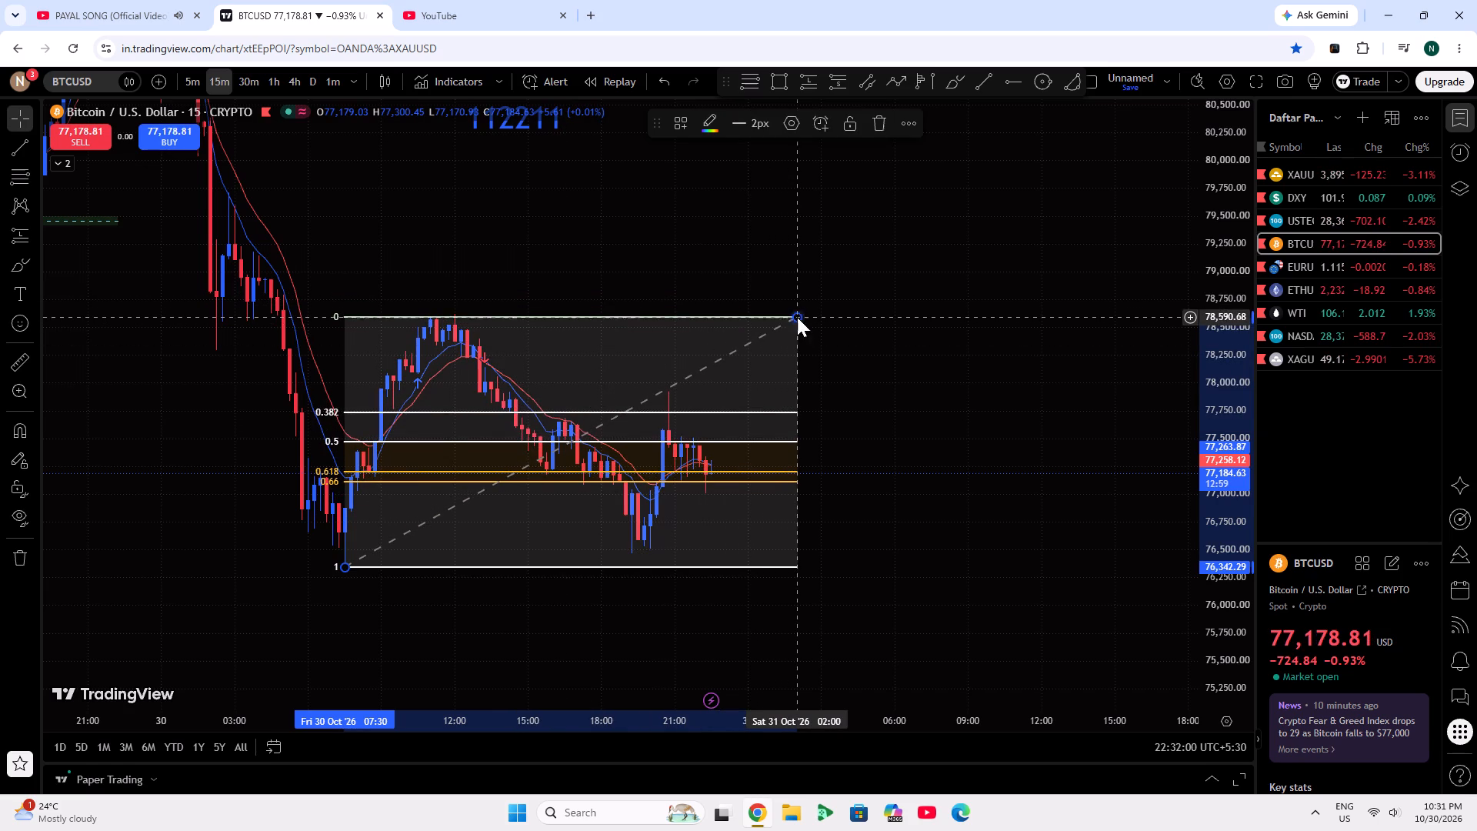
click(864, 282)
Place a short position on the BTCUSD chart at 30 Oct 21:15 with entry at about 77,344 and stop at about 77,733.
scroll(1208, 512, up, 3)
scroll(939, 519, up, 1)
drag(882, 513, 952, 462)
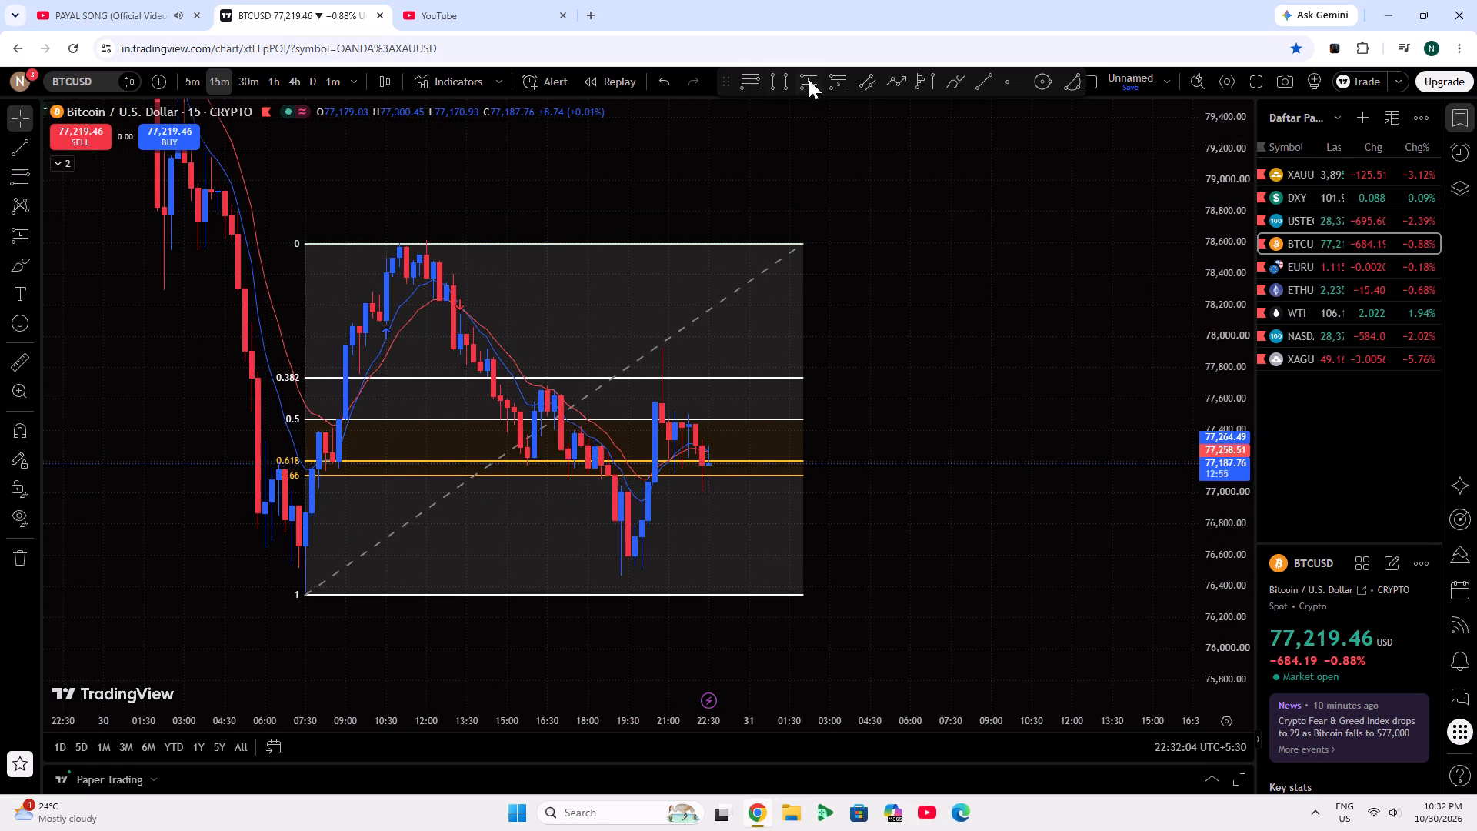
click(852, 75)
click(845, 79)
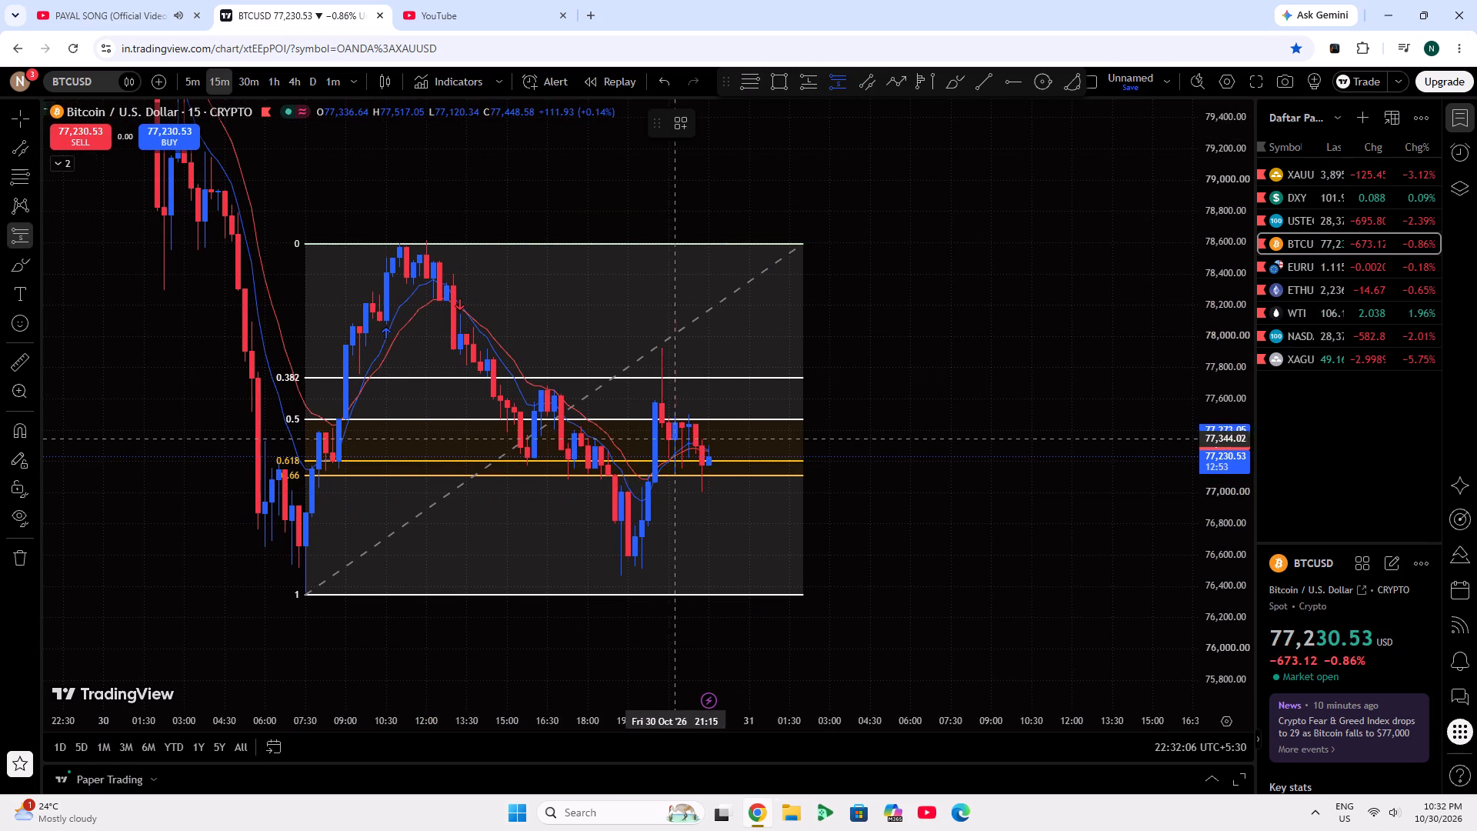
click(675, 439)
drag(672, 271, 683, 387)
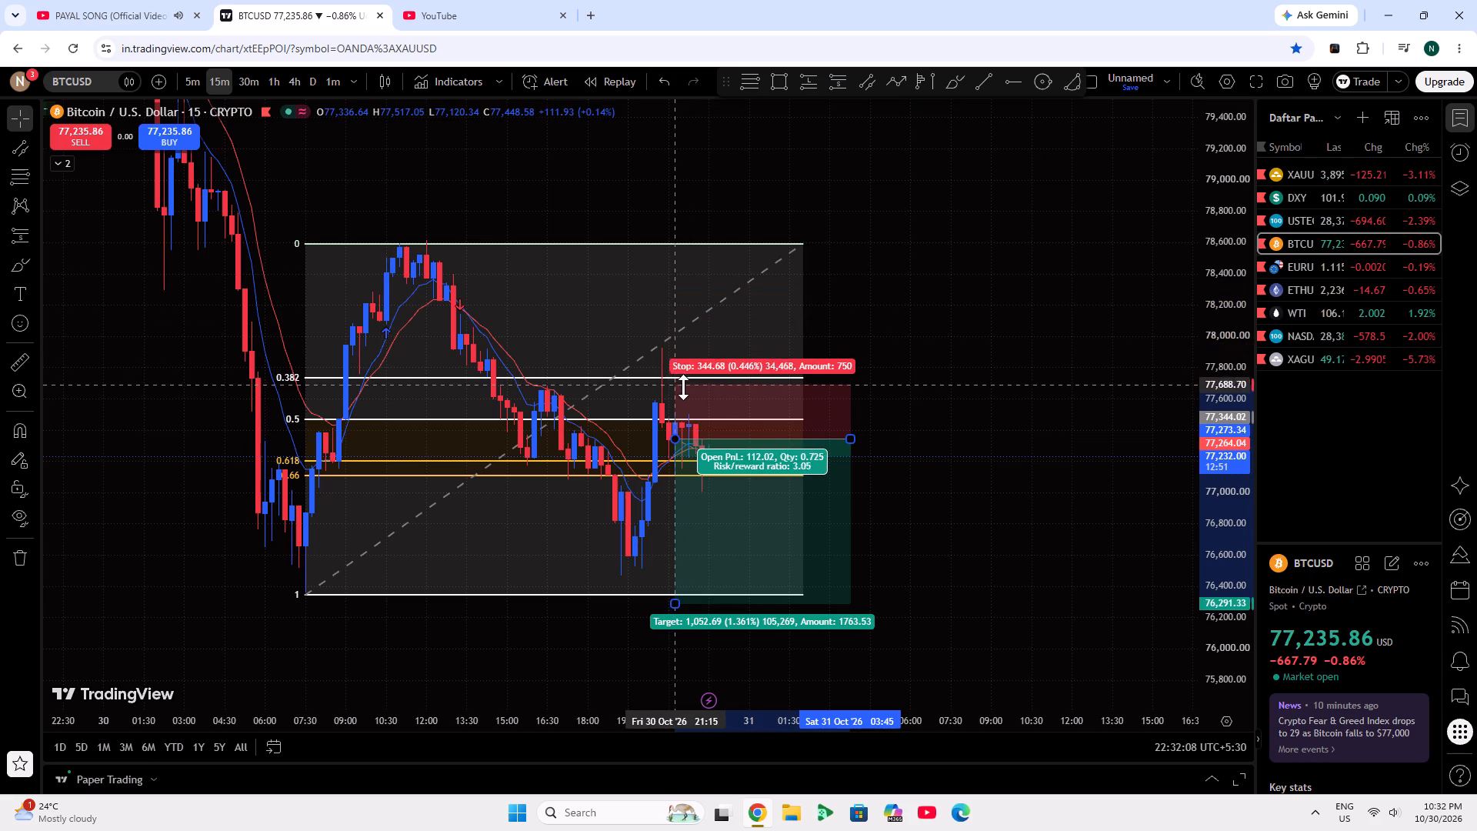
drag(683, 387, 691, 378)
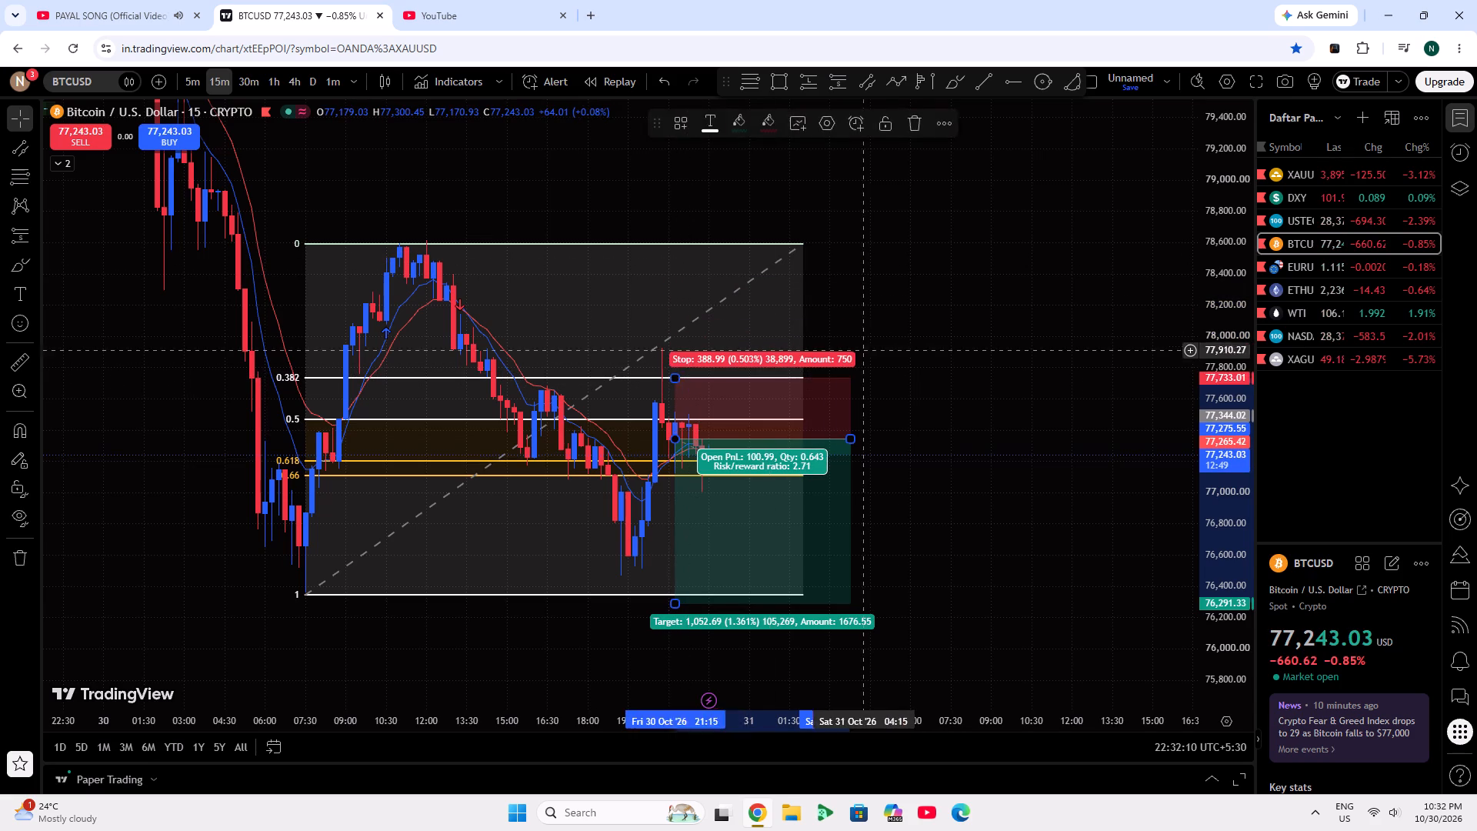
Set the BTCUSD short position's target to about 76,541.
drag(901, 340, 916, 279)
drag(688, 555, 686, 513)
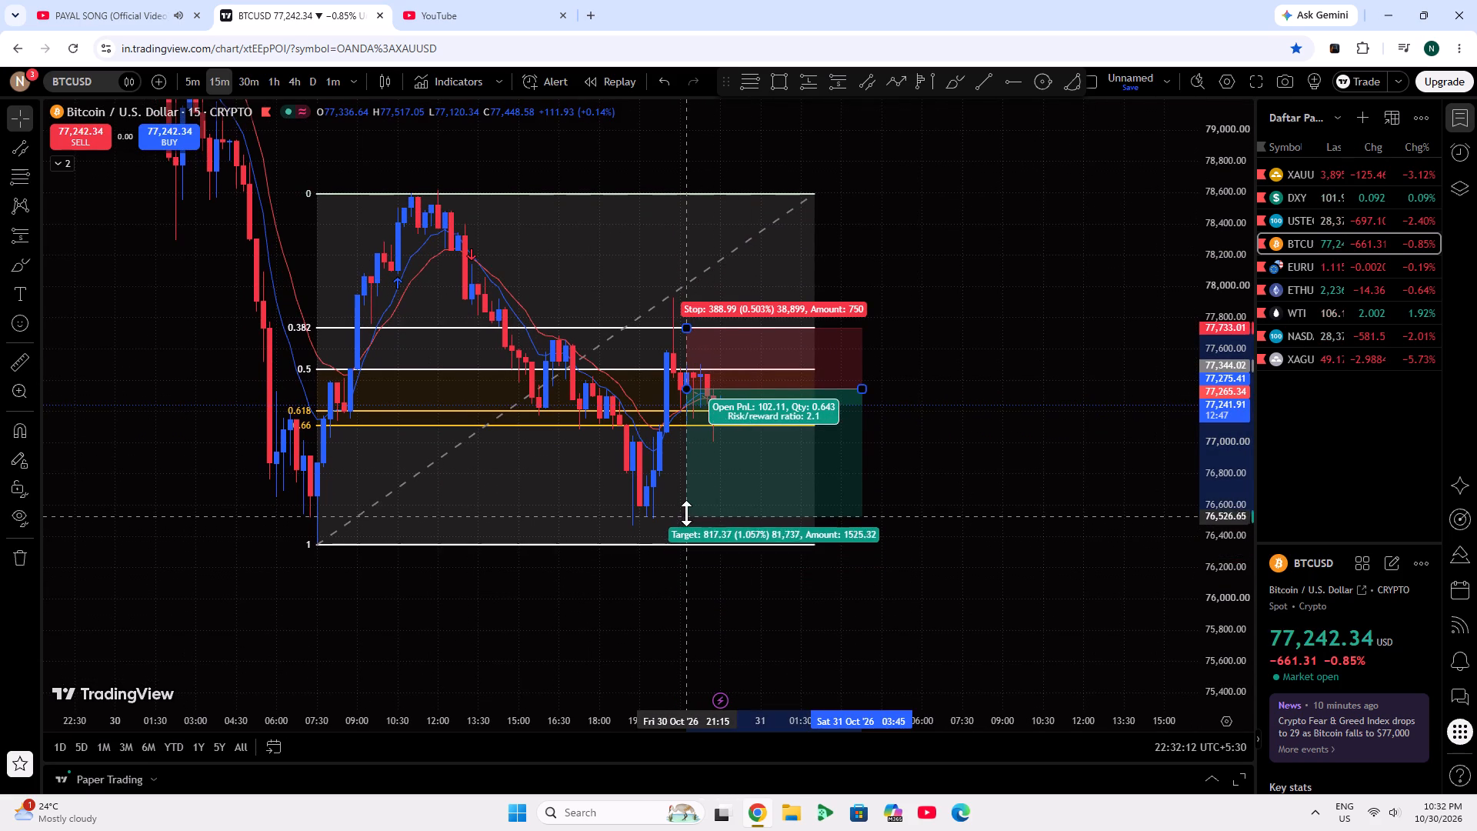
drag(686, 513, 686, 517)
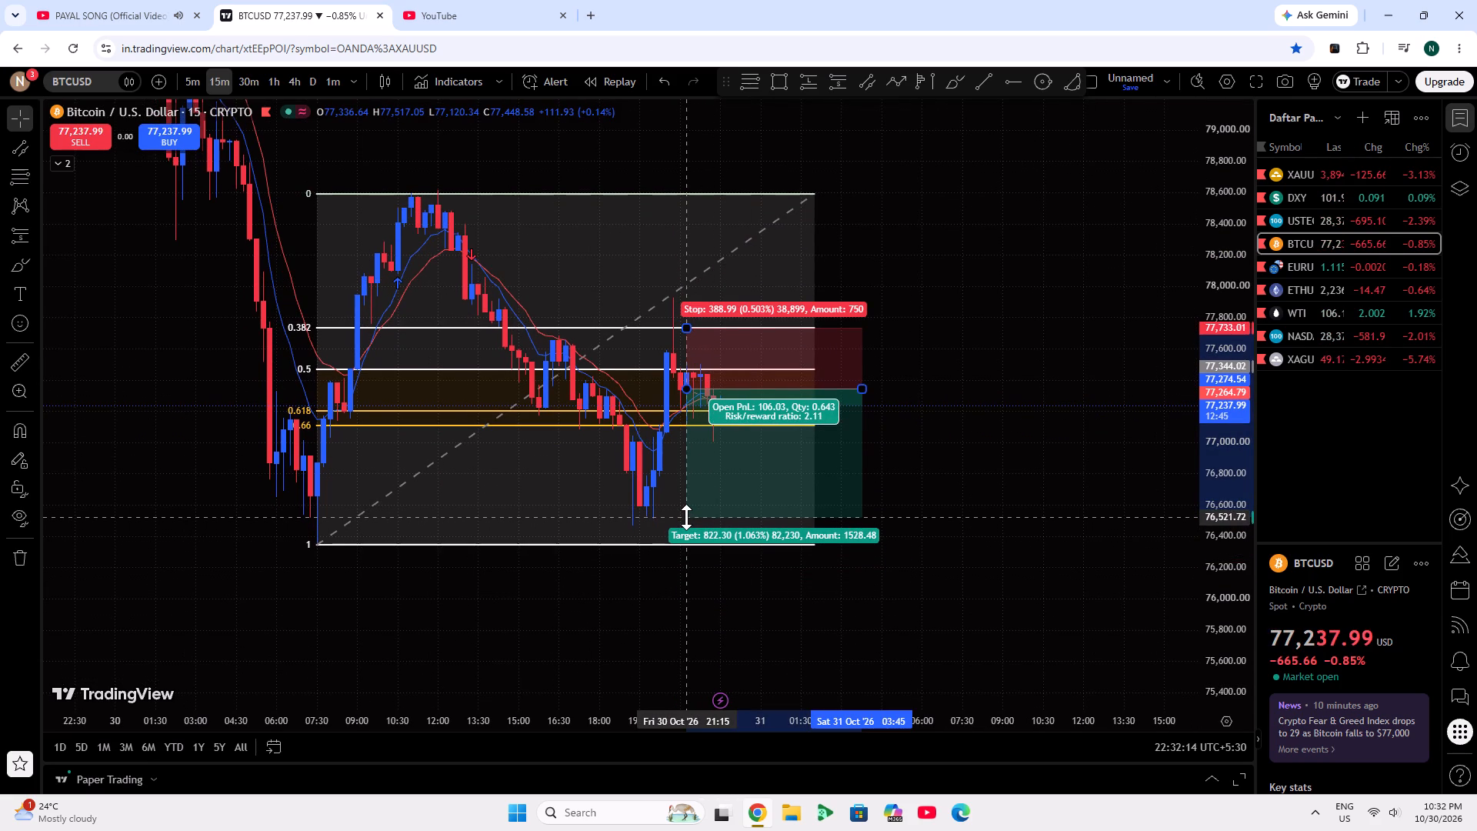
drag(686, 517, 687, 514)
click(950, 499)
scroll(979, 0, down, 6)
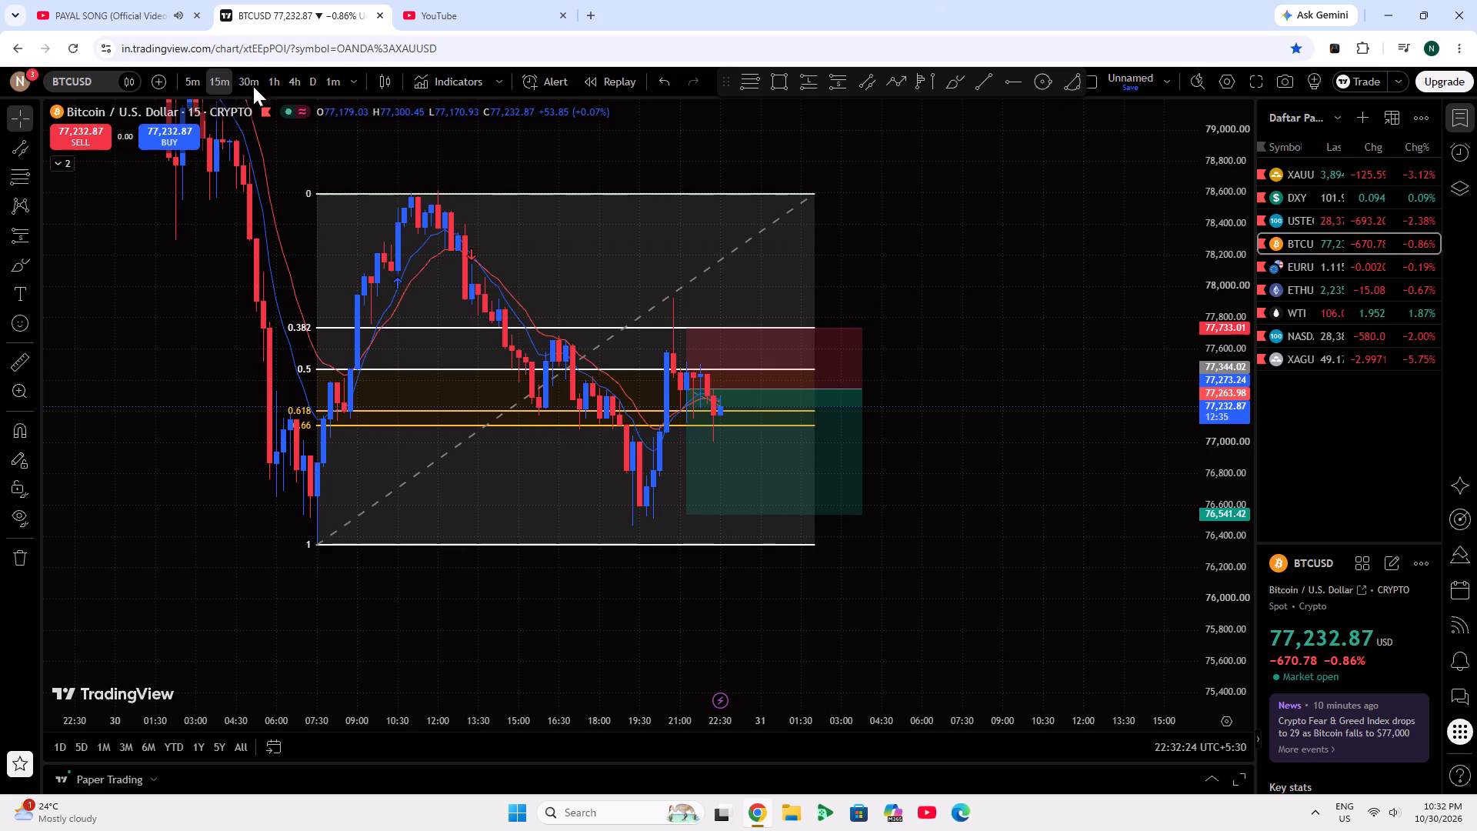
Switch to the YouTube tab playing PAYAL SONG and pause the video.
click(0, 0)
click(155, 3)
click(361, 313)
scroll(640, 0, down, 3)
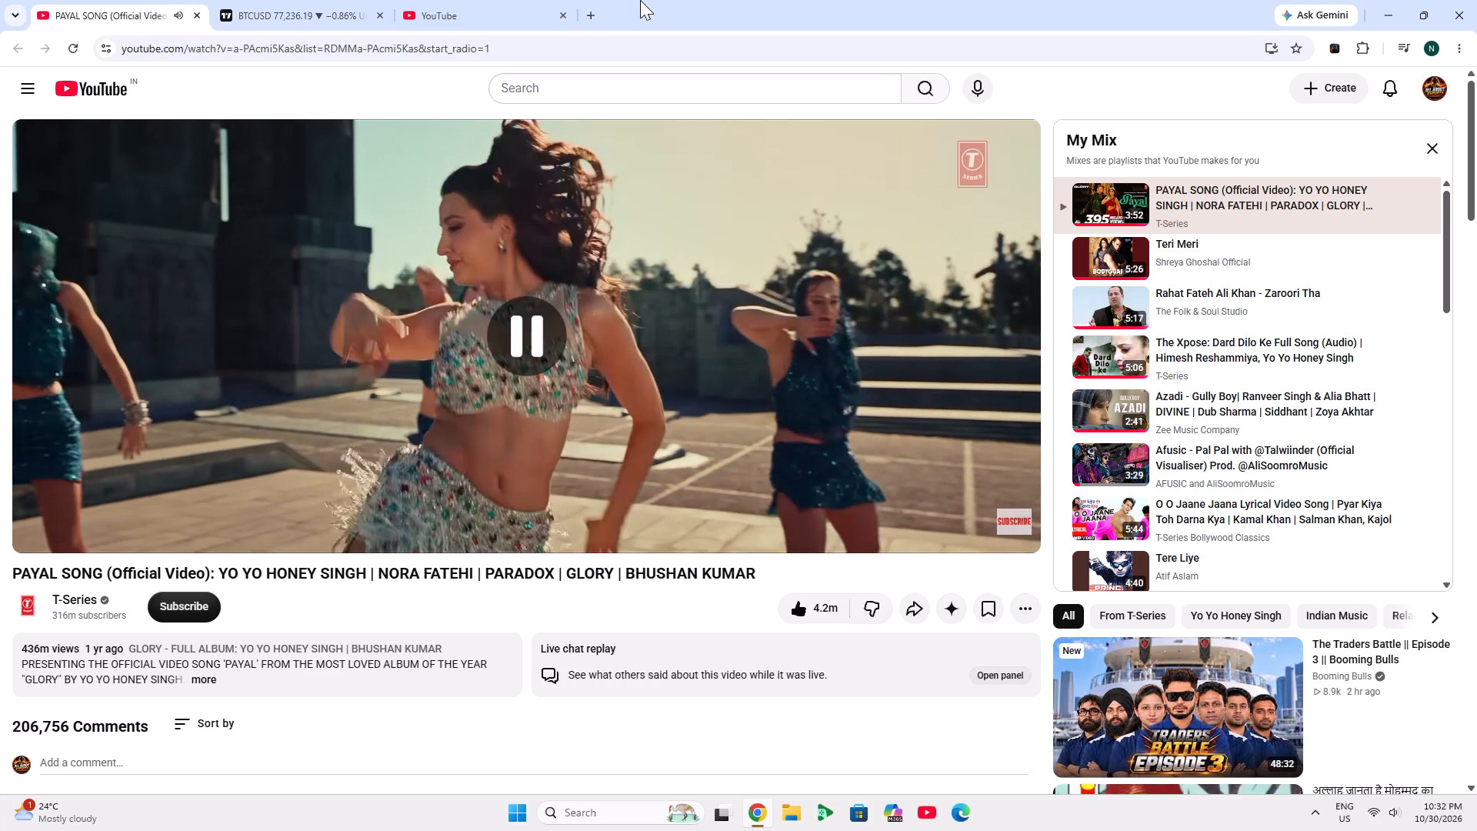
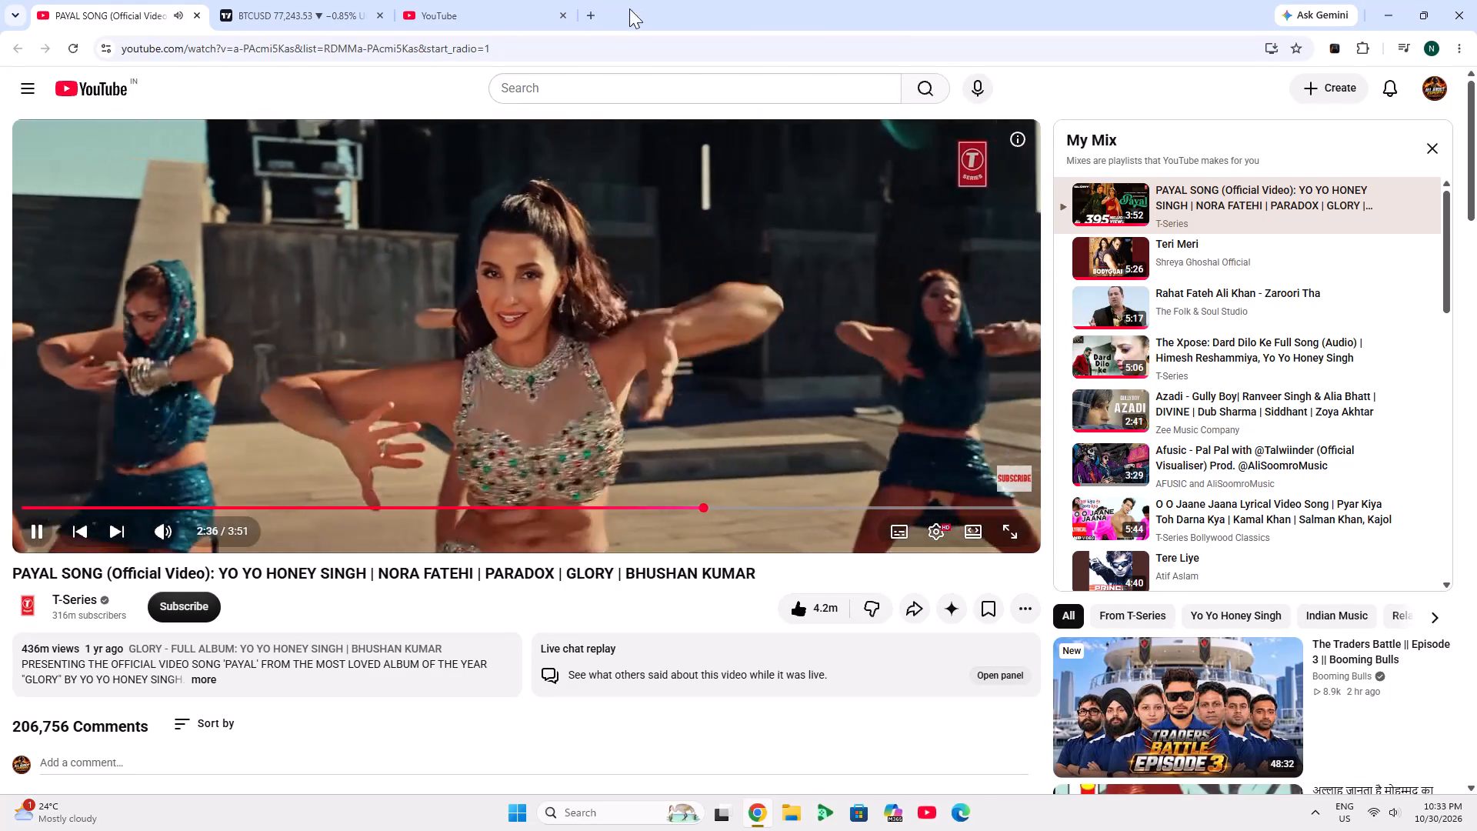
Rewind the PAYAL SONG video to near its beginning.
click(94, 512)
click(99, 508)
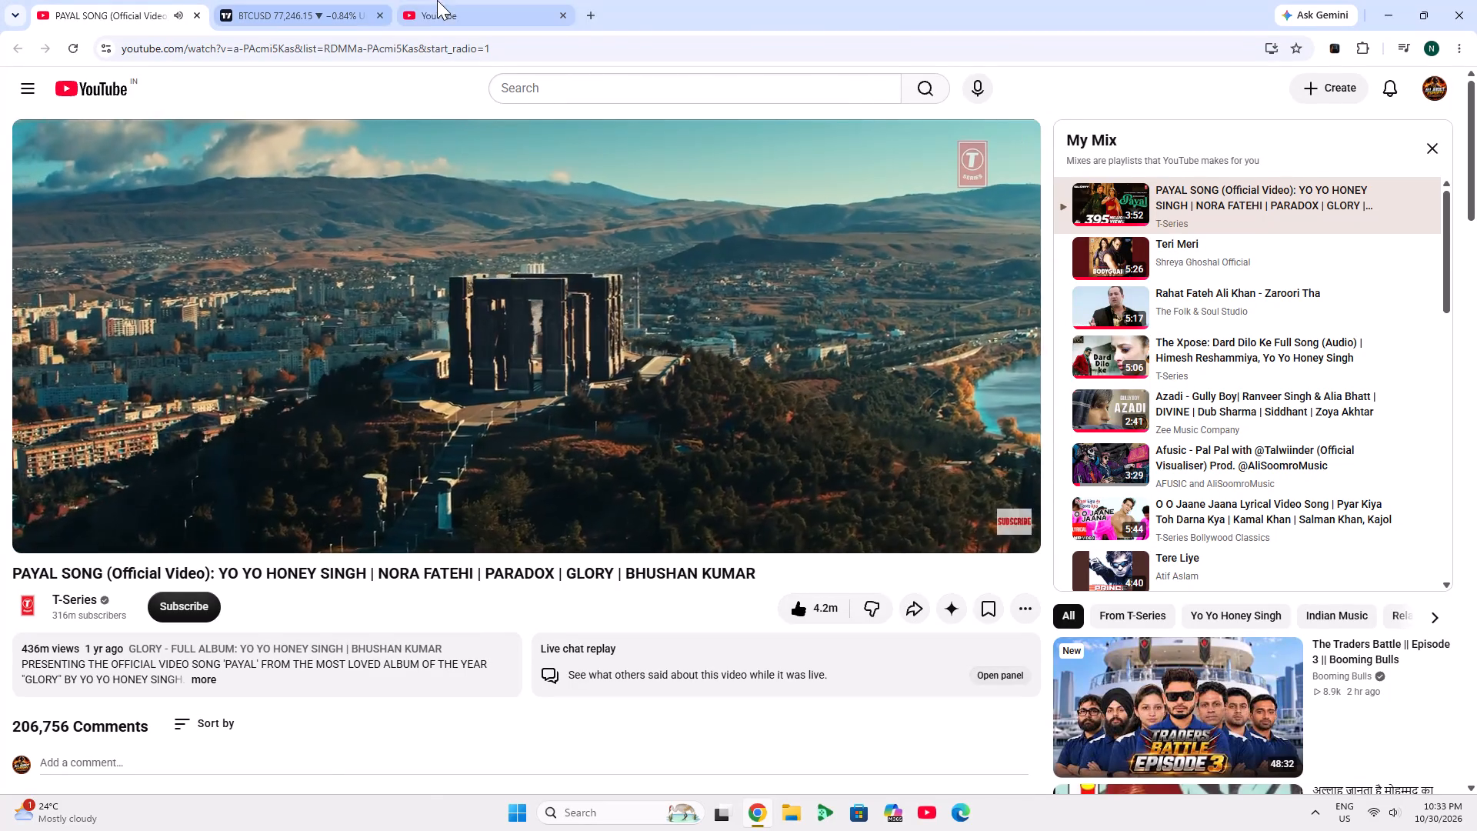
Close the spare YouTube tab and return to the BTCUSD chart.
click(437, 0)
middle_click(472, 0)
Open the EURUSD chart from the watchlist.
drag(1092, 312, 1014, 341)
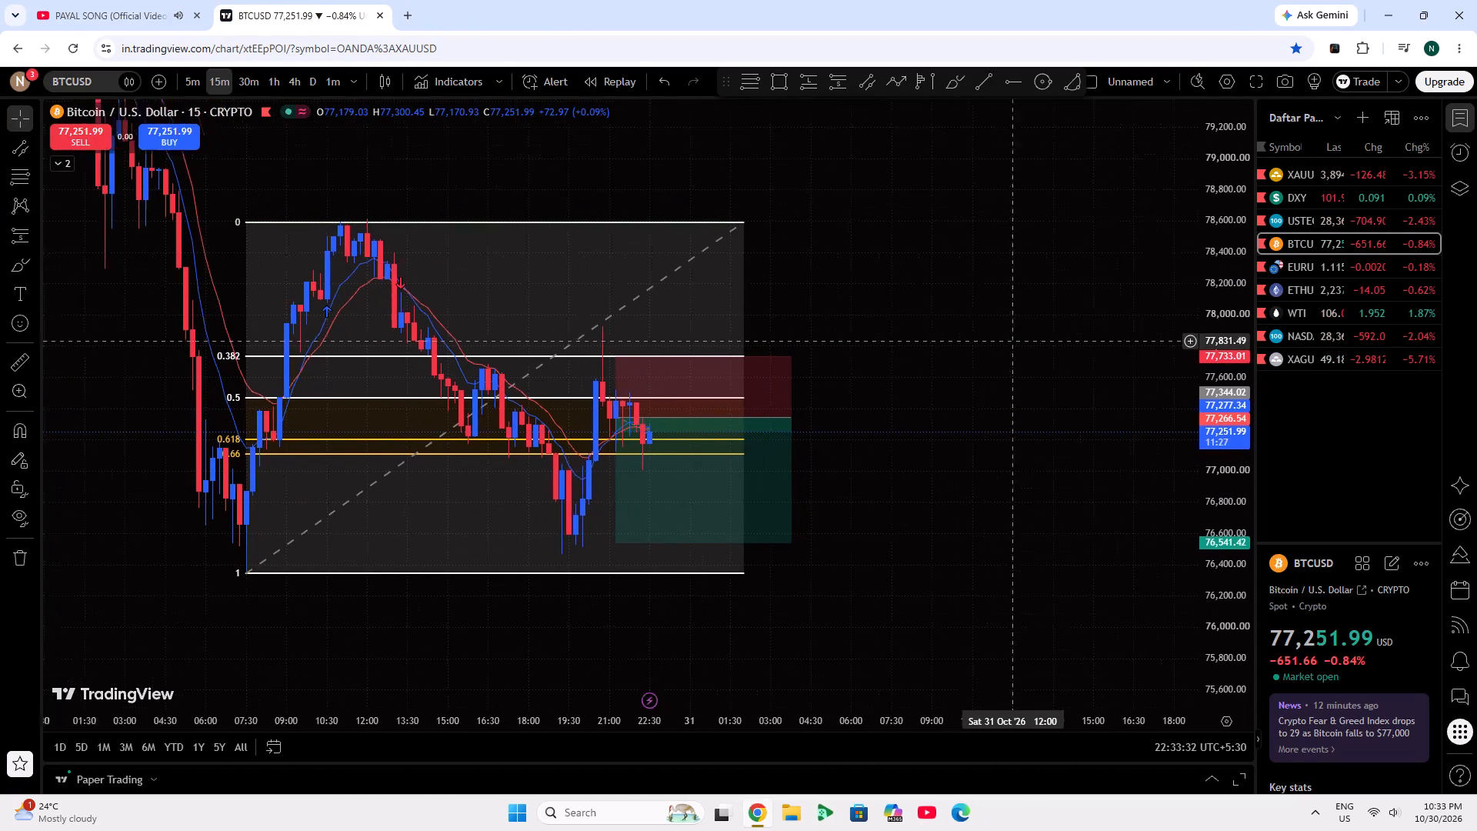
drag(1014, 341, 997, 348)
click(1326, 276)
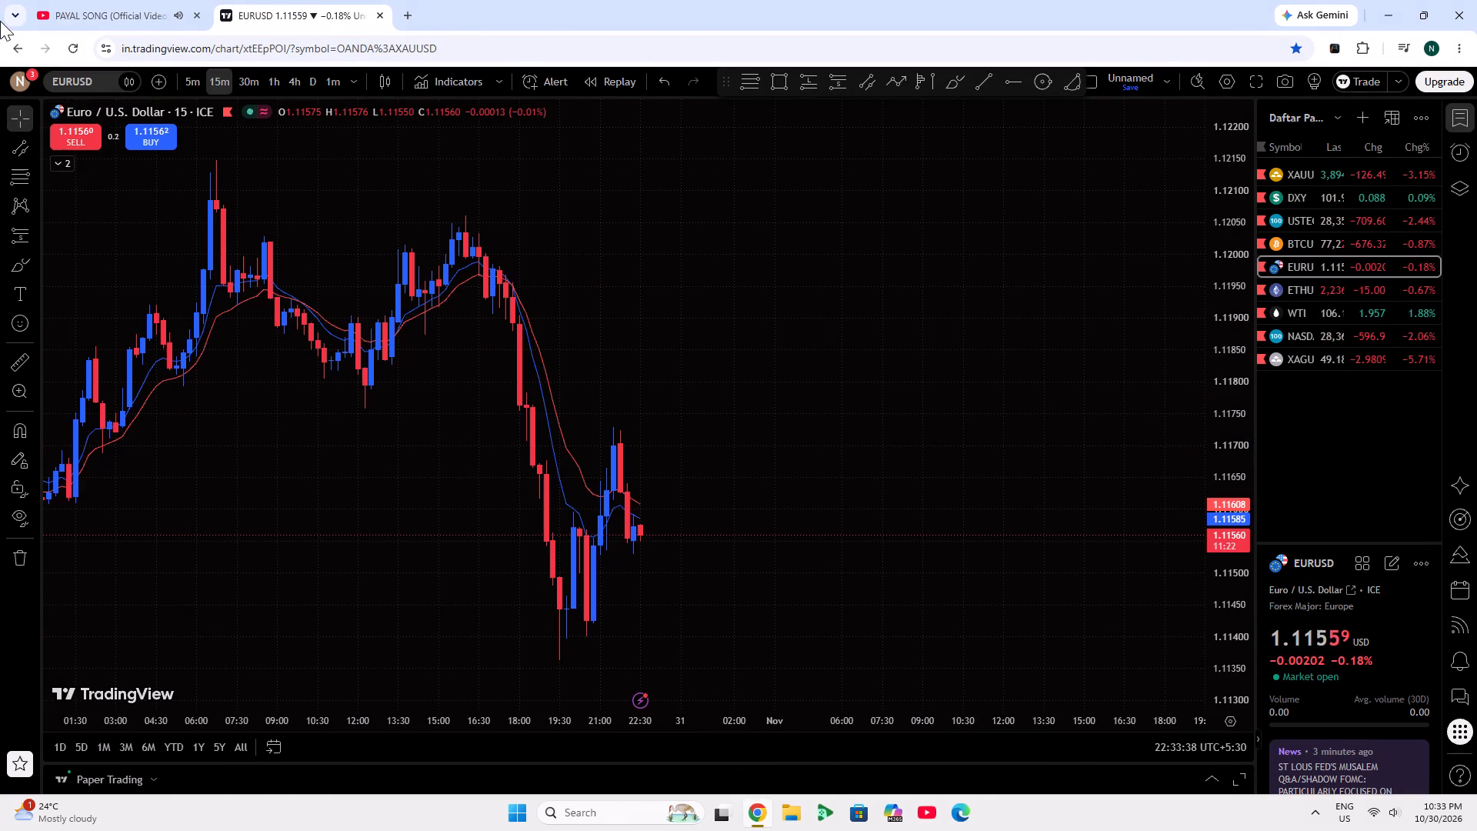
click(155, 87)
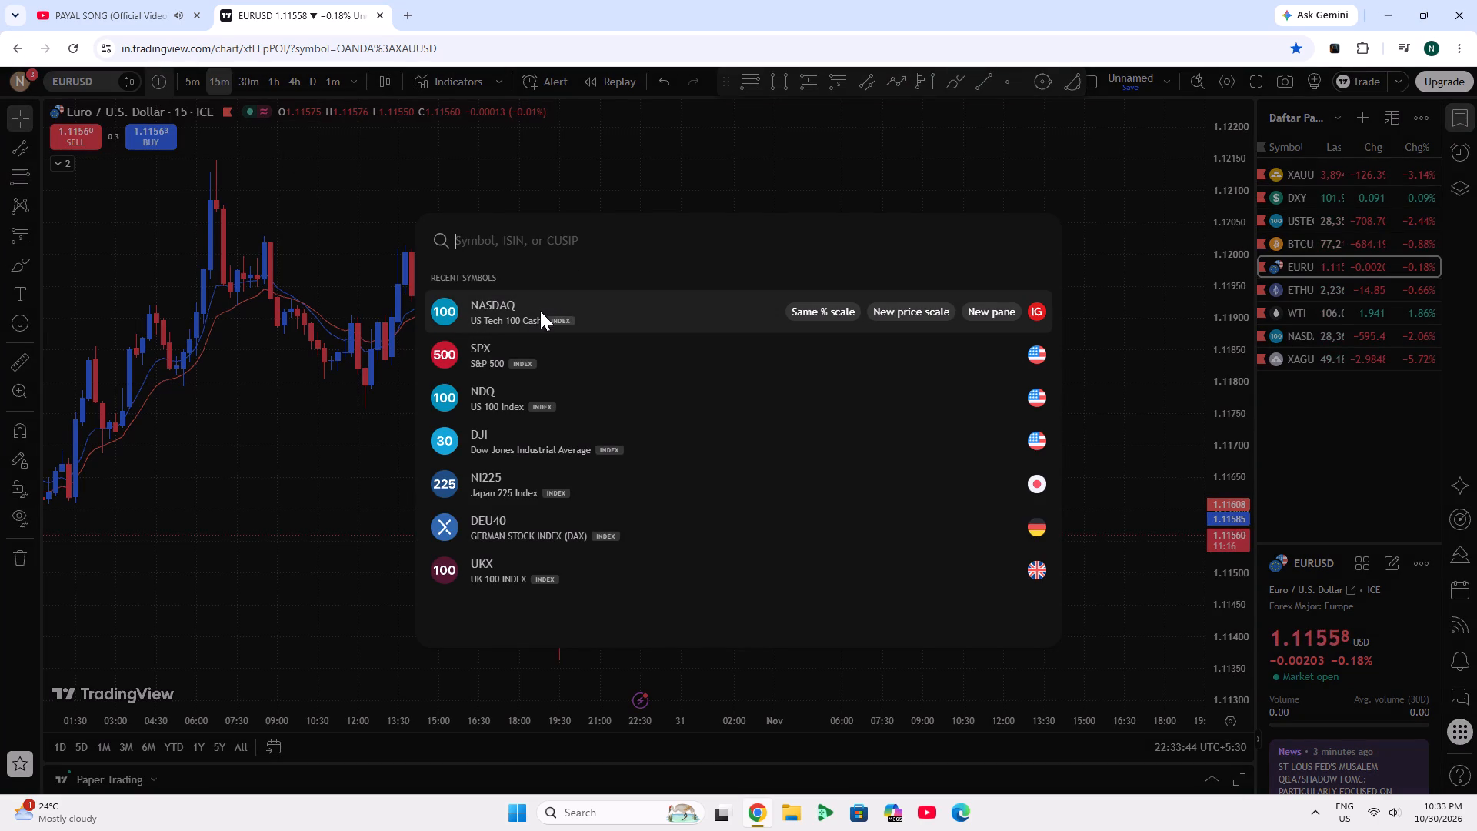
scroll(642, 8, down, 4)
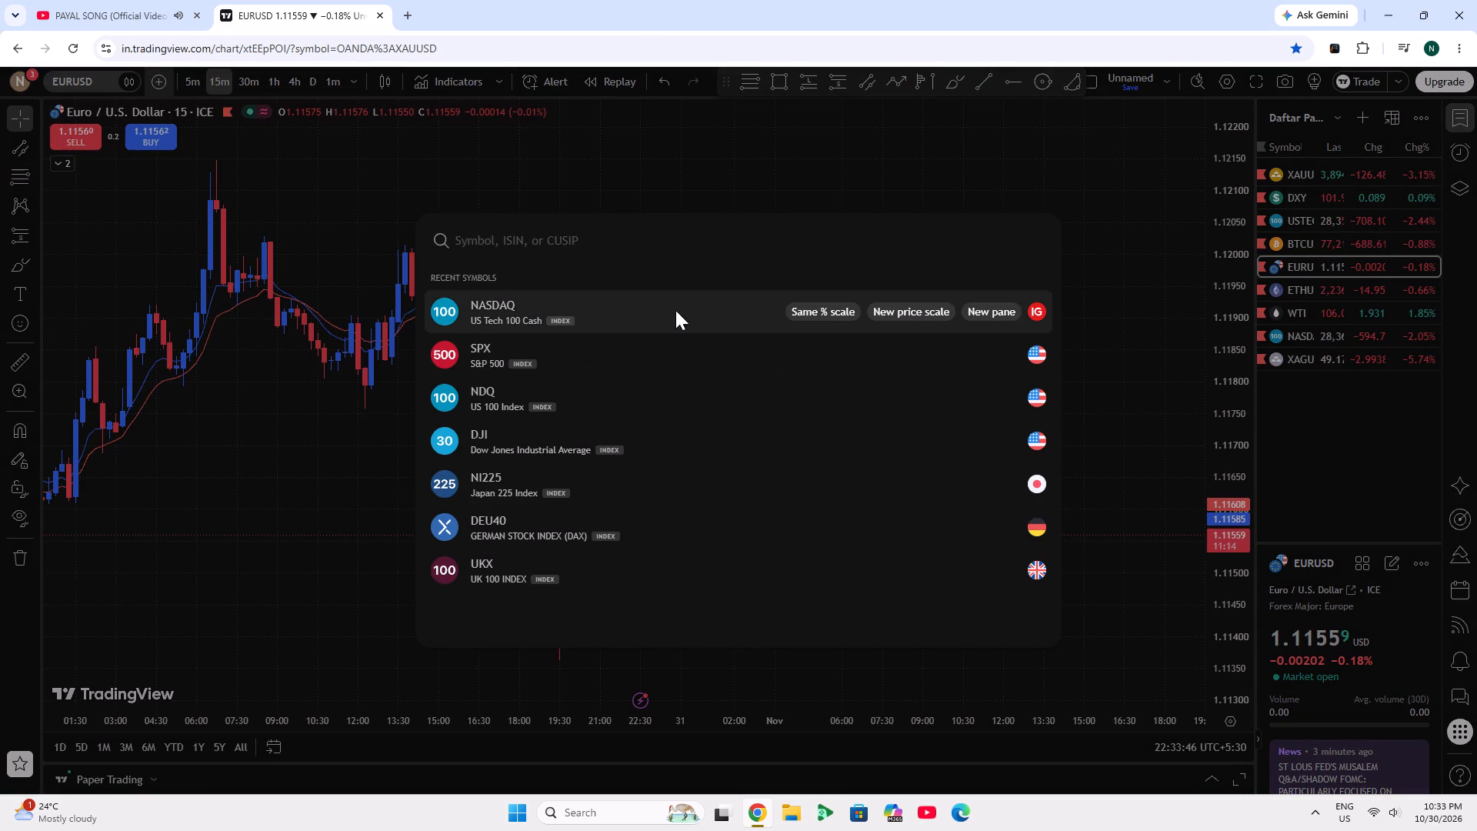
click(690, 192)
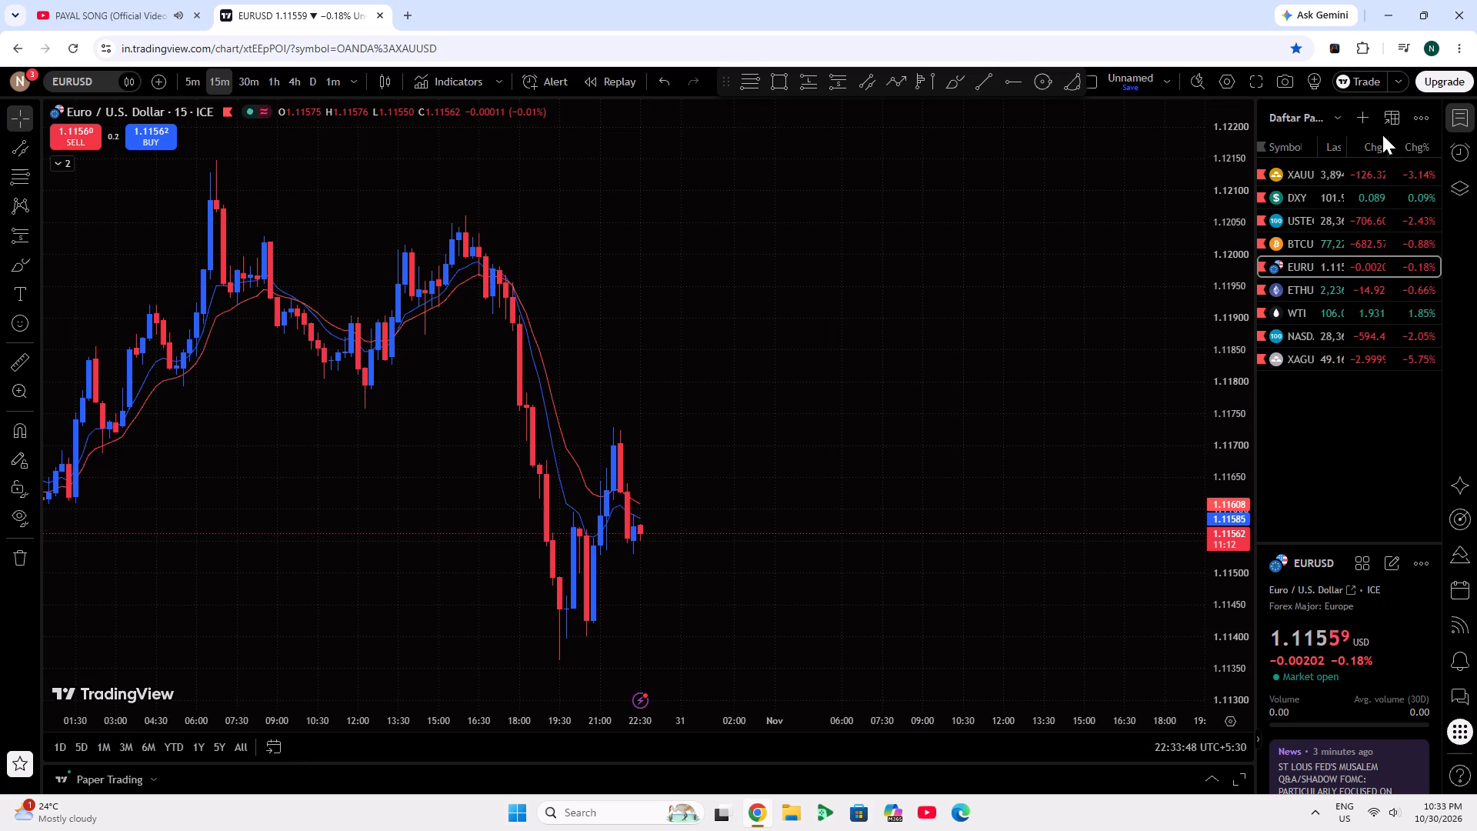
Add the GIFT NIFTY 50 INDEX FUTURES symbol to the watchlist.
click(1366, 127)
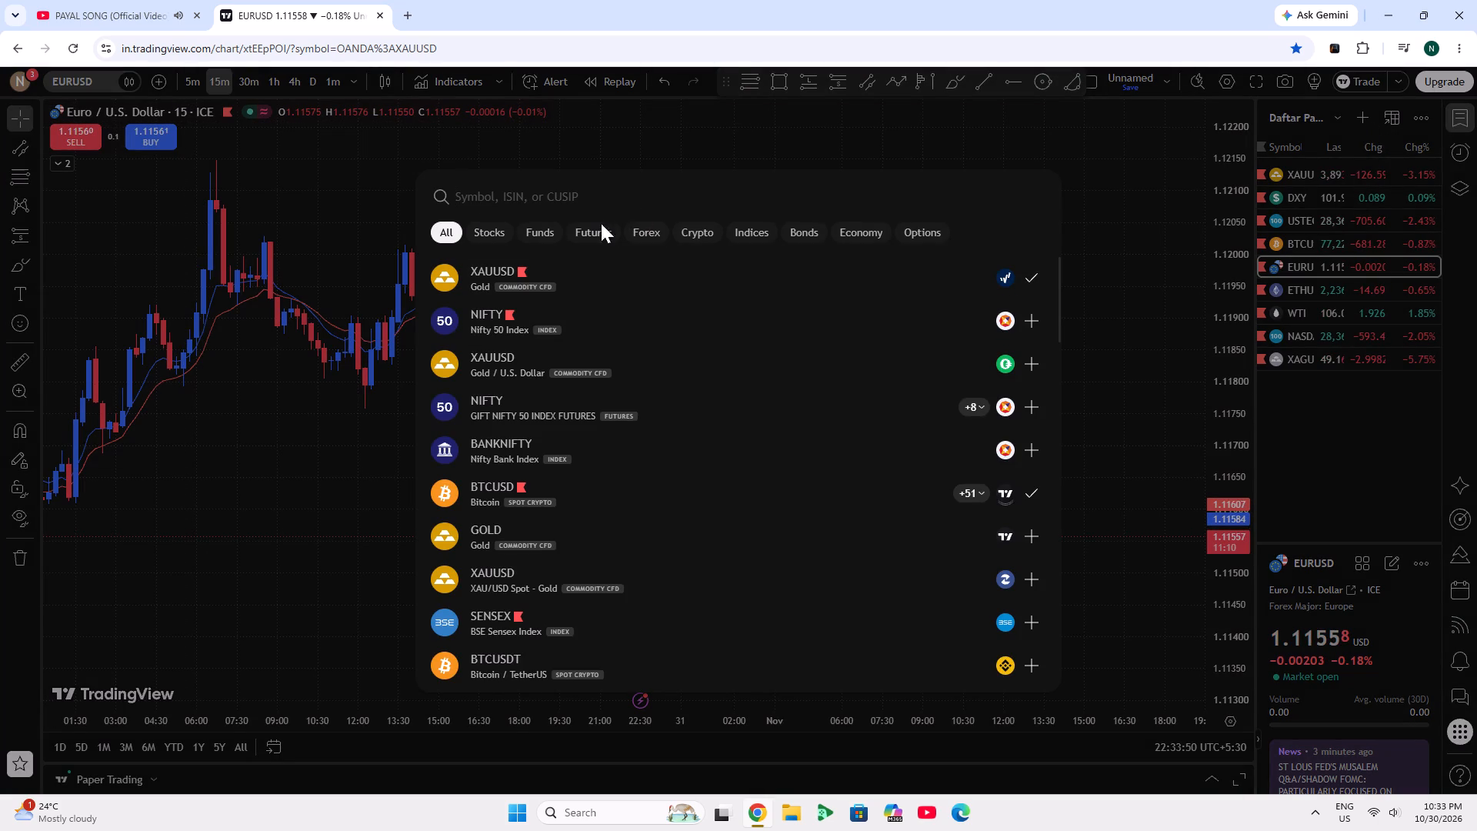
click(492, 195)
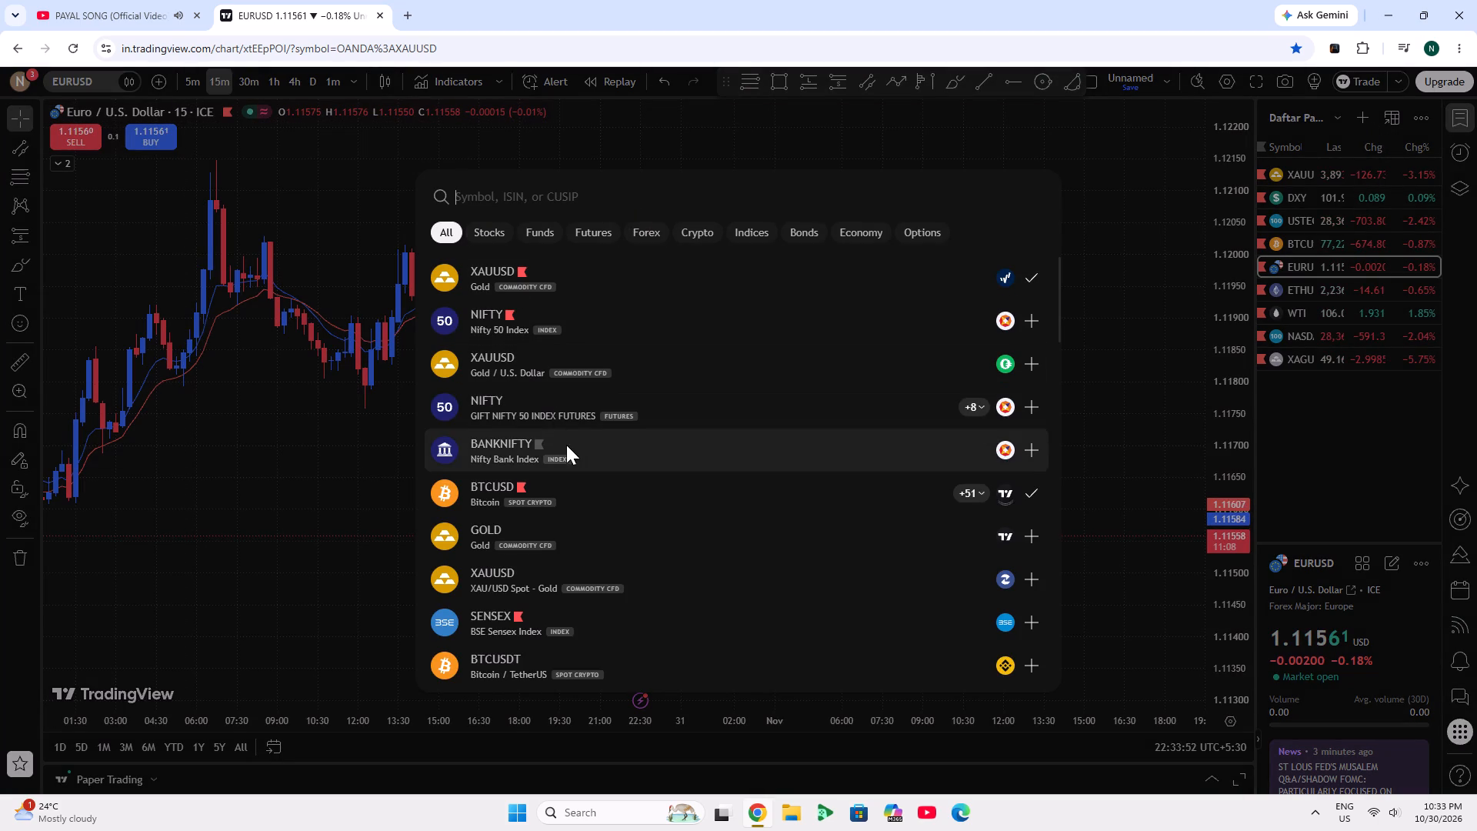
click(1025, 405)
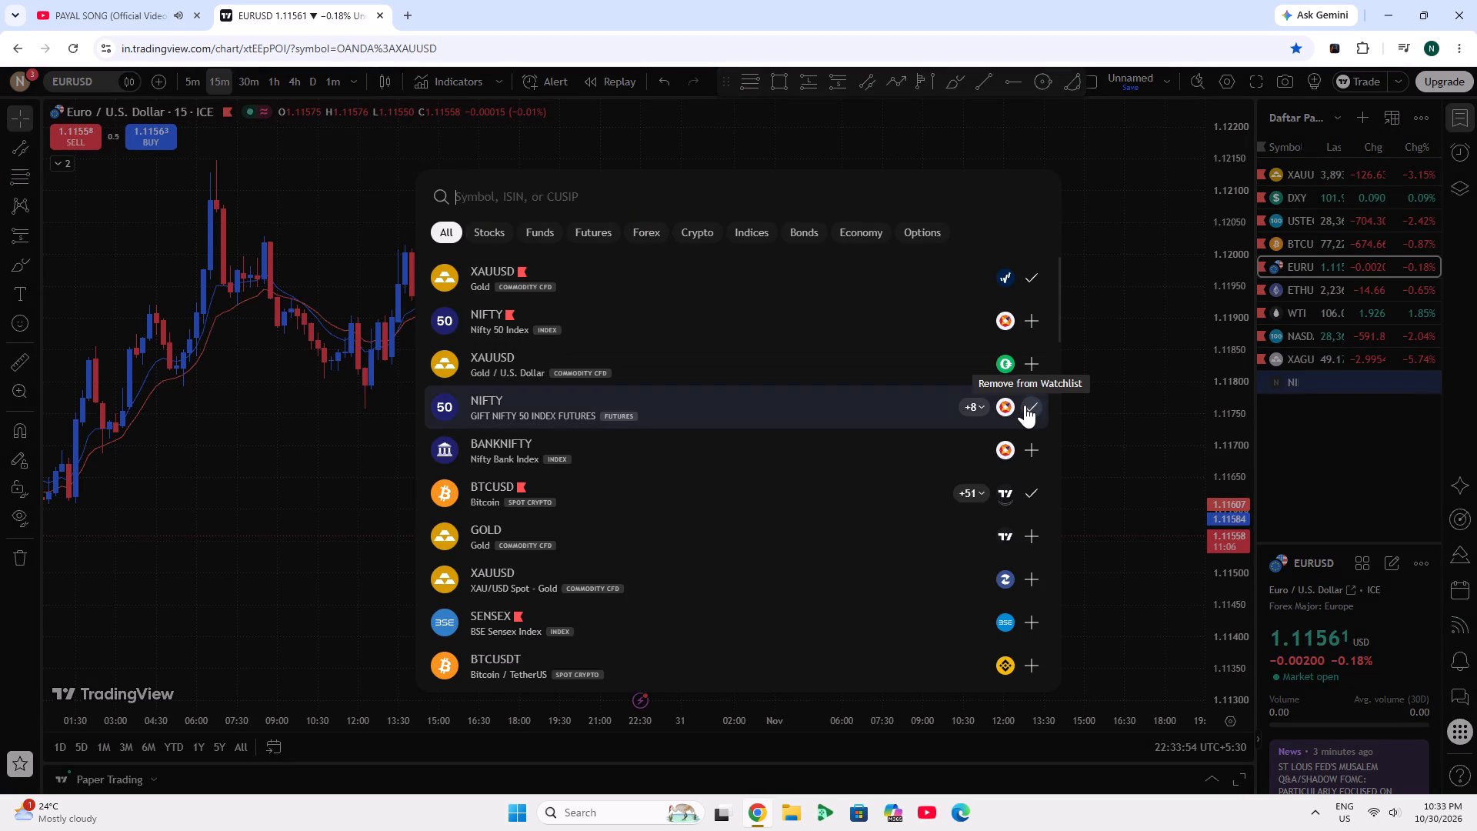
click(1097, 375)
Open the NIFTY1! chart and draw a Fibonacci retracement from the 30 Oct 10:30 low at about 22,945 up to about 23,246.
click(1322, 379)
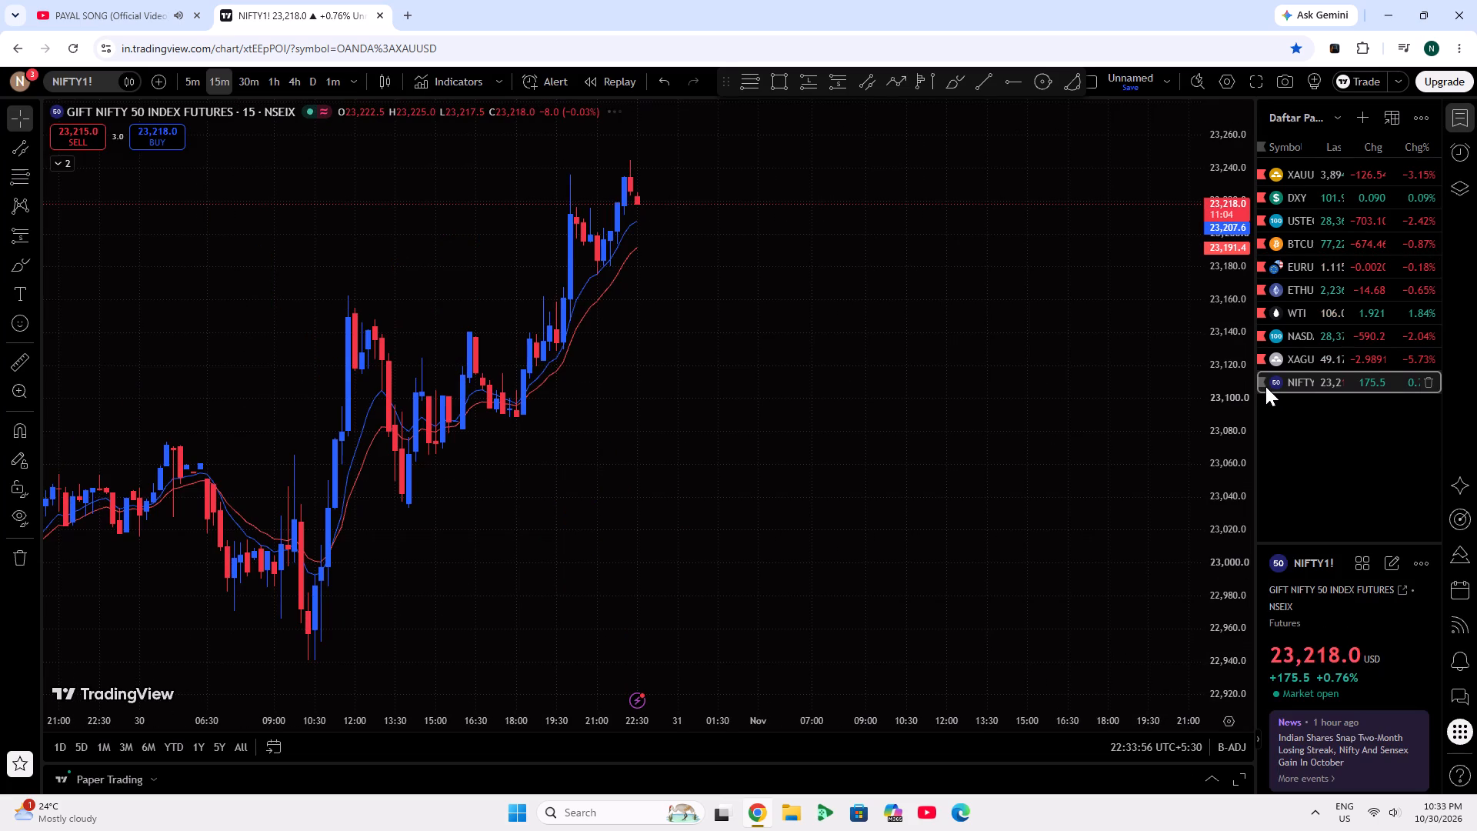
click(1055, 509)
scroll(1055, 509, down, 3)
scroll(1248, 444, down, 3)
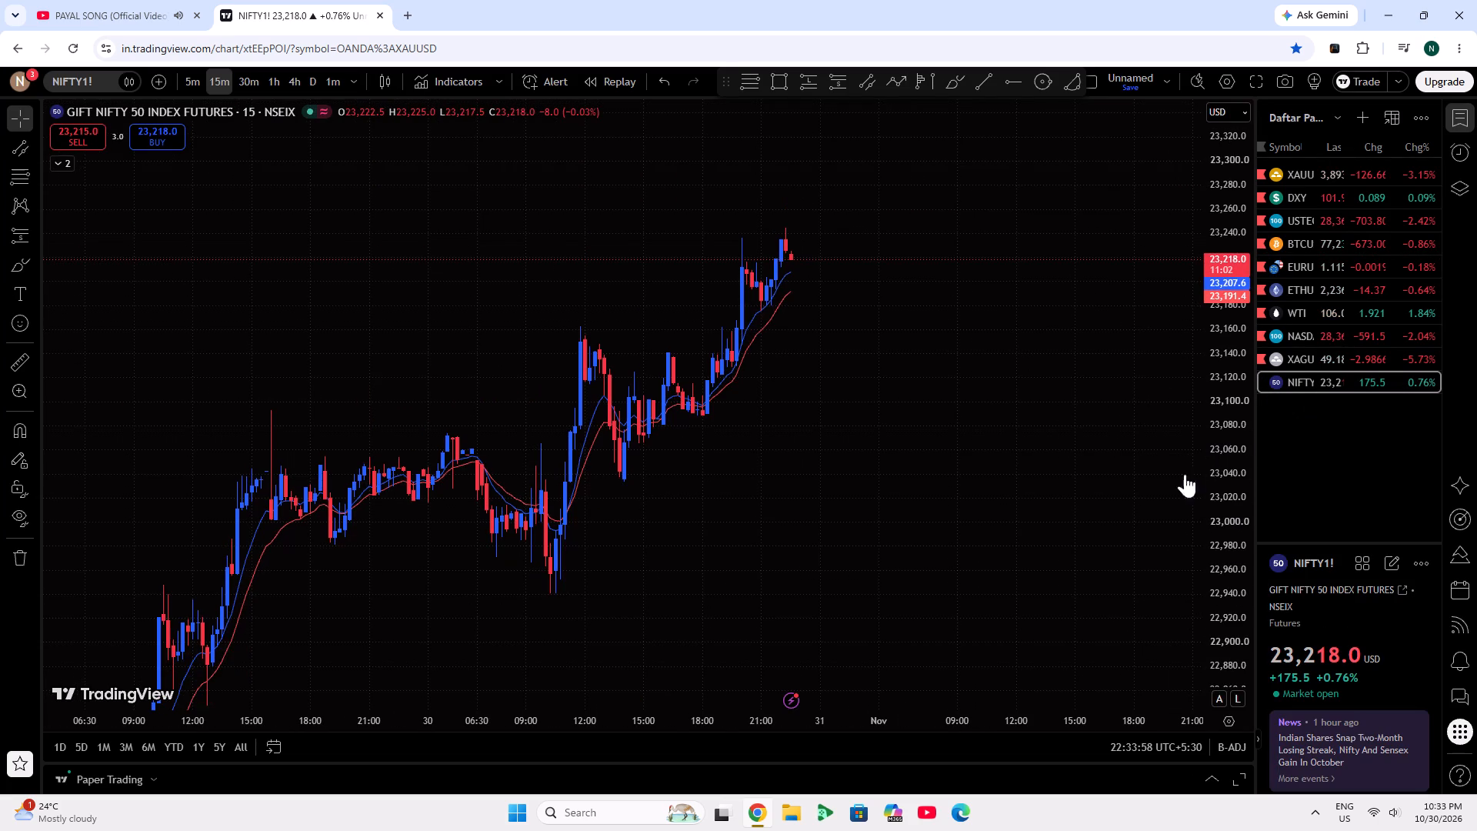
drag(1109, 486, 1056, 517)
click(748, 81)
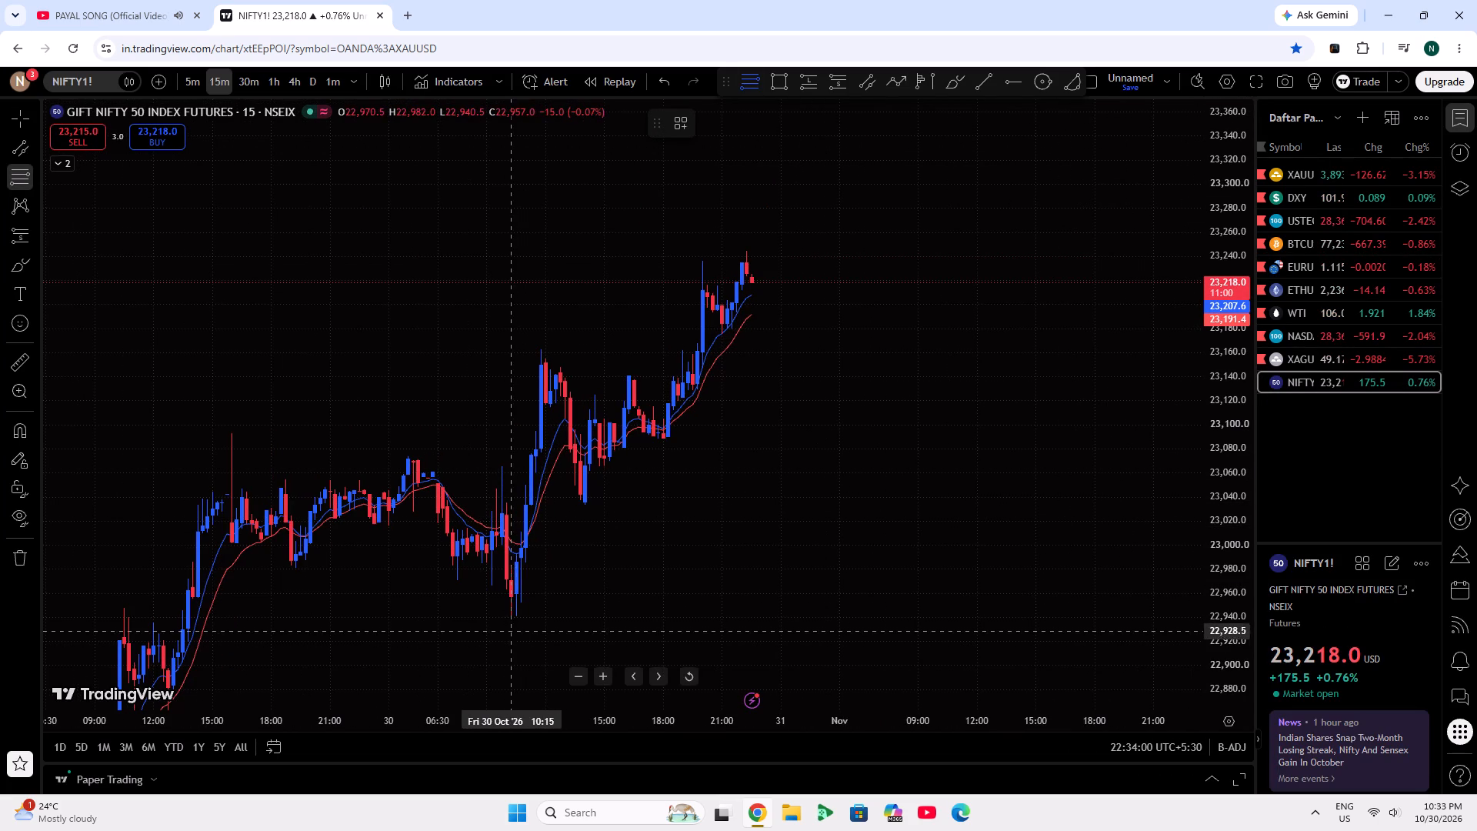
click(515, 611)
click(1078, 249)
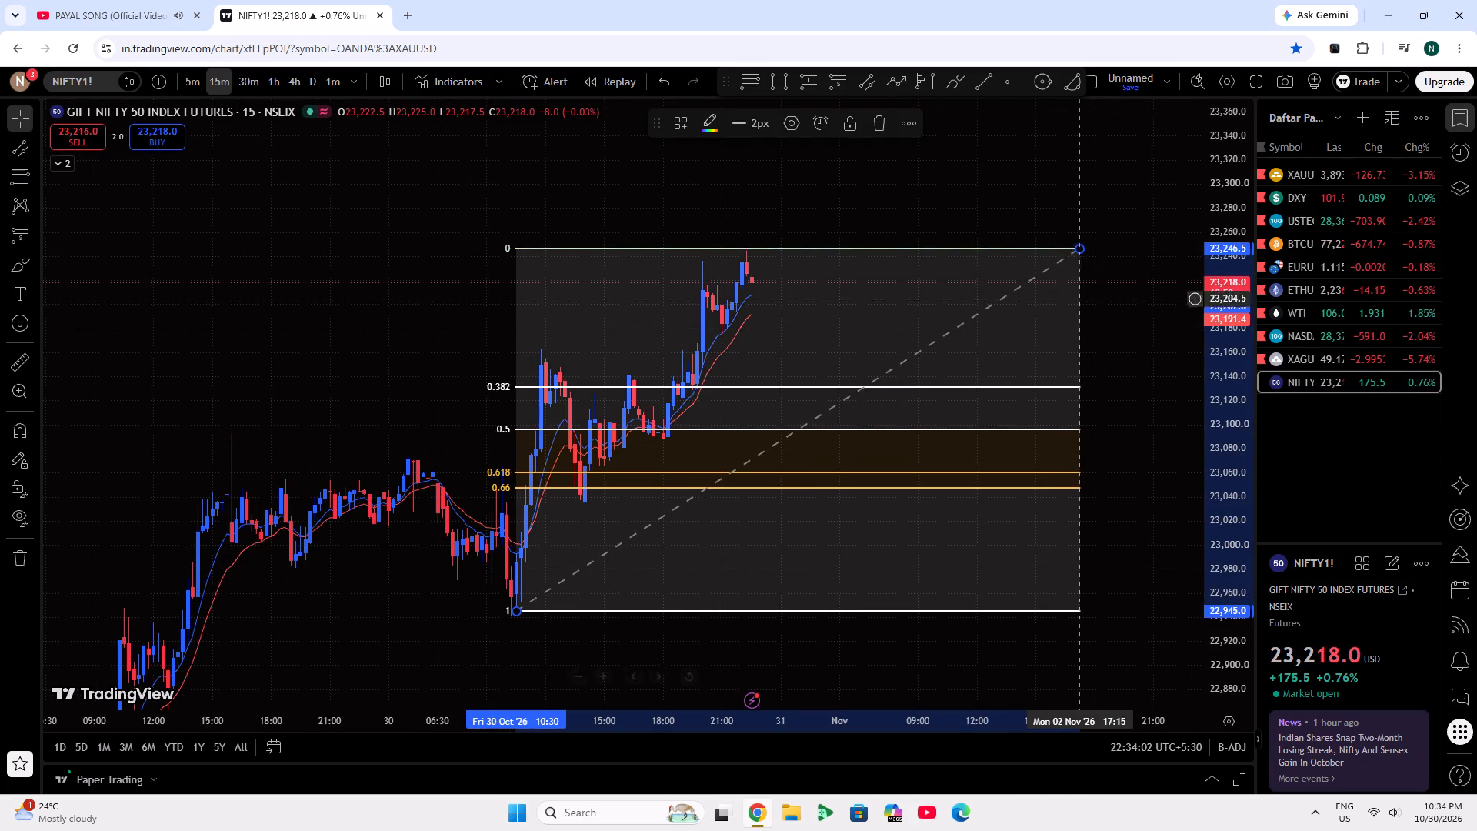
Lower the NIFTY1! retracement's upper end to about 23,165 and shorten its width.
drag(1125, 357, 1029, 330)
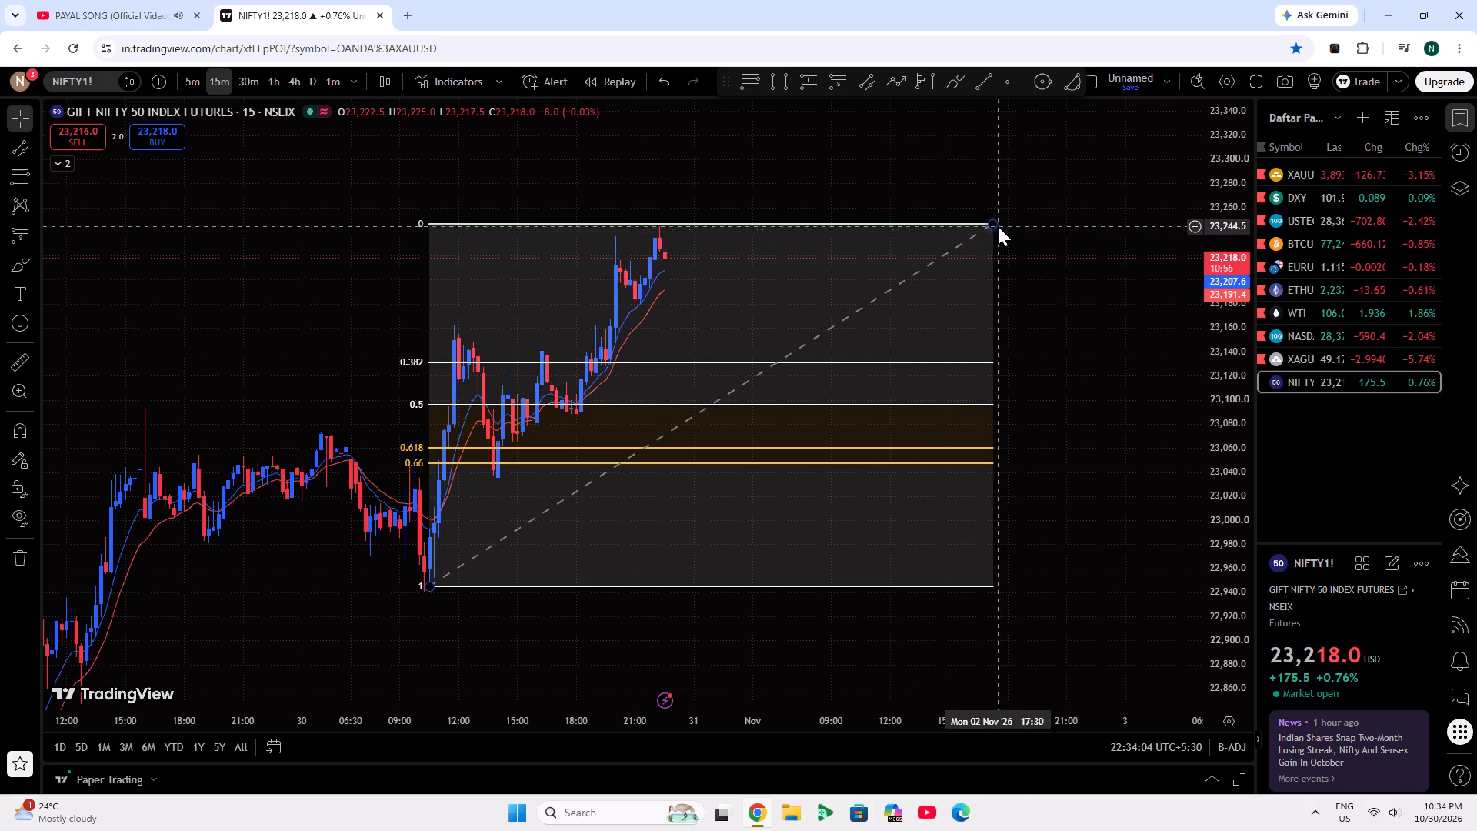
click(998, 226)
drag(992, 222, 732, 320)
click(956, 365)
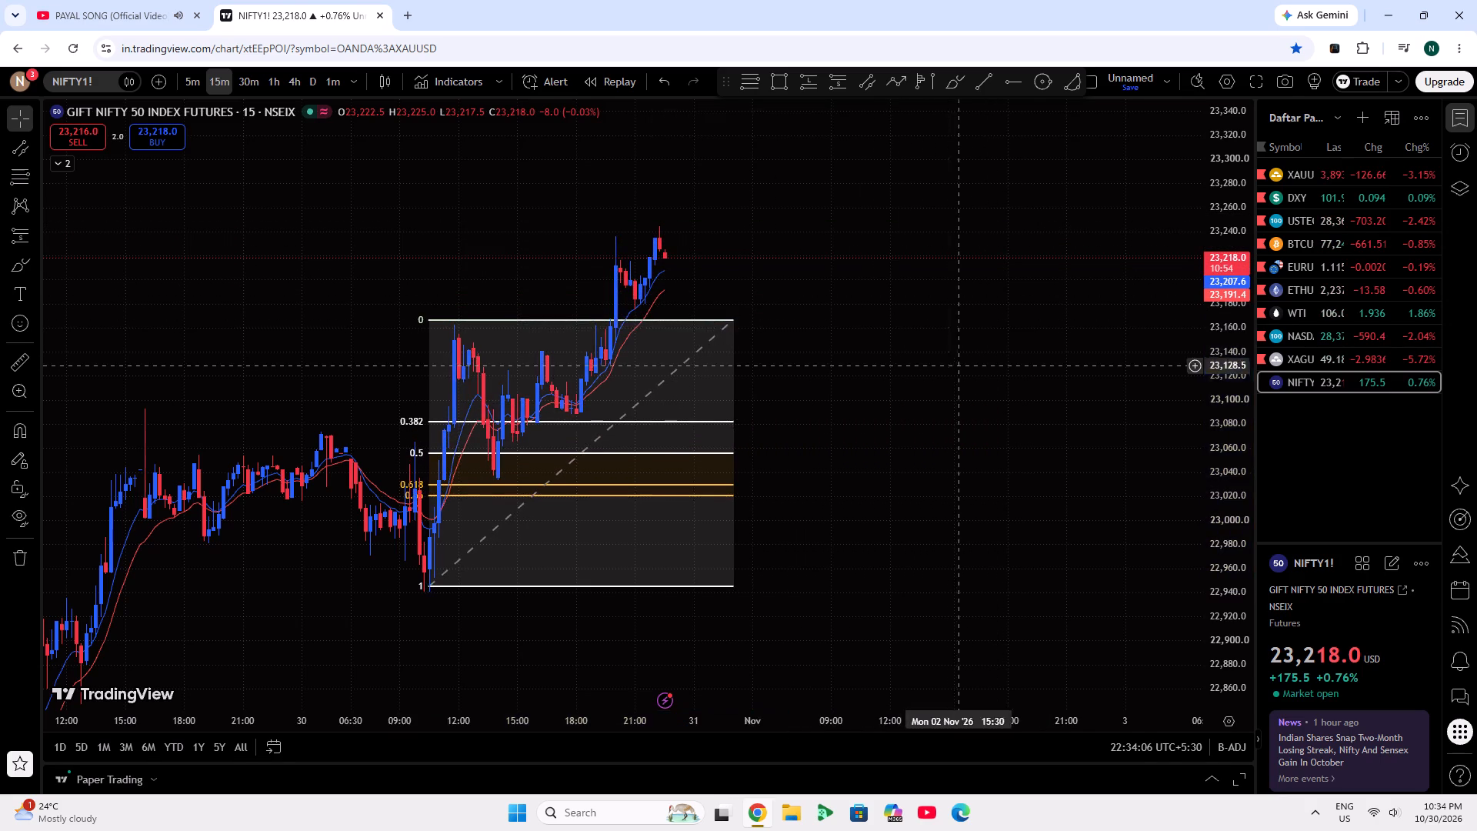
Place a long position on the NIFTY1! chart at 30 Oct 14:30 with entry at about 23,102.5 and stop at about 23,048.5.
scroll(865, 461, up, 3)
drag(818, 470, 1035, 510)
click(812, 79)
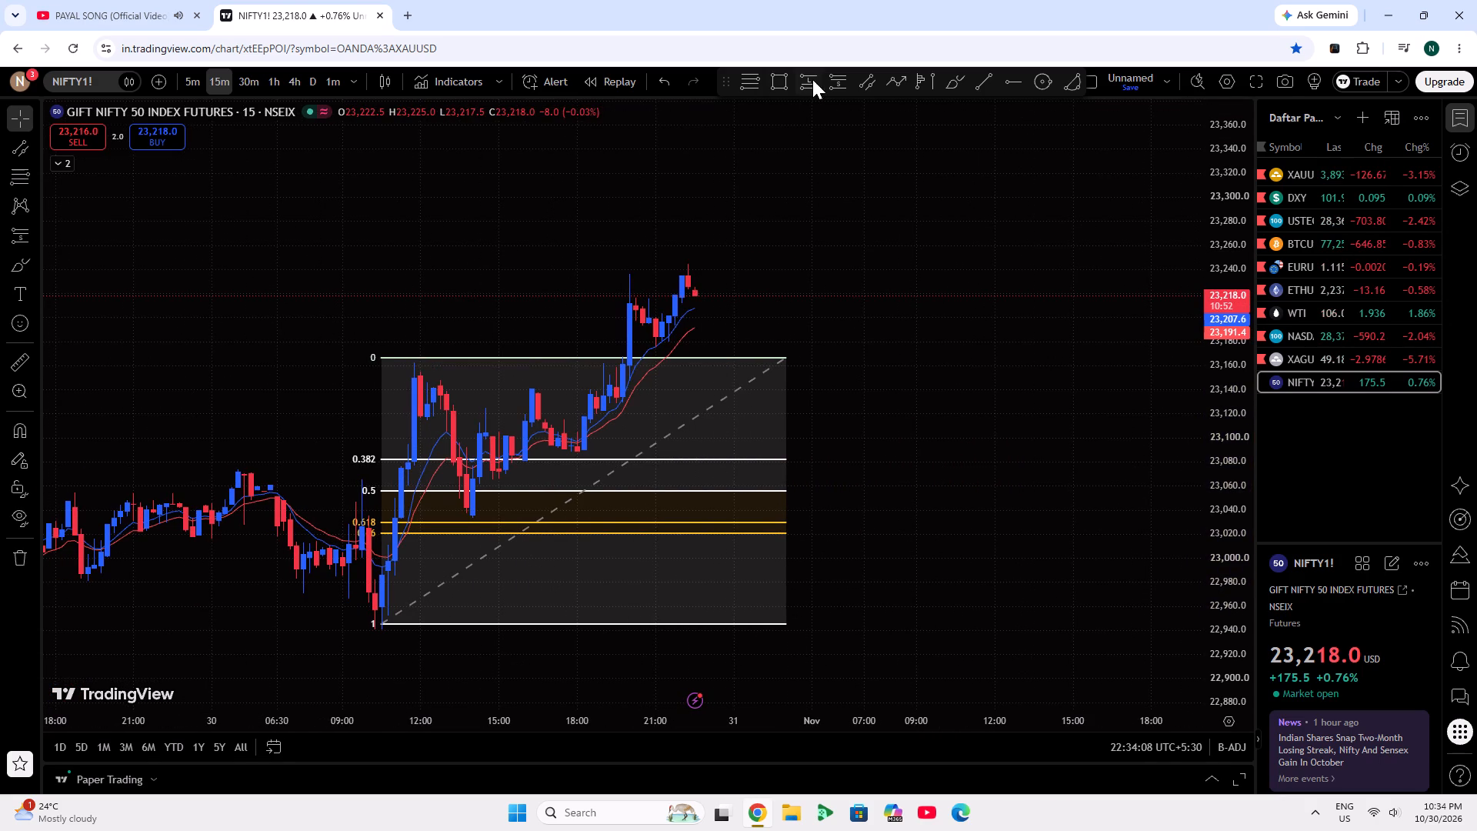
click(488, 429)
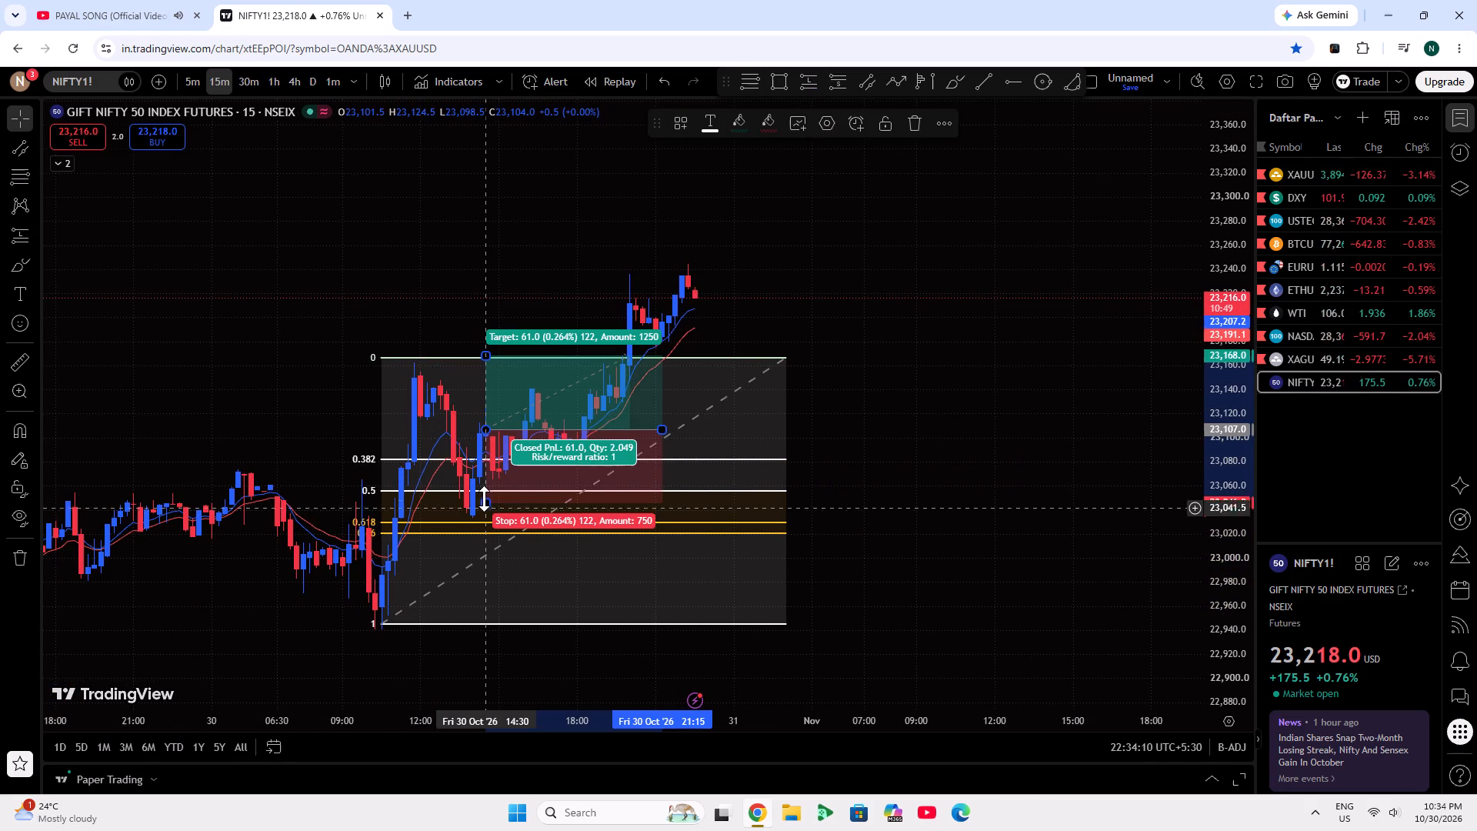
click(484, 498)
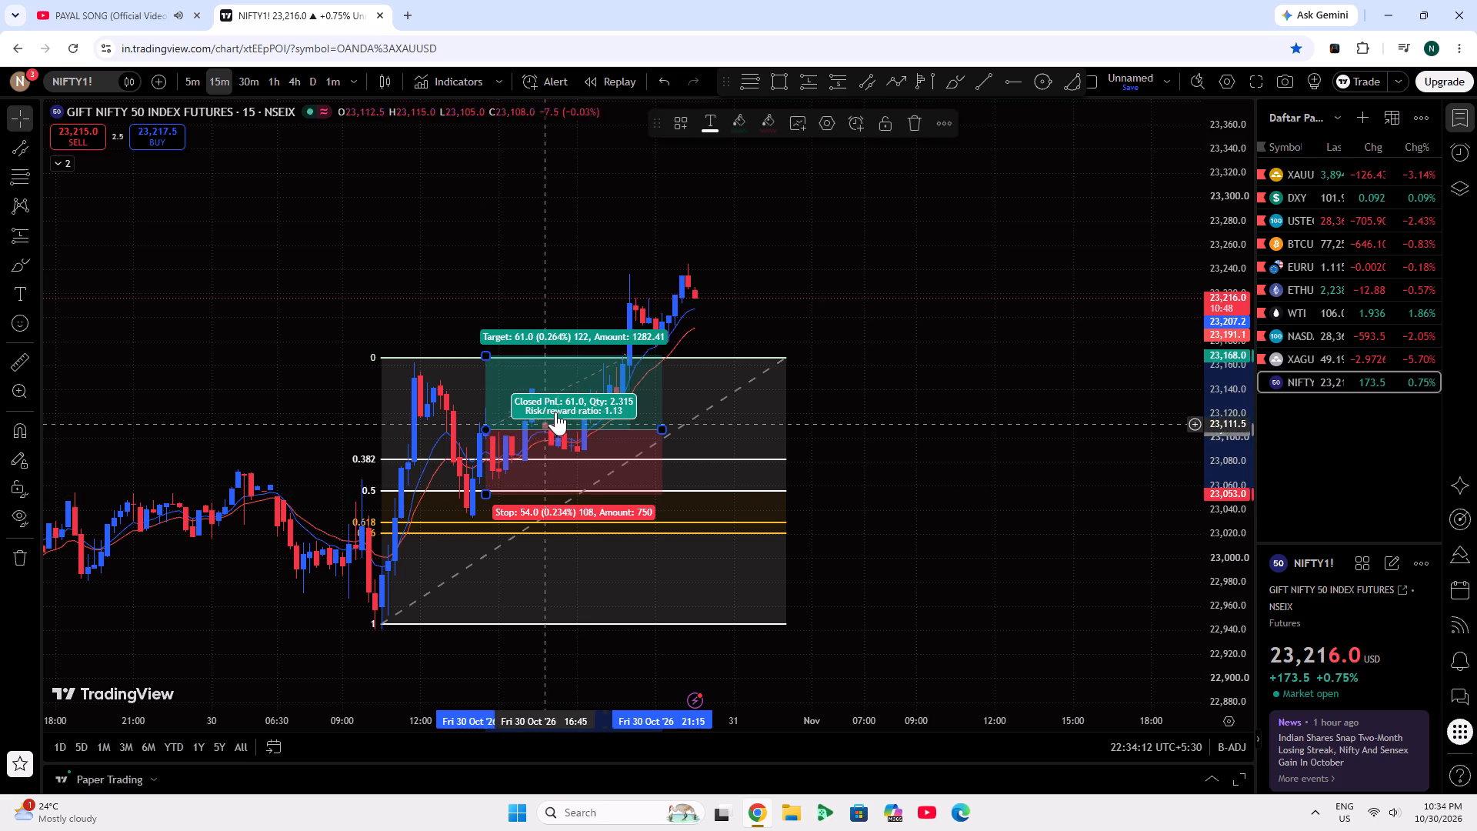
click(555, 412)
click(725, 273)
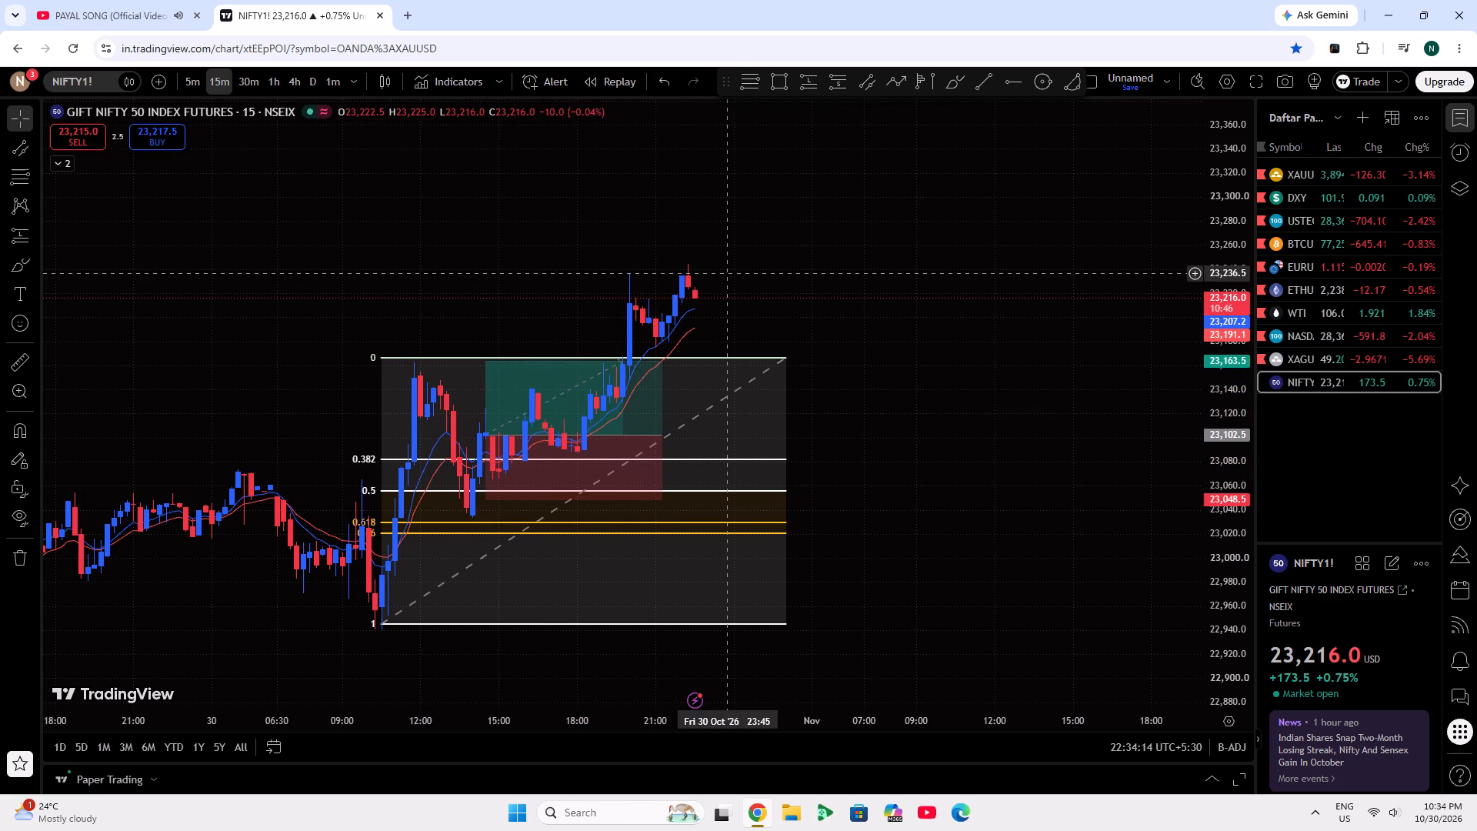
Set the NIFTY1! long position's target to about 23,234 and extend the position to 30 Oct 21:30.
click(496, 373)
drag(486, 360, 487, 276)
drag(661, 430, 671, 431)
Pause PAYAL SONG in the YouTube tab and return to the NIFTY1! chart.
click(232, 0)
click(116, 0)
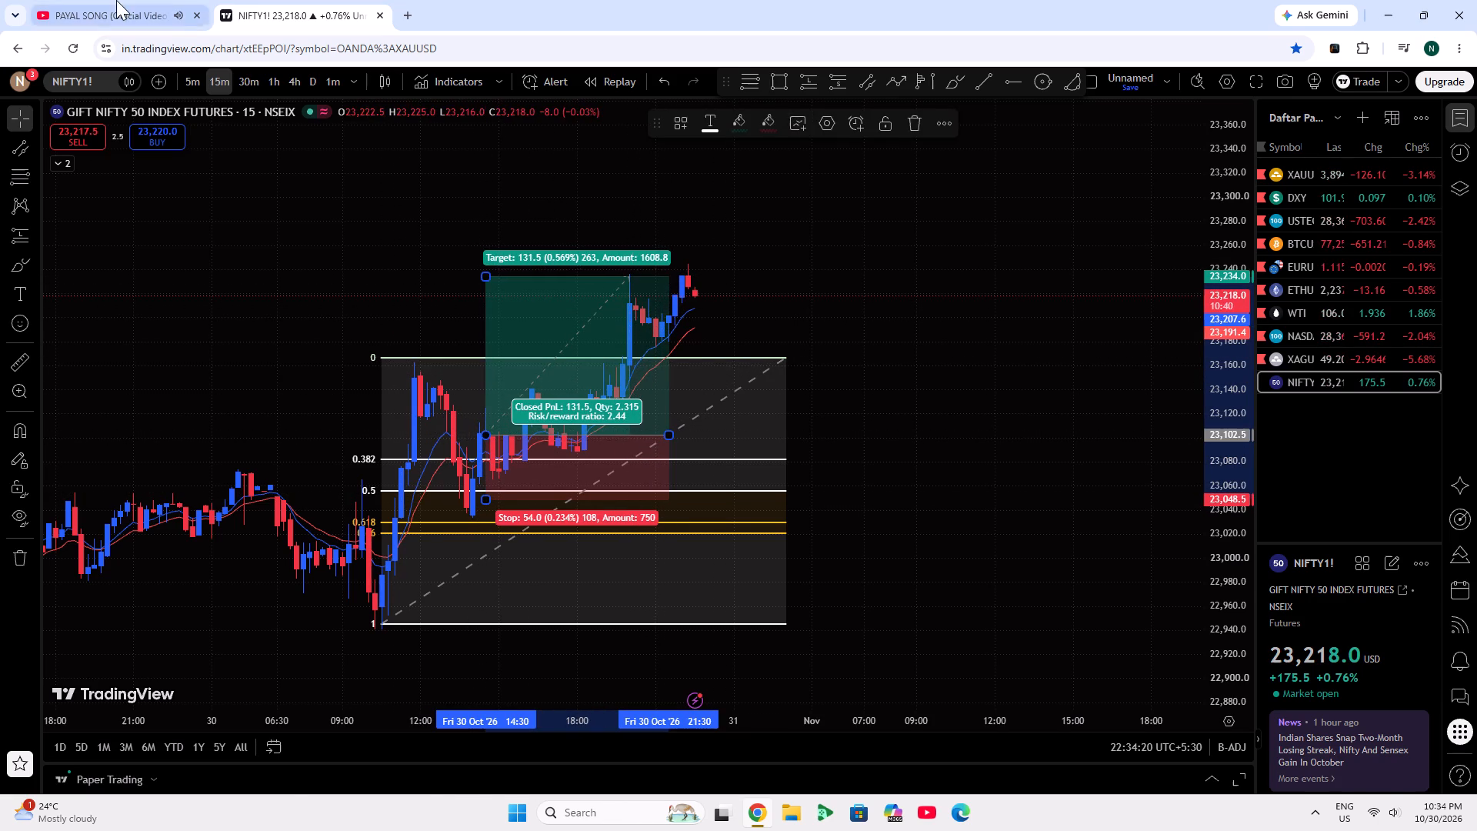
click(477, 416)
click(352, 0)
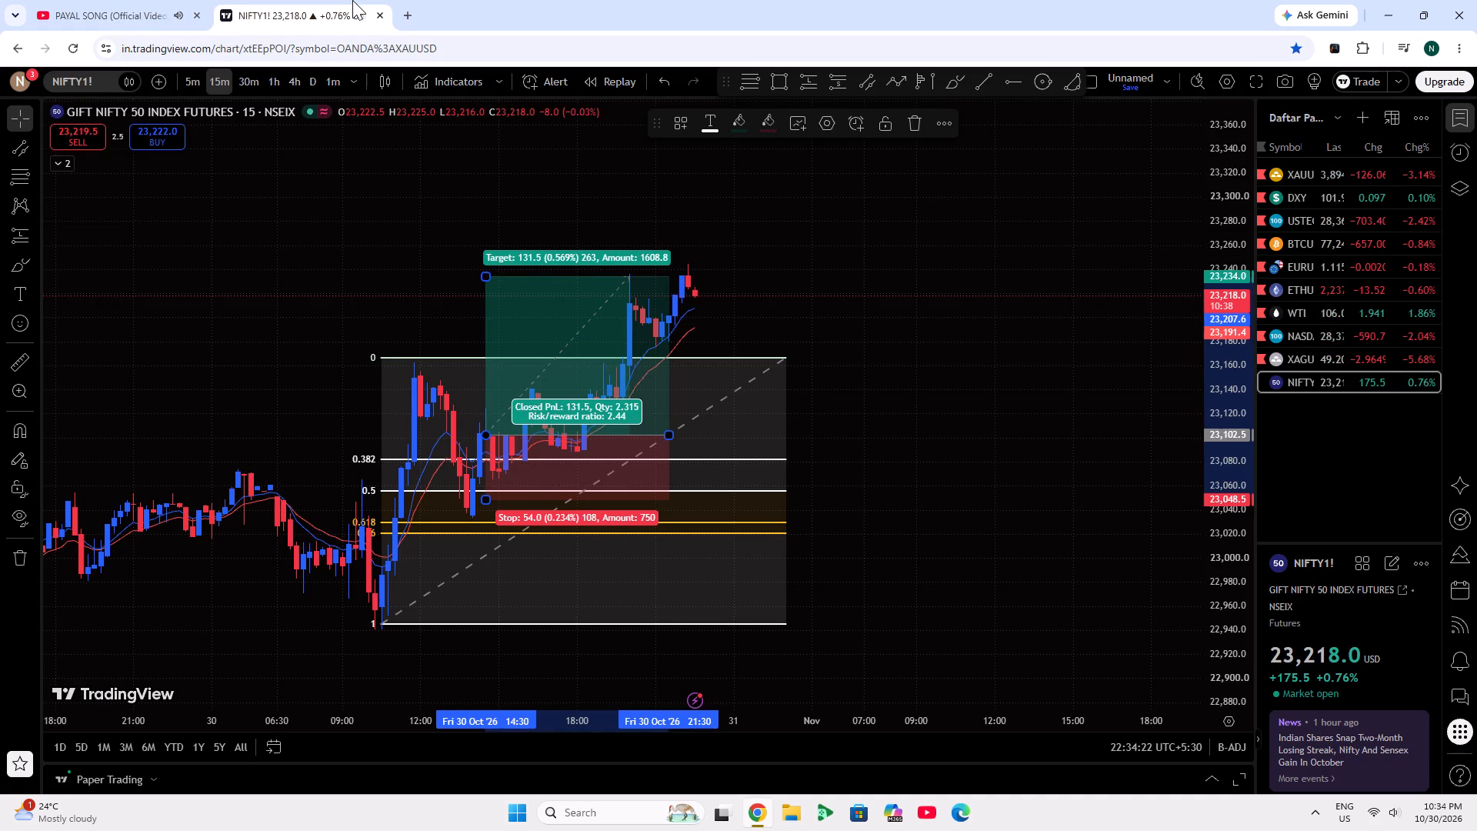
Examine the 15m charts of the watchlist symbols one after another, finishing on XAUUSD.
key(space)
key(space)
key(space)
key(space)
key(space)
key(space)
key(space)
key(space)
key(space)
key(space)
key(space)
key(space)
key(space)
key(space)
key(space)
key(space)
key(space)
key(space)
key(space)
key(space)
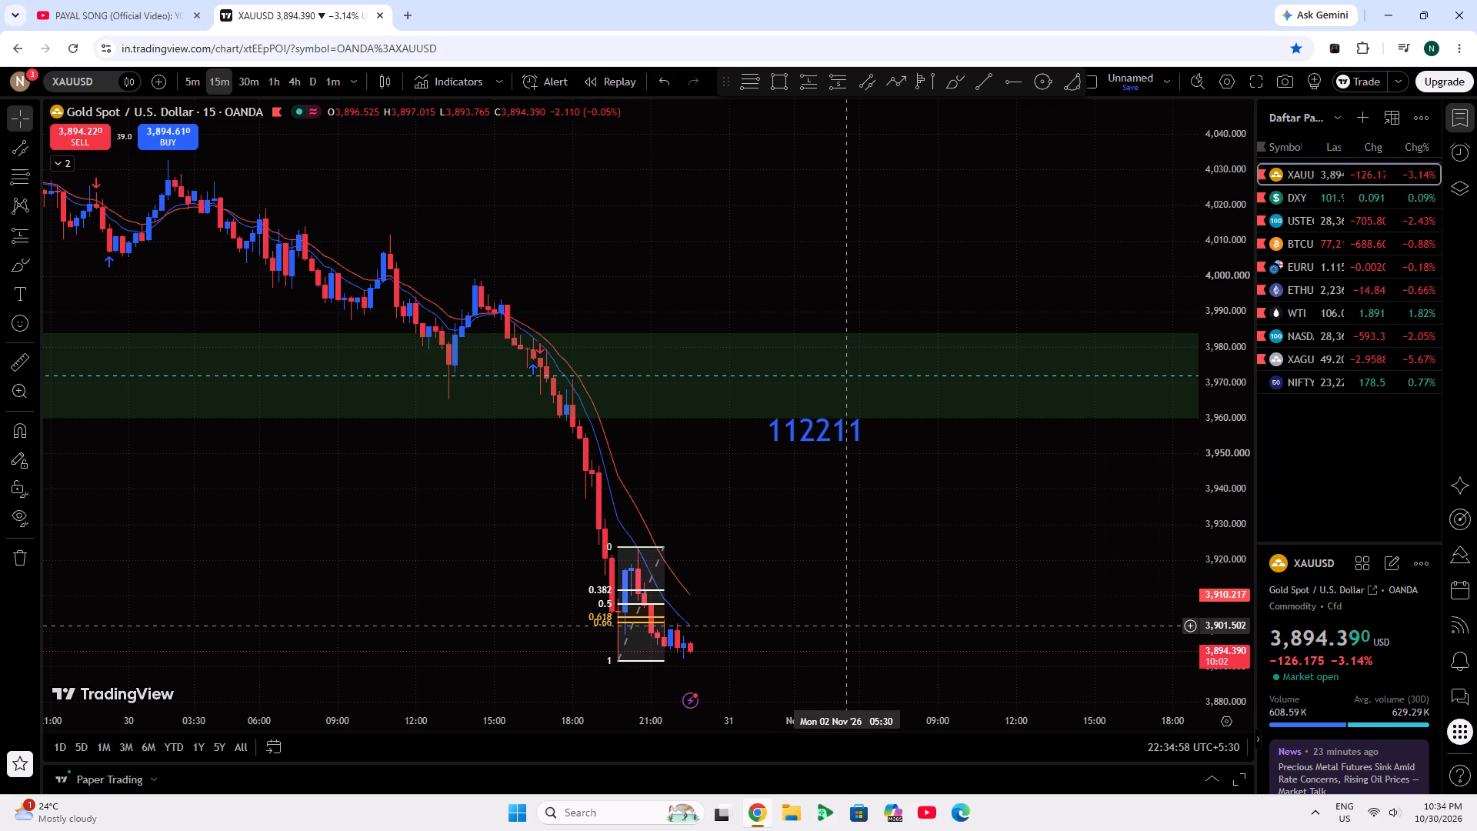
Delete the small Fibonacci retracement around the 30 Oct 20:00 candles on the XAUUSD chart.
scroll(902, 745, up, 6)
scroll(688, 519, up, 5)
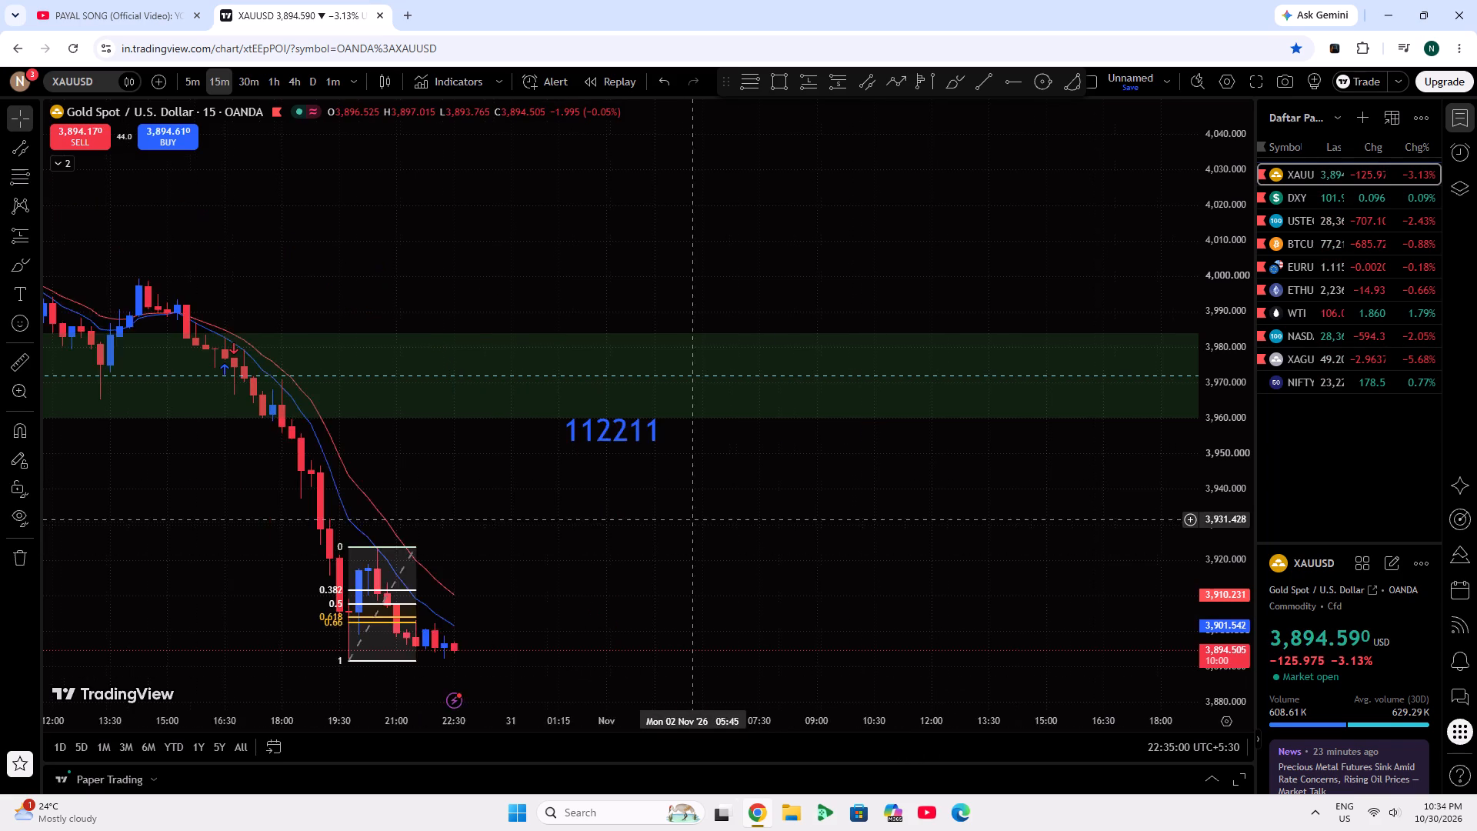
drag(635, 534, 1036, 419)
scroll(742, 523, up, 1)
scroll(1215, 580, up, 7)
drag(555, 439, 860, 431)
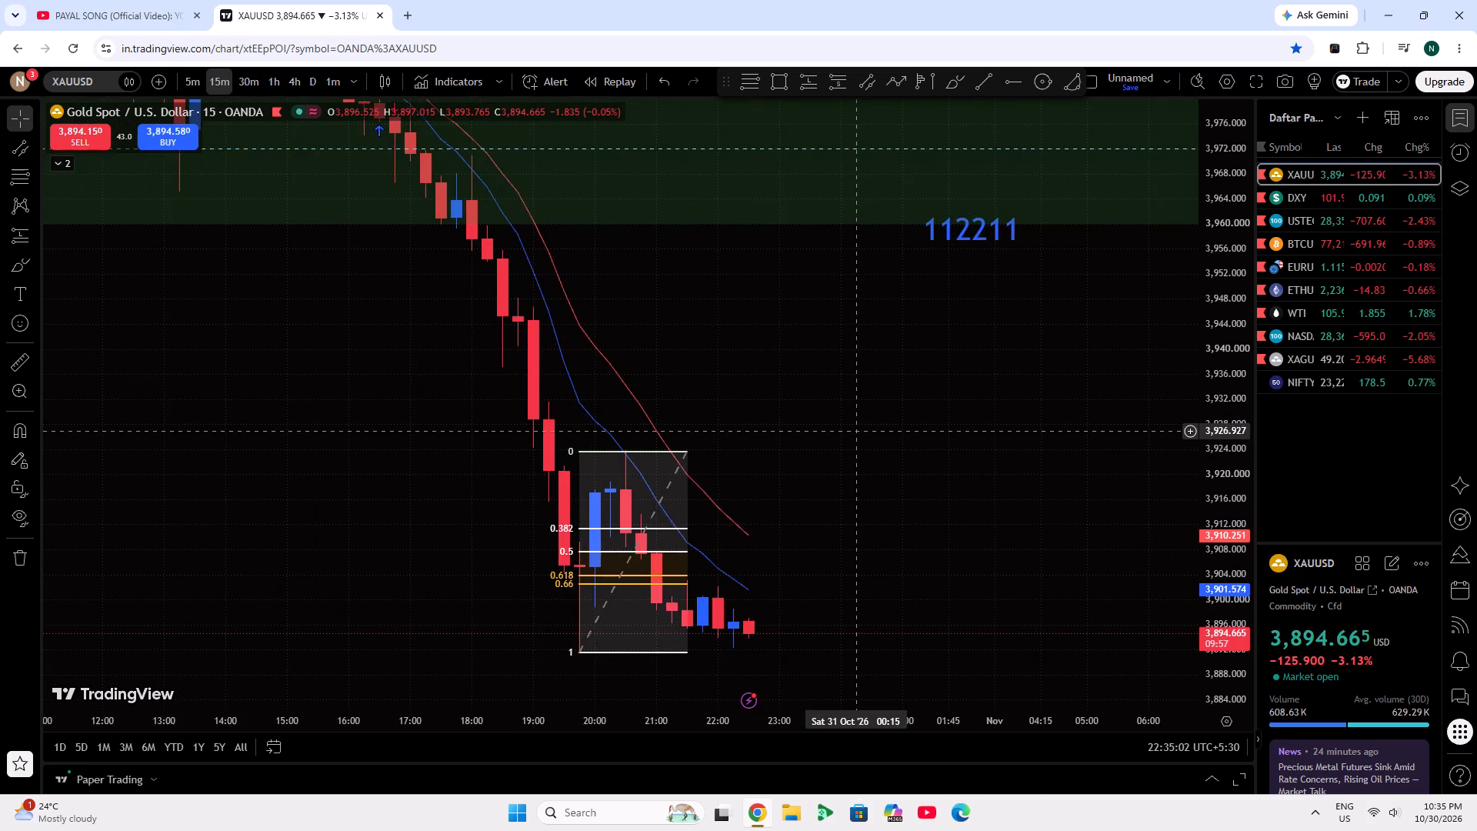
drag(862, 467, 819, 373)
click(639, 362)
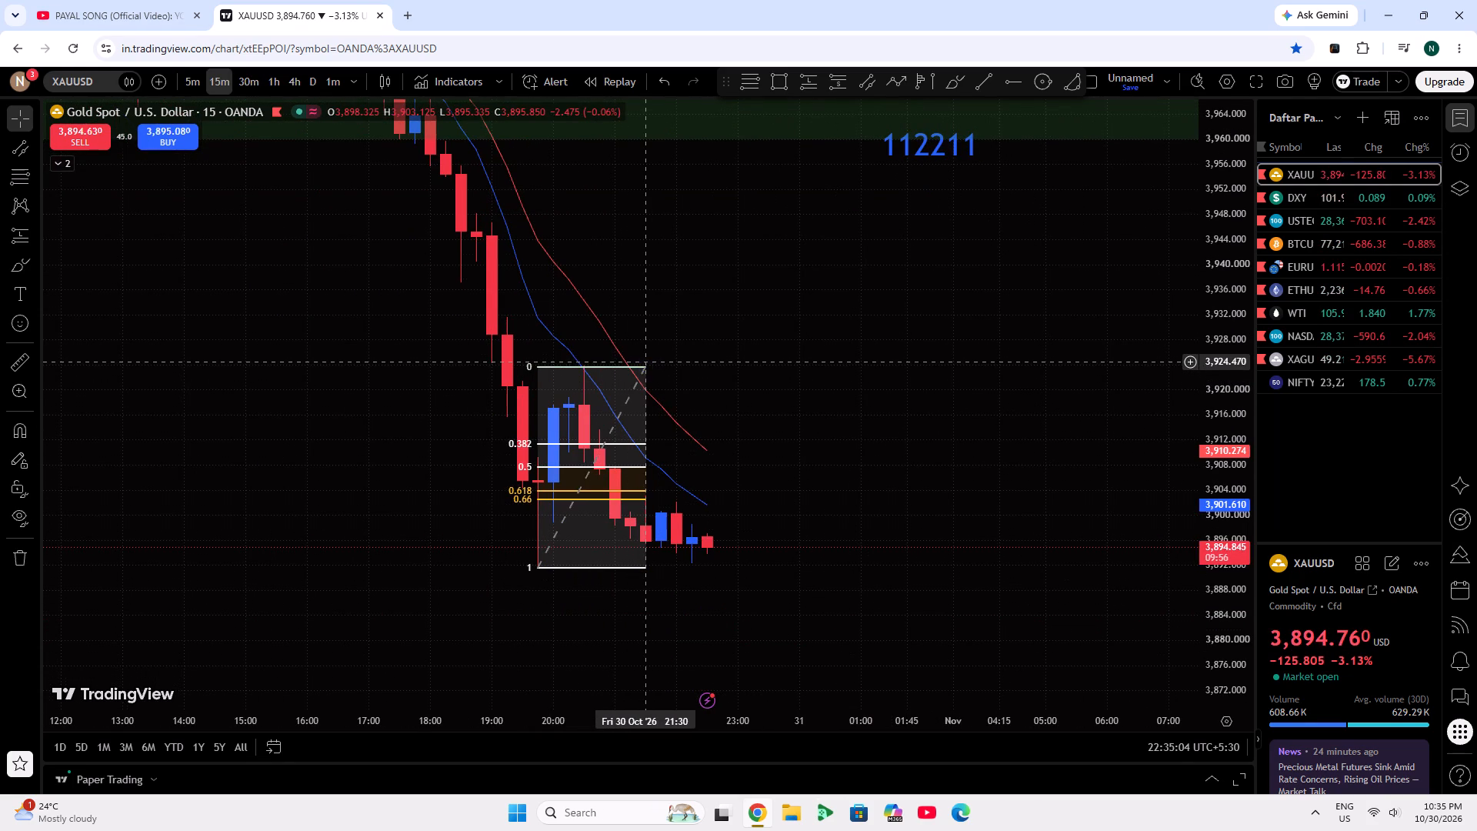
drag(646, 368, 821, 227)
click(883, 129)
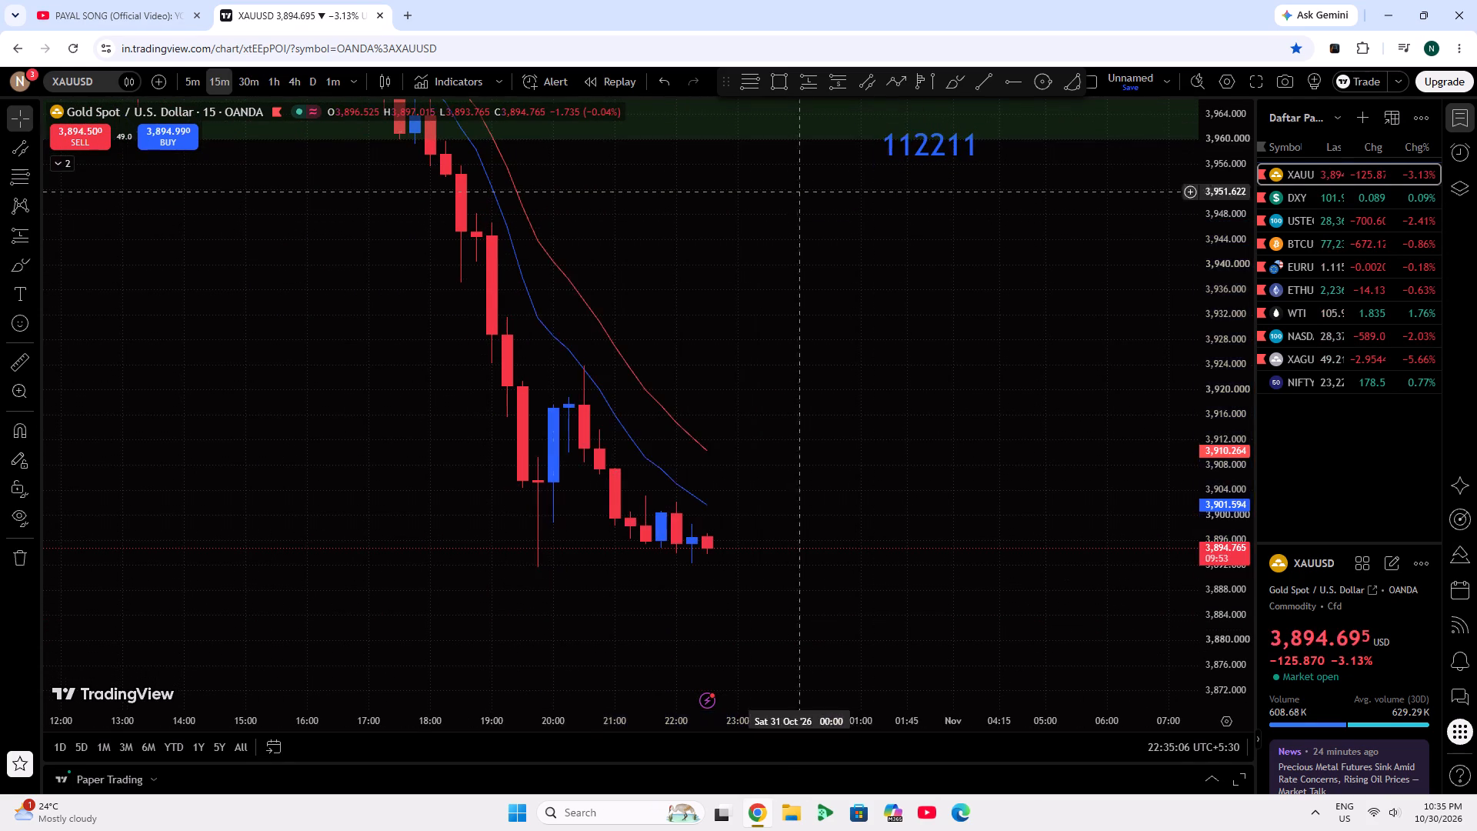
Draw a Fibonacci retracement on the XAUUSD chart from the 29 Oct 00:00 low at about 4,024.8 up to about 4,083.
drag(542, 290, 969, 687)
drag(734, 462, 957, 726)
scroll(760, 478, down, 7)
double_click(1217, 427)
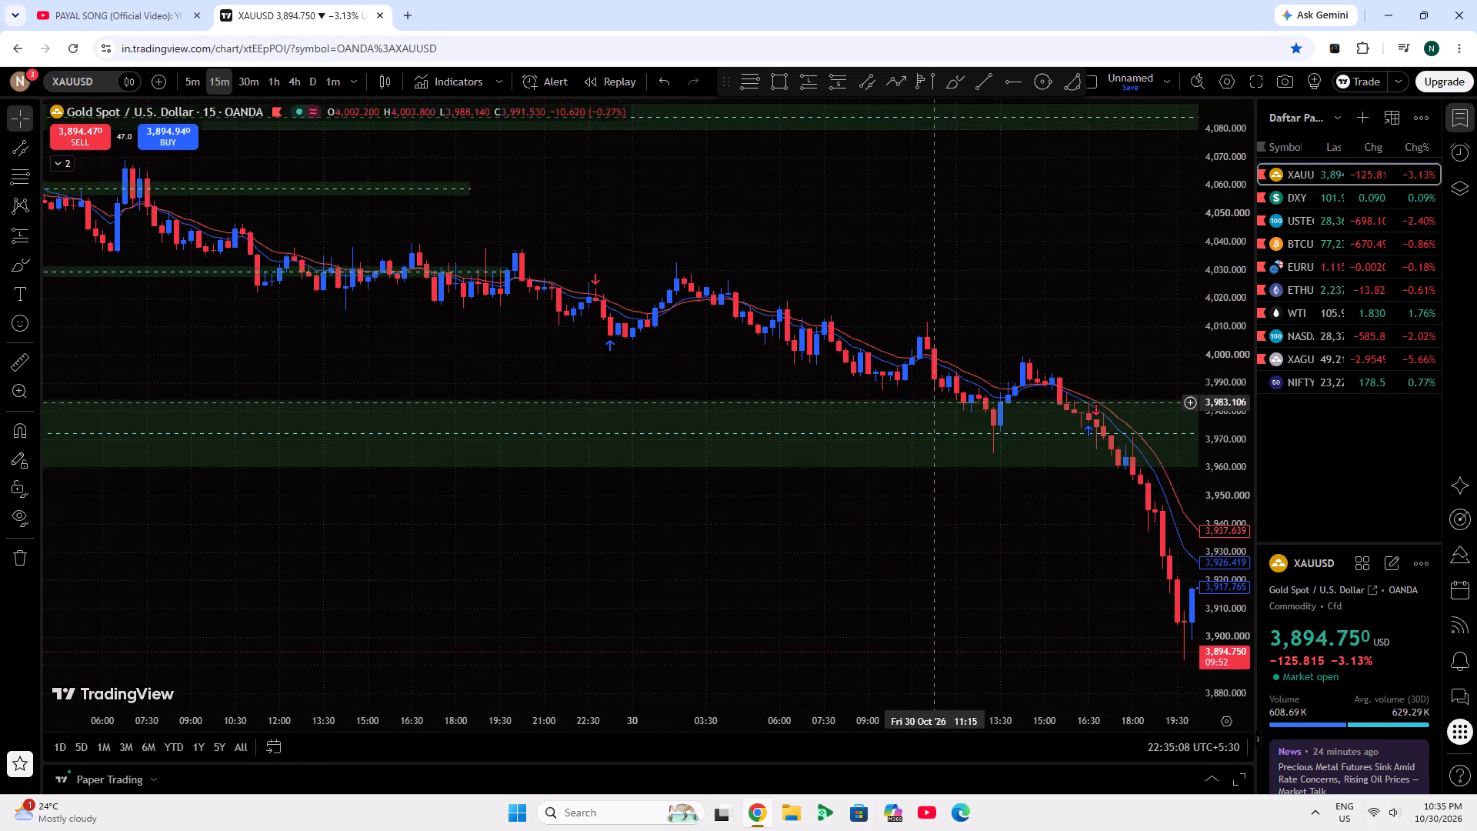
scroll(926, 409, down, 6)
scroll(1228, 469, up, 3)
drag(823, 429, 1007, 636)
scroll(972, 552, up, 3)
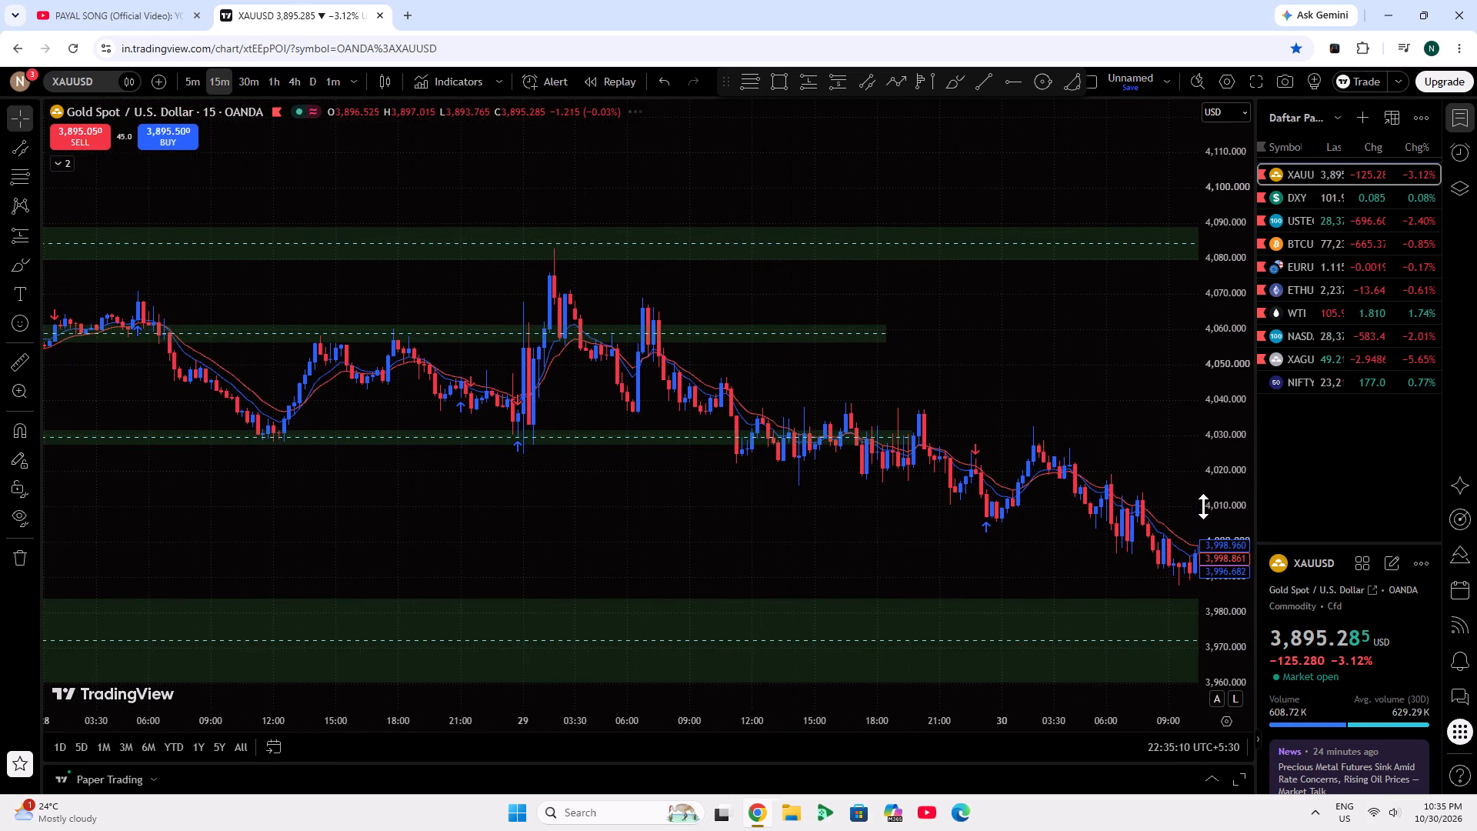
scroll(1202, 506, up, 3)
drag(975, 417, 941, 458)
click(738, 92)
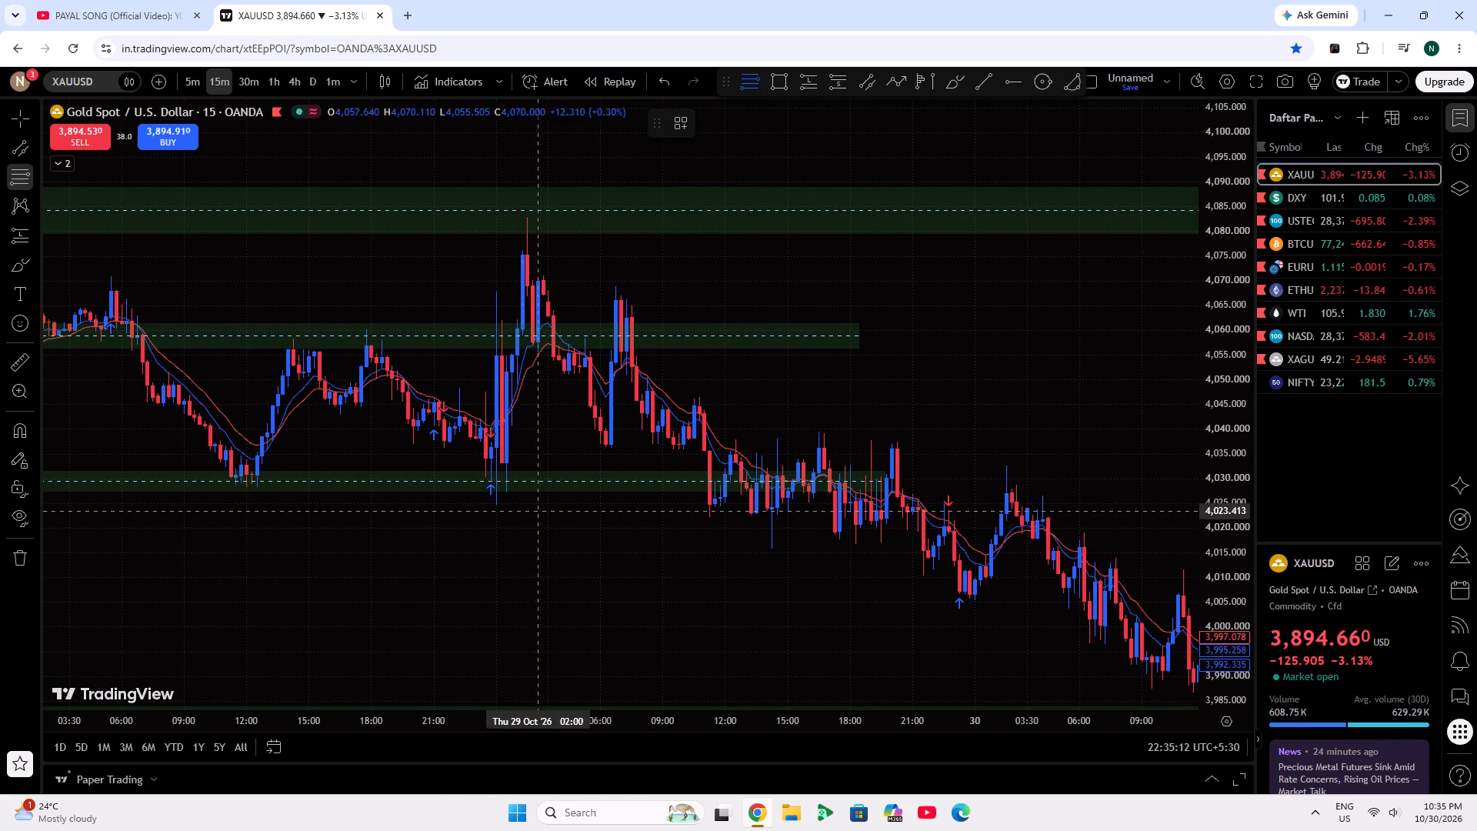
click(494, 504)
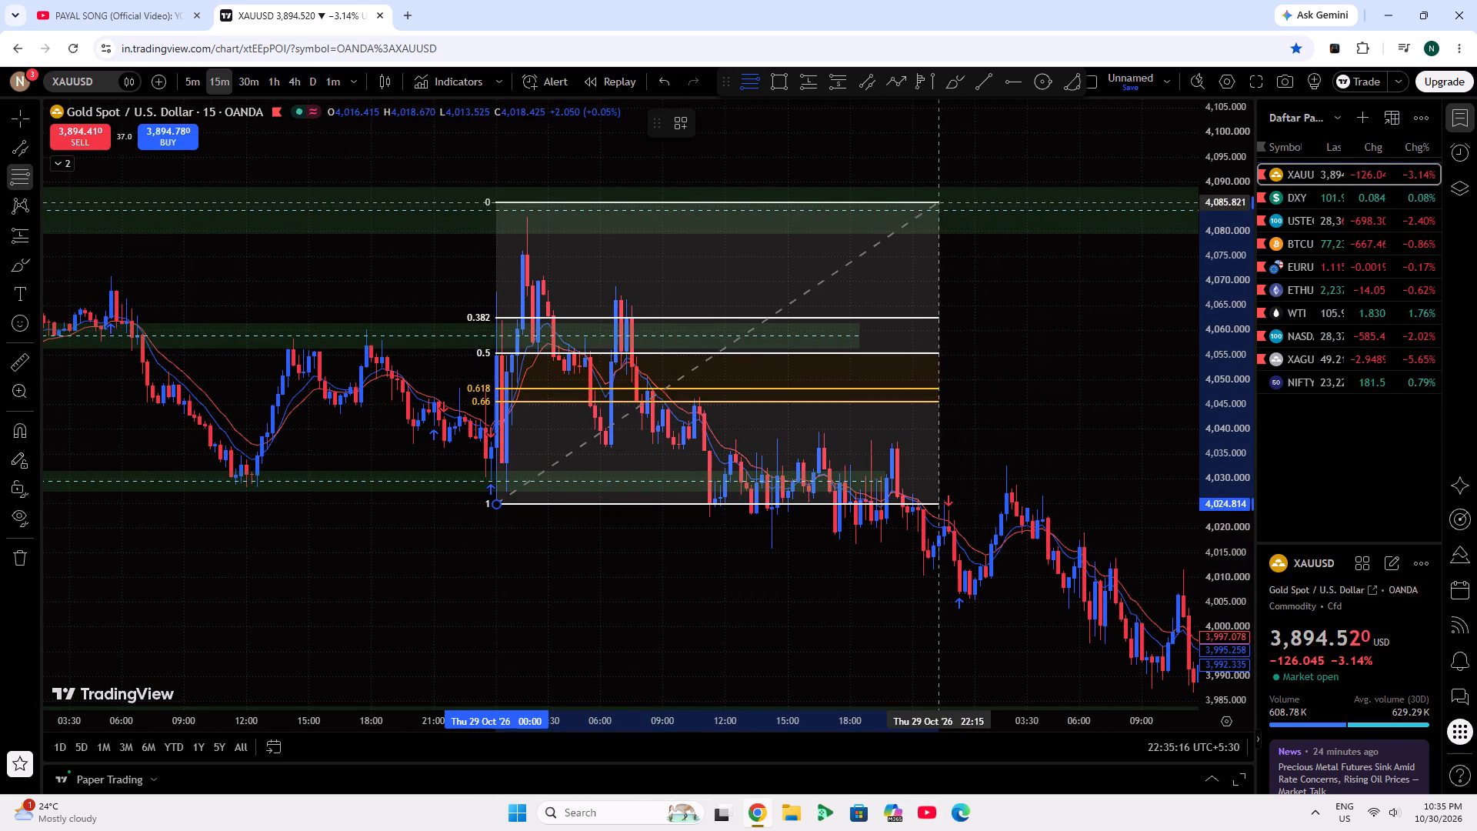
click(929, 217)
click(1019, 282)
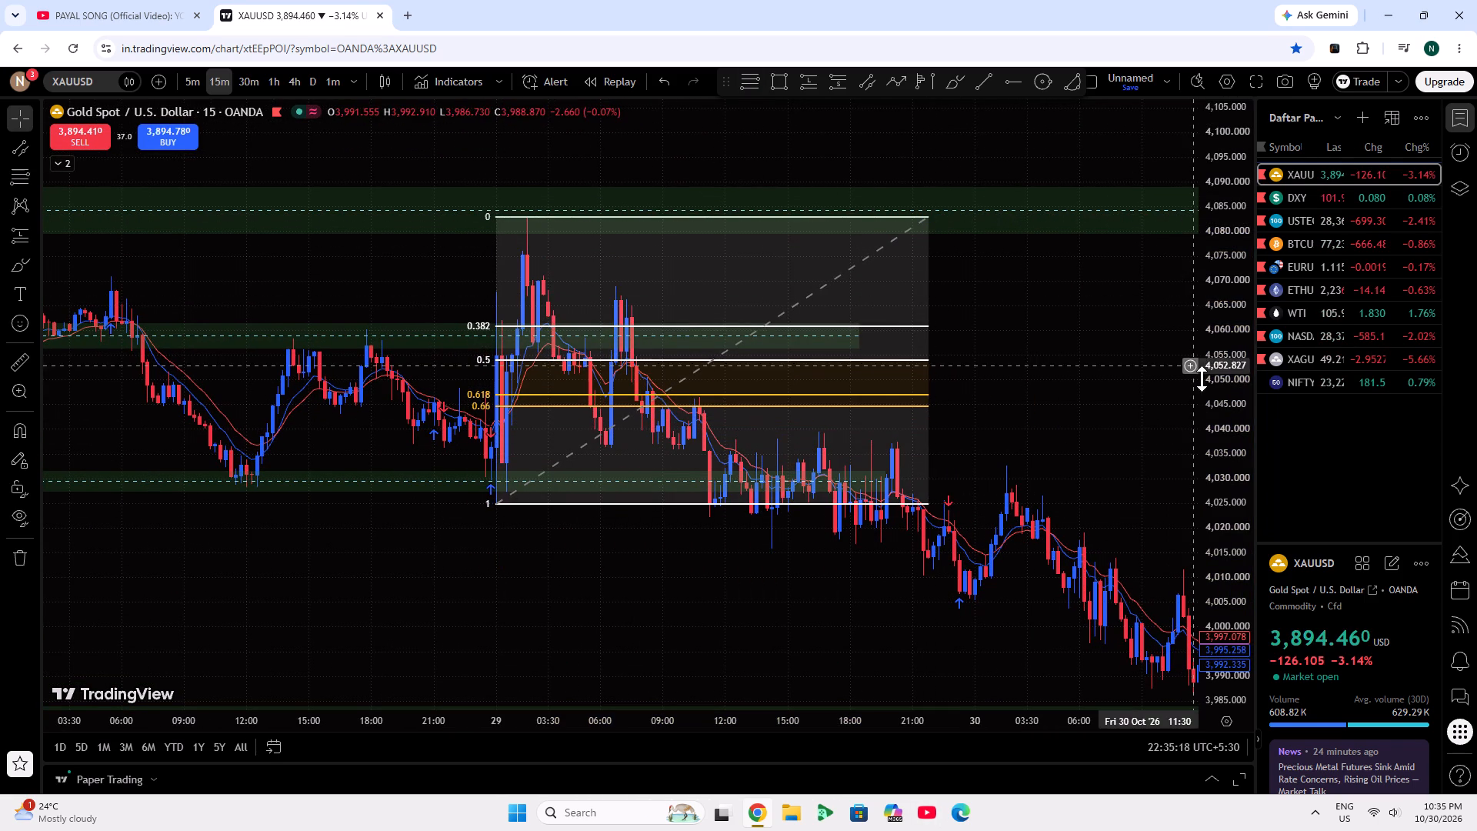
Place a short position on the XAUUSD chart at 29 Oct 05:00 with entry at about 4,053 and stop at about 4,058.4.
scroll(1226, 436, up, 3)
scroll(1035, 439, up, 3)
drag(1010, 416, 1059, 439)
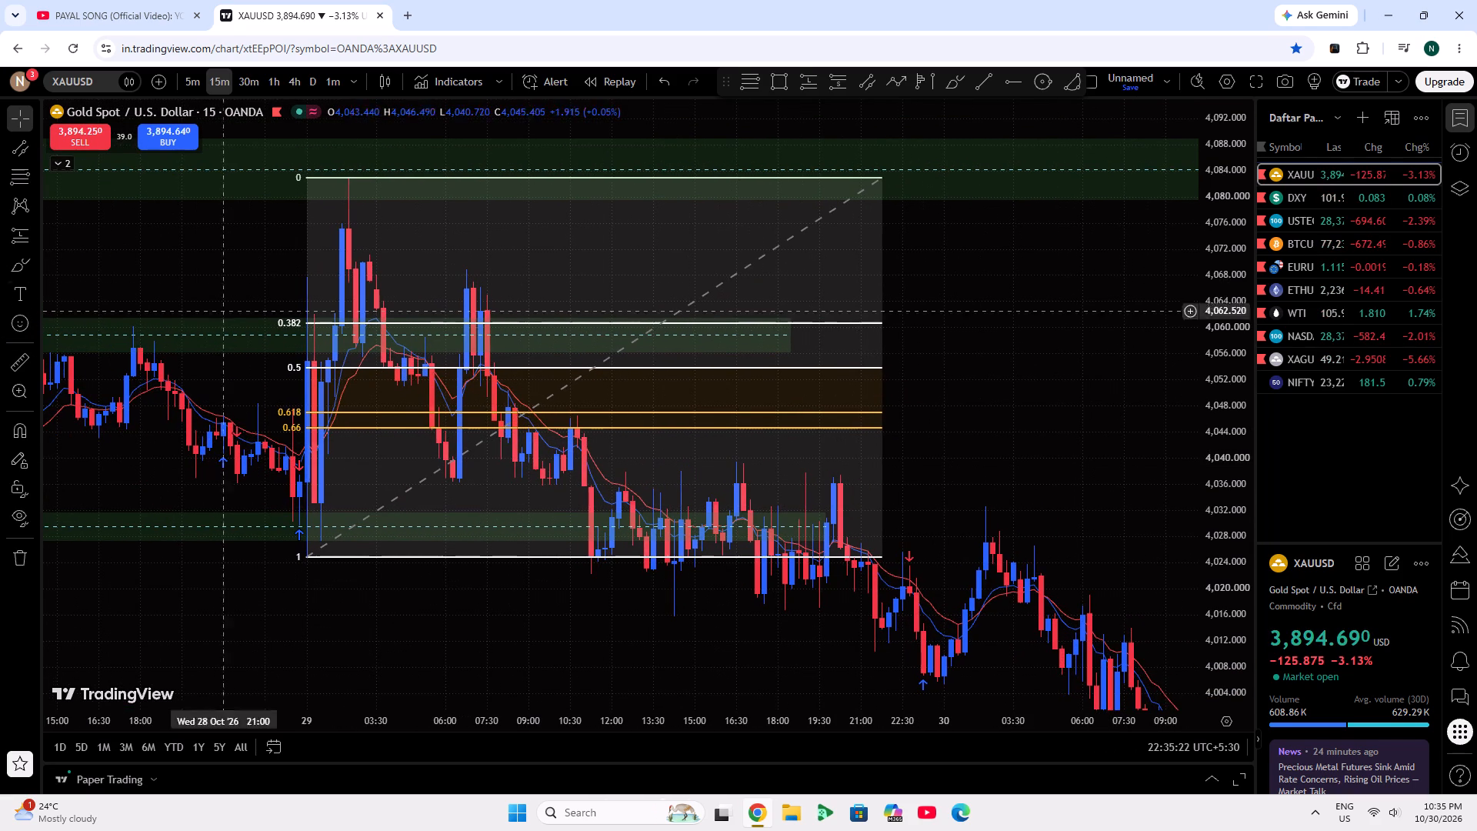
click(832, 73)
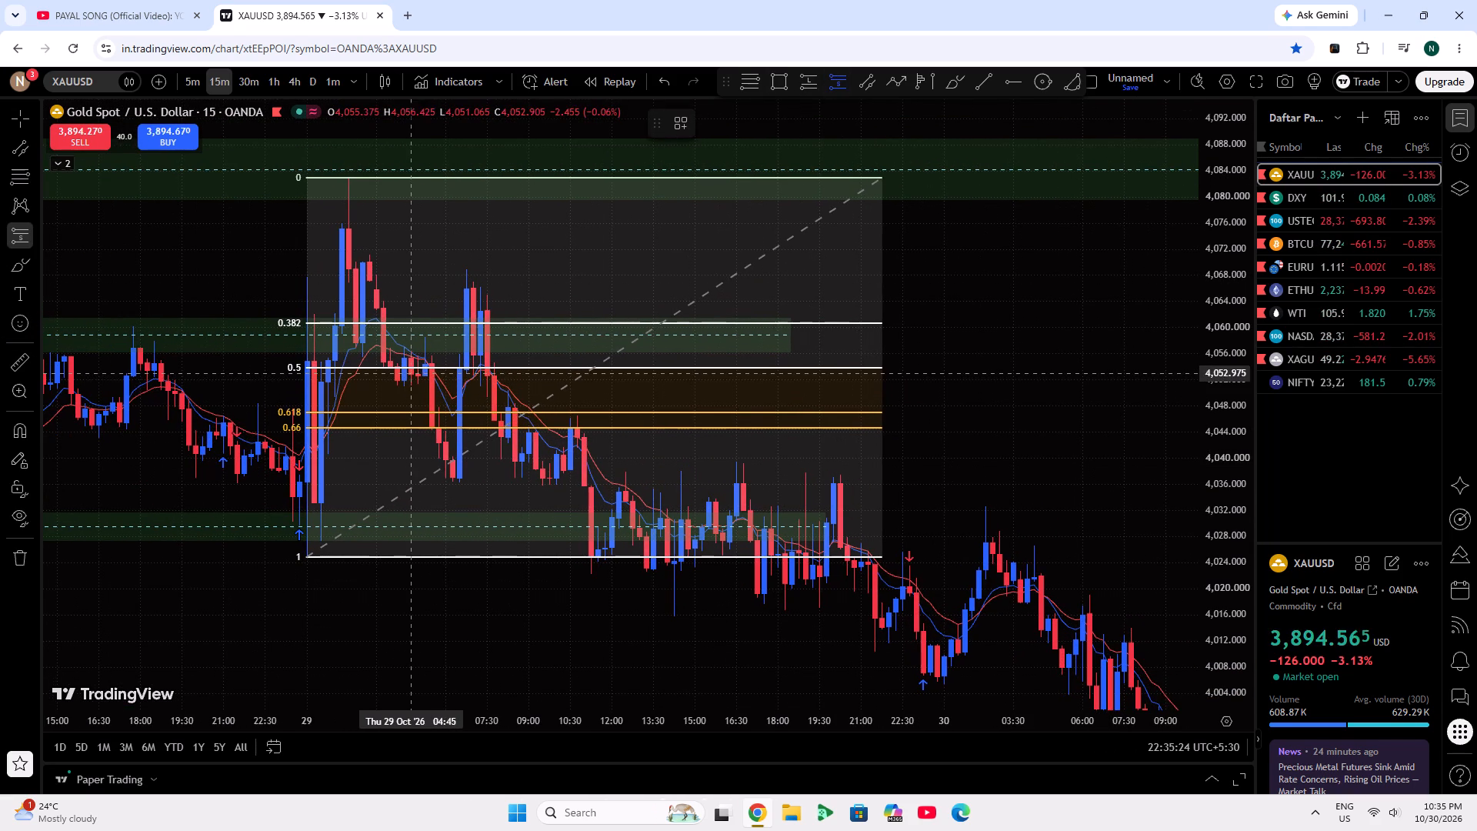
click(416, 373)
drag(415, 245, 418, 319)
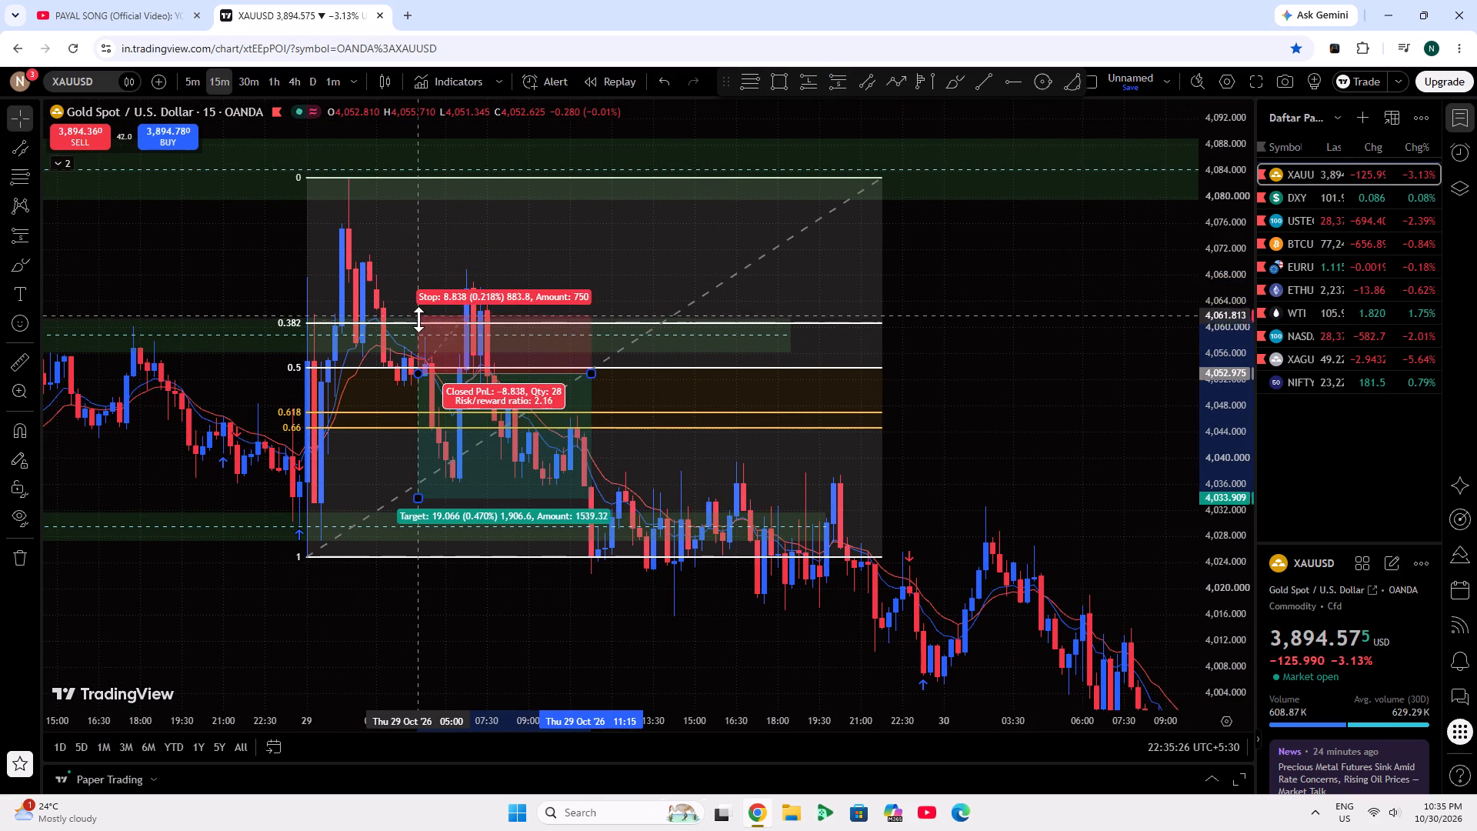
drag(418, 319, 418, 338)
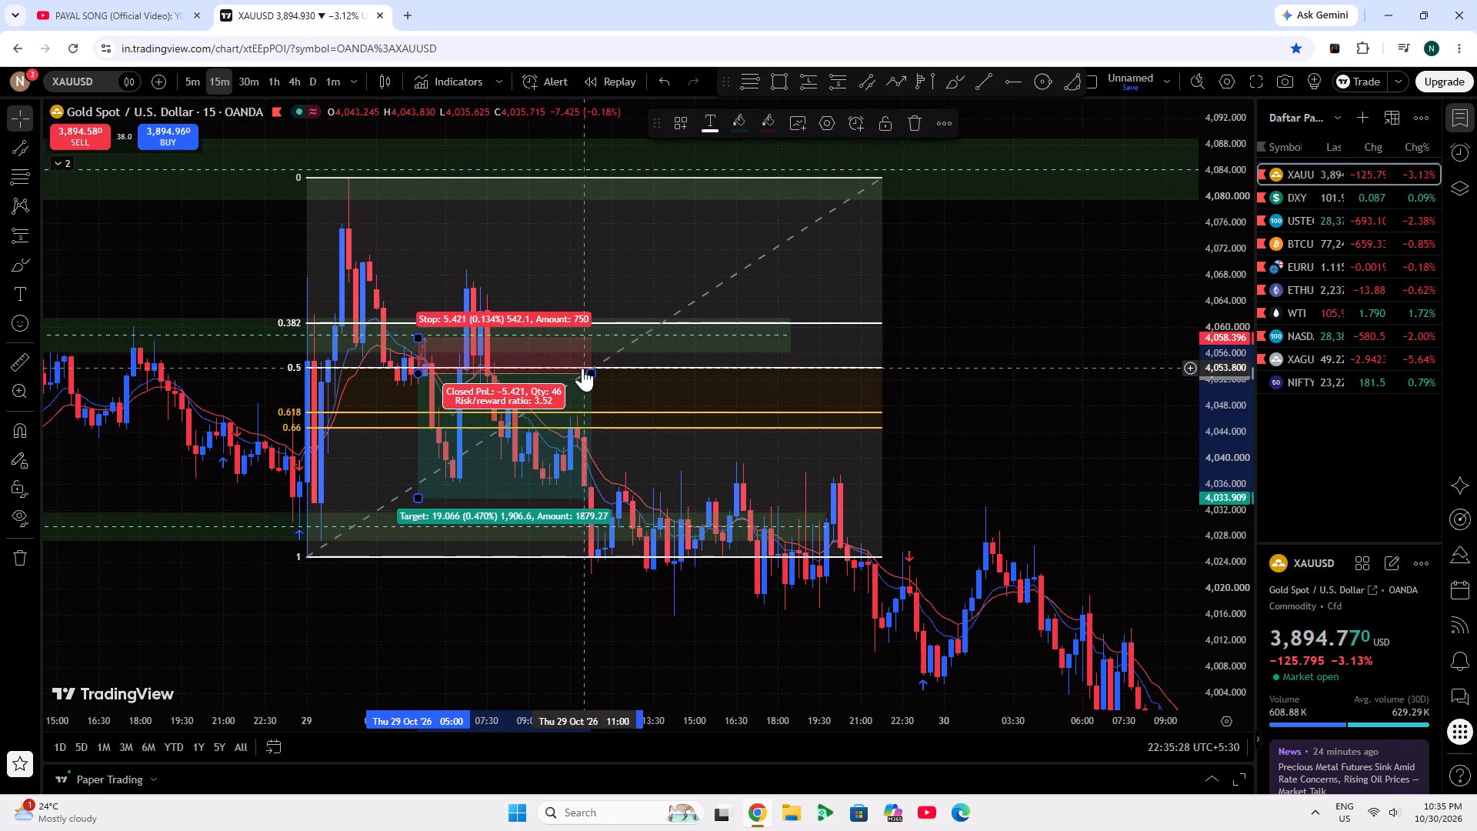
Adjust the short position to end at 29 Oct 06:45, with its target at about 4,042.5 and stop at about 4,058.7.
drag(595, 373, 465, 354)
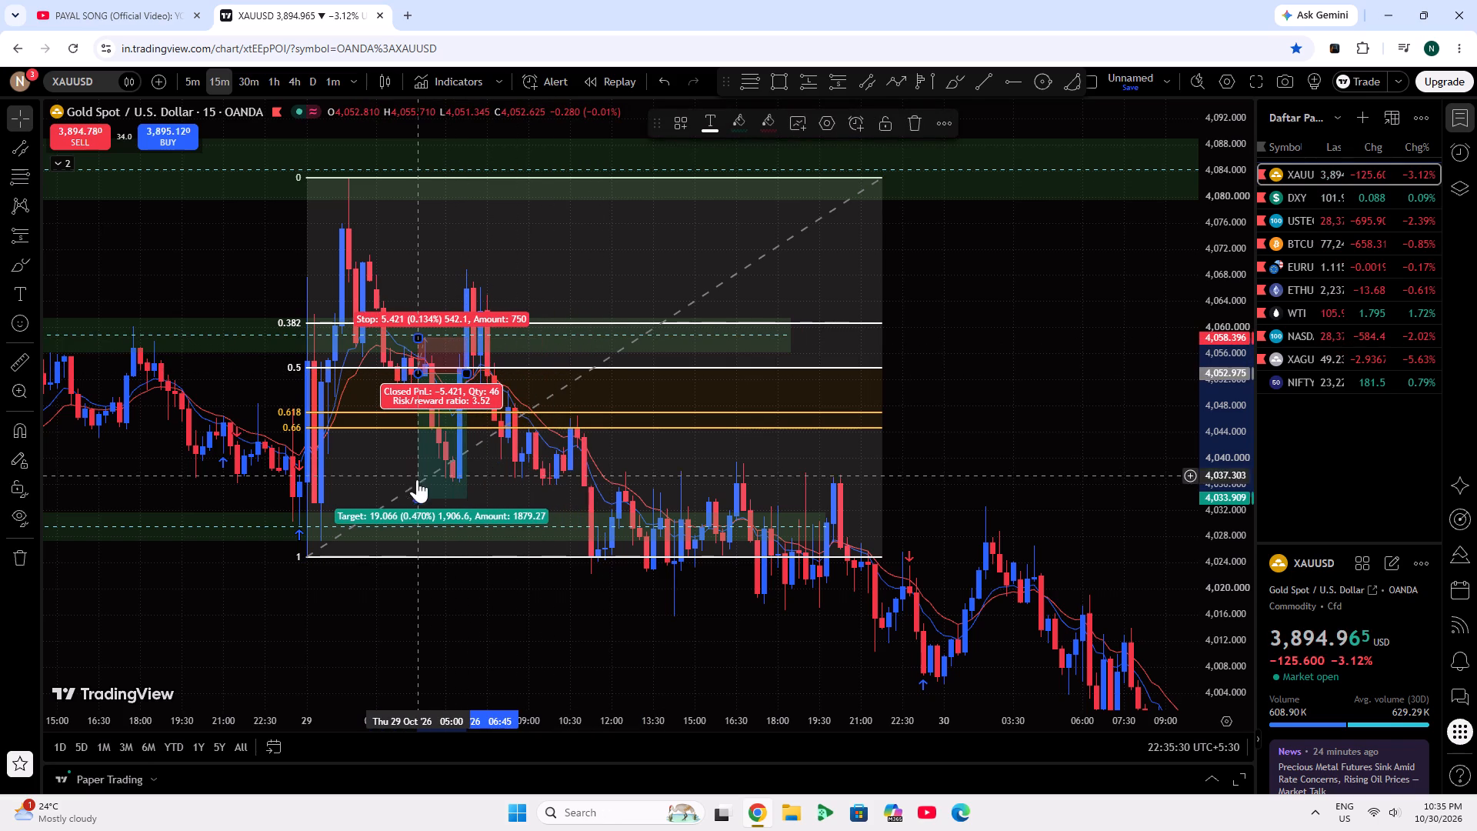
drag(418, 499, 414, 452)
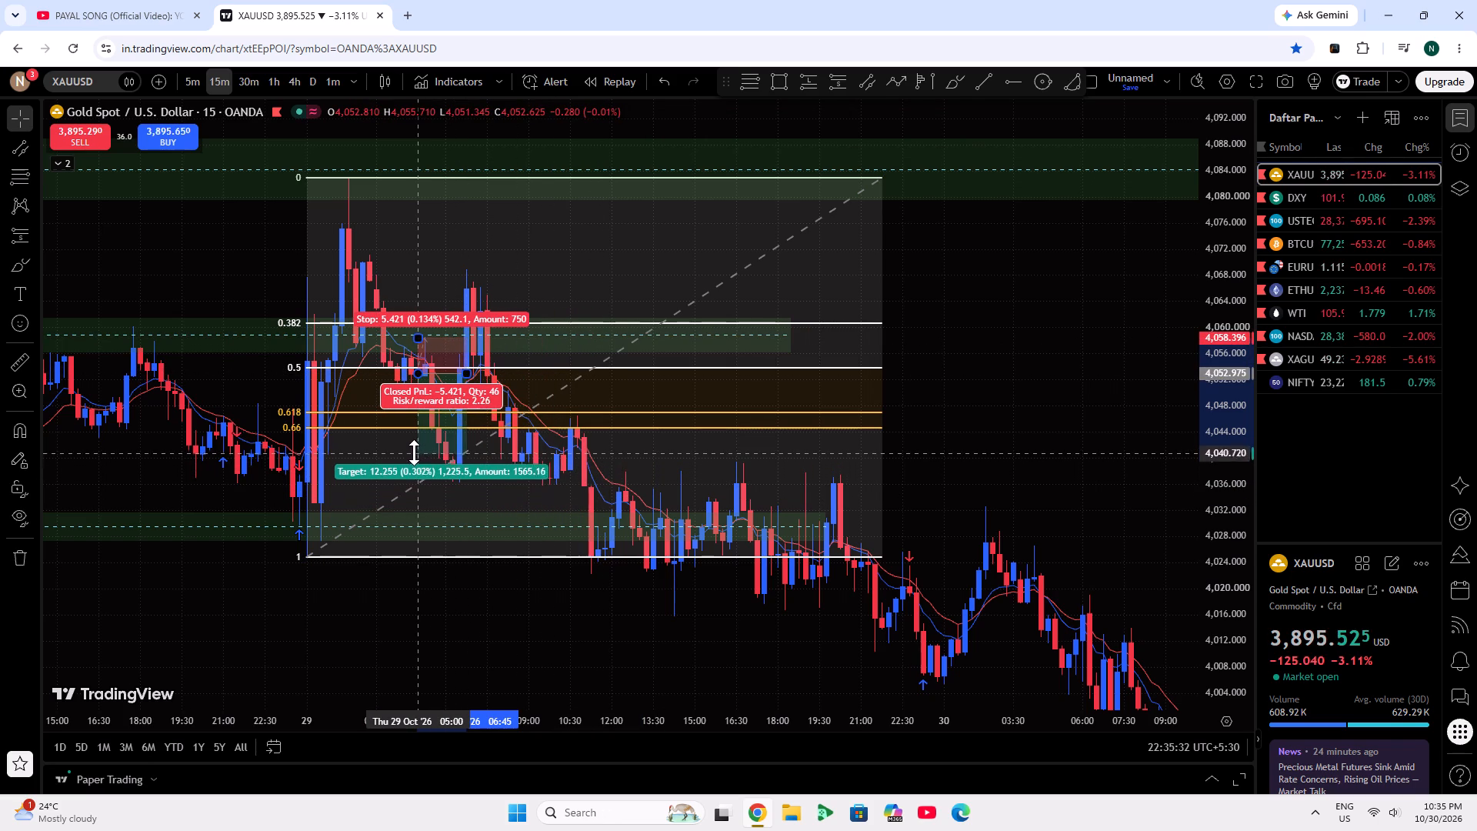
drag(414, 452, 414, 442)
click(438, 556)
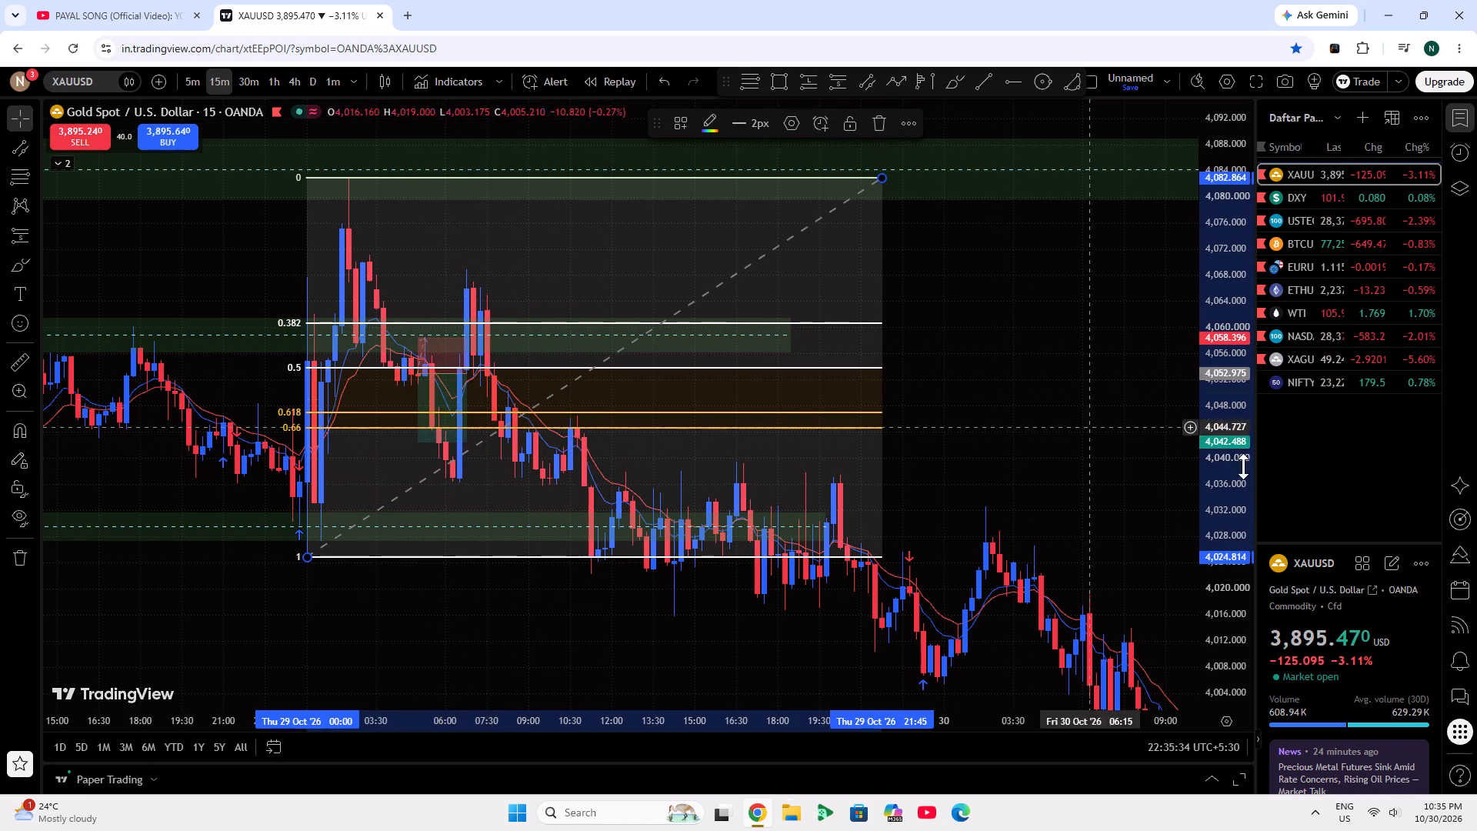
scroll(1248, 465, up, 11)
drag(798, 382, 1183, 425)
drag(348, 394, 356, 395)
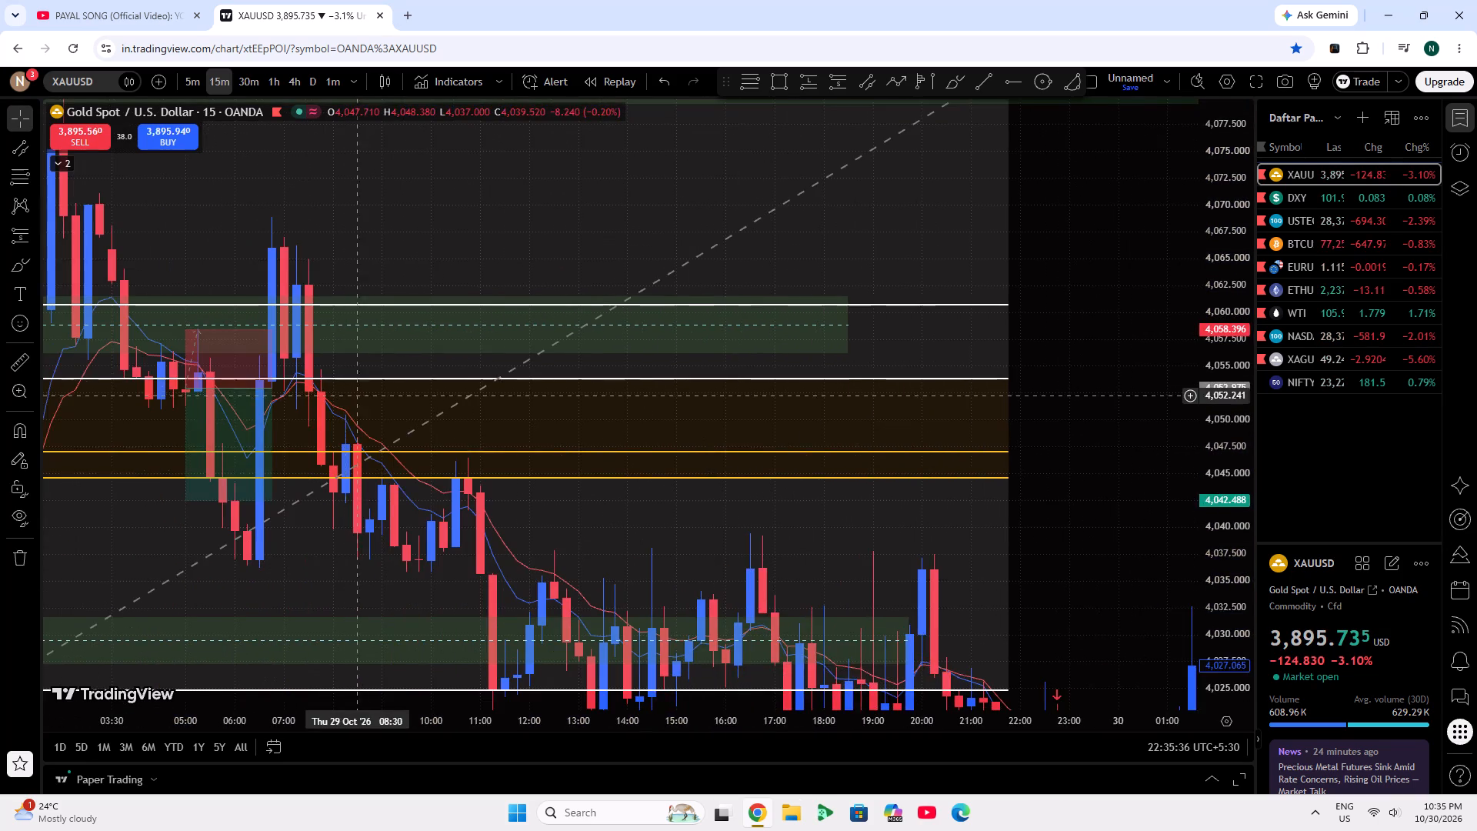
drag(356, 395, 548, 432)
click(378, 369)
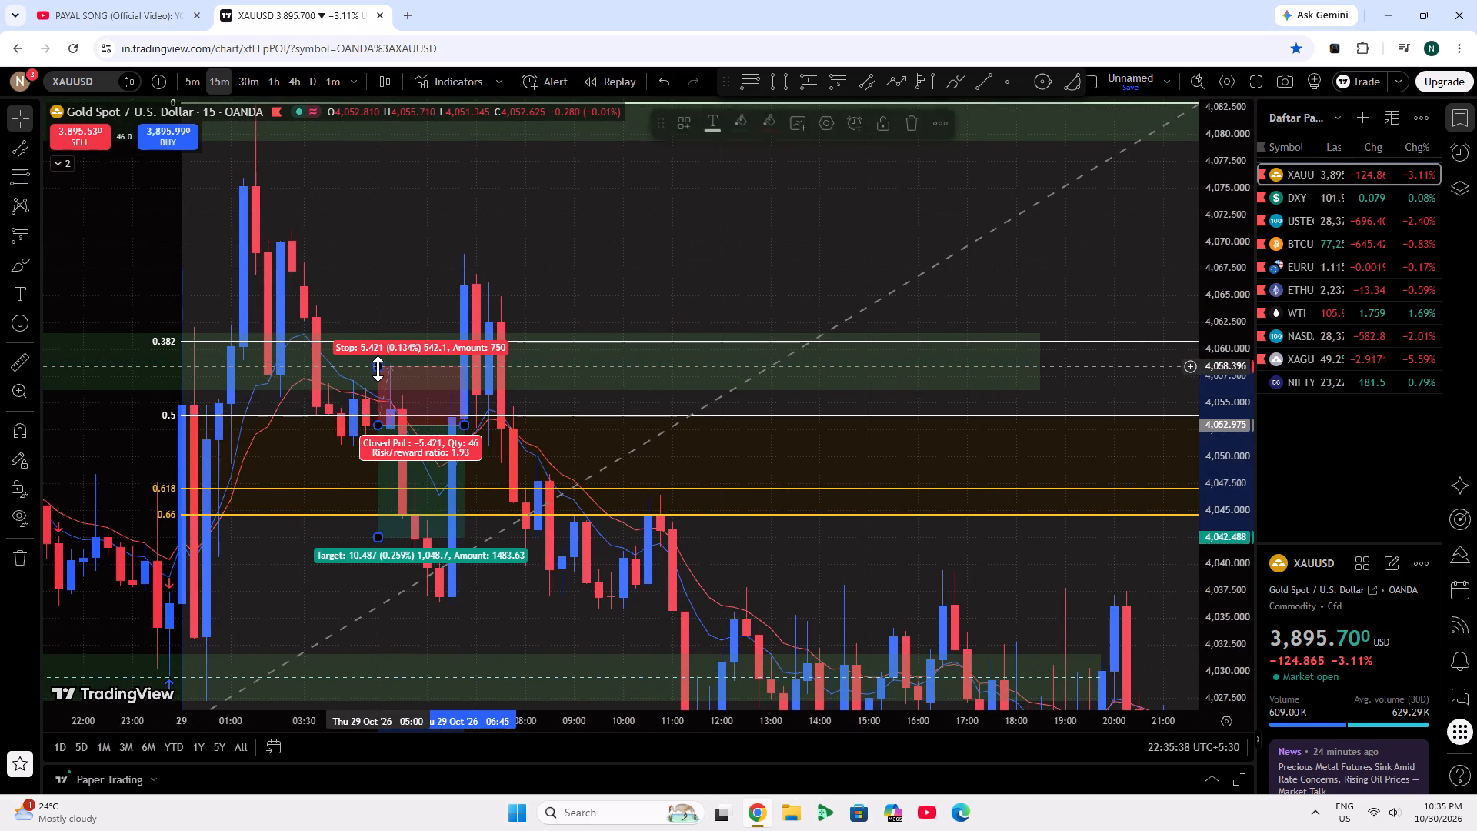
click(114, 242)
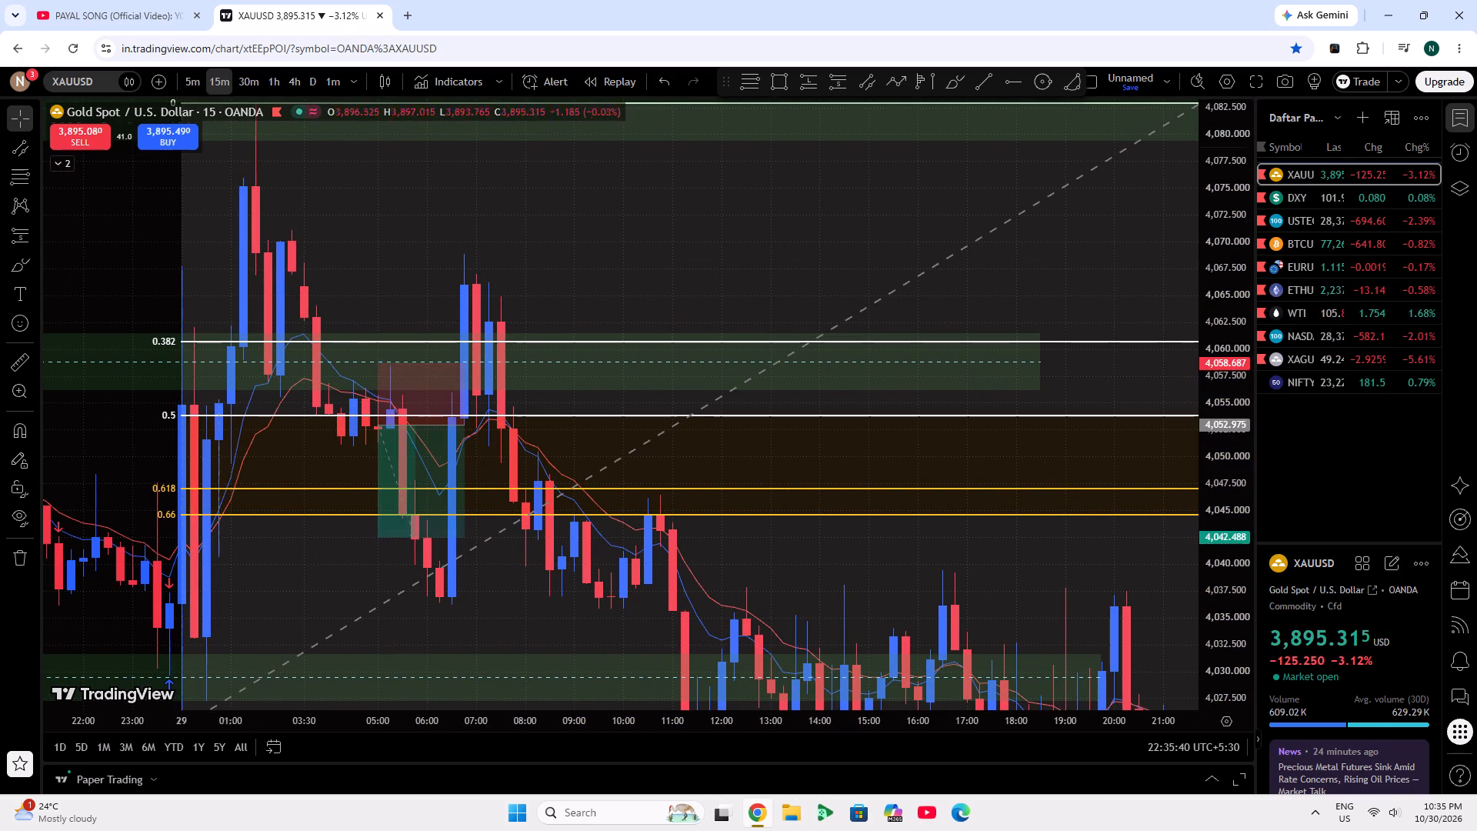
Switch the XAUUSD chart to the 5-minute timeframe and bring the 29 Oct short position into close view.
click(194, 75)
scroll(343, 303, down, 12)
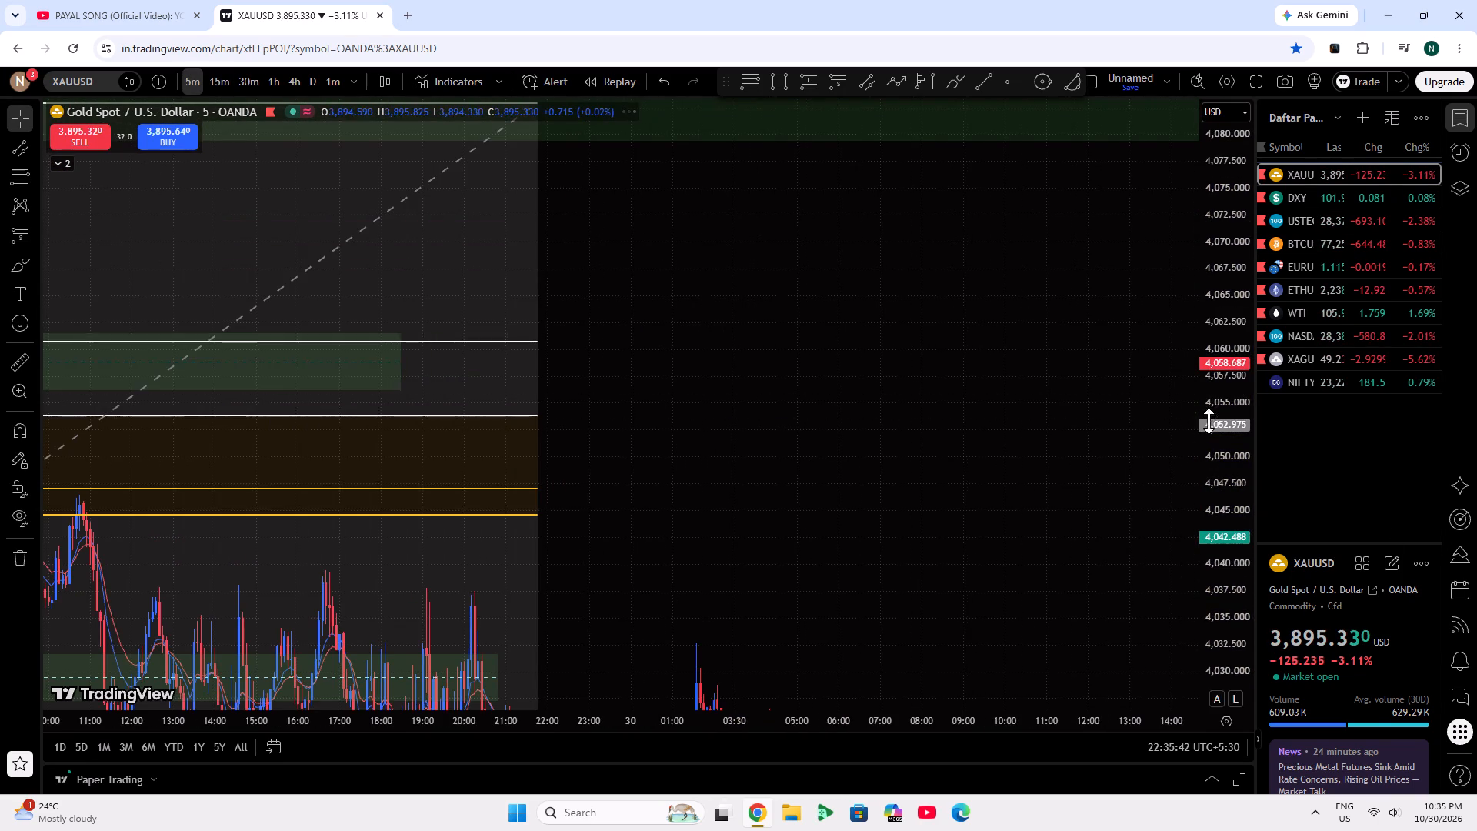
double_click(1209, 421)
scroll(809, 422, down, 6)
scroll(1222, 560, up, 10)
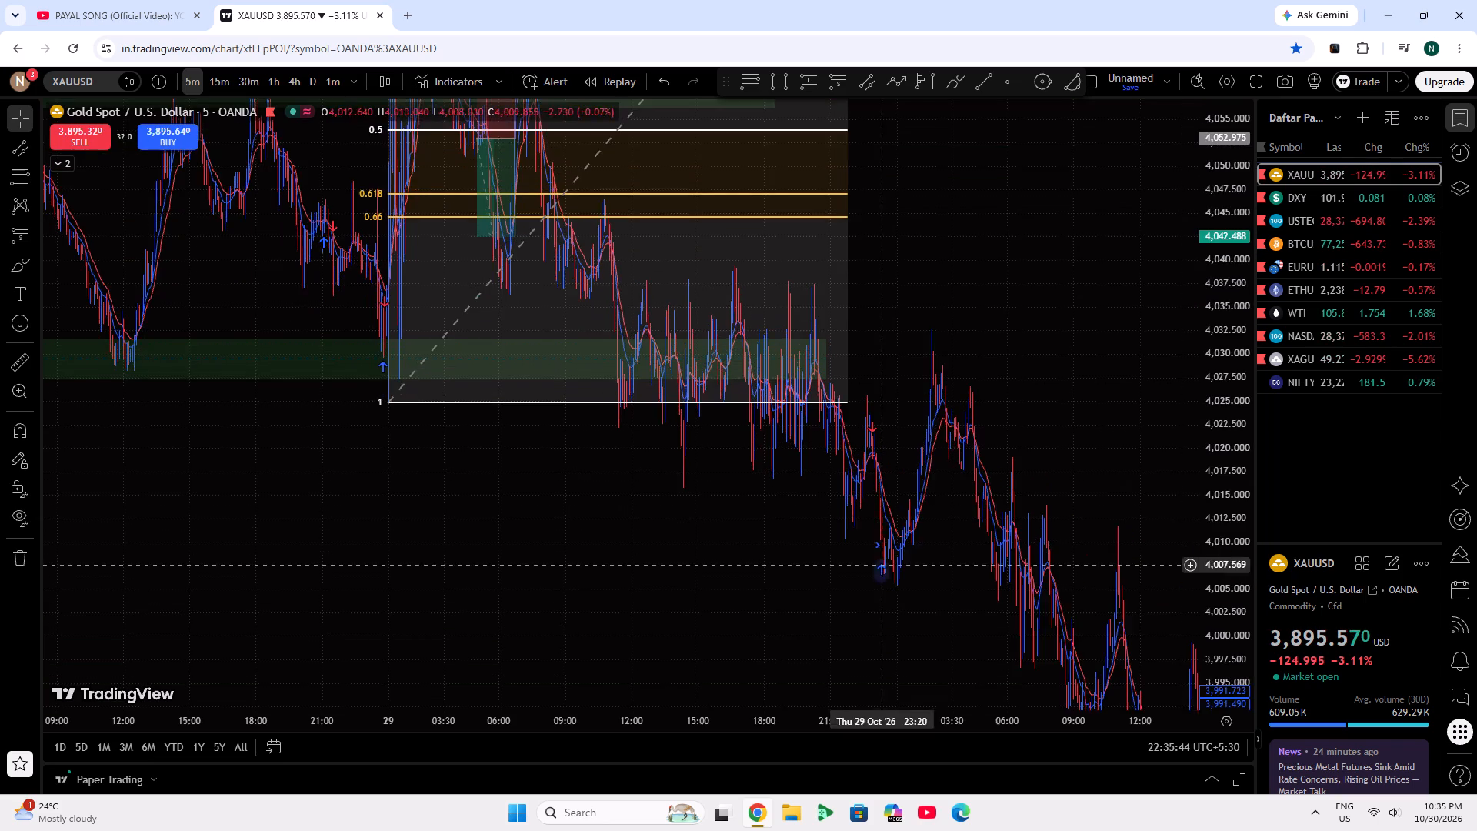
scroll(832, 564, up, 3)
drag(549, 186, 1120, 546)
scroll(648, 456, up, 5)
drag(325, 251, 863, 221)
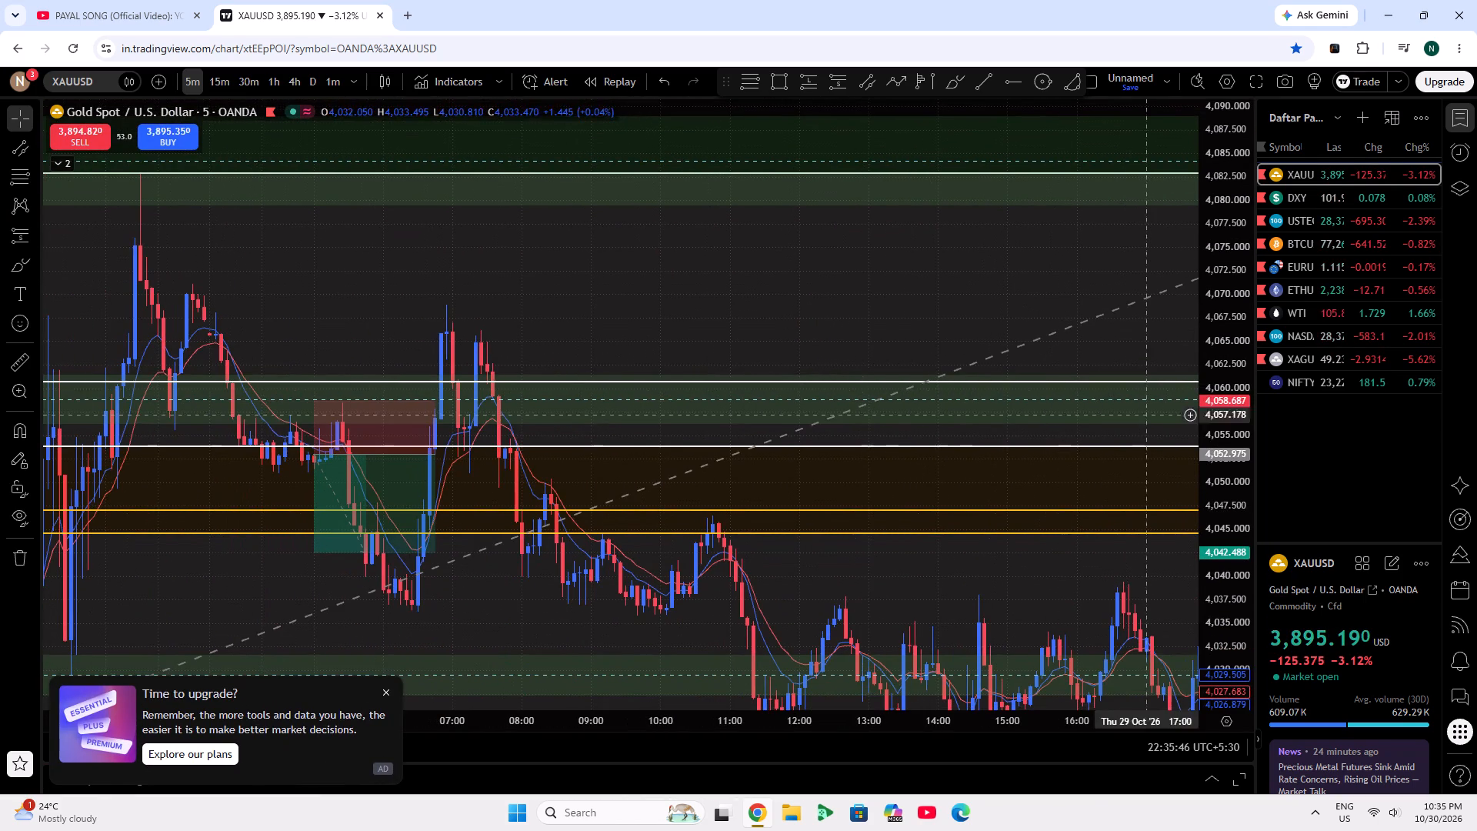
scroll(1215, 515, up, 6)
drag(526, 239, 729, 217)
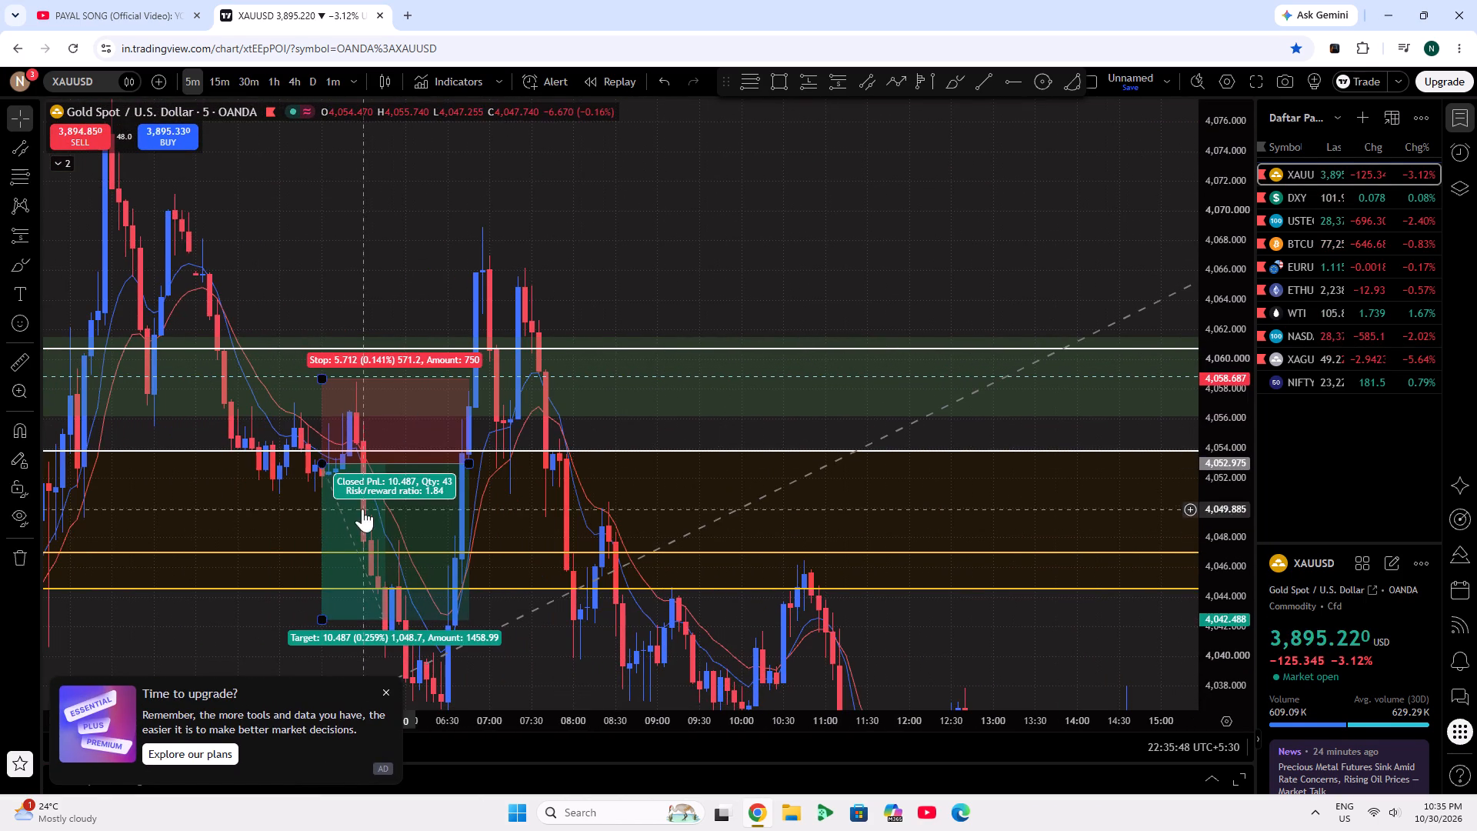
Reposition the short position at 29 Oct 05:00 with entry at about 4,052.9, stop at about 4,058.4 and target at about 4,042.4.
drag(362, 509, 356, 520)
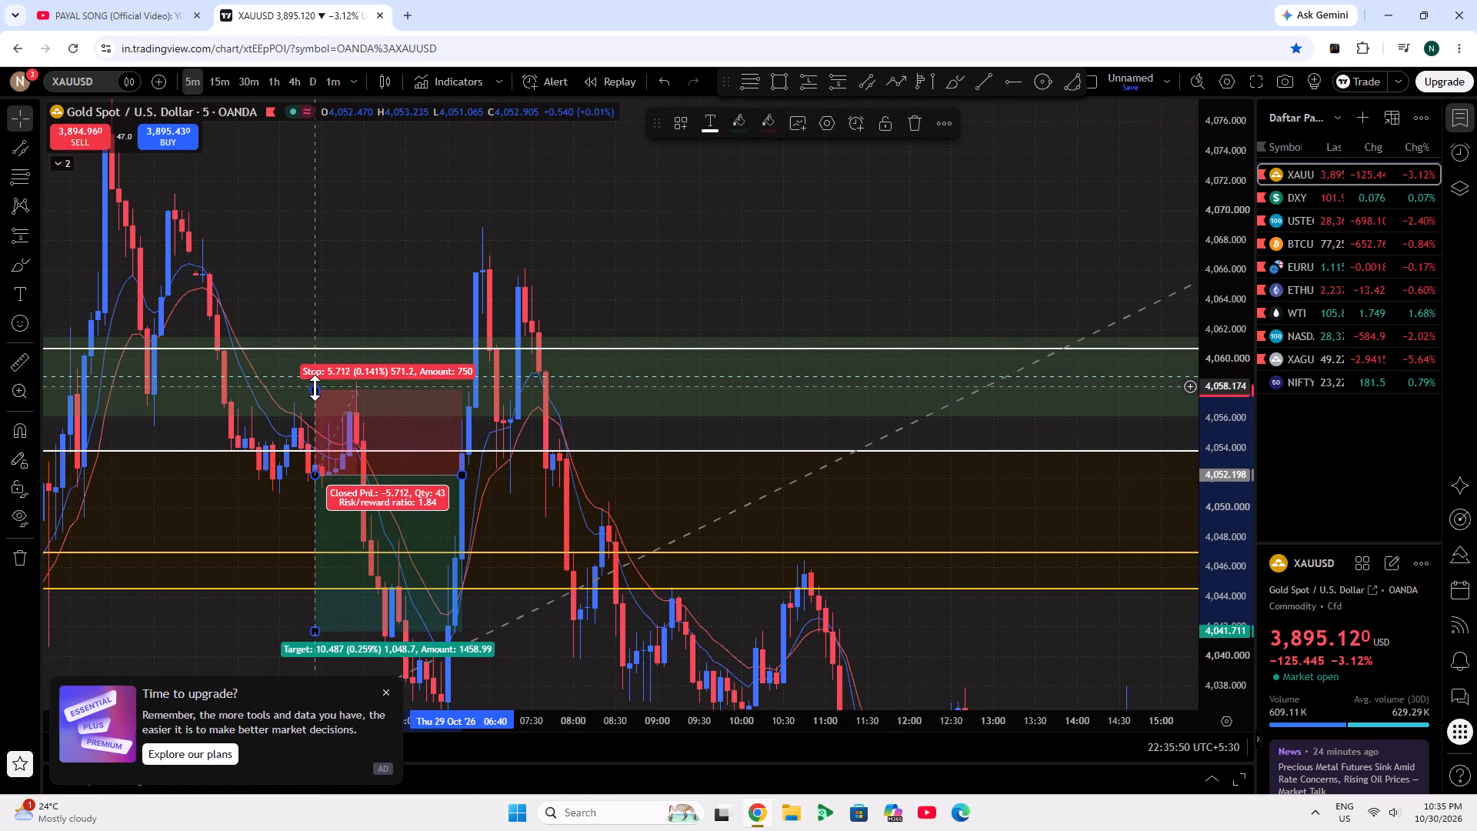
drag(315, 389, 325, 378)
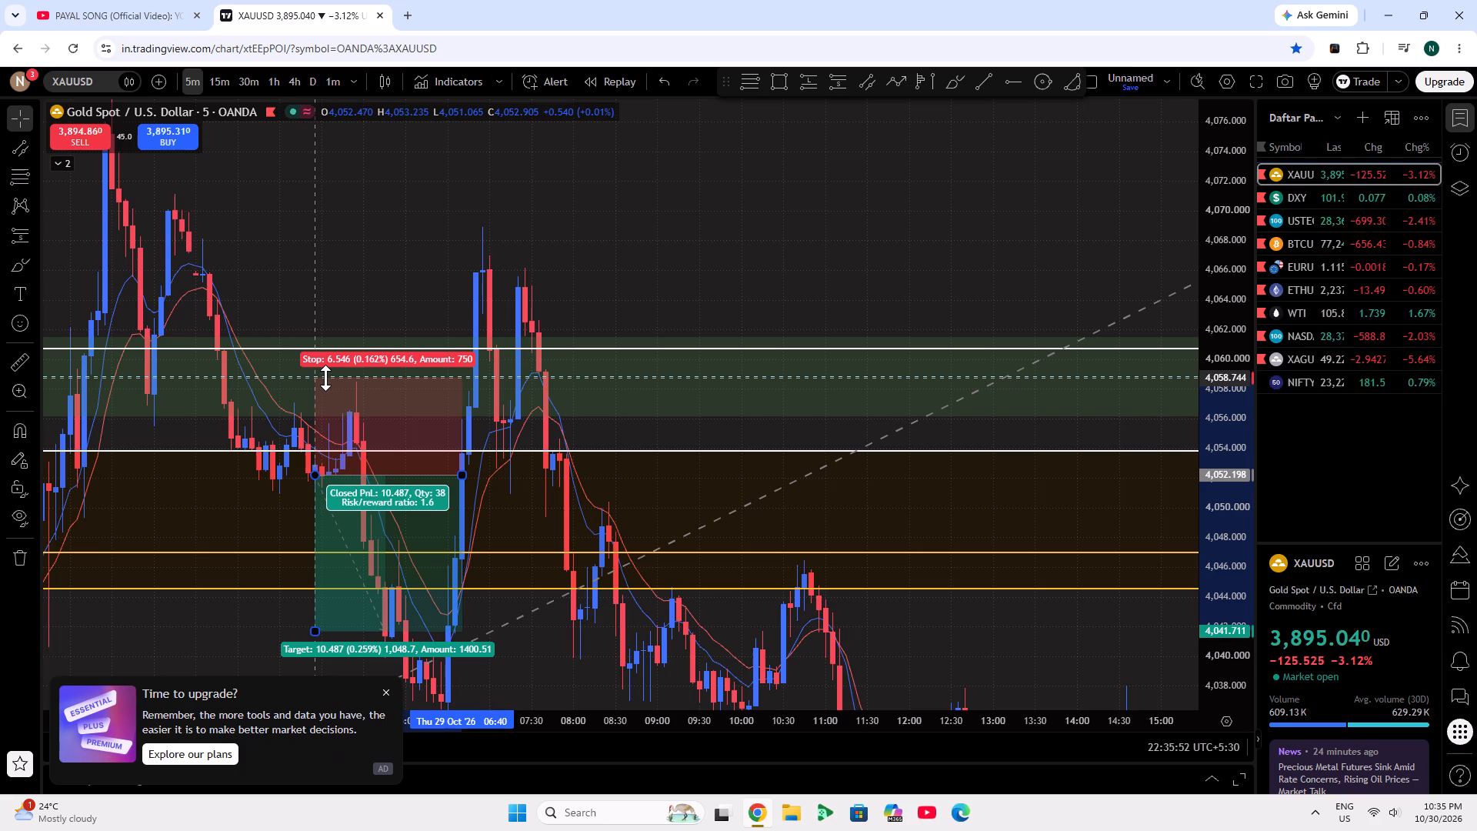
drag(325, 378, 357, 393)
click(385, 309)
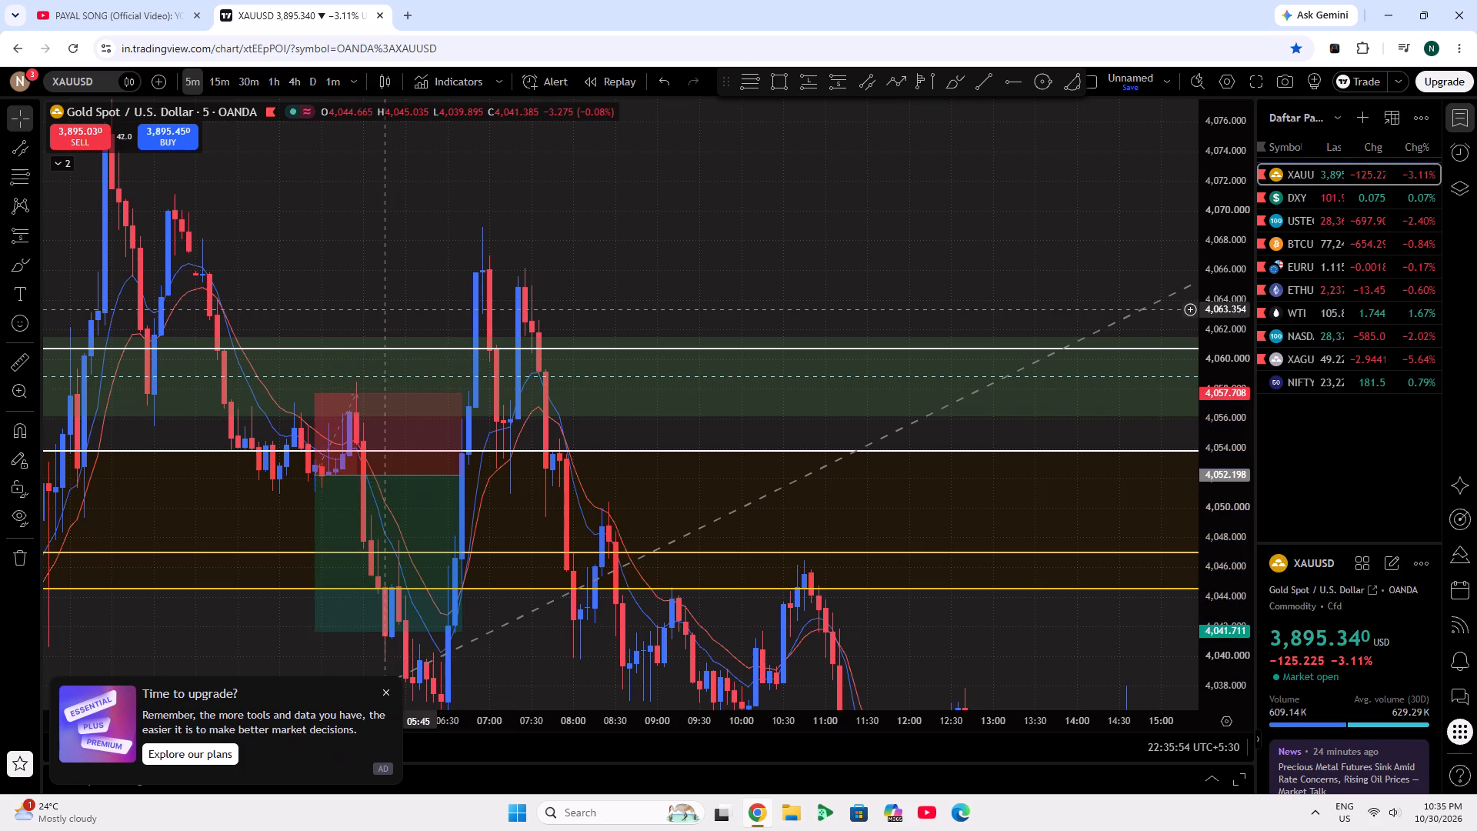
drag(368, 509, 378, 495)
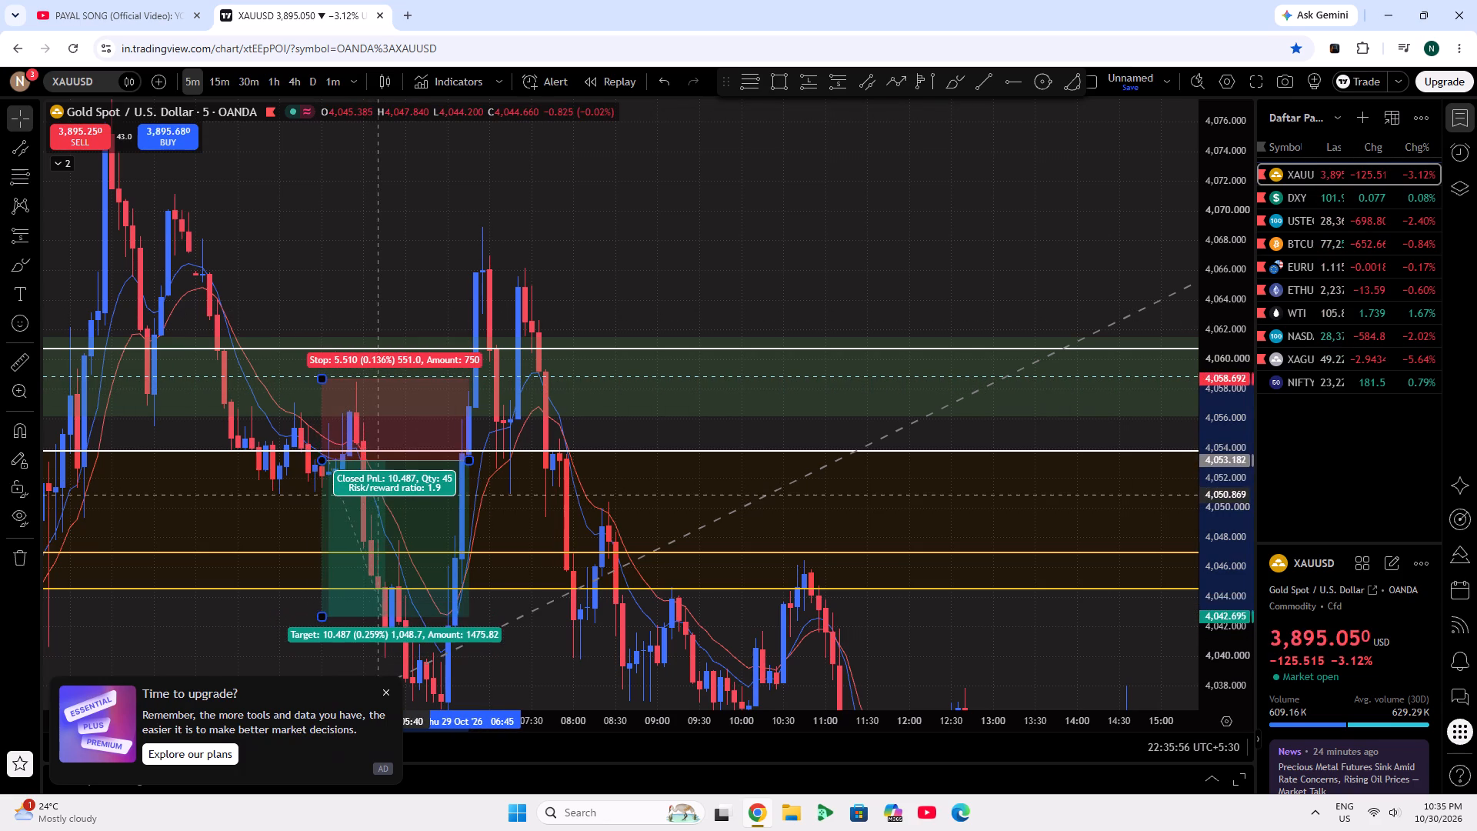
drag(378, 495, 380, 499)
Move the short position to start at 29 Oct 04:25 with entry at about 4,051.8 and stop at about 4,058.8.
scroll(380, 499, down, 2)
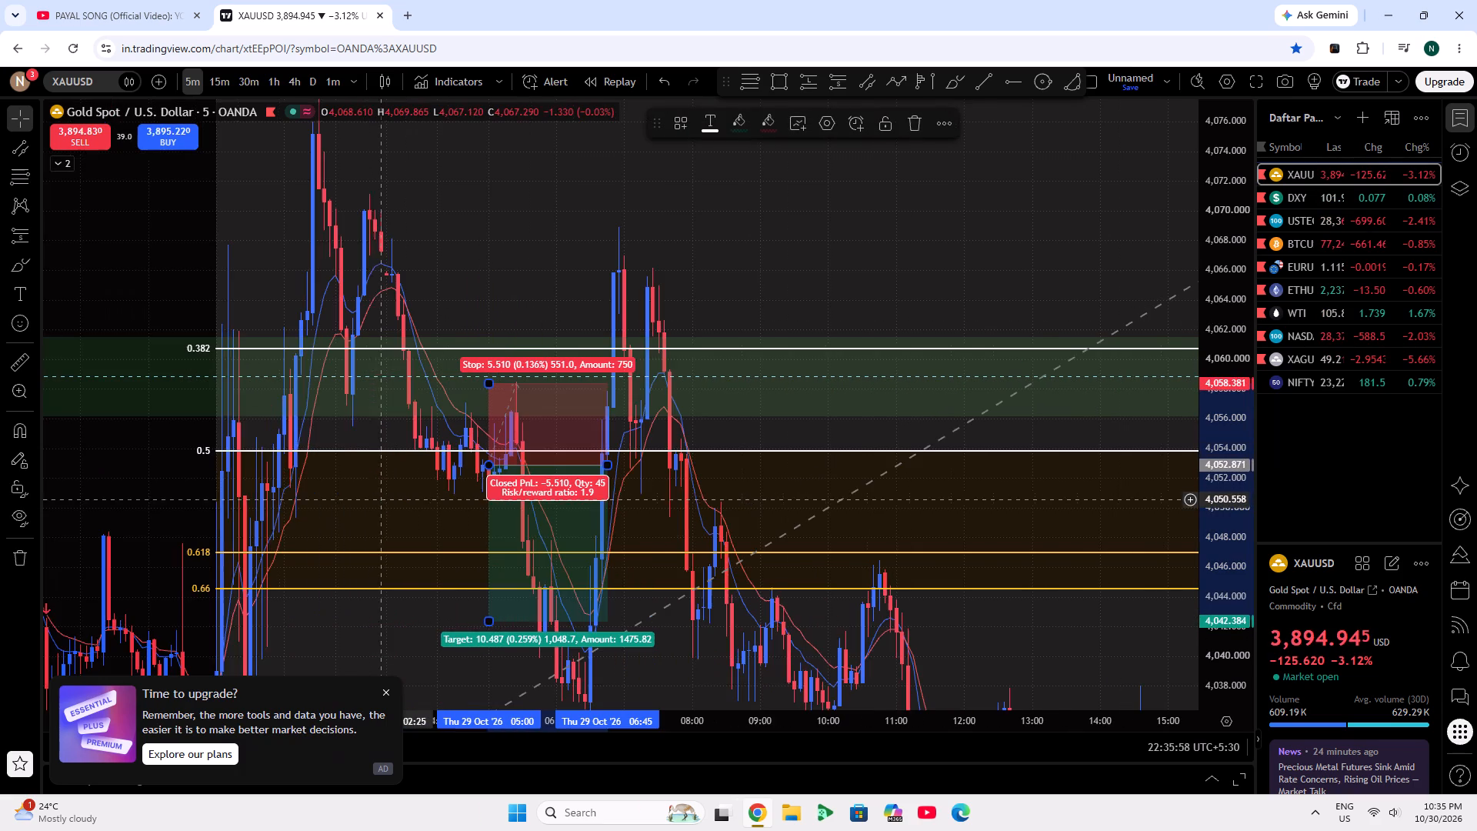
drag(23, 366, 68, 376)
click(175, 404)
drag(533, 456, 505, 486)
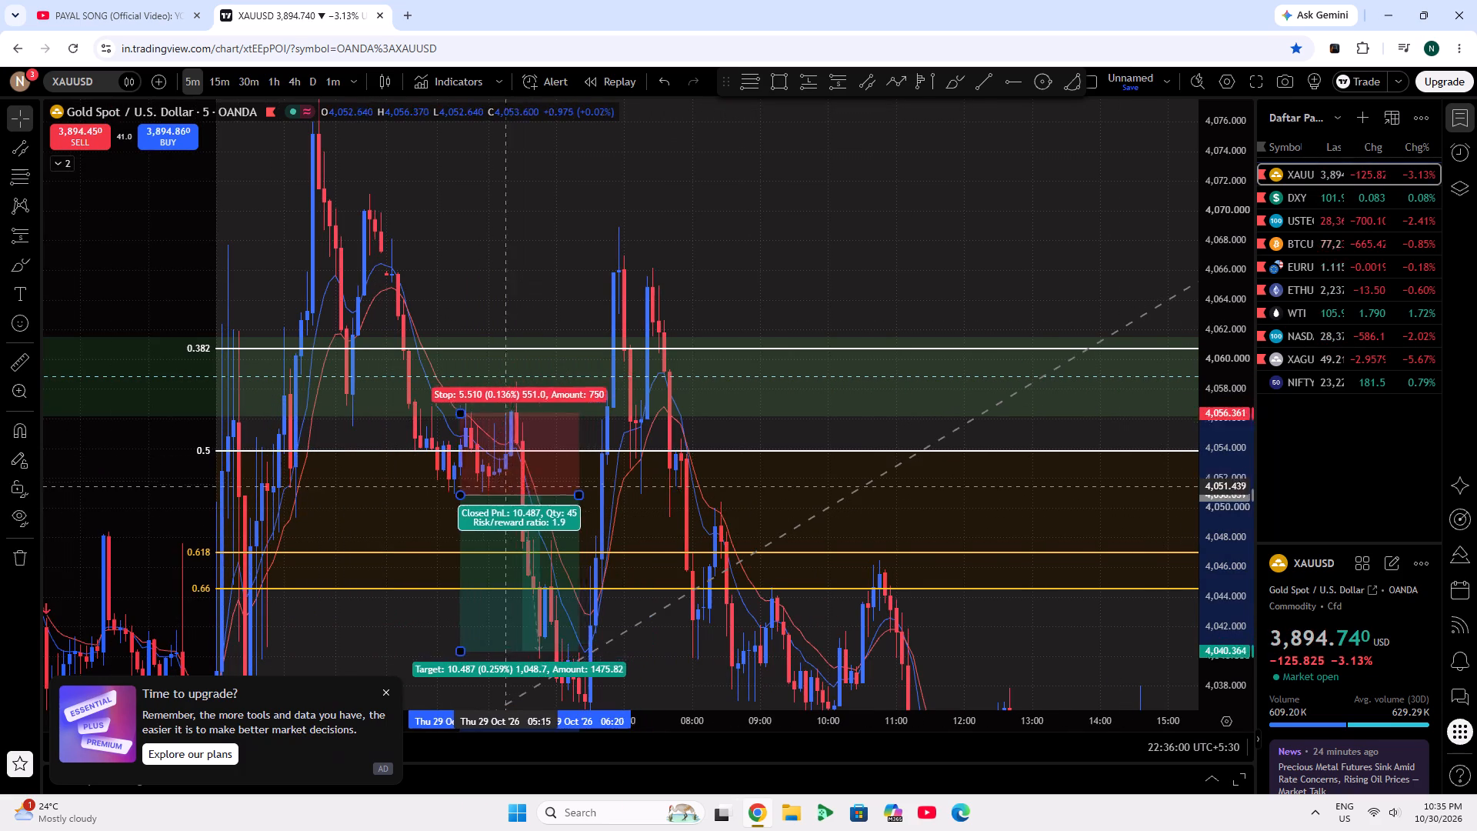
drag(505, 486, 496, 472)
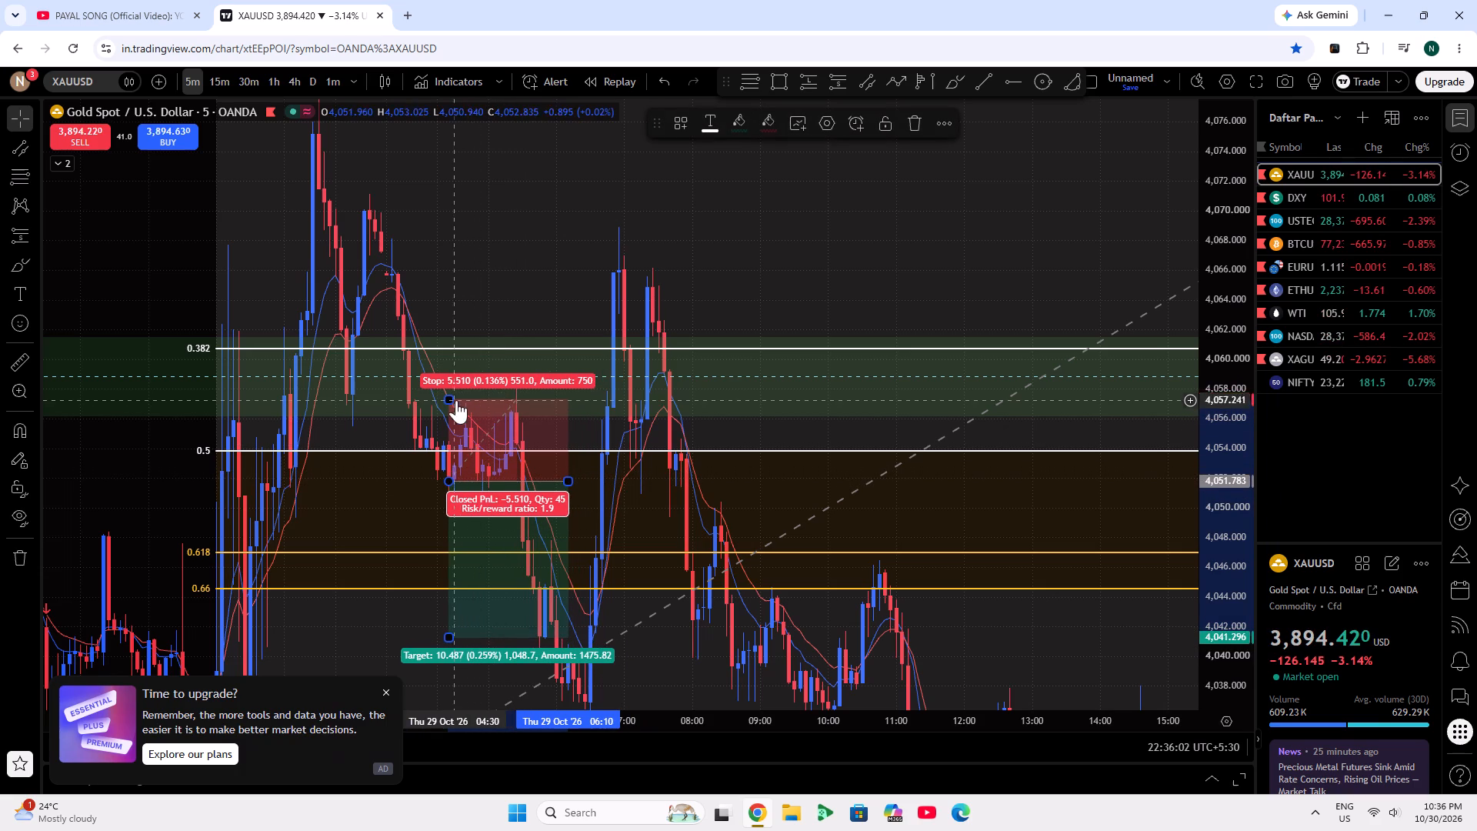
scroll(567, 0, down, 3)
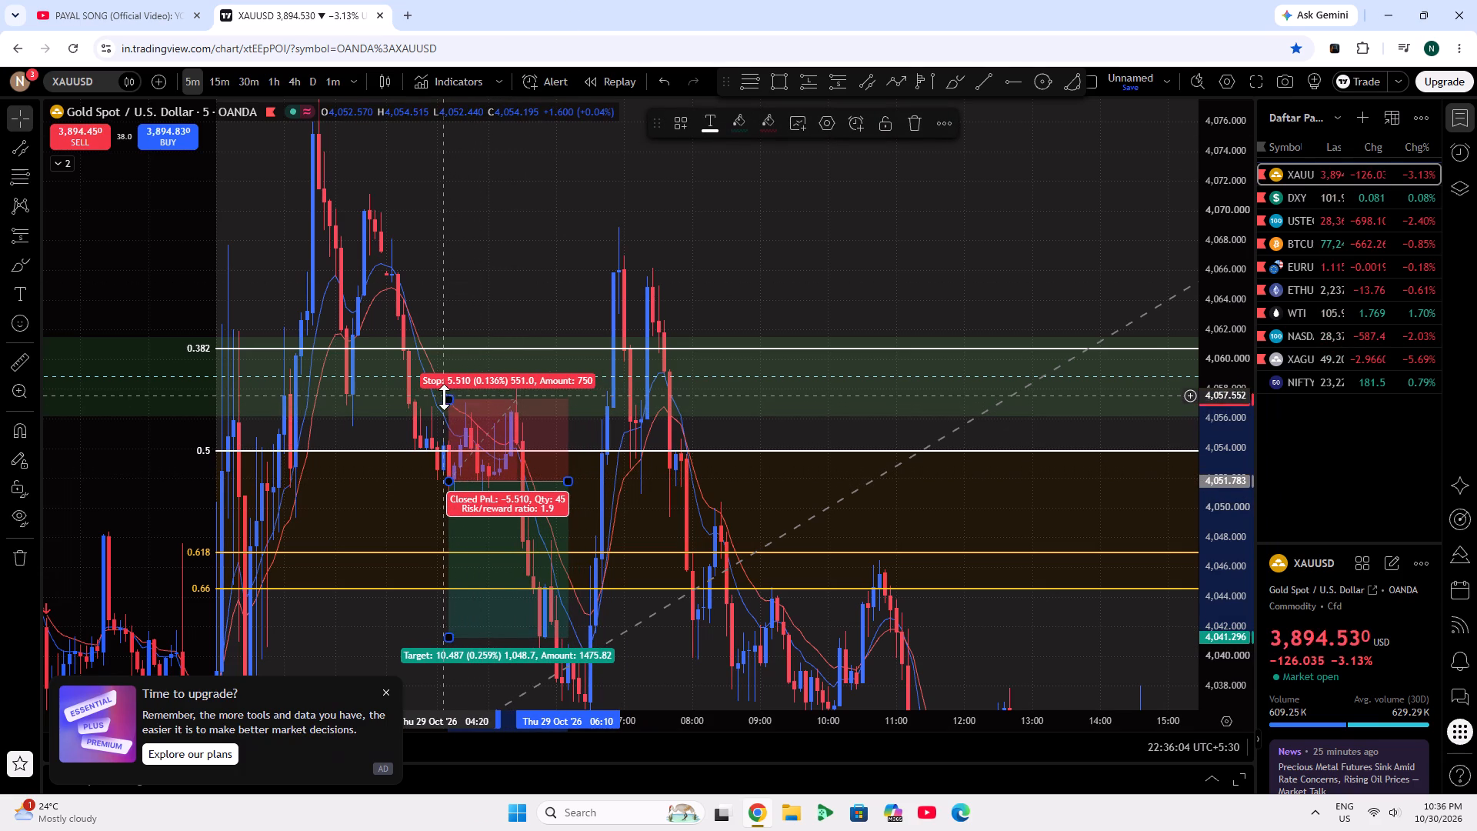
drag(444, 397, 455, 379)
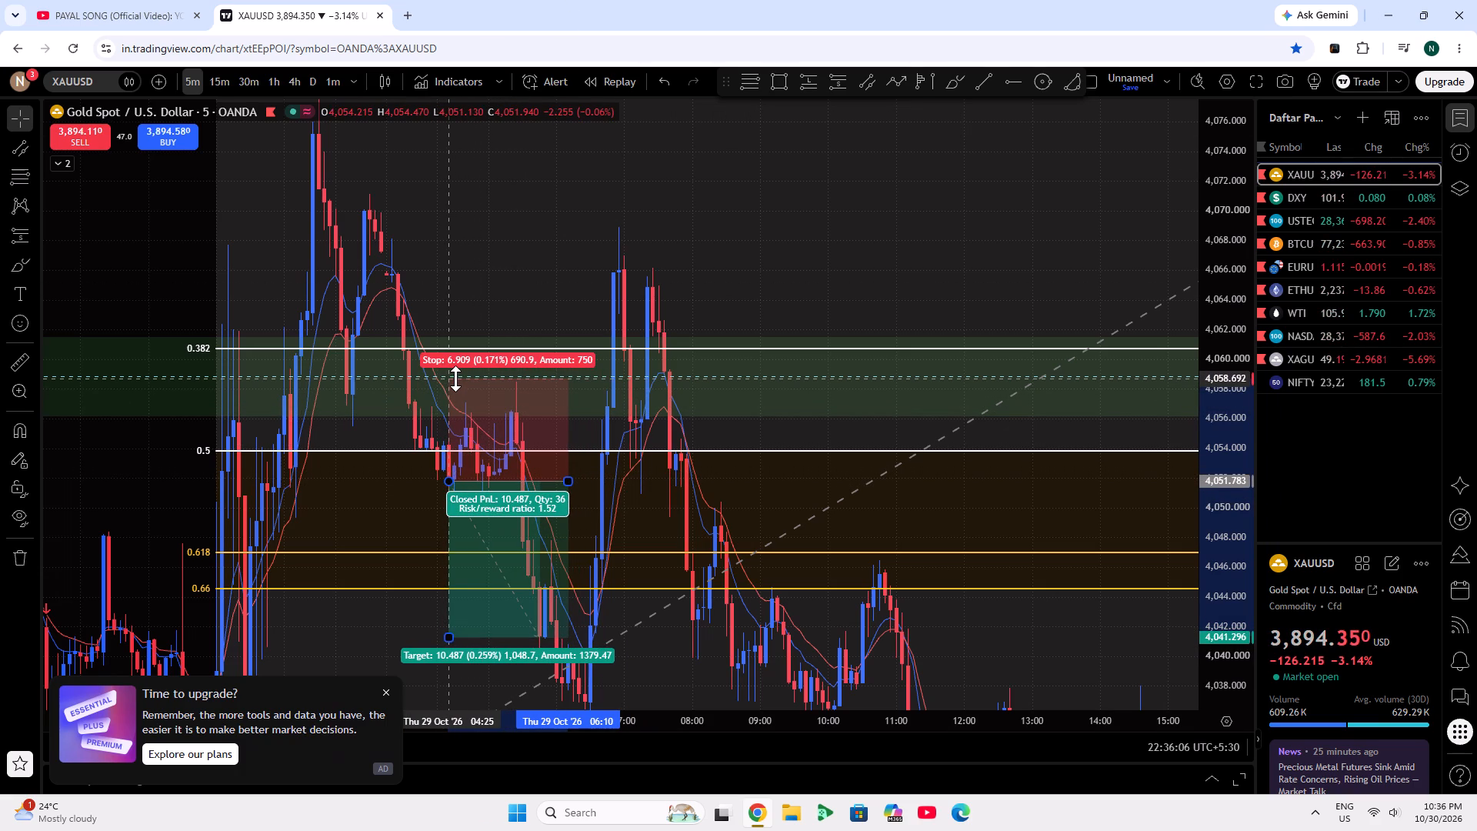
drag(455, 379, 442, 377)
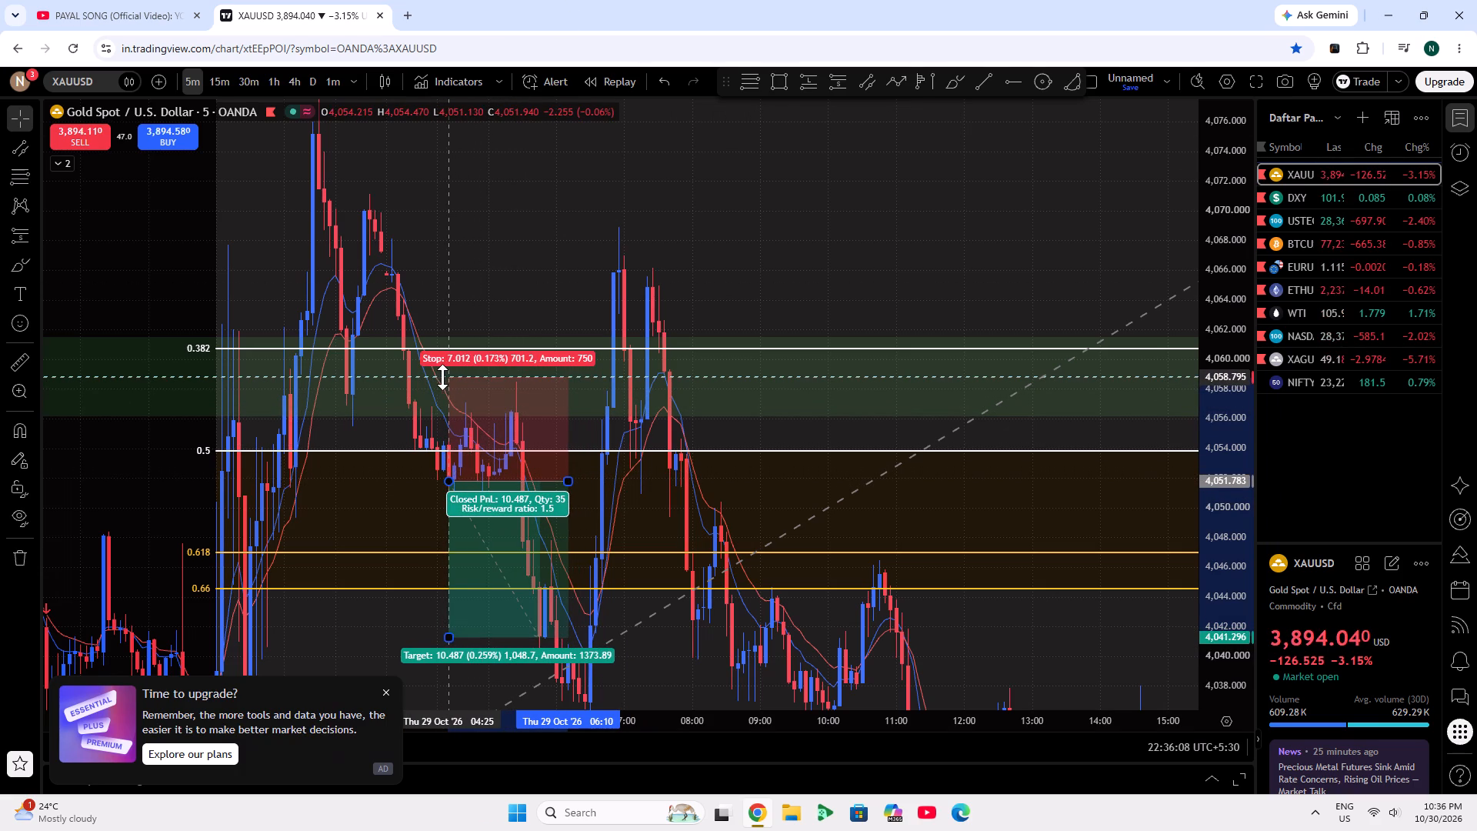
drag(442, 377, 441, 377)
Extend the short position to end at 29 Oct 07:00 and lower its target to about 4,036.7.
drag(178, 499, 171, 241)
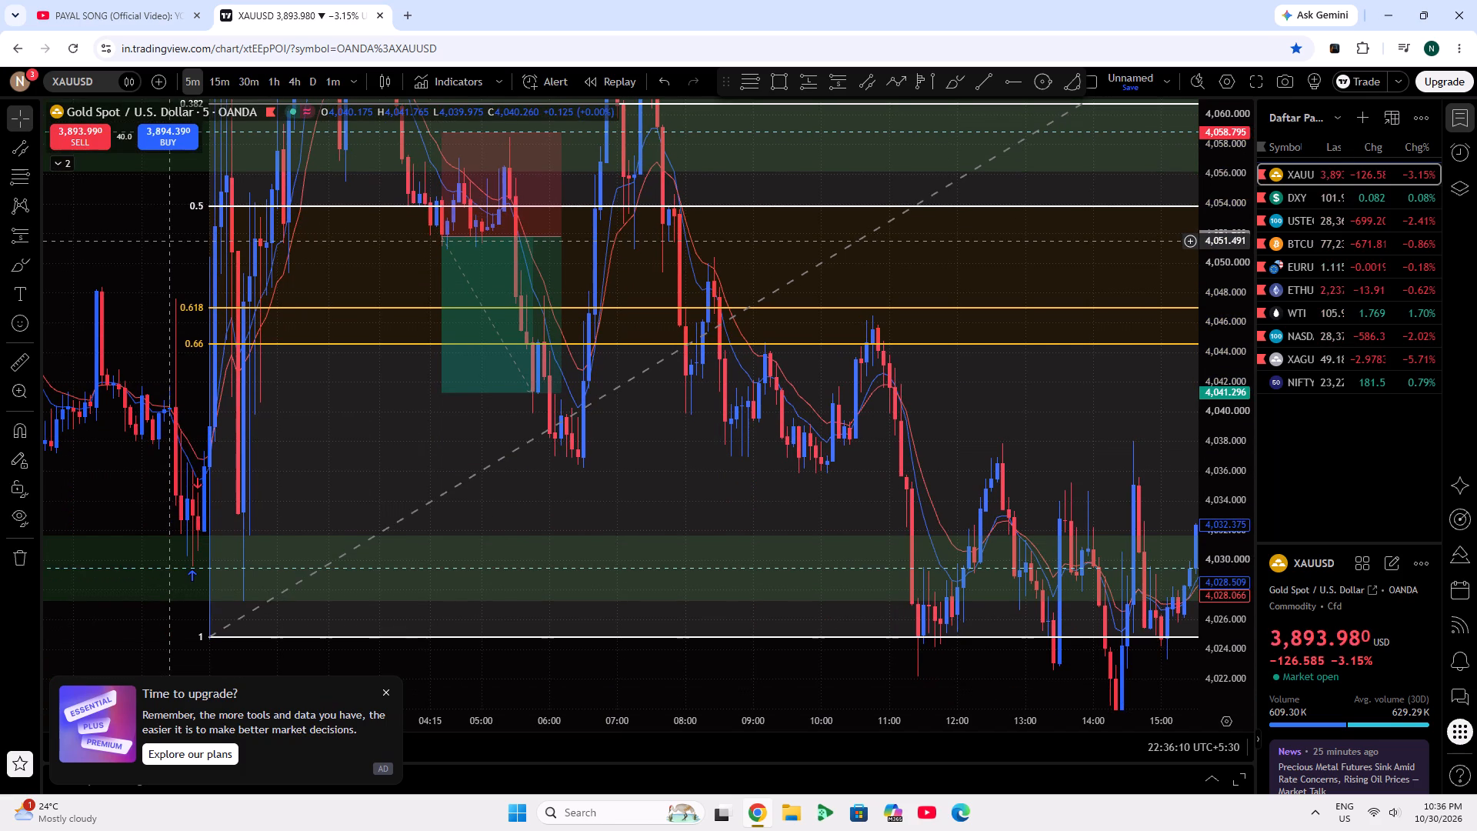
click(526, 261)
drag(561, 242, 578, 245)
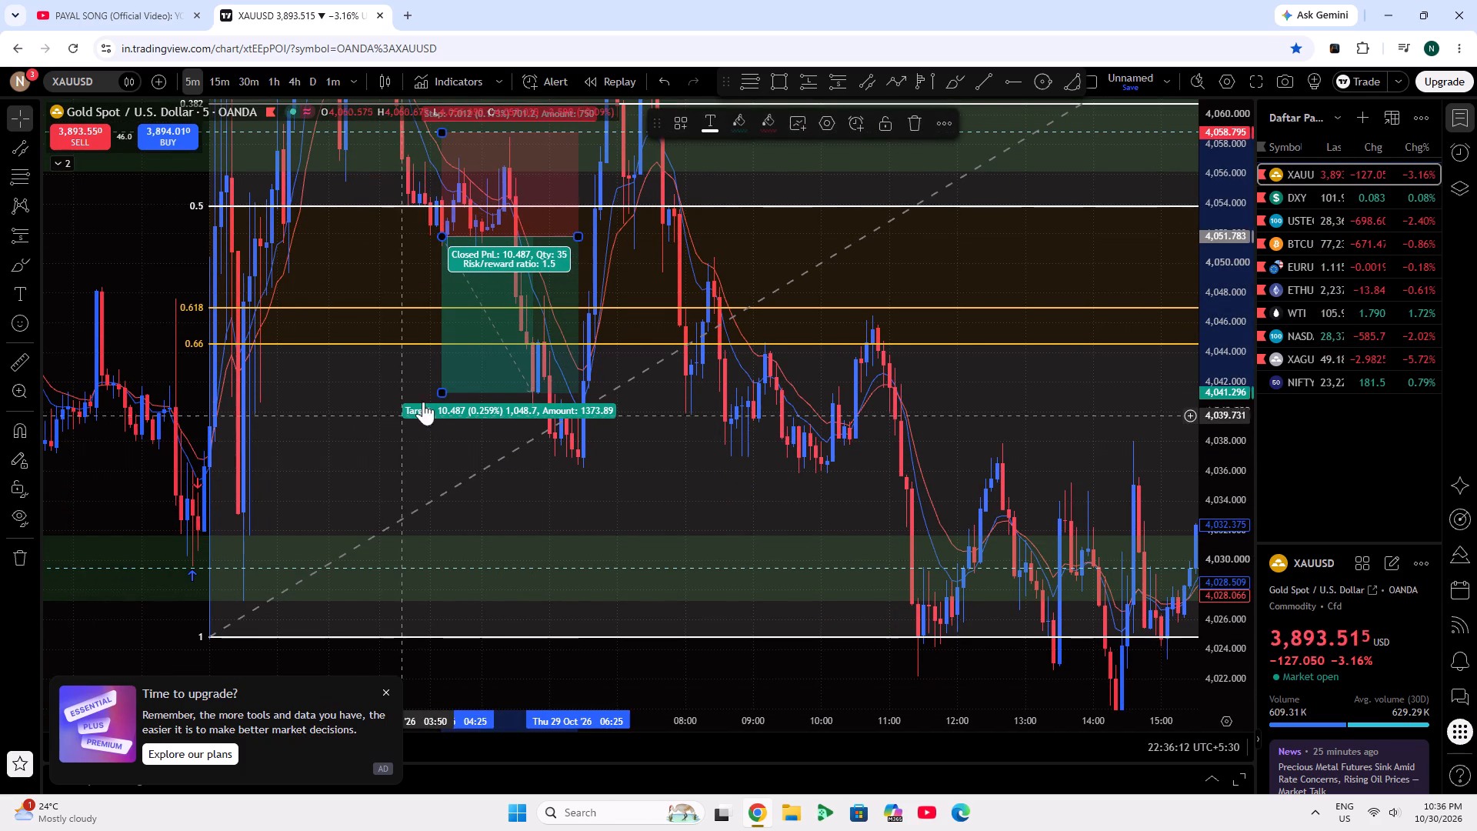
drag(446, 395, 446, 466)
drag(578, 235, 618, 249)
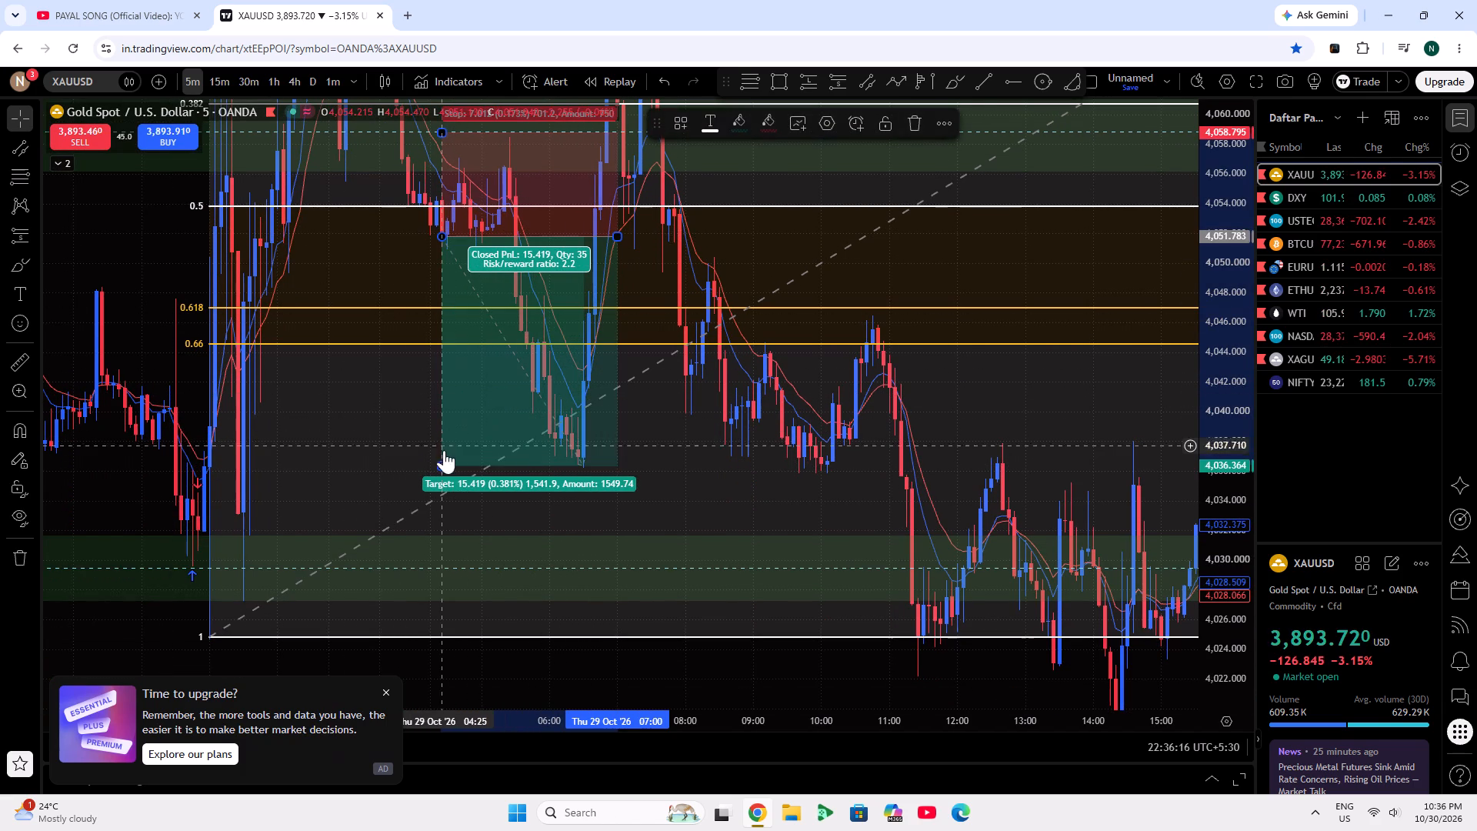
click(443, 464)
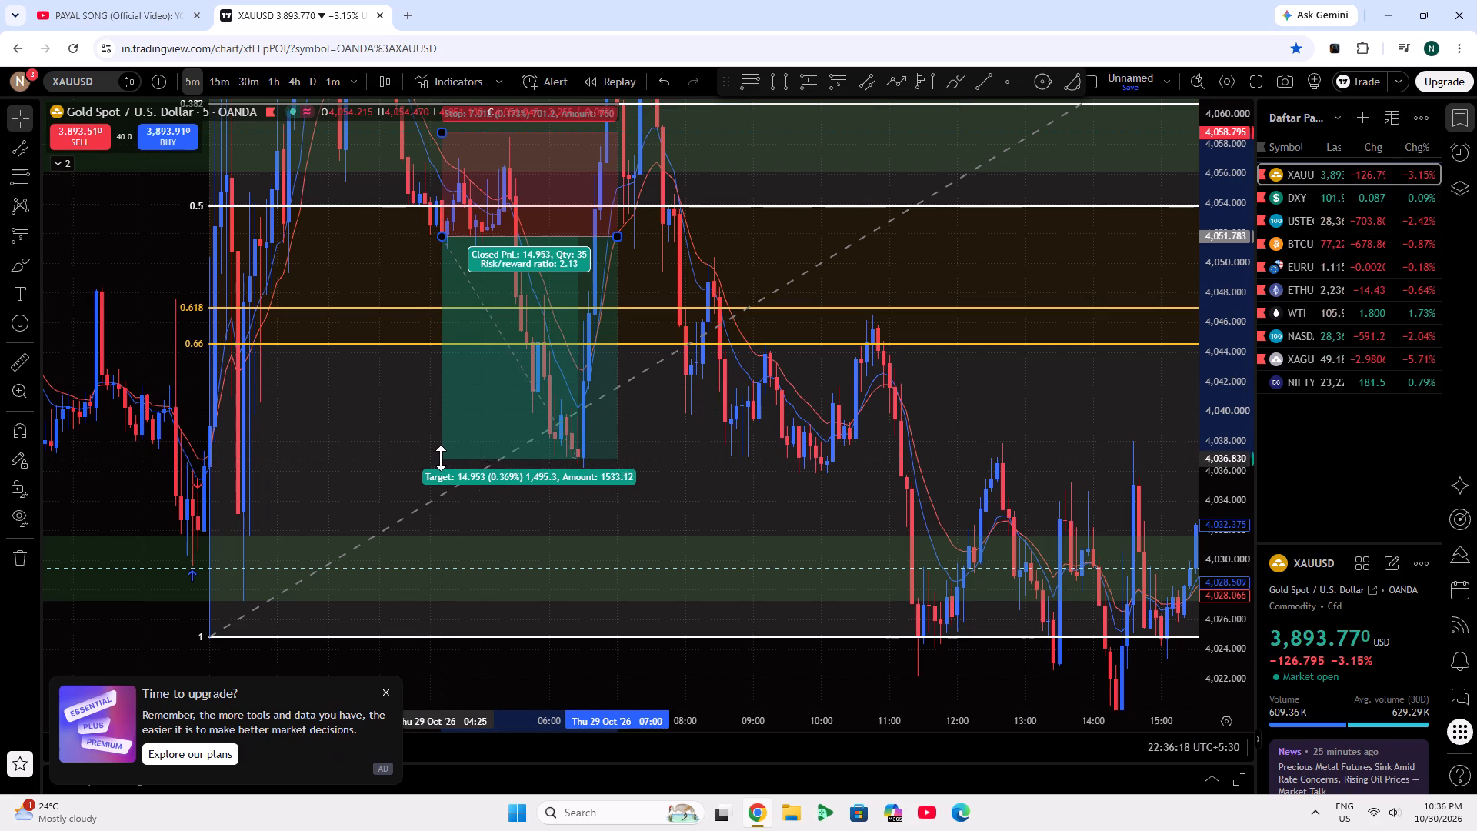
click(173, 339)
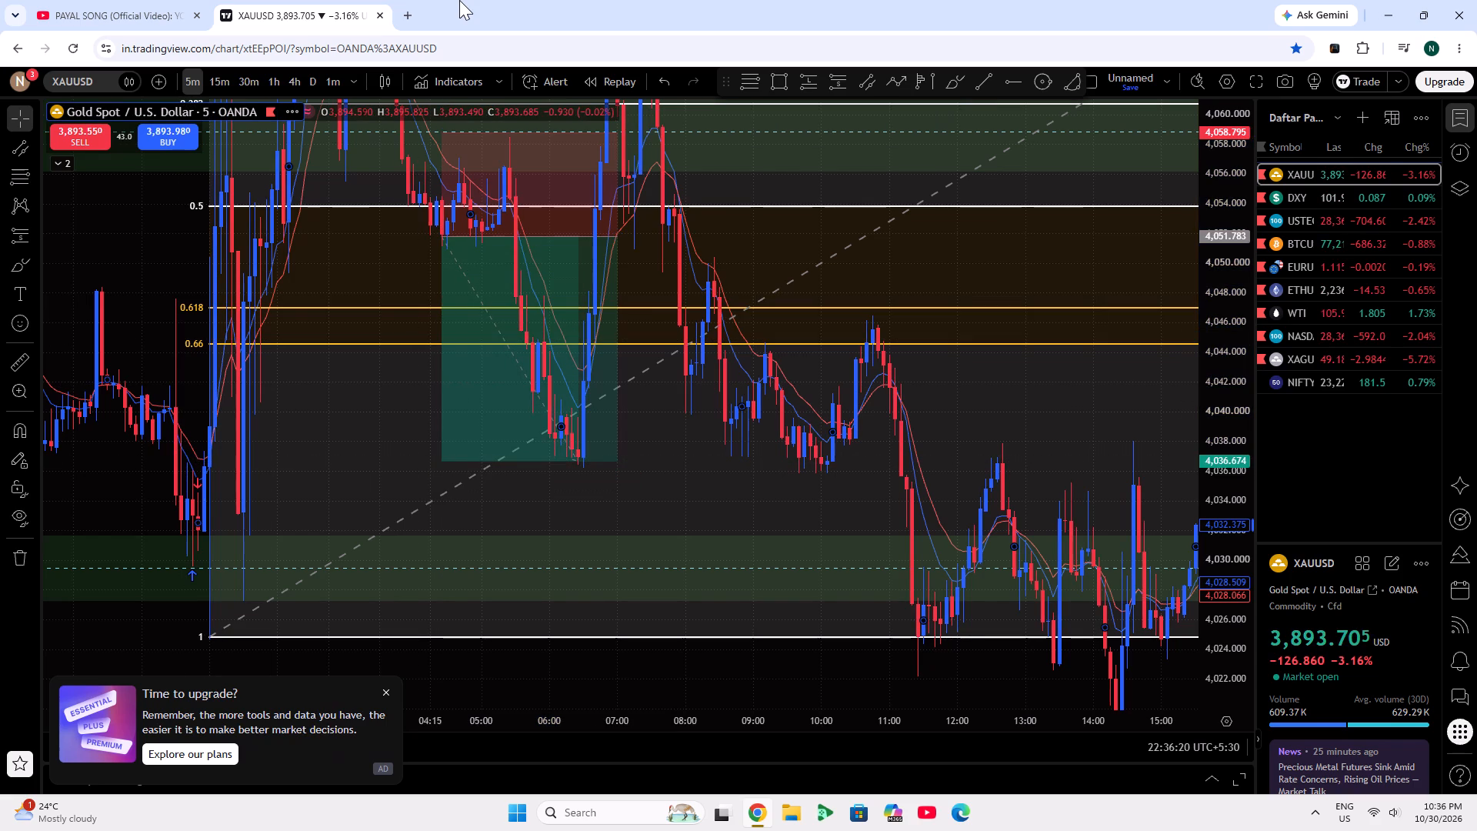
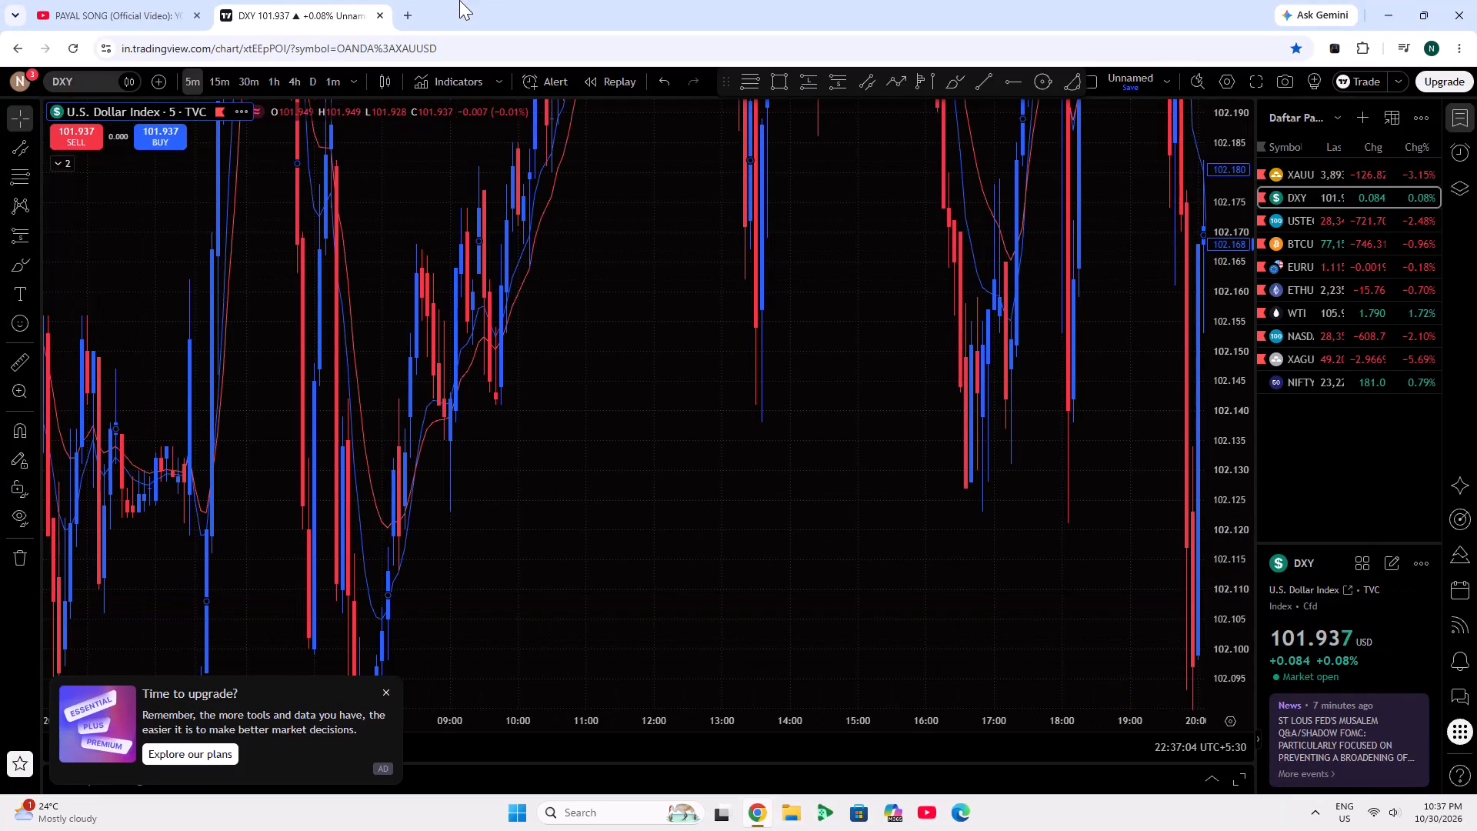
Resume the Payal Song video on YouTube and return to the DXY chart.
click(17, 0)
click(131, 0)
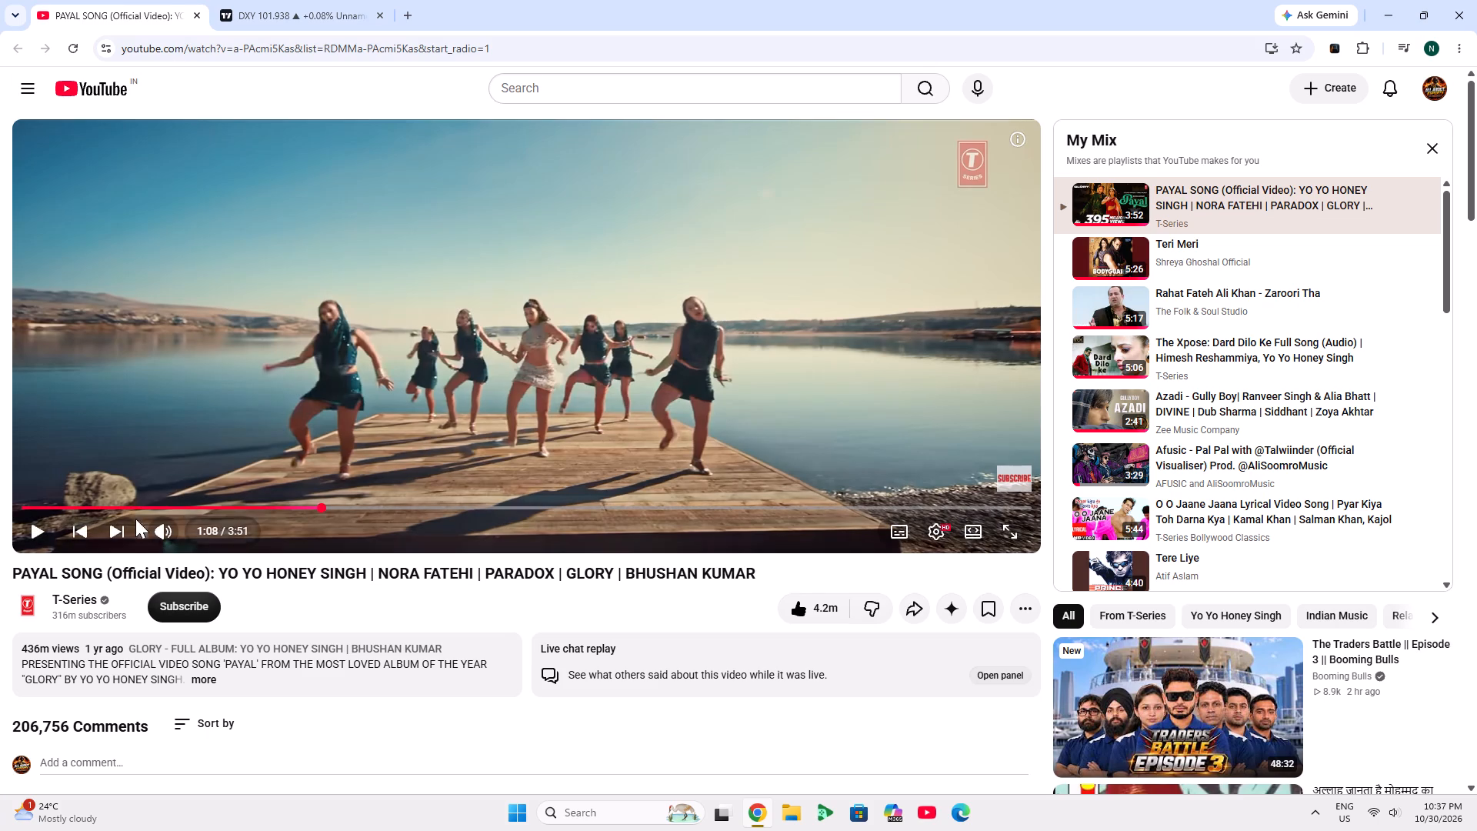
click(115, 495)
click(114, 506)
click(323, 0)
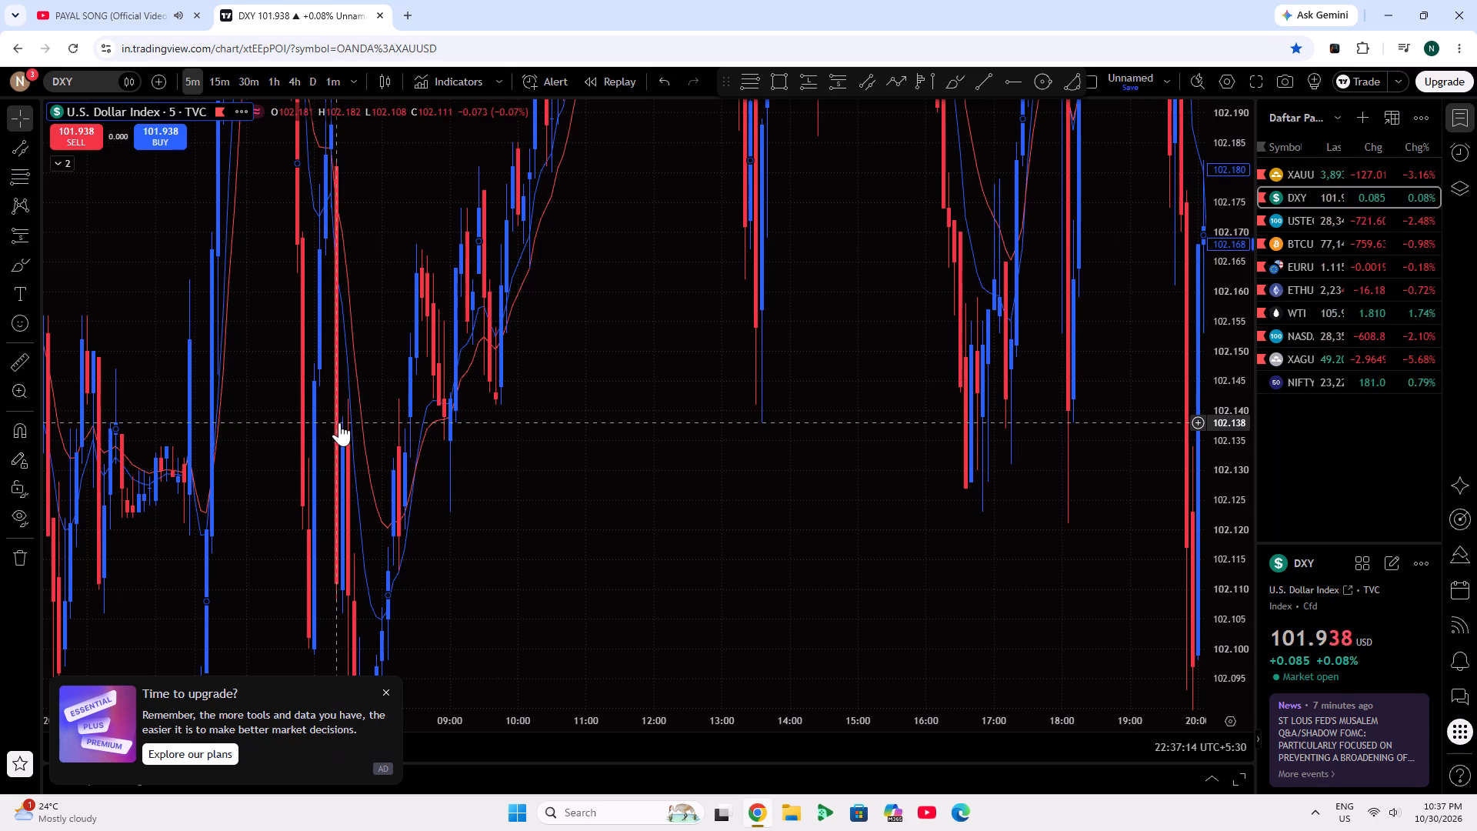
Dismiss the upgrade promotion covering the lower part of the DXY chart.
click(396, 695)
click(389, 693)
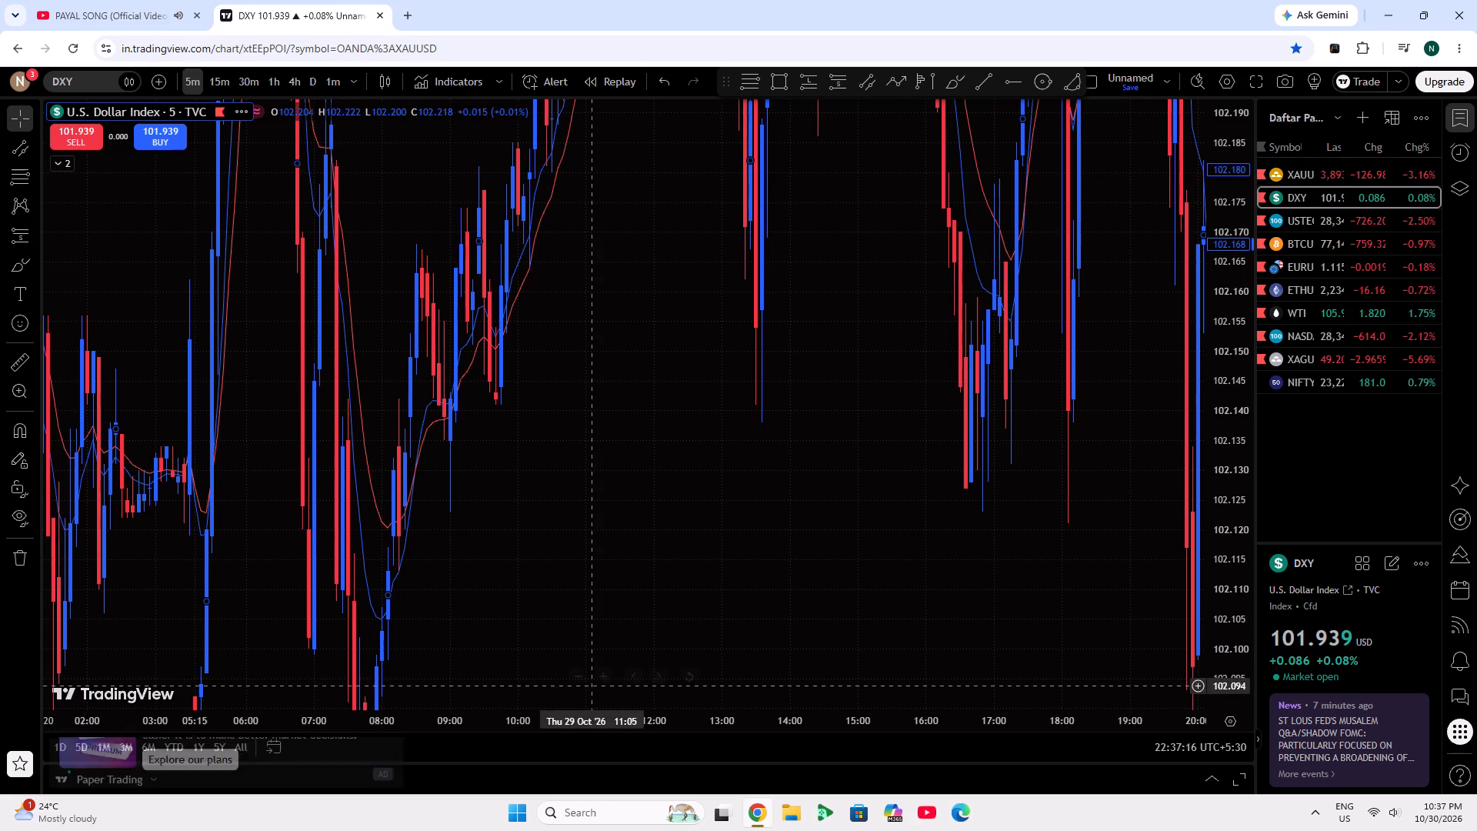
Return the DXY chart to its latest bars and switch it to the 15-minute timeframe.
click(695, 672)
drag(806, 522, 318, 522)
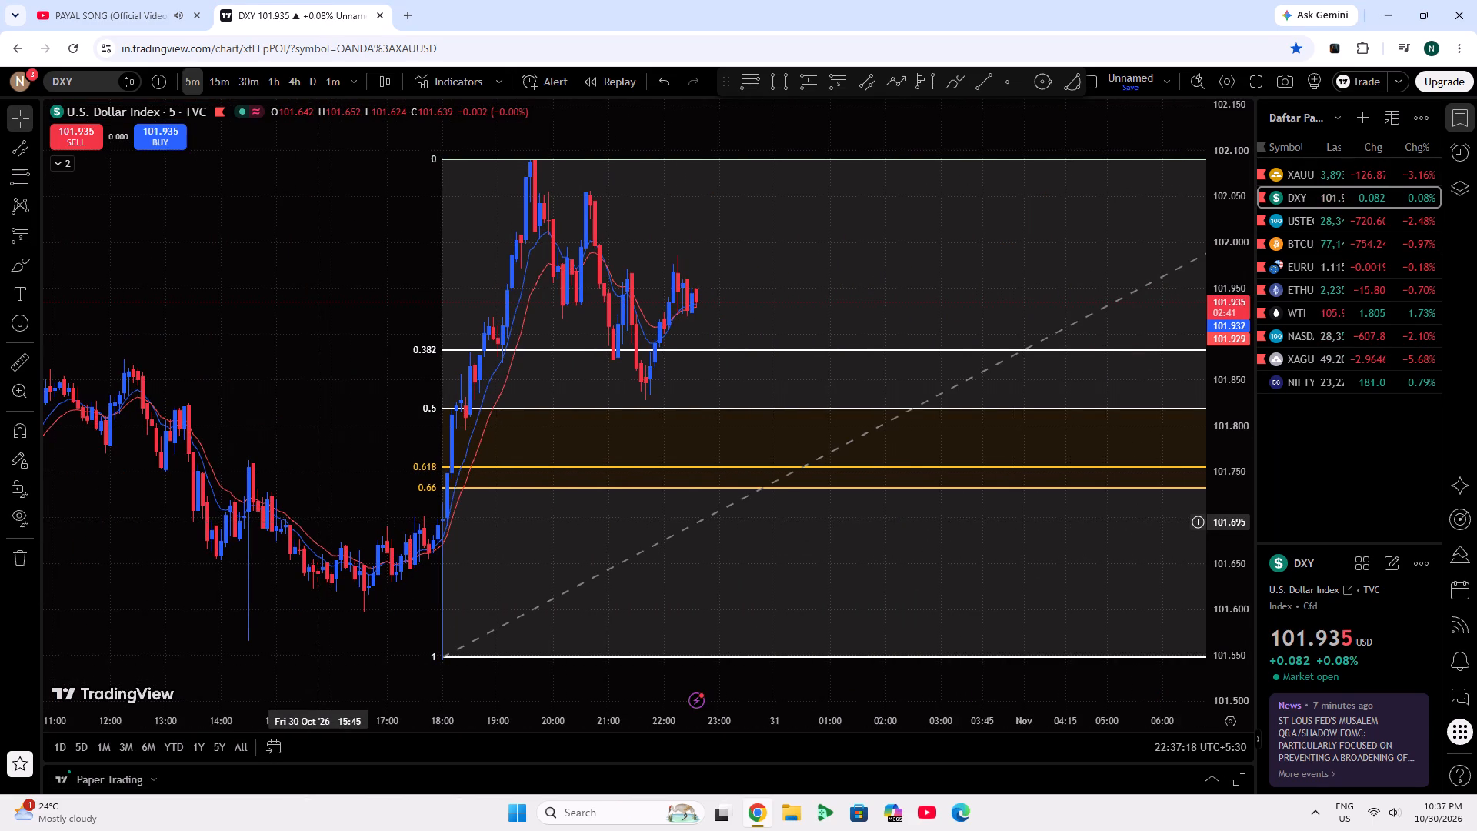
drag(341, 390, 28, 352)
scroll(28, 352, down, 3)
scroll(560, 459, down, 3)
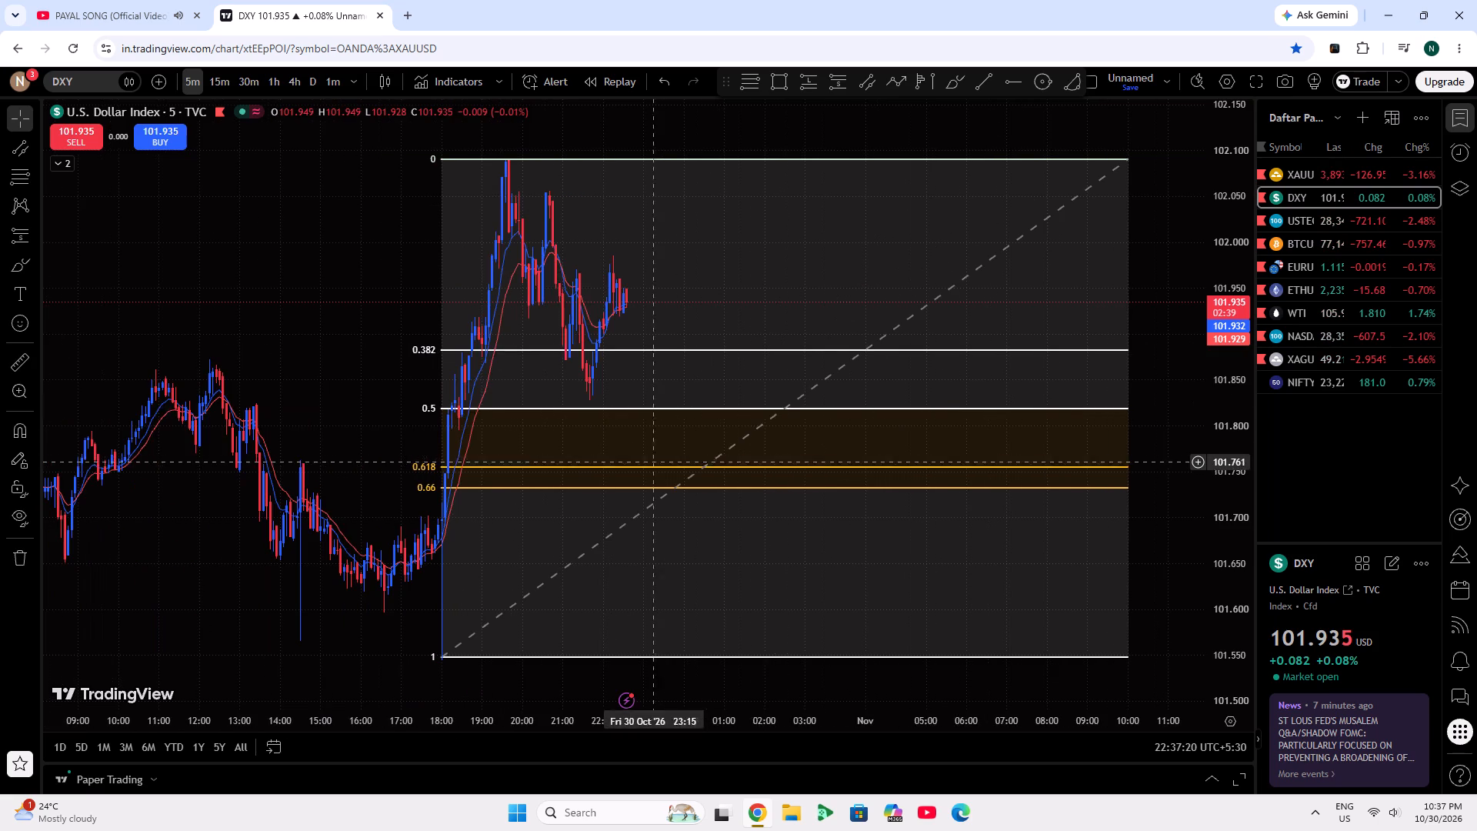
drag(1152, 355, 1101, 362)
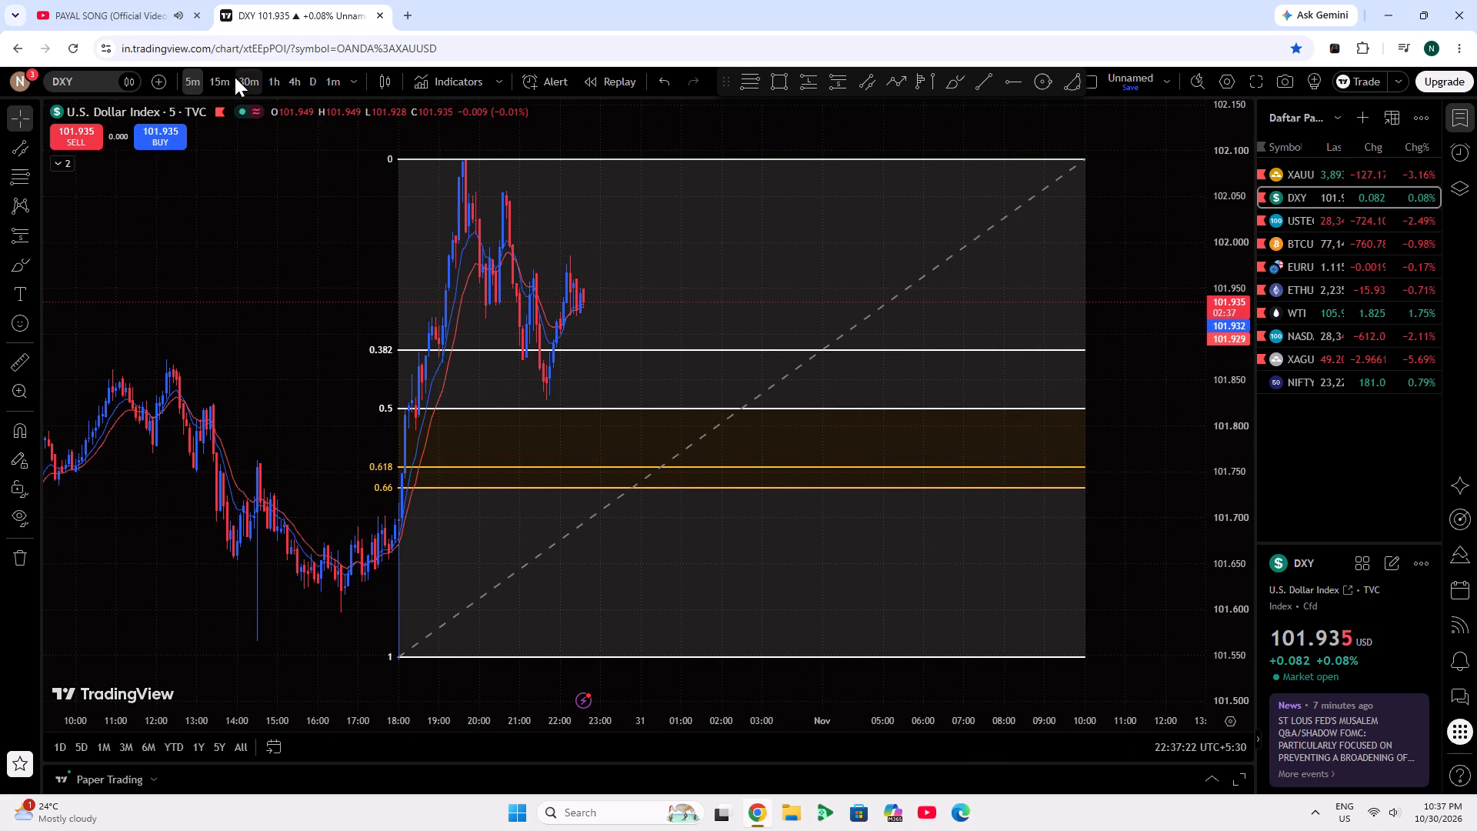
click(228, 78)
scroll(699, 426, up, 4)
drag(698, 442, 1273, 566)
scroll(882, 568, up, 7)
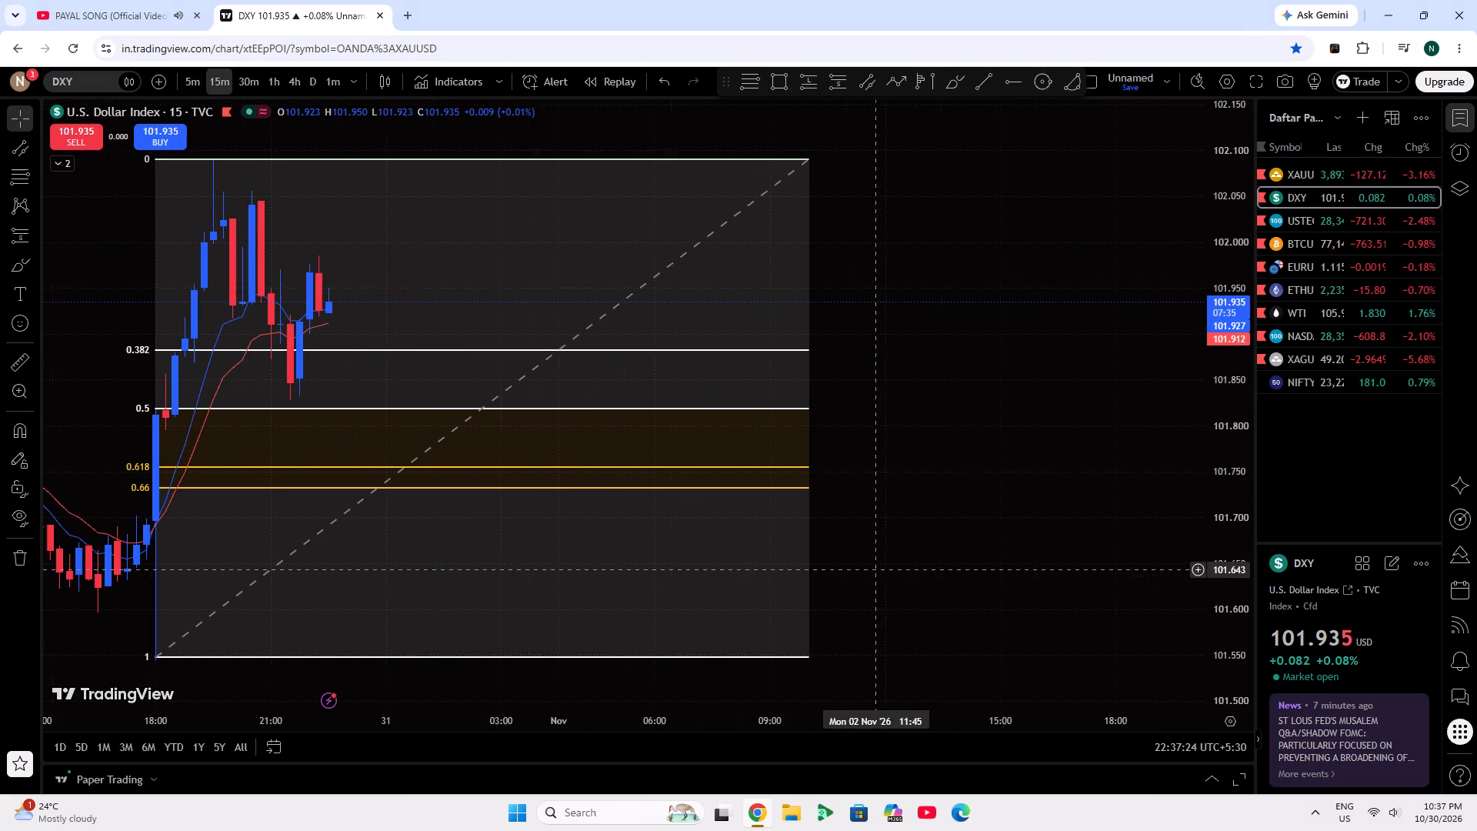
Adjust the DXY Fibonacci retracement to run from about 101.54 at 30 Oct 17:30 up to about 102.092.
click(802, 159)
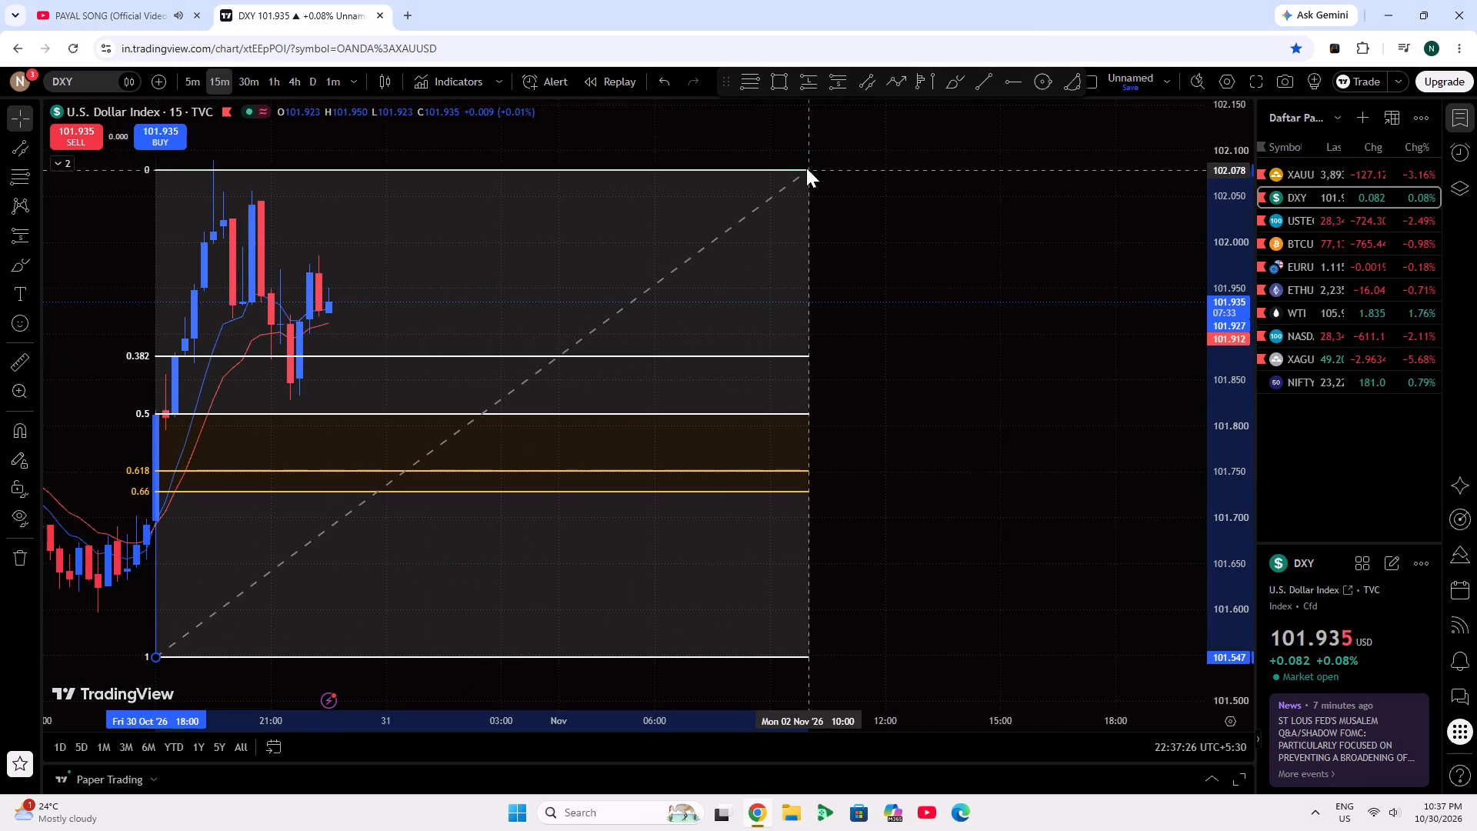
drag(153, 657, 143, 655)
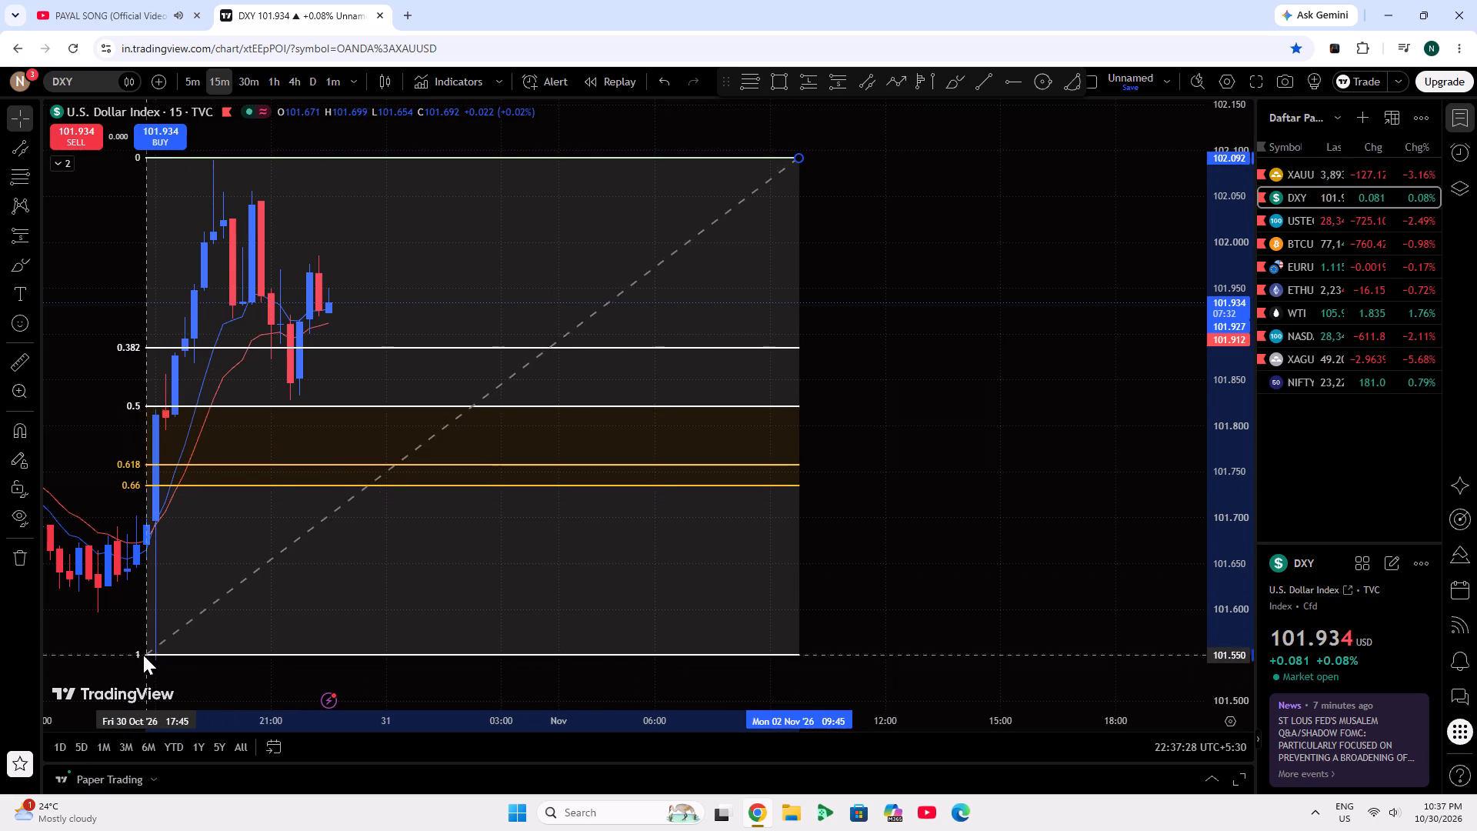
drag(143, 655, 132, 662)
click(109, 589)
scroll(109, 589, down, 4)
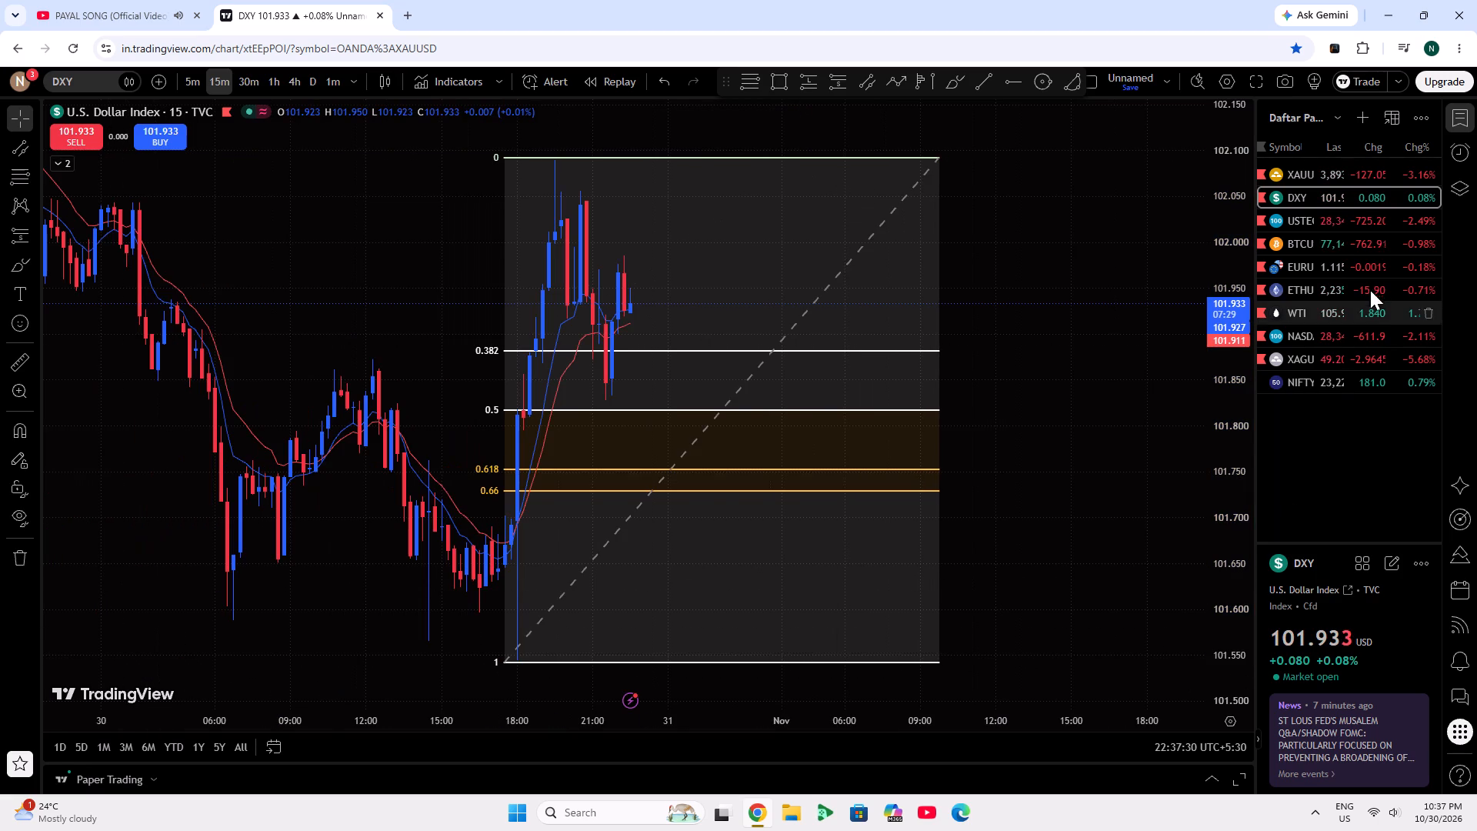
Open the USTEC chart from the watchlist to check price against its Fibonacci retracement.
click(1293, 229)
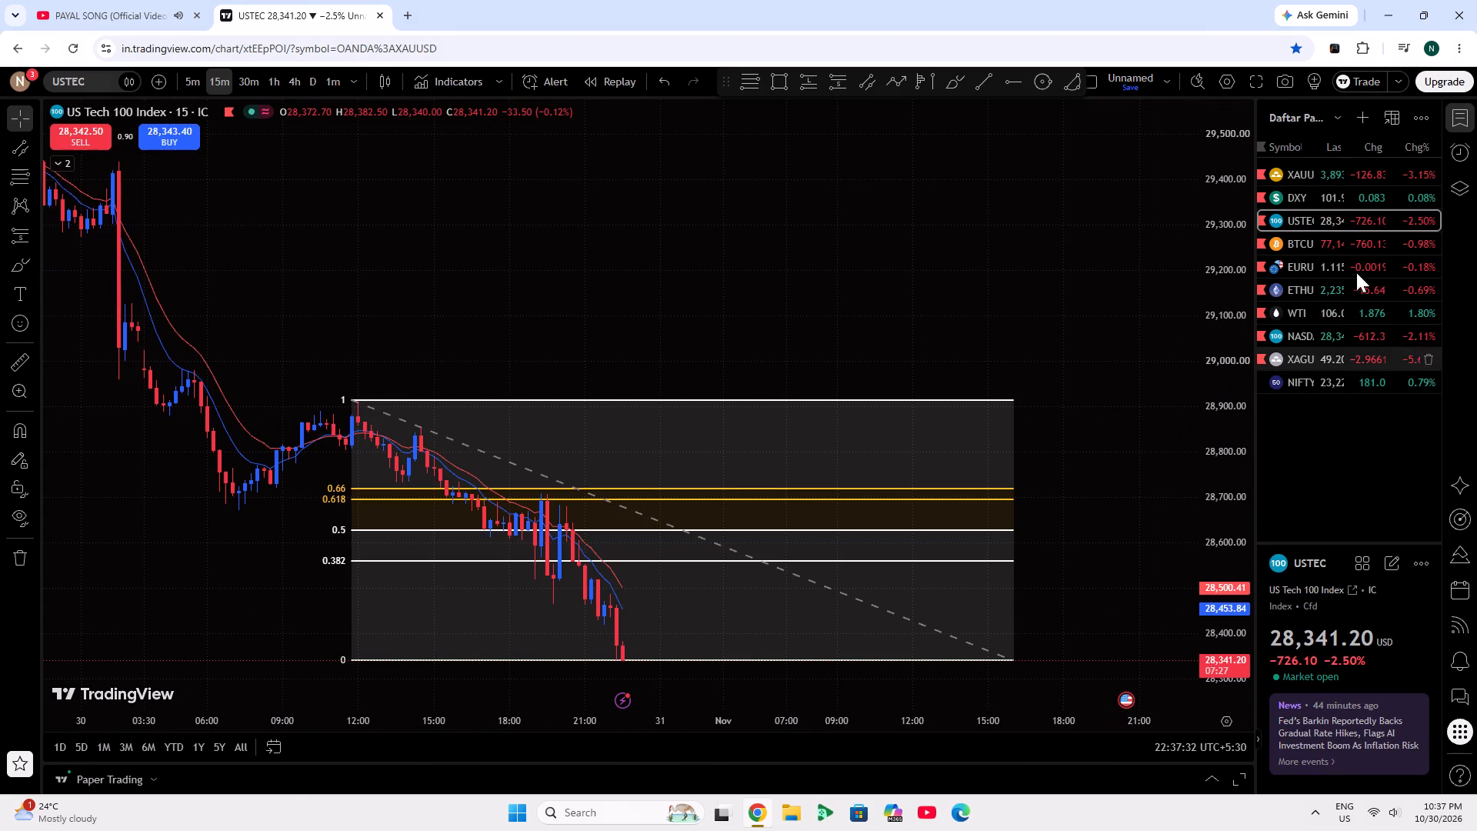
On the BTCUSD chart, move the short position to entry about 77,329.57, target about 76,526.97 and stop about 77,729.86.
click(1354, 239)
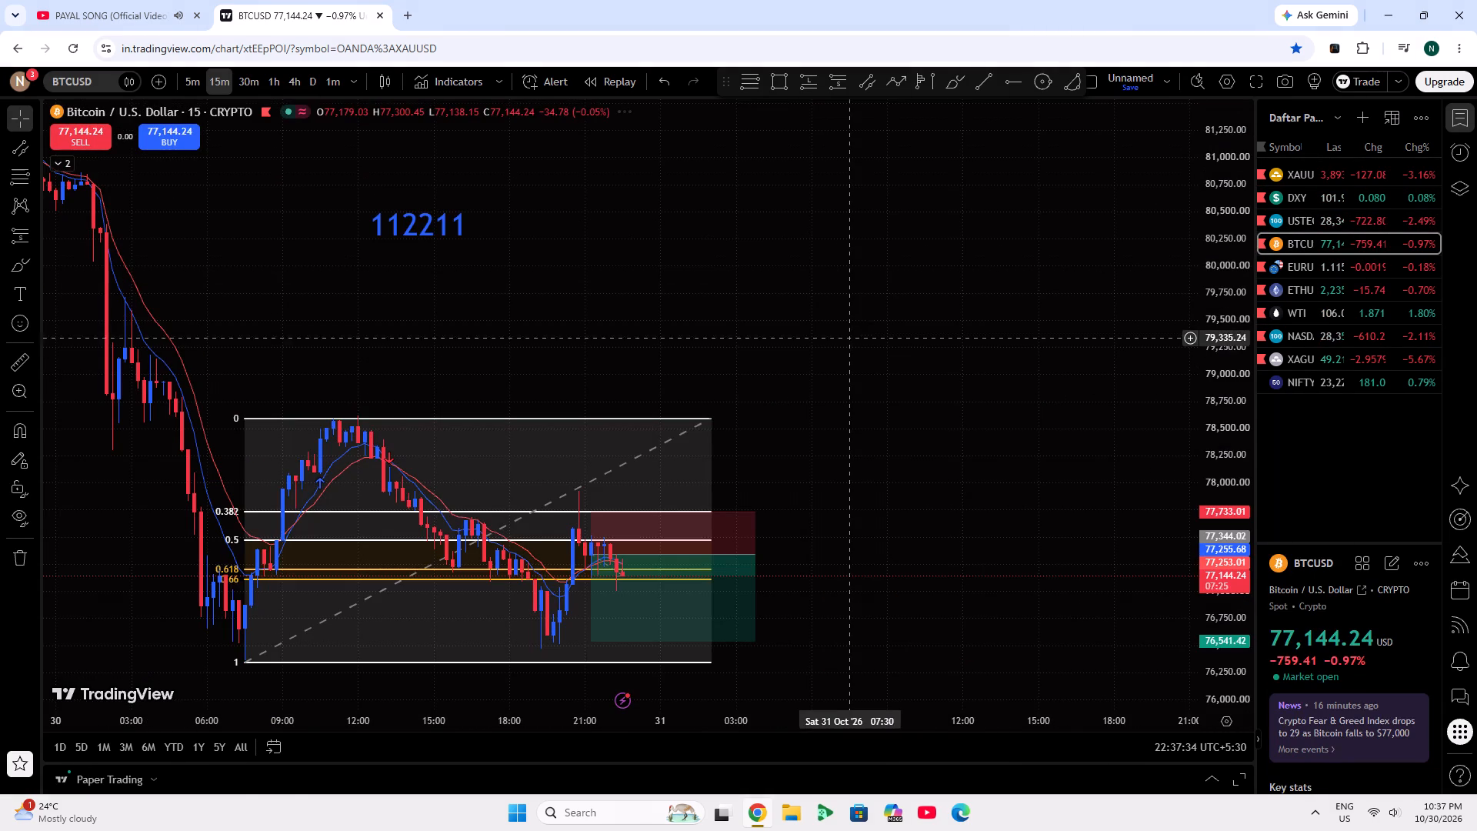
scroll(865, 365, down, 4)
scroll(1232, 482, up, 4)
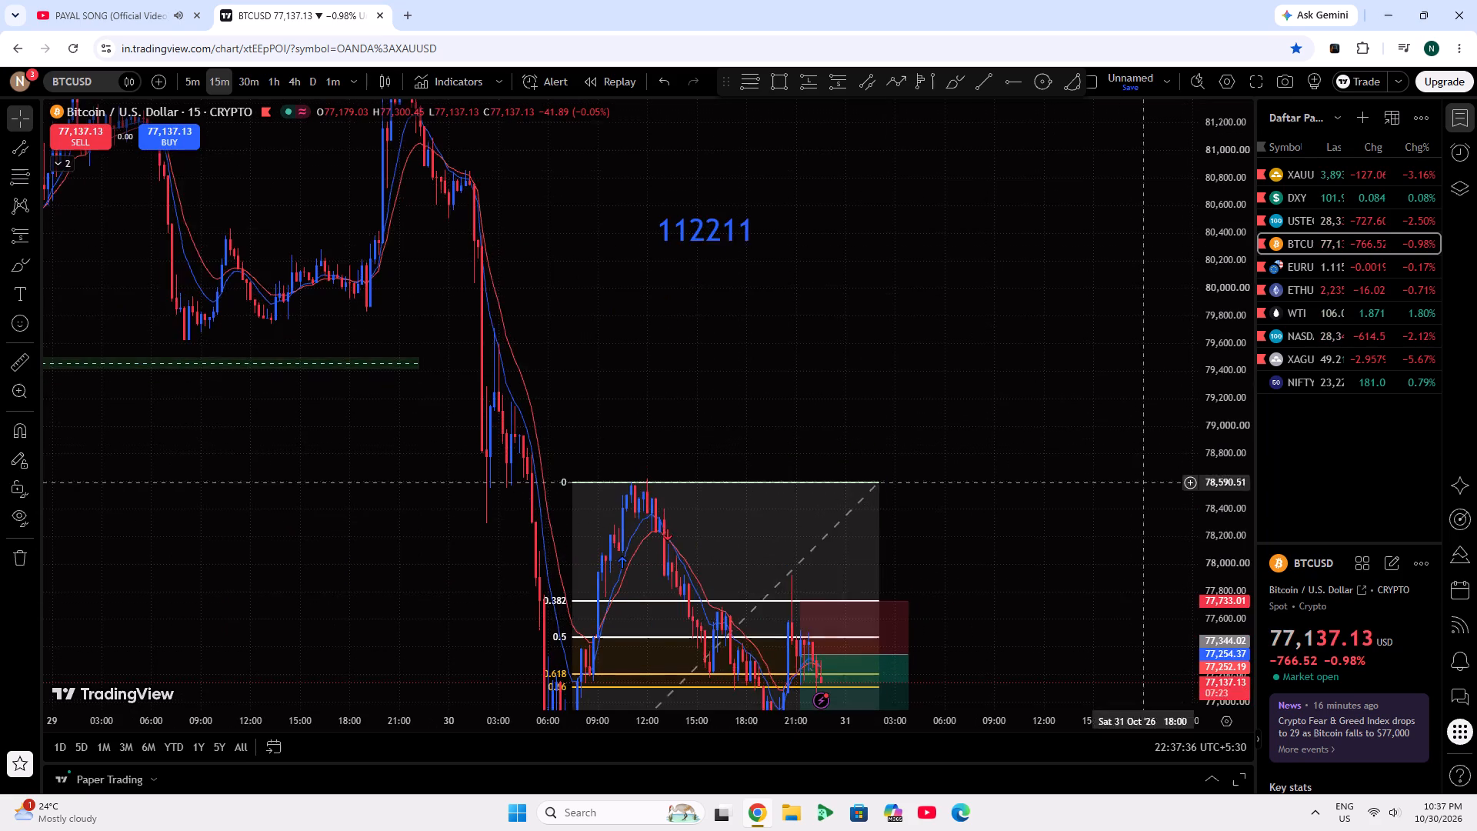
scroll(1045, 482, up, 4)
drag(799, 549, 884, 211)
click(888, 372)
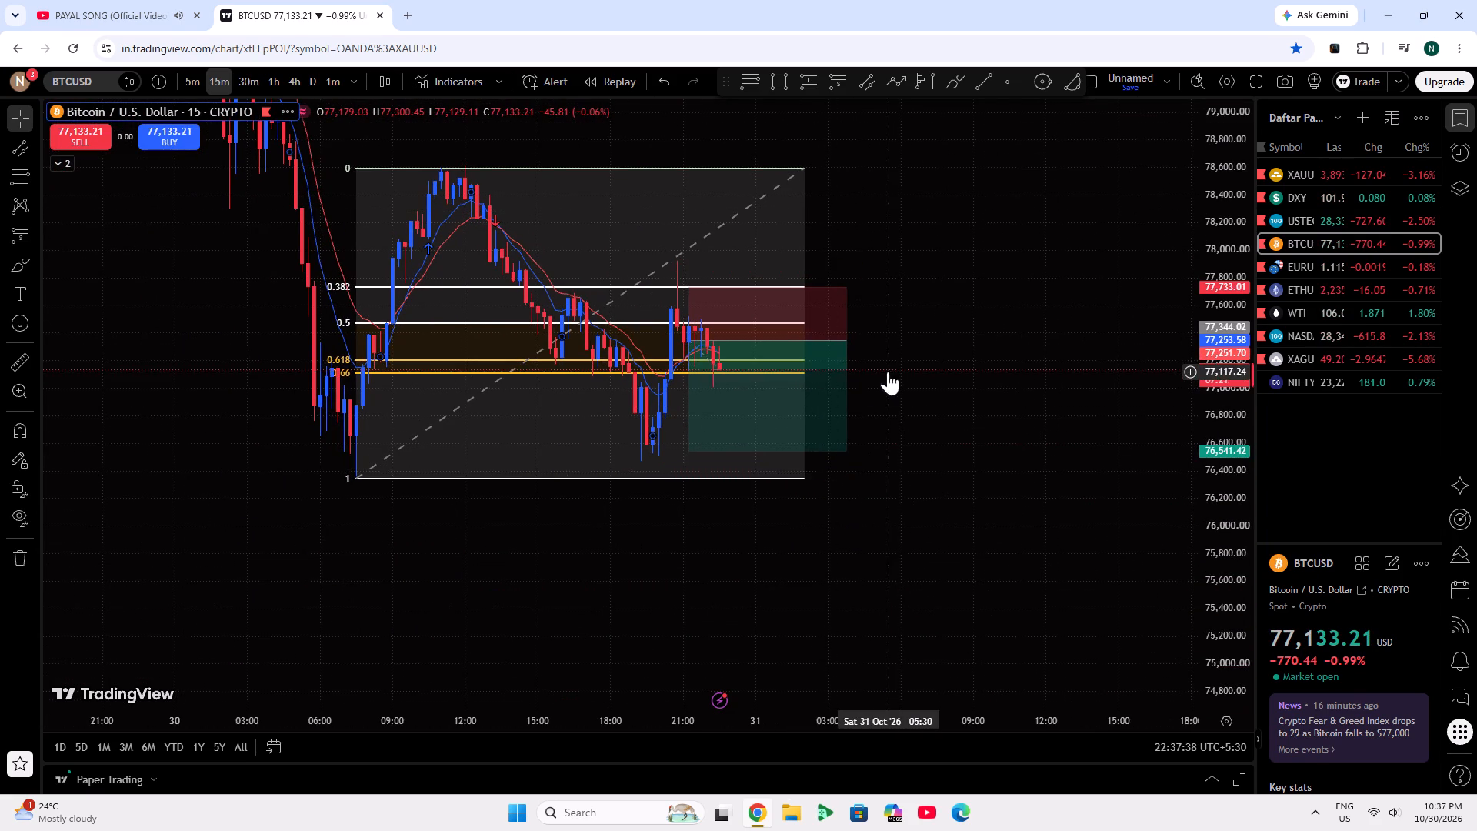
click(961, 392)
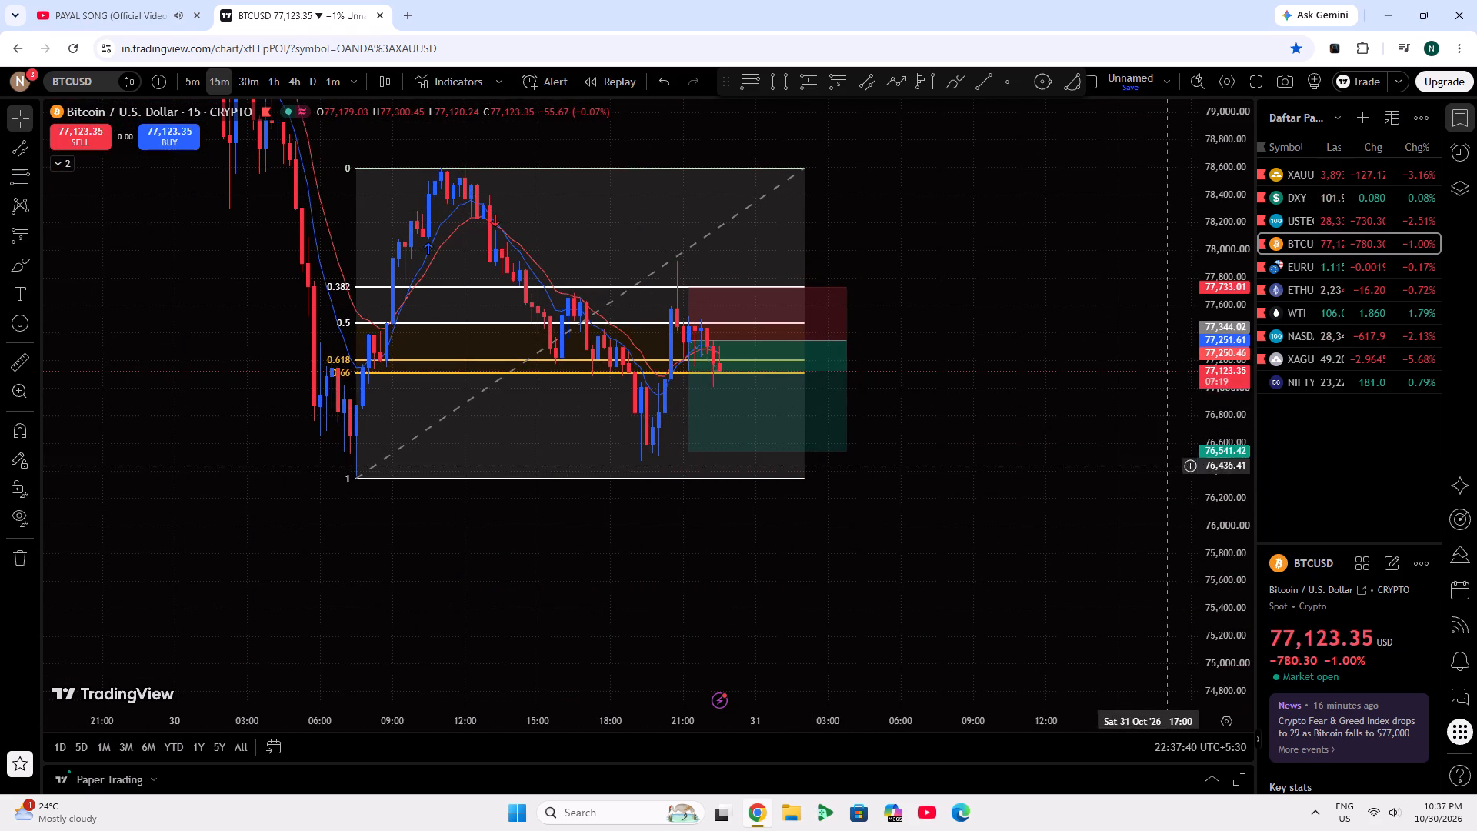
scroll(1248, 497, up, 4)
scroll(922, 489, up, 4)
drag(840, 311, 884, 350)
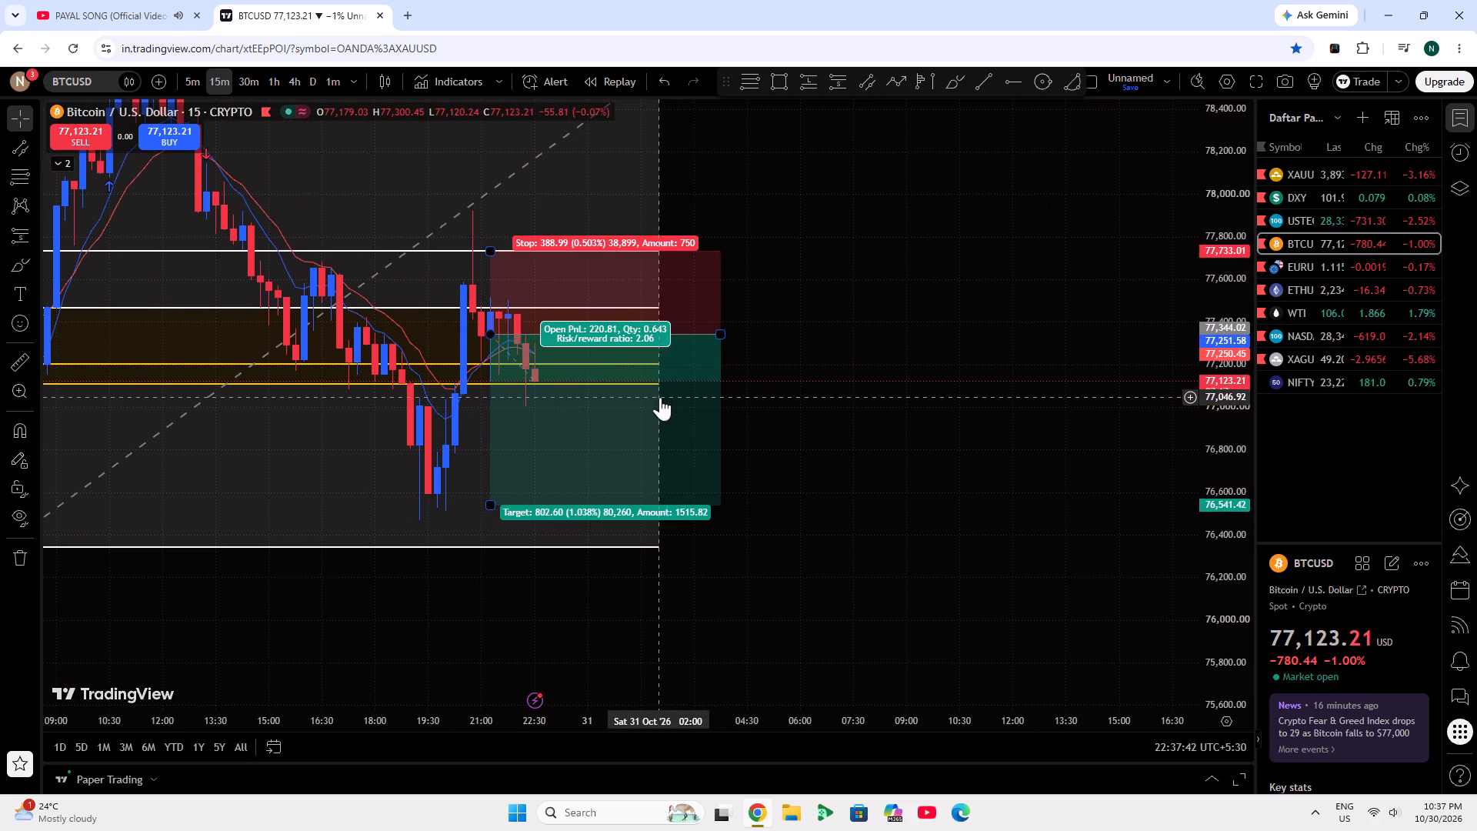
click(660, 397)
click(915, 279)
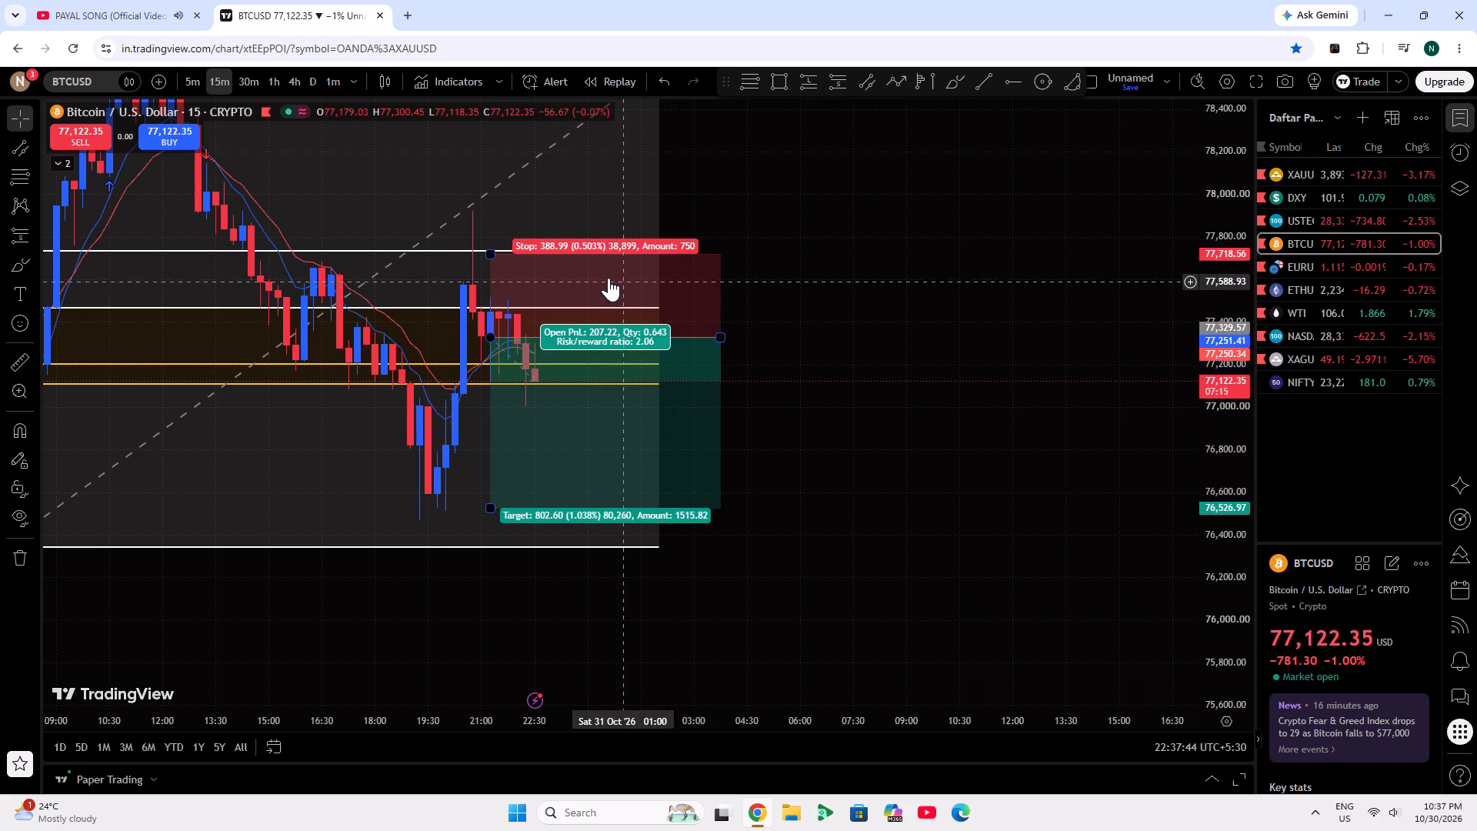
click(592, 283)
click(492, 253)
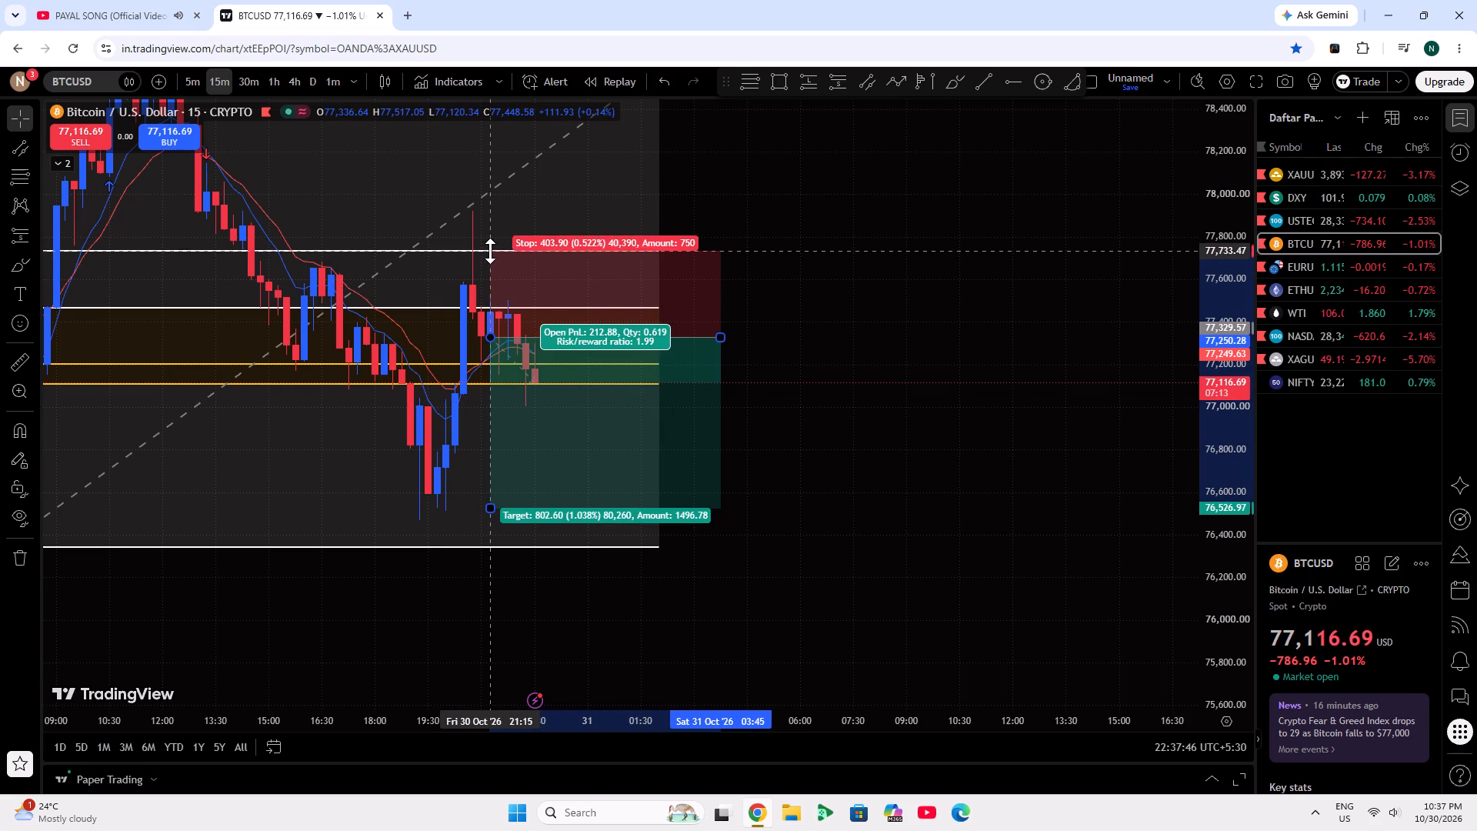
click(889, 329)
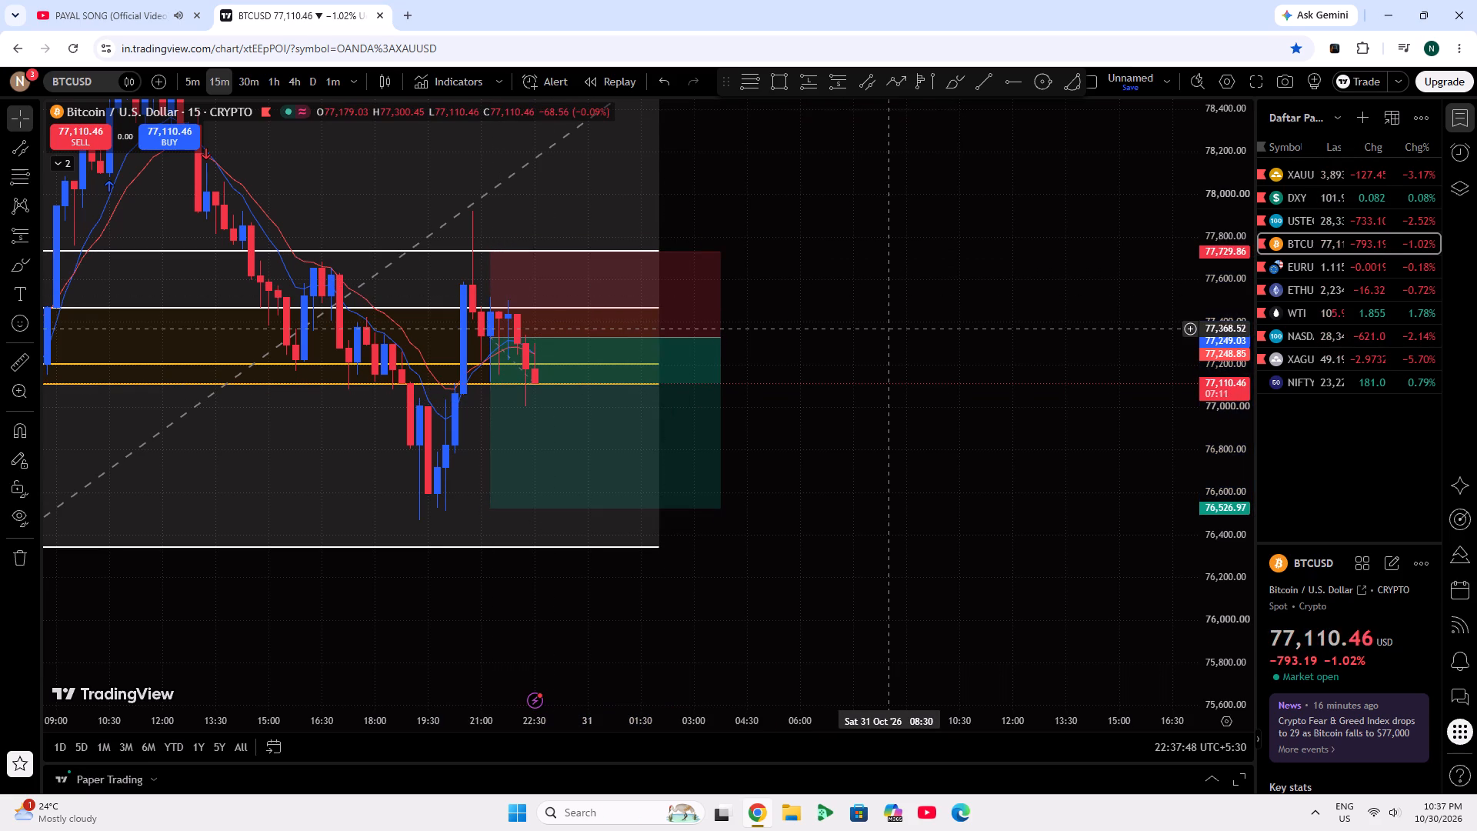
On the EURUSD 15-minute chart, draw a Fibonacci retracement from the 30 Oct 19:30 low at about 1.11357 up to about 1.11727.
click(1272, 275)
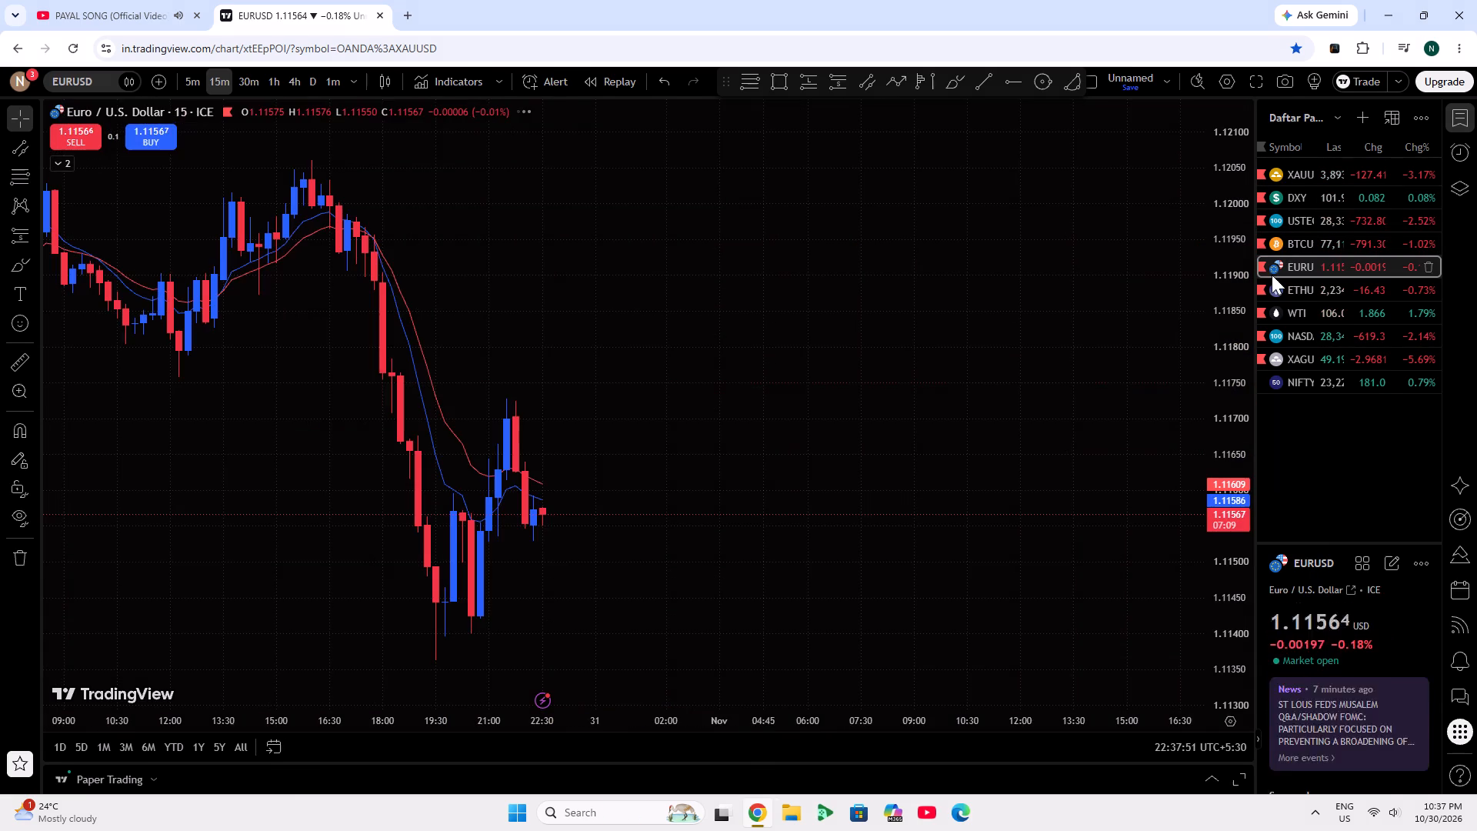
scroll(1029, 390, down, 5)
scroll(1021, 395, up, 5)
drag(1020, 394, 1006, 324)
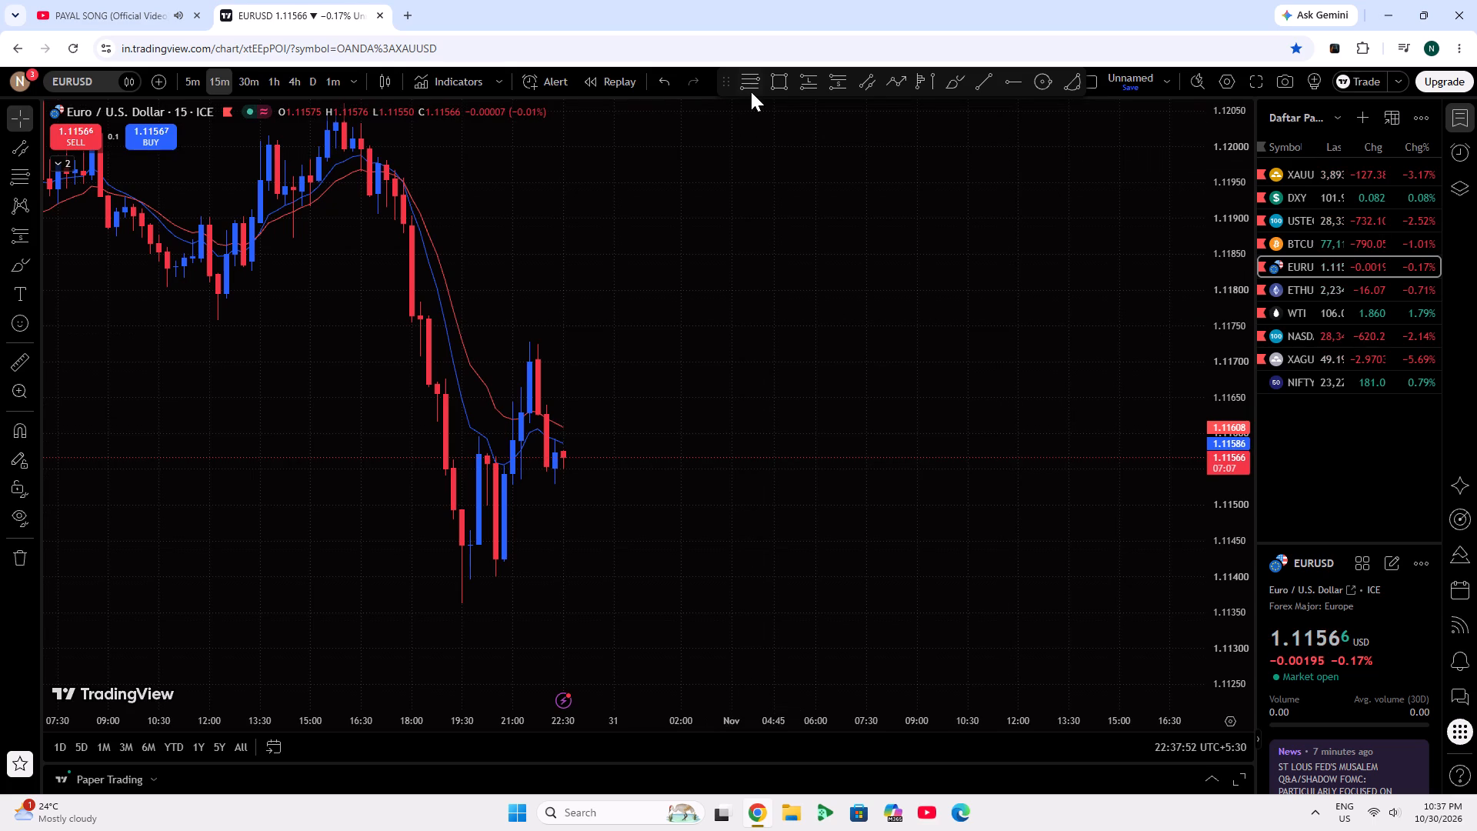
click(751, 92)
click(462, 607)
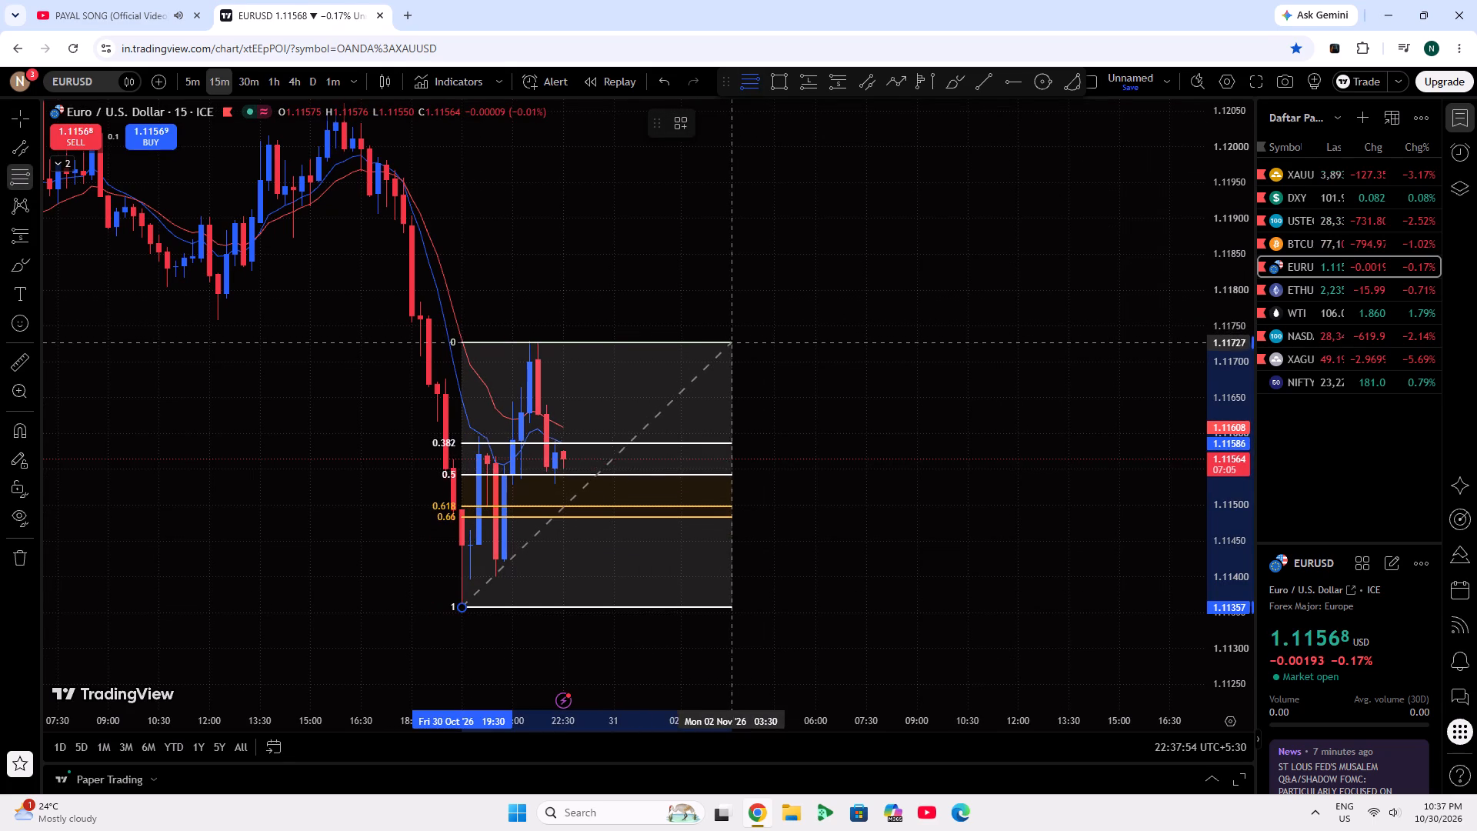
click(732, 342)
click(778, 307)
drag(783, 319, 888, 330)
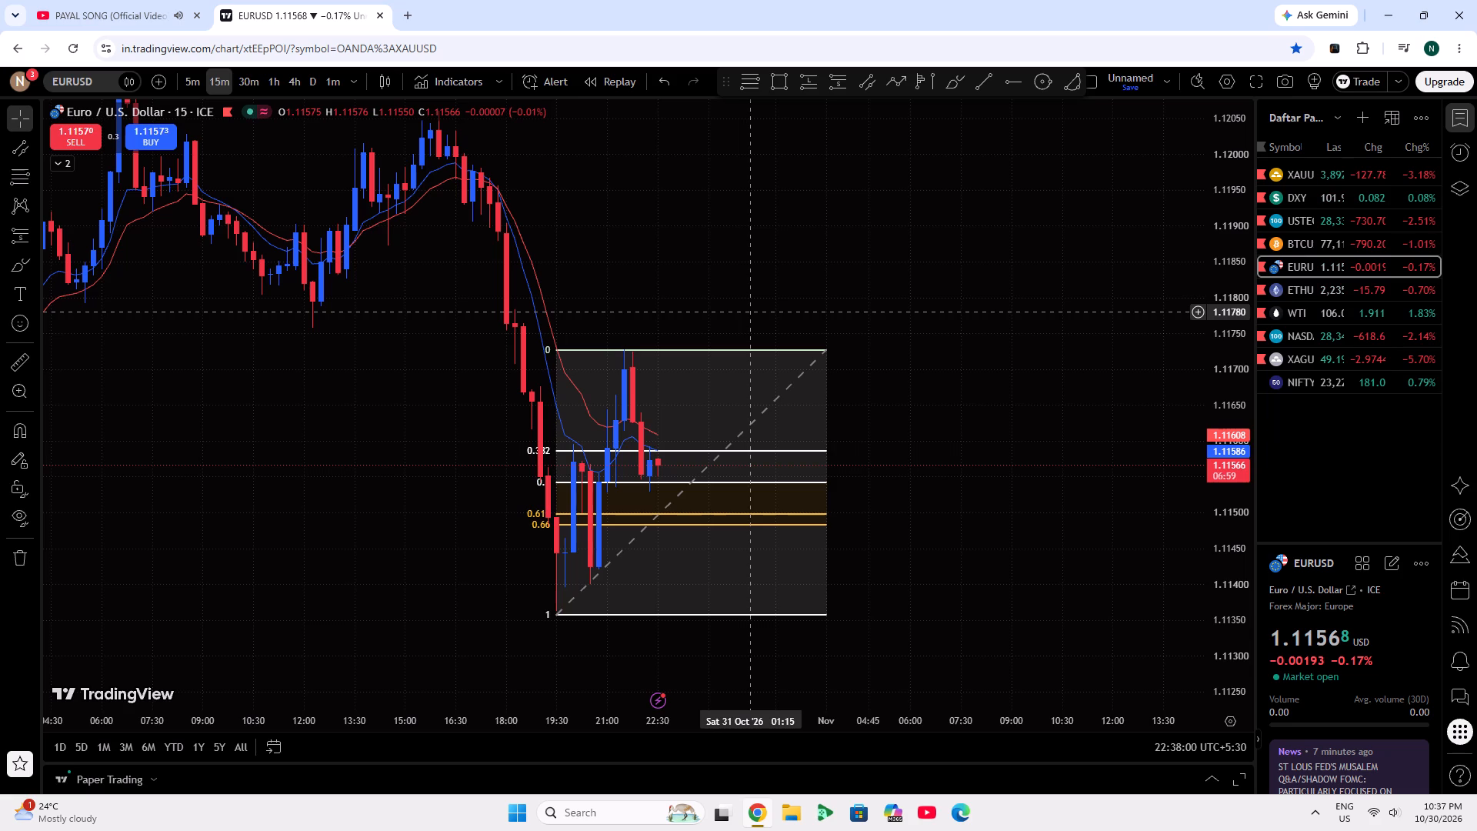
Switch the EURUSD chart to the 5-minute timeframe and bring the new Fibonacci retracement into close view.
click(192, 72)
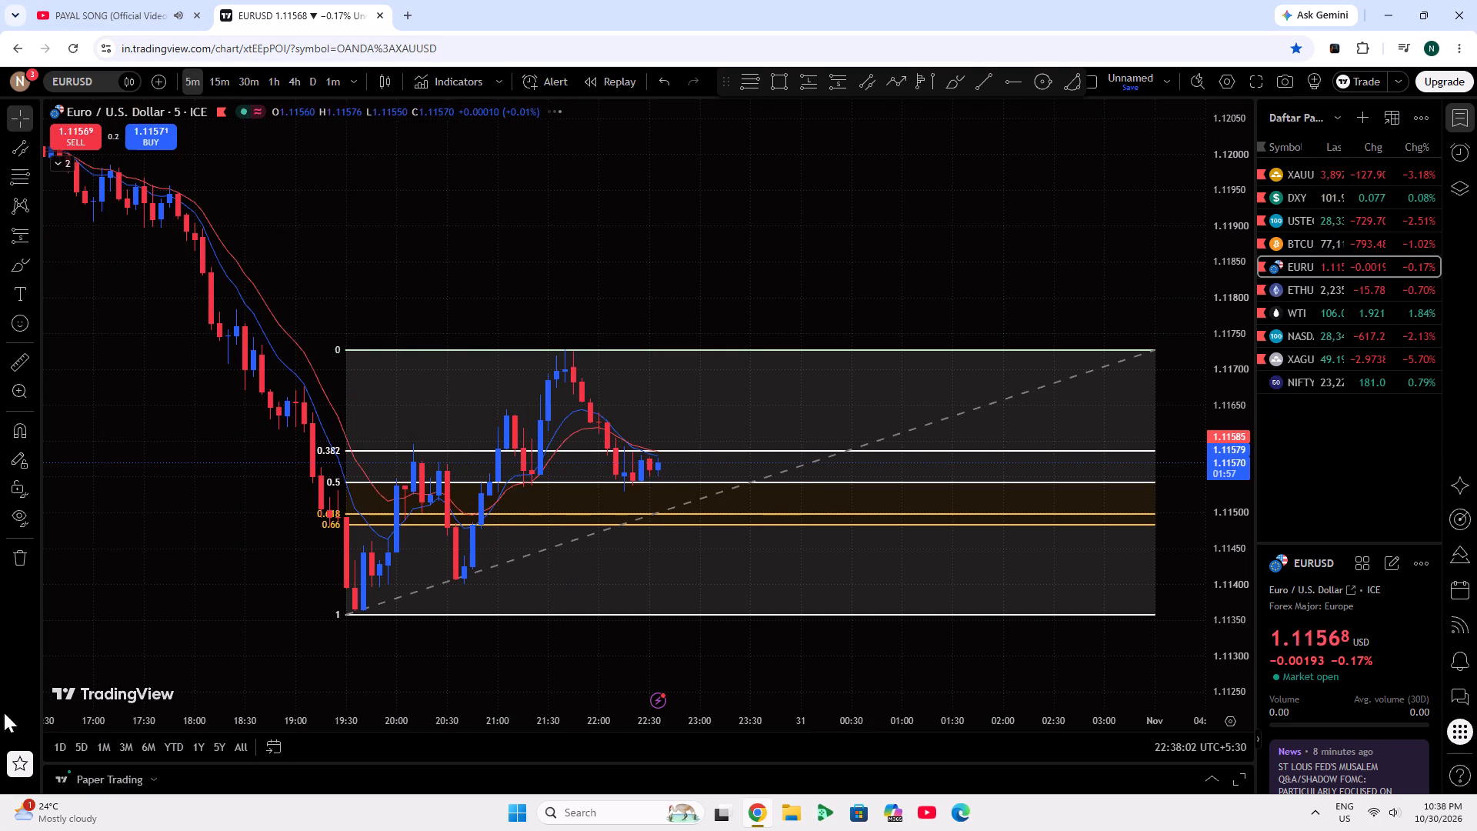
drag(772, 189, 663, 194)
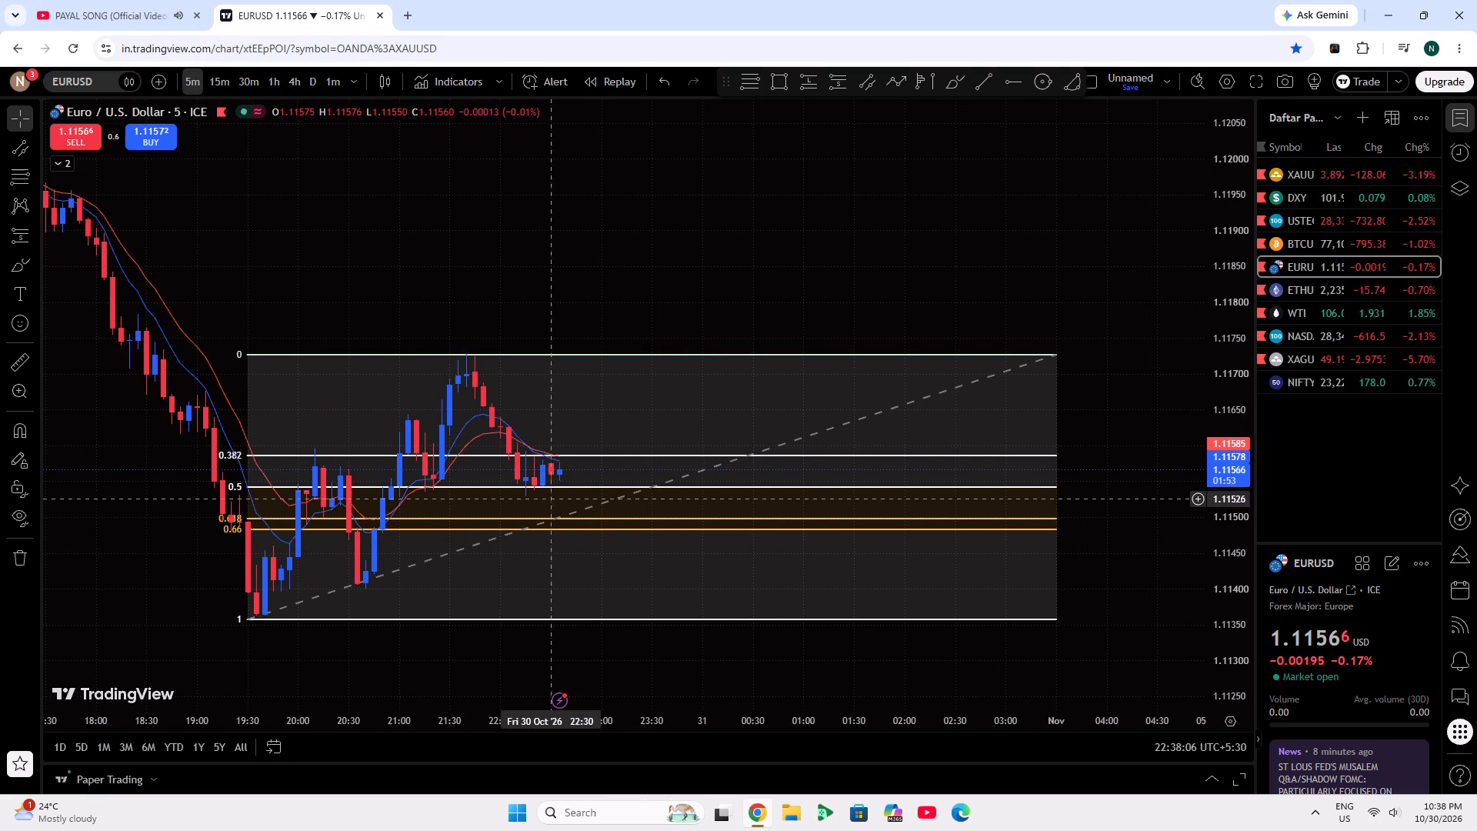
drag(789, 310, 824, 232)
scroll(1230, 478, up, 6)
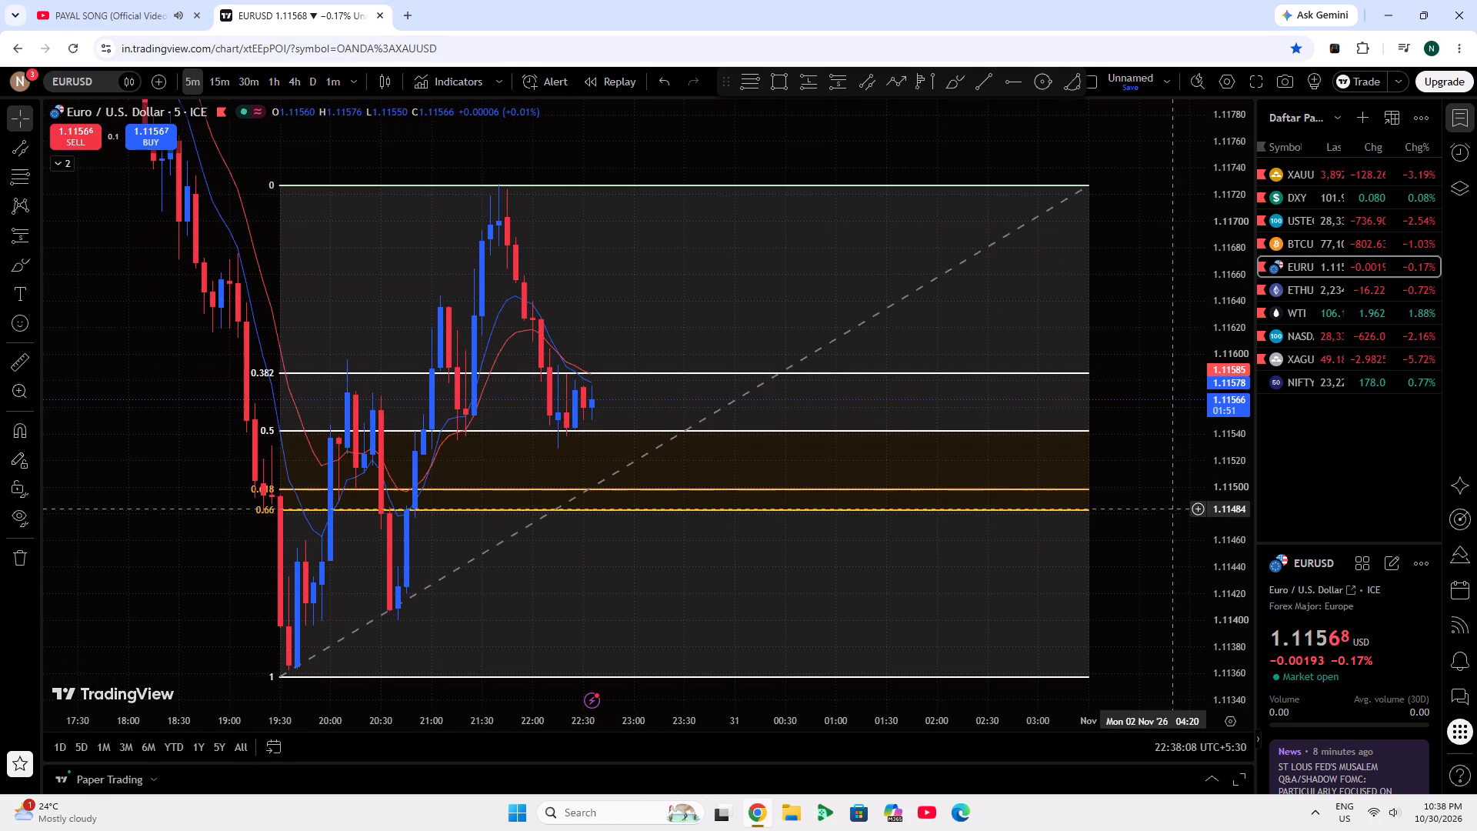
drag(1172, 502, 1130, 483)
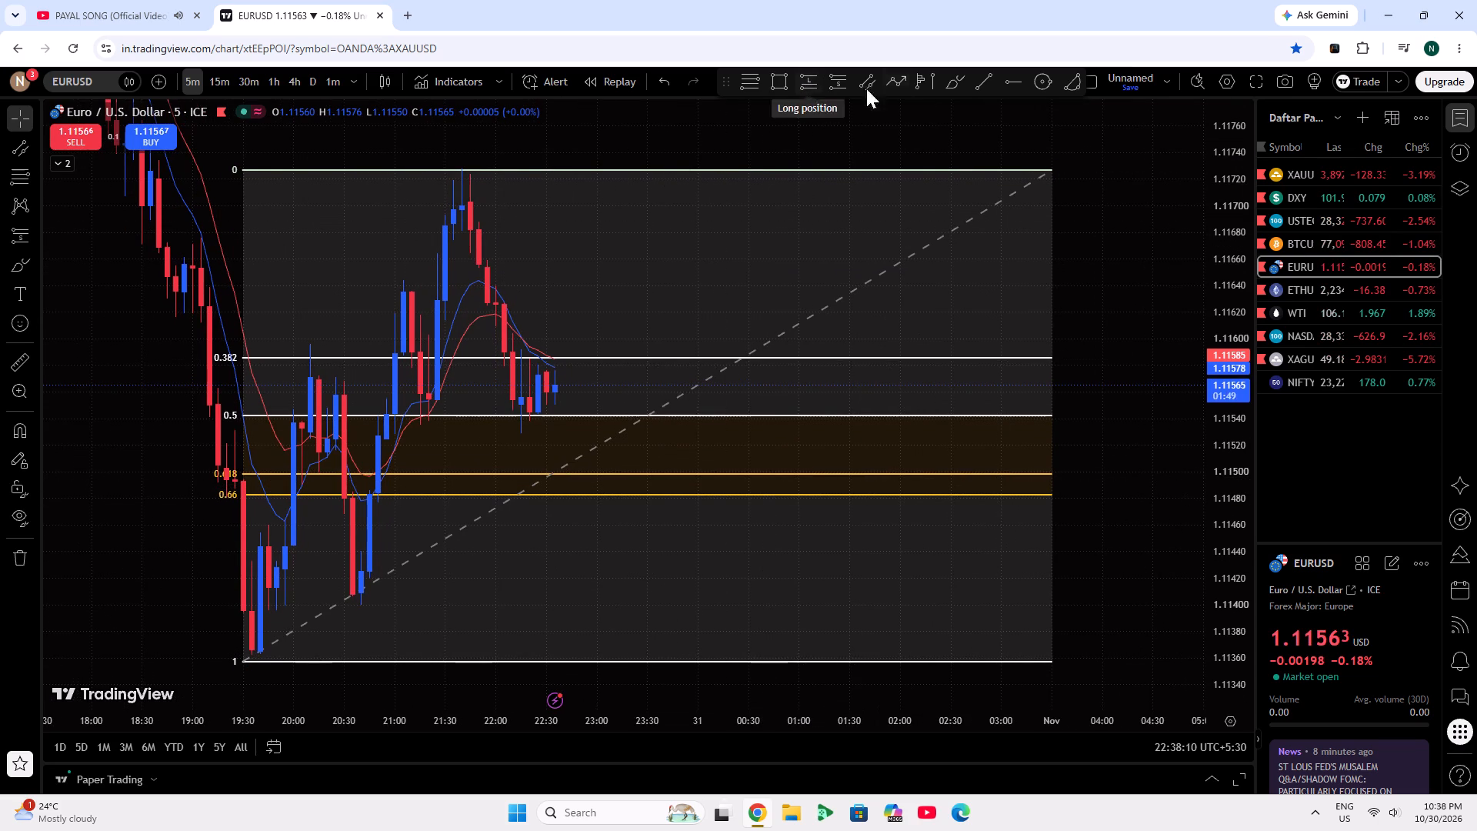
Place a EURUSD long position at 30 Oct 22:30 with entry about 1.11561, stop about 1.11529 and target about 1.11688.
click(835, 82)
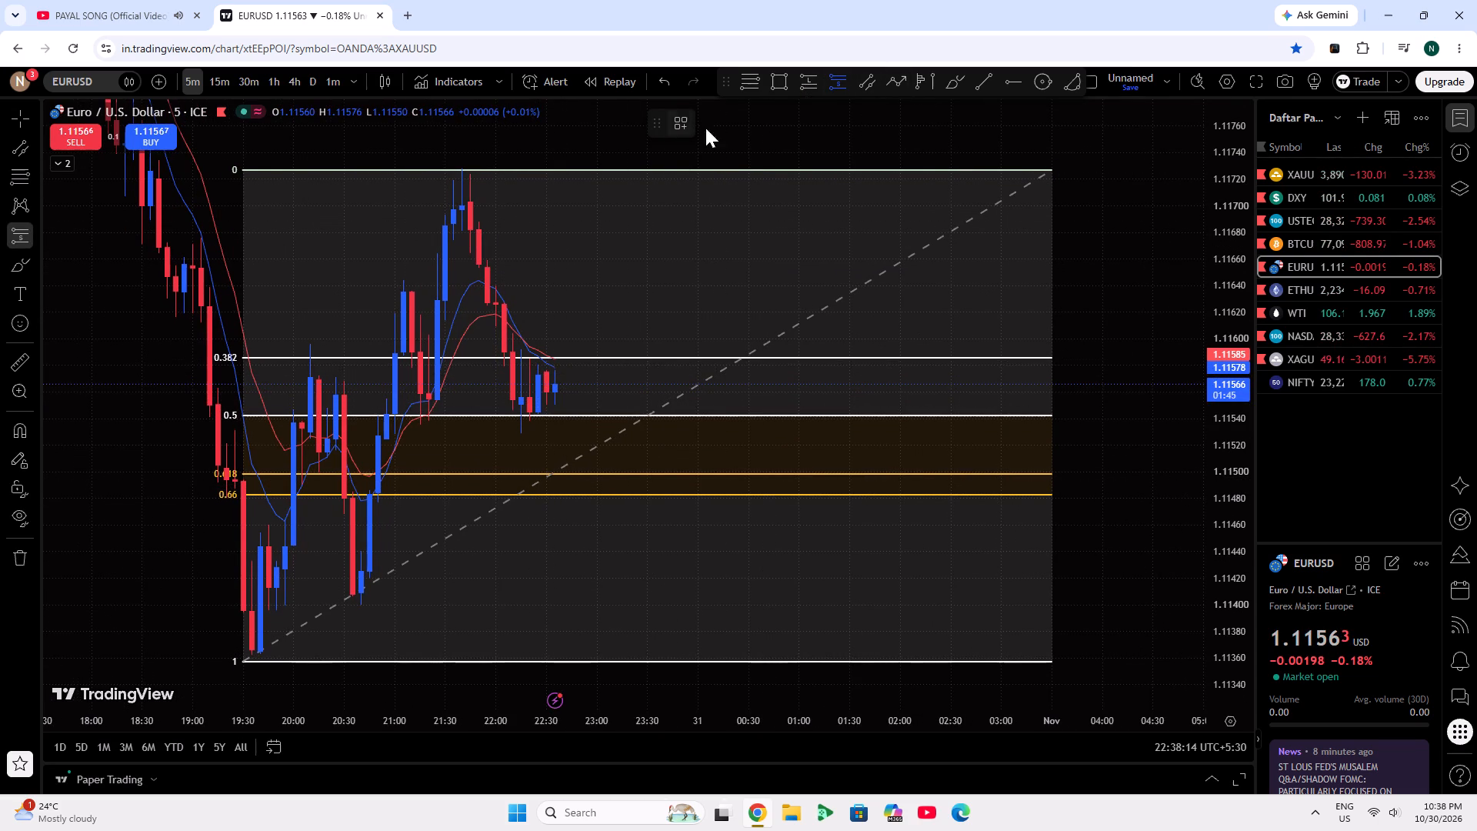
click(811, 75)
click(545, 391)
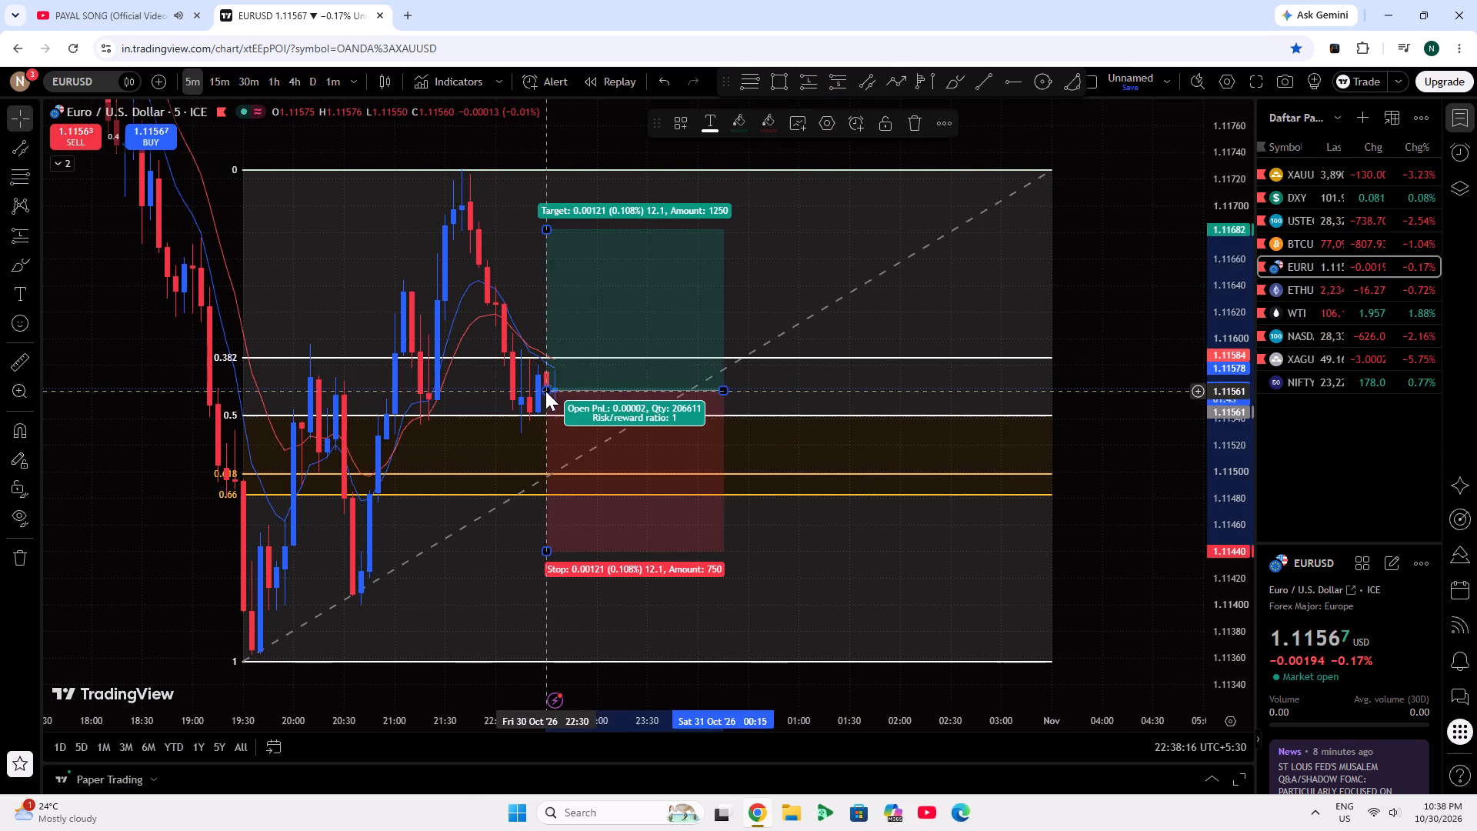
drag(545, 552, 538, 489)
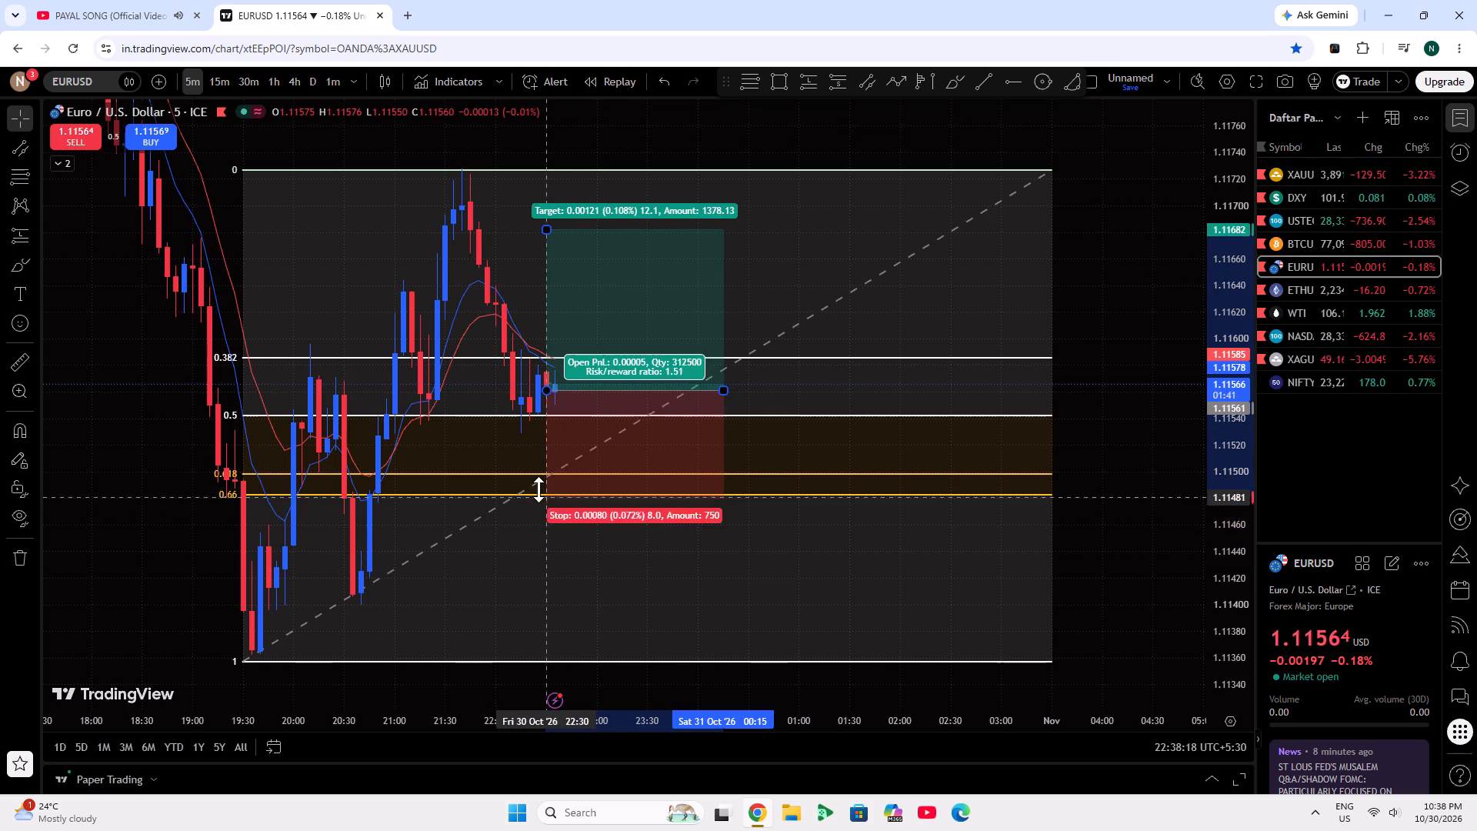
drag(538, 489, 539, 433)
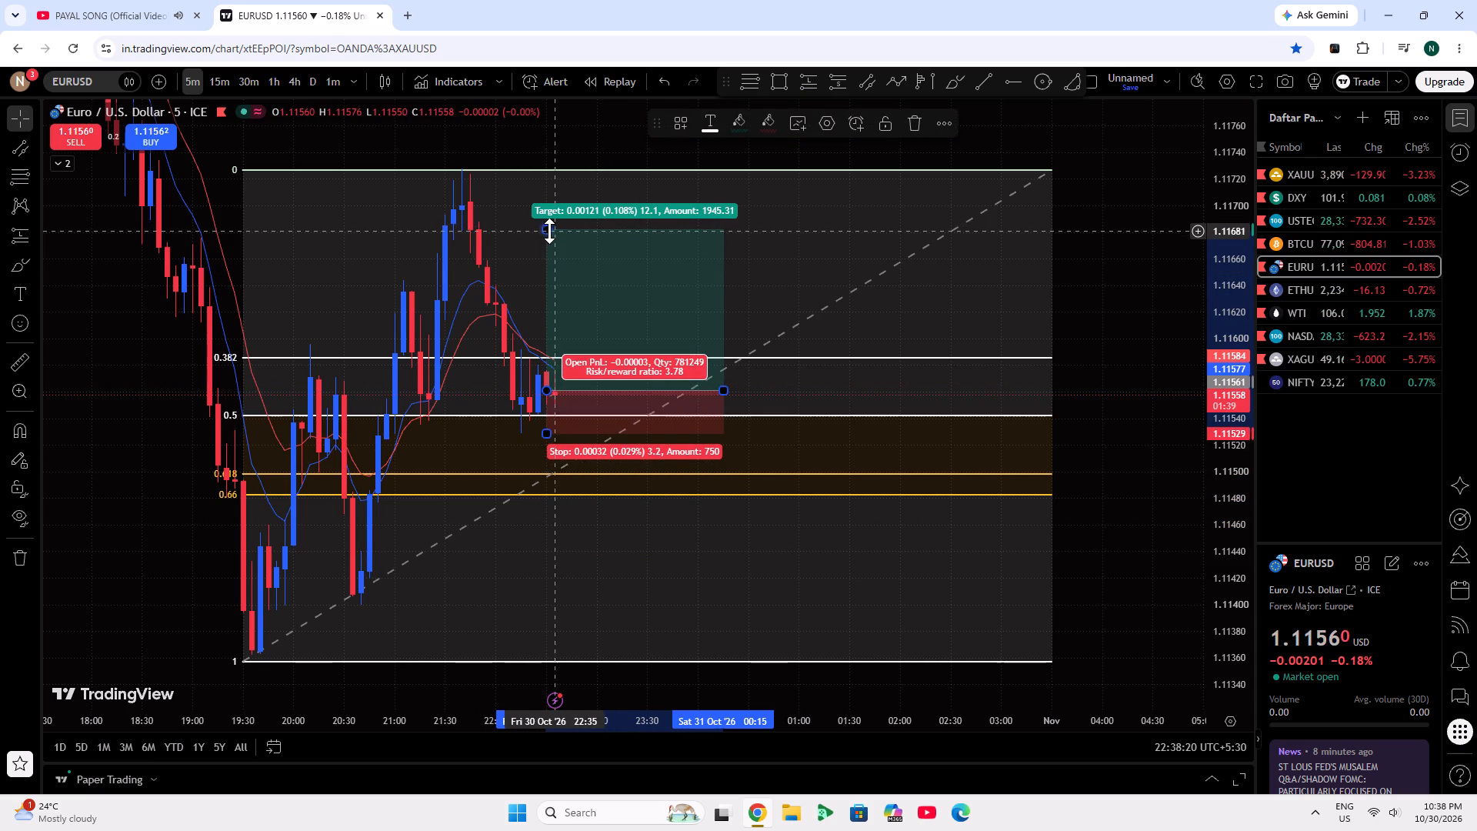
drag(546, 231, 546, 221)
click(73, 288)
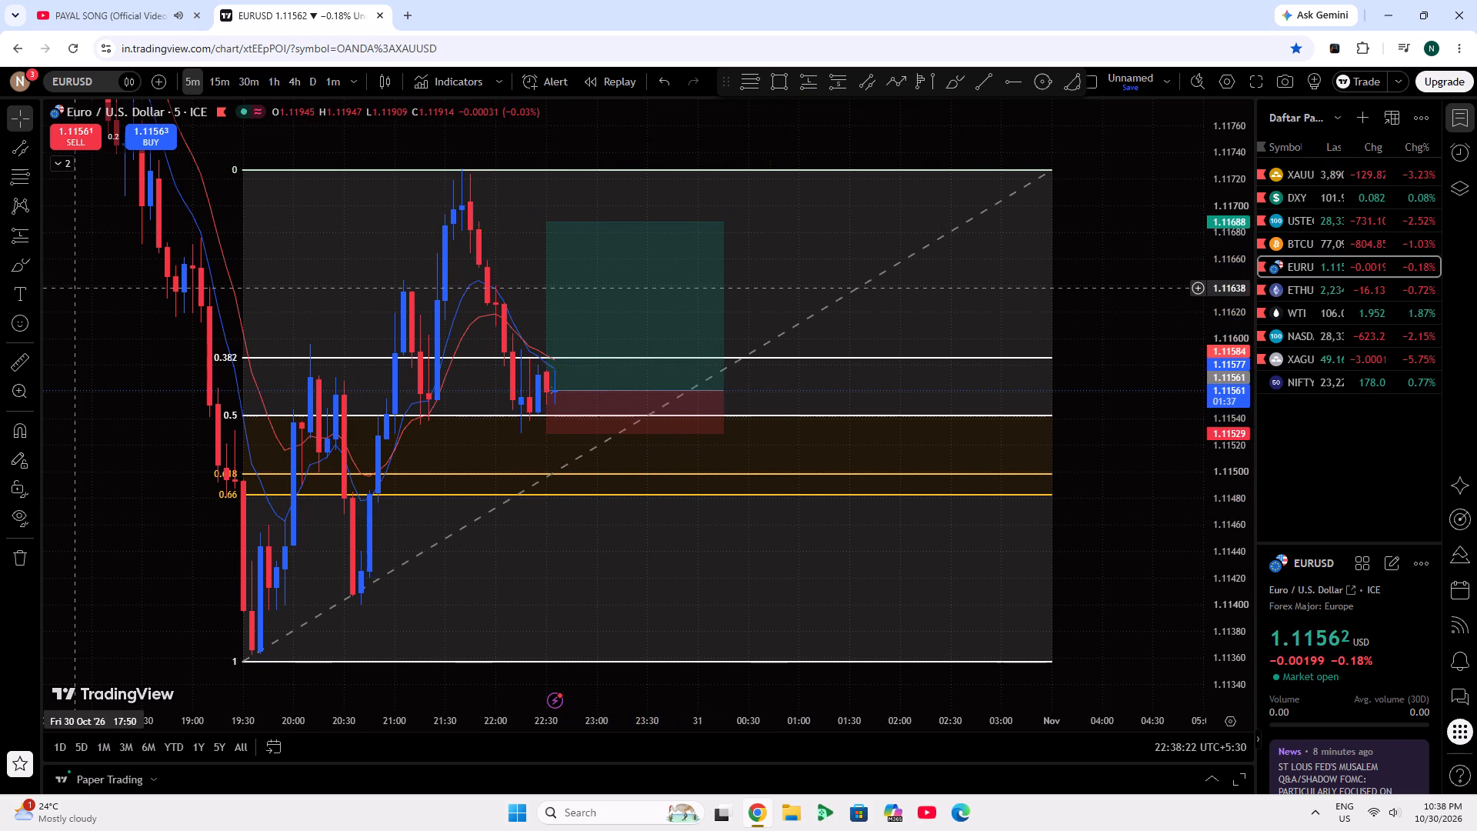
Set up a EURUSD buy stop order at 1.11569 with take profit 1.11686 and stop loss 1.11527.
click(181, 141)
click(152, 135)
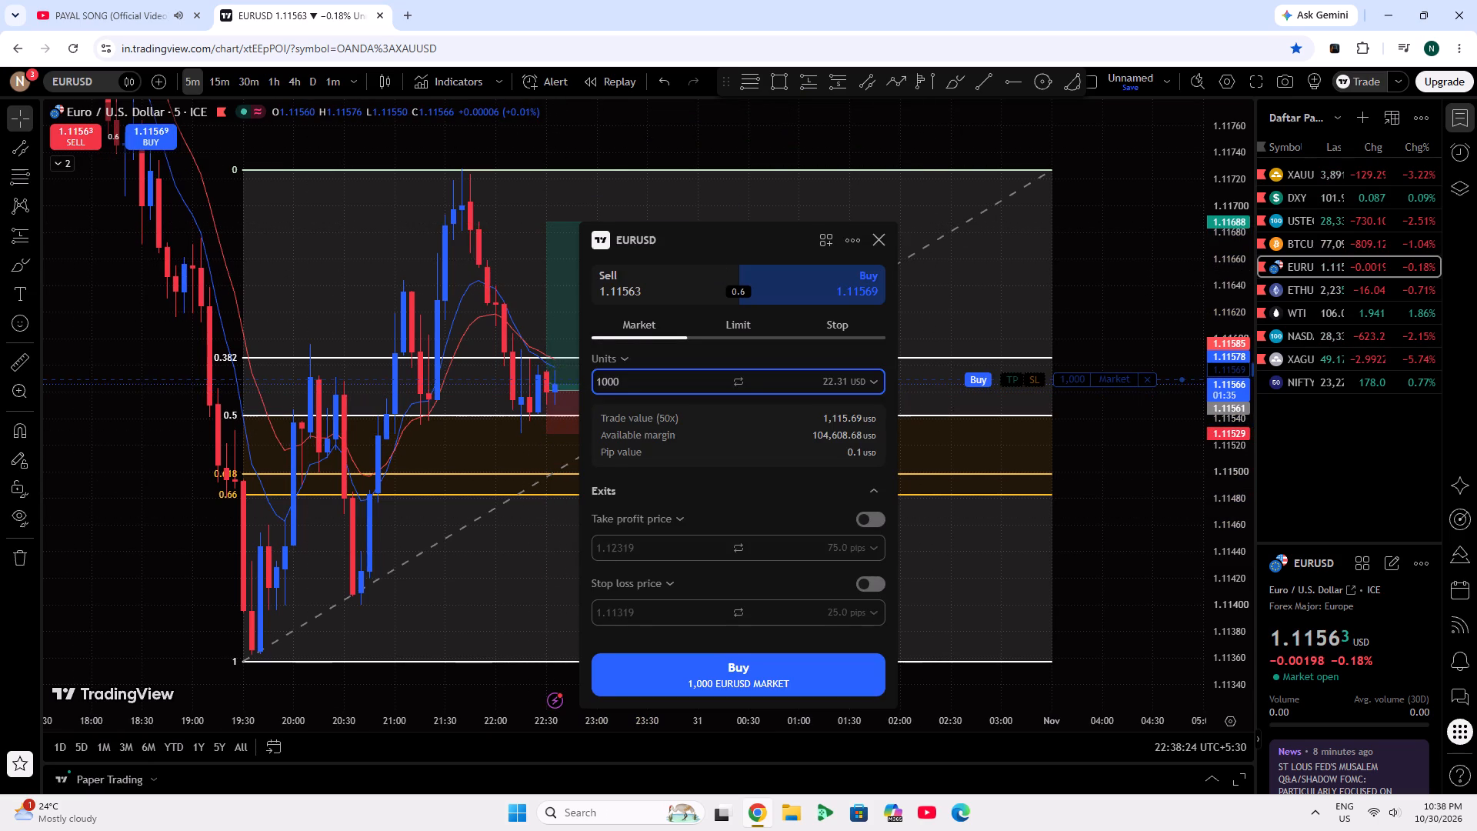
drag(748, 246, 263, 187)
click(332, 260)
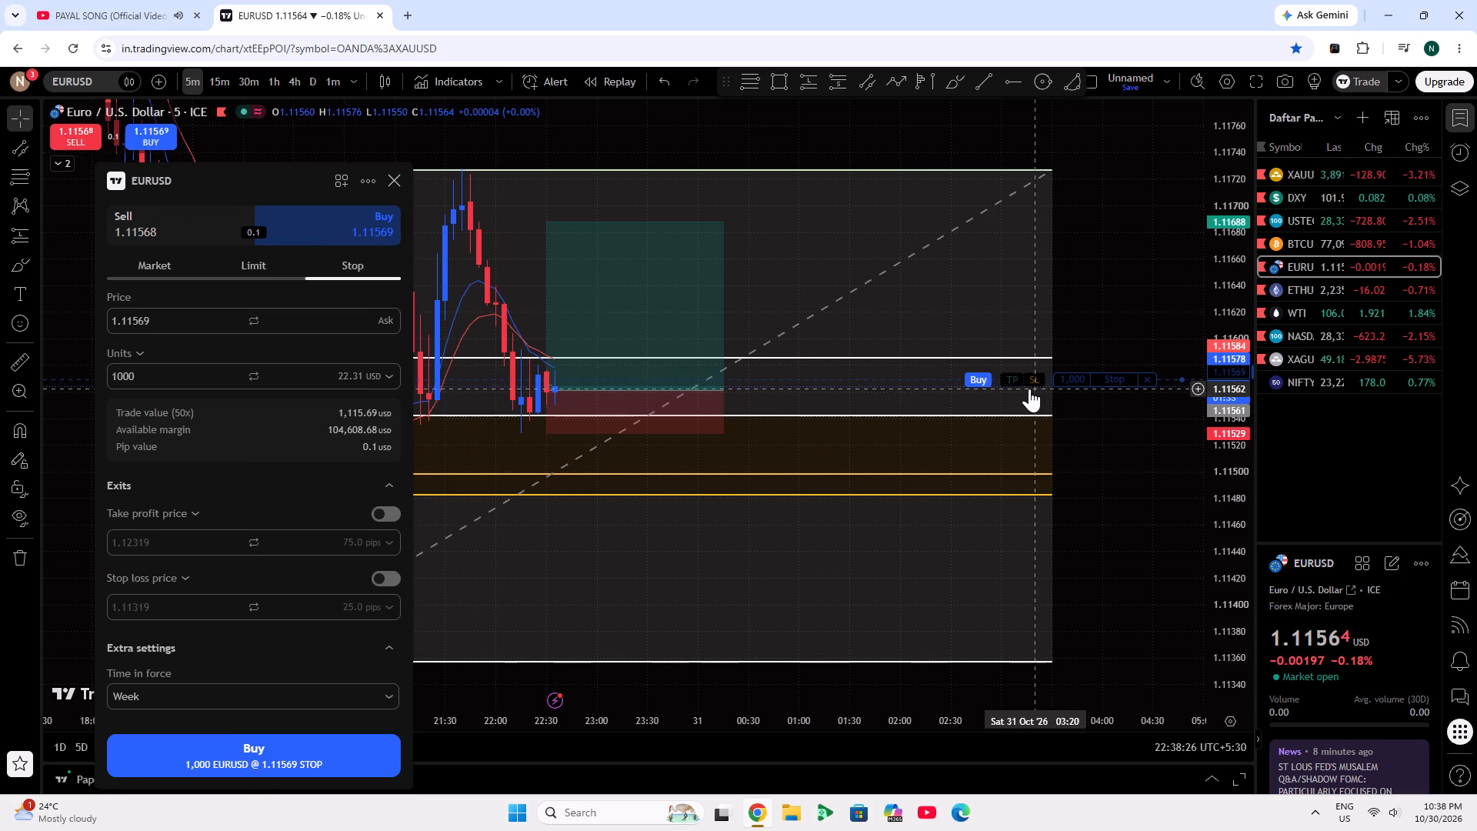
drag(1035, 380, 1042, 436)
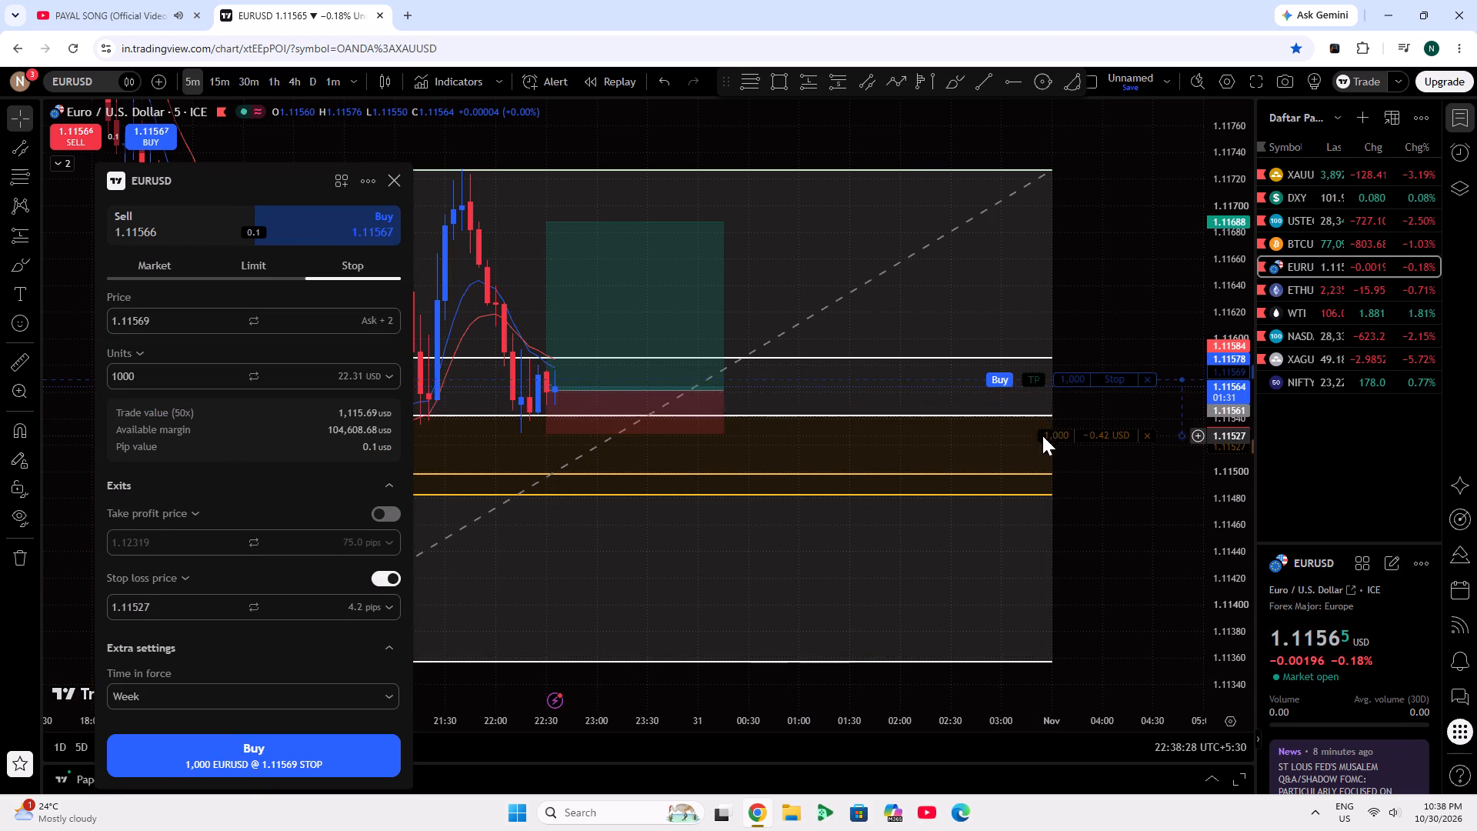
drag(1037, 375, 990, 282)
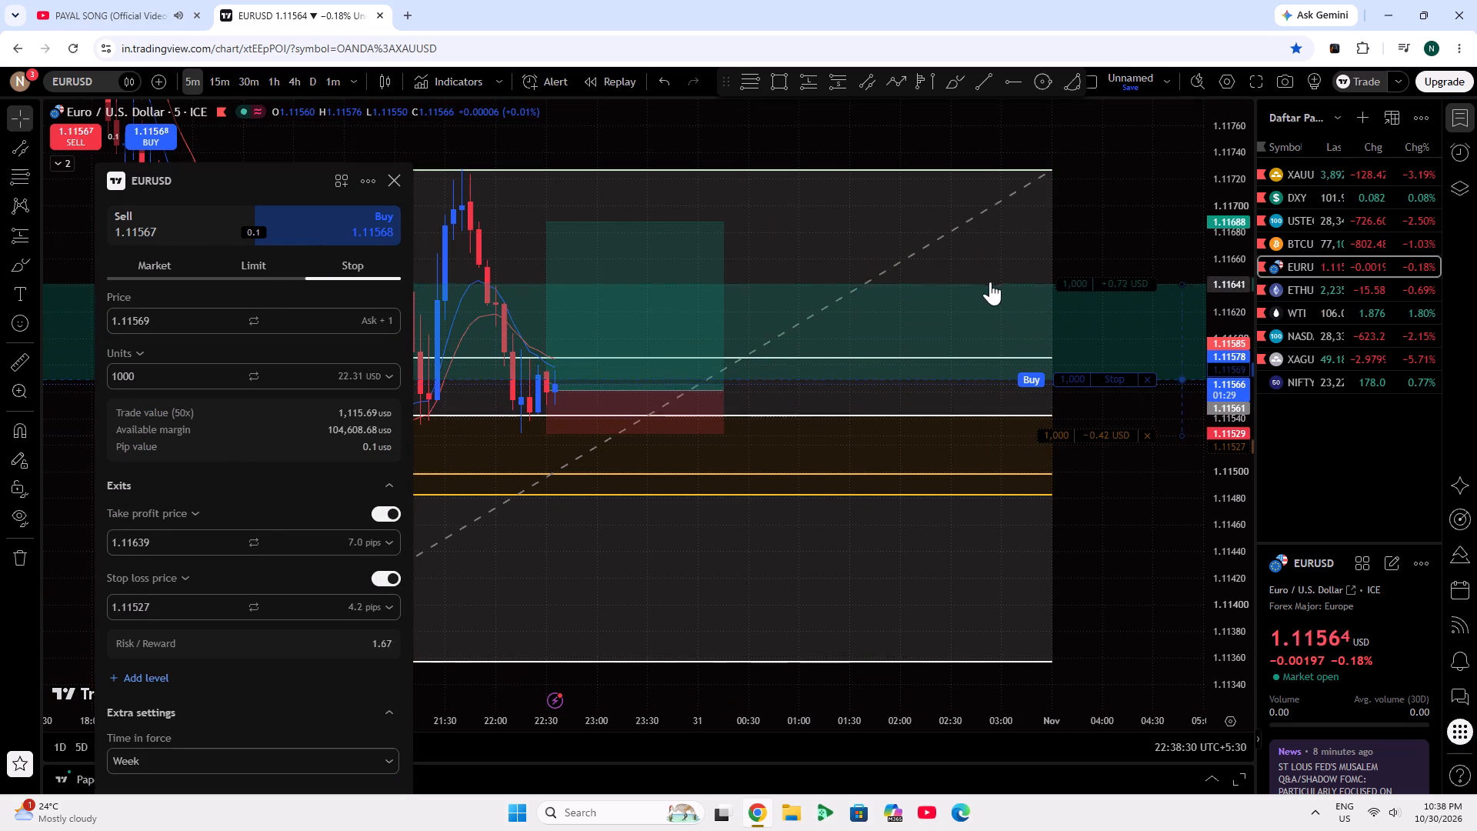
drag(990, 282, 970, 225)
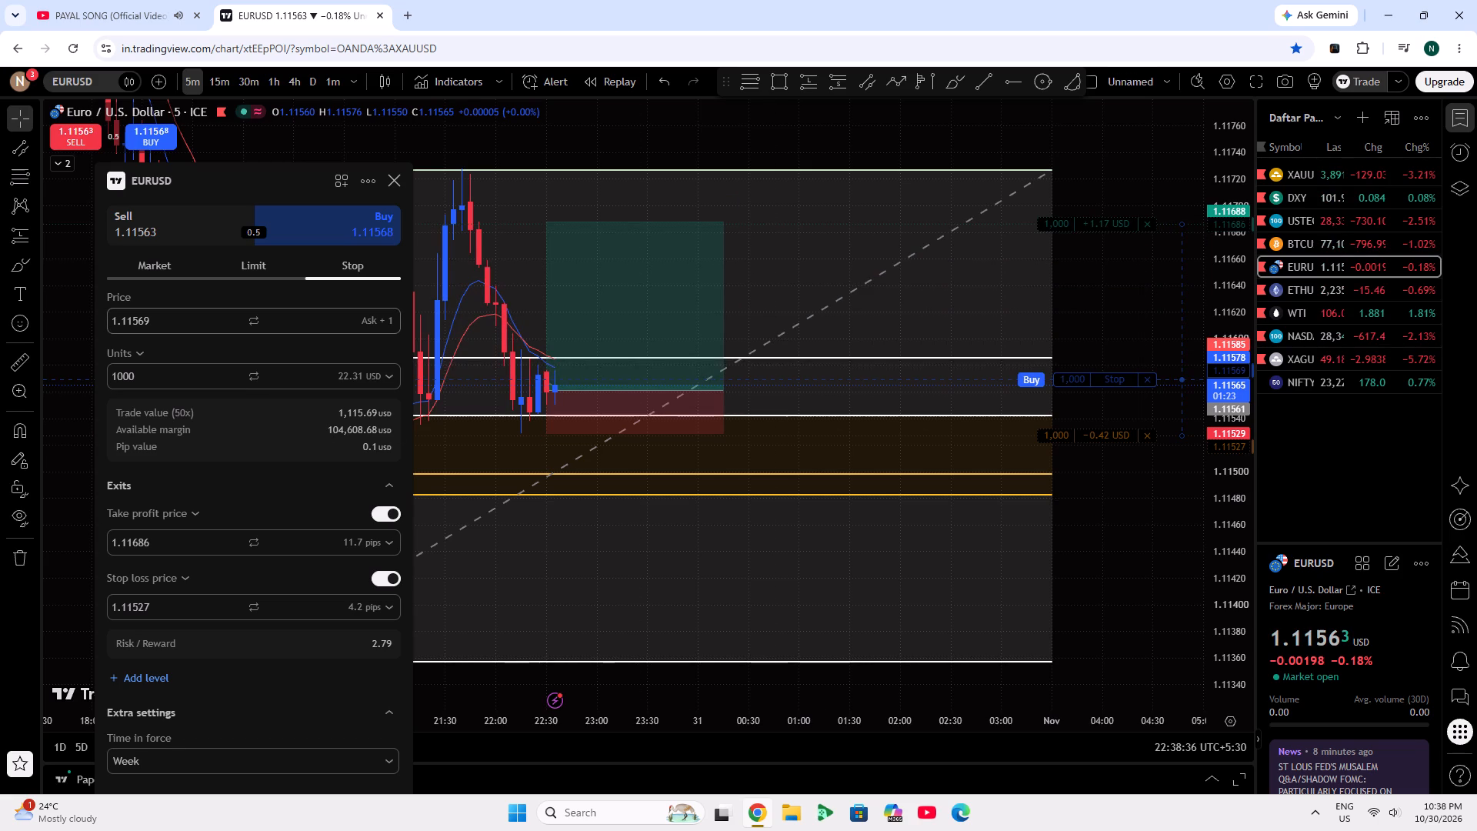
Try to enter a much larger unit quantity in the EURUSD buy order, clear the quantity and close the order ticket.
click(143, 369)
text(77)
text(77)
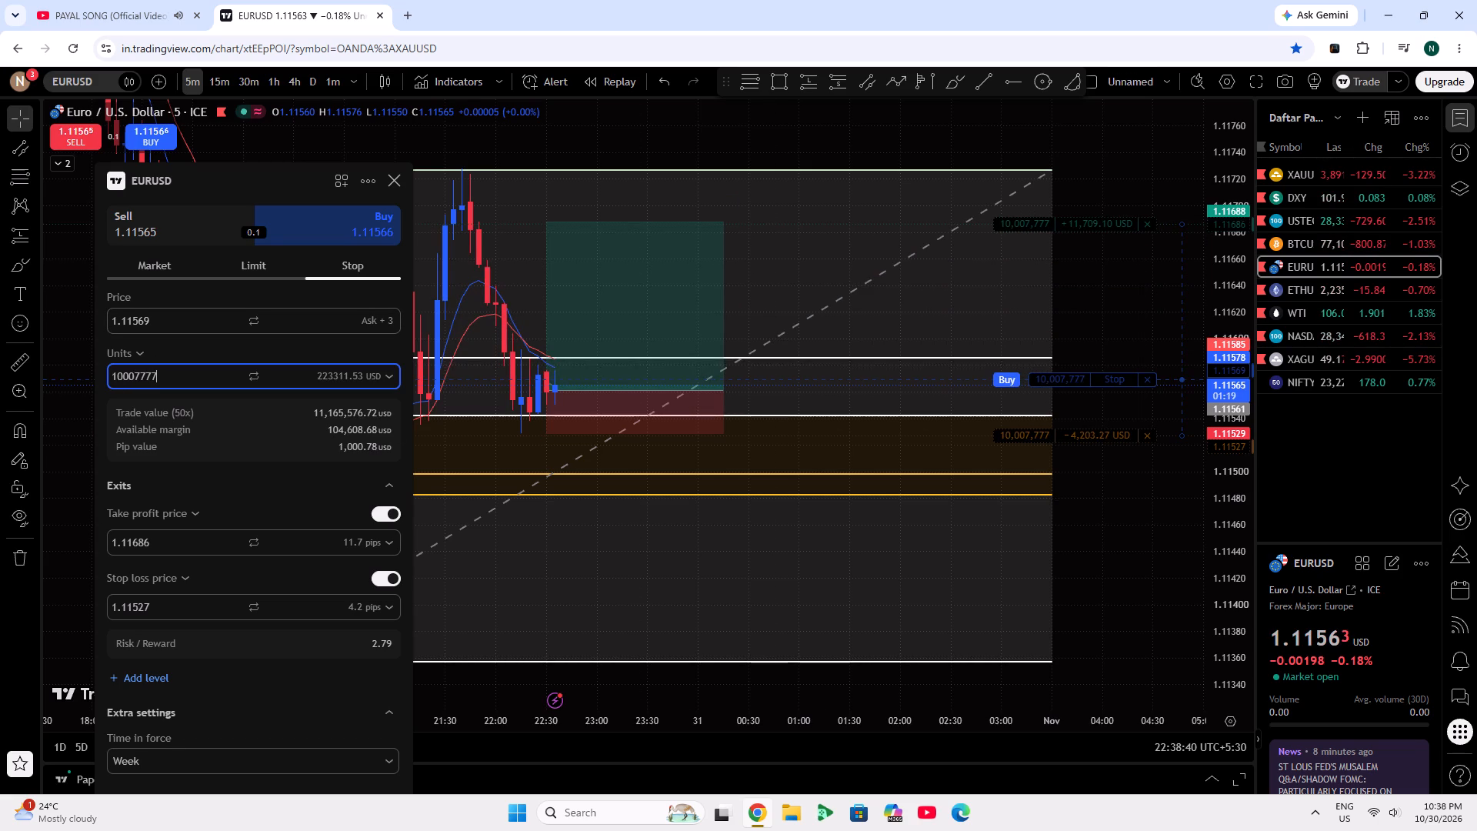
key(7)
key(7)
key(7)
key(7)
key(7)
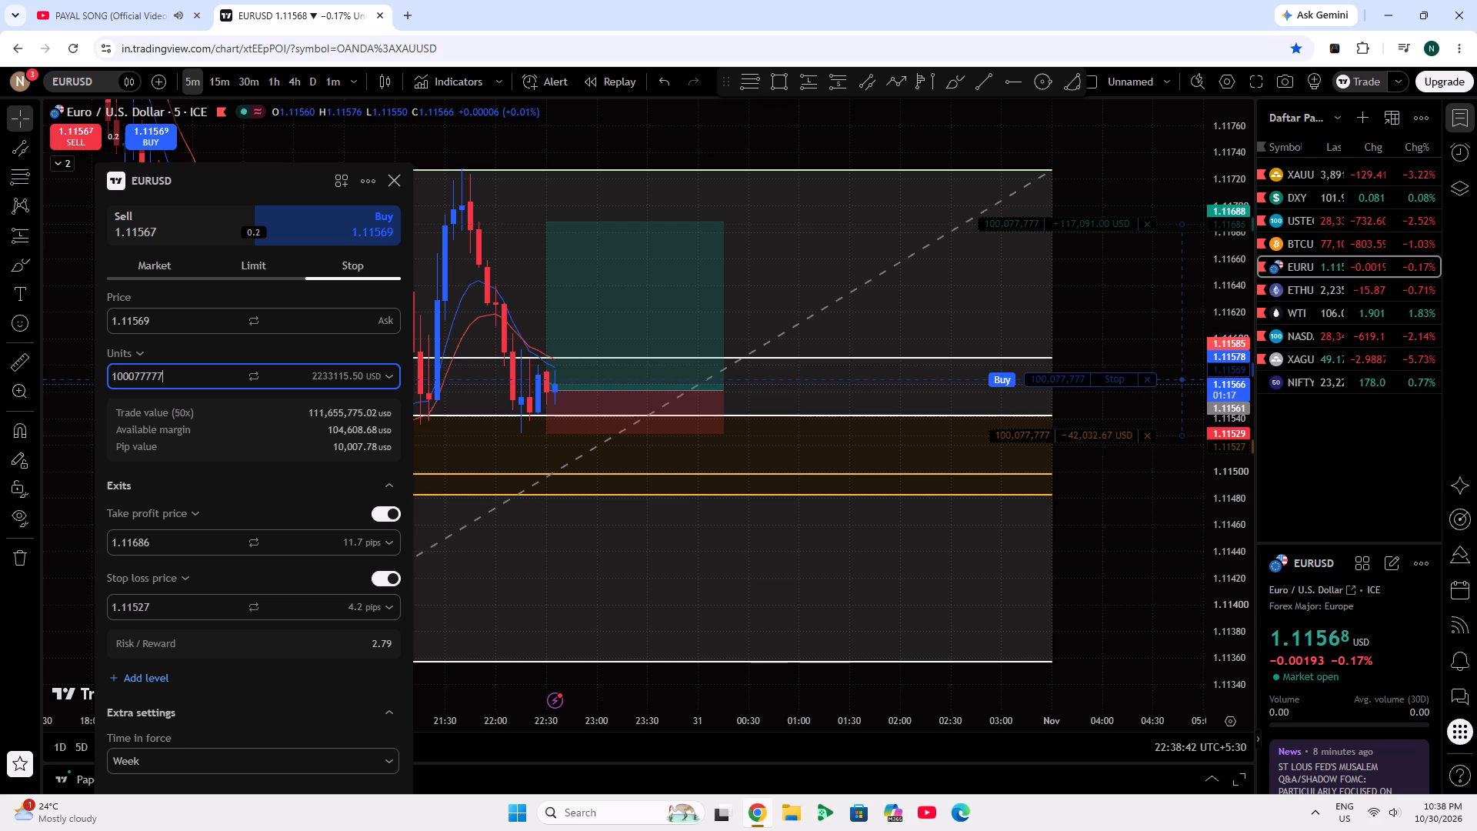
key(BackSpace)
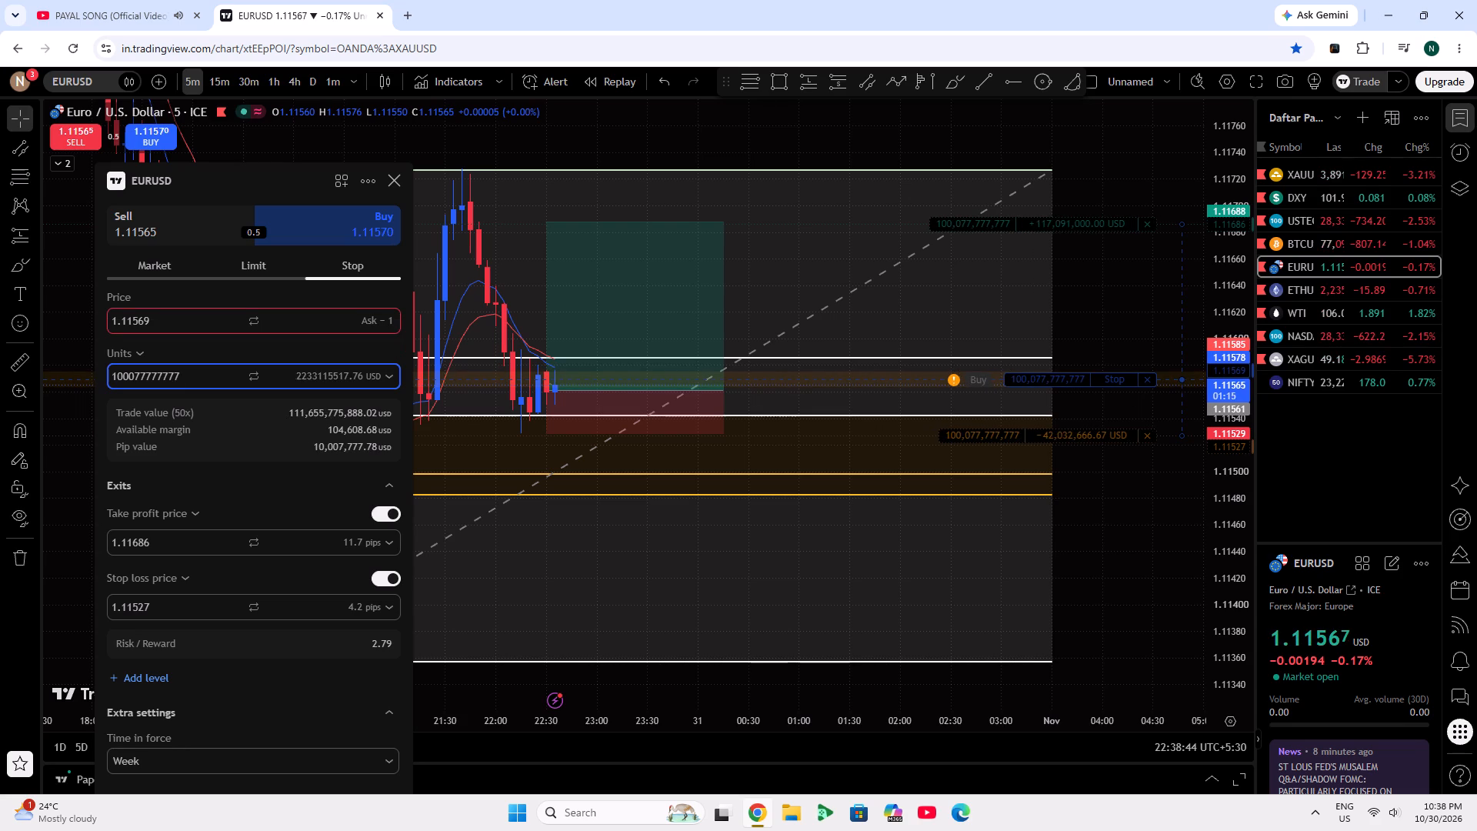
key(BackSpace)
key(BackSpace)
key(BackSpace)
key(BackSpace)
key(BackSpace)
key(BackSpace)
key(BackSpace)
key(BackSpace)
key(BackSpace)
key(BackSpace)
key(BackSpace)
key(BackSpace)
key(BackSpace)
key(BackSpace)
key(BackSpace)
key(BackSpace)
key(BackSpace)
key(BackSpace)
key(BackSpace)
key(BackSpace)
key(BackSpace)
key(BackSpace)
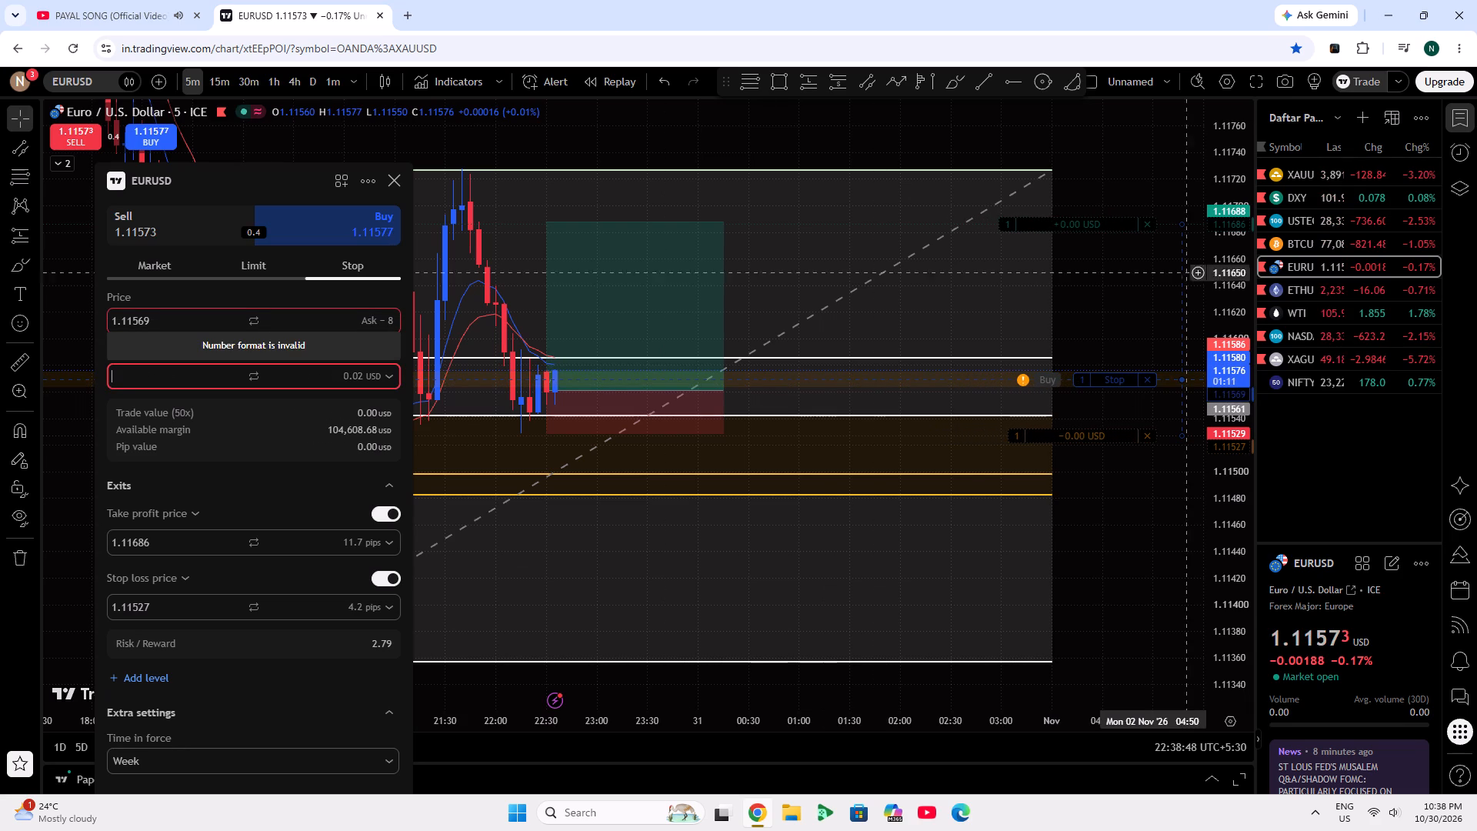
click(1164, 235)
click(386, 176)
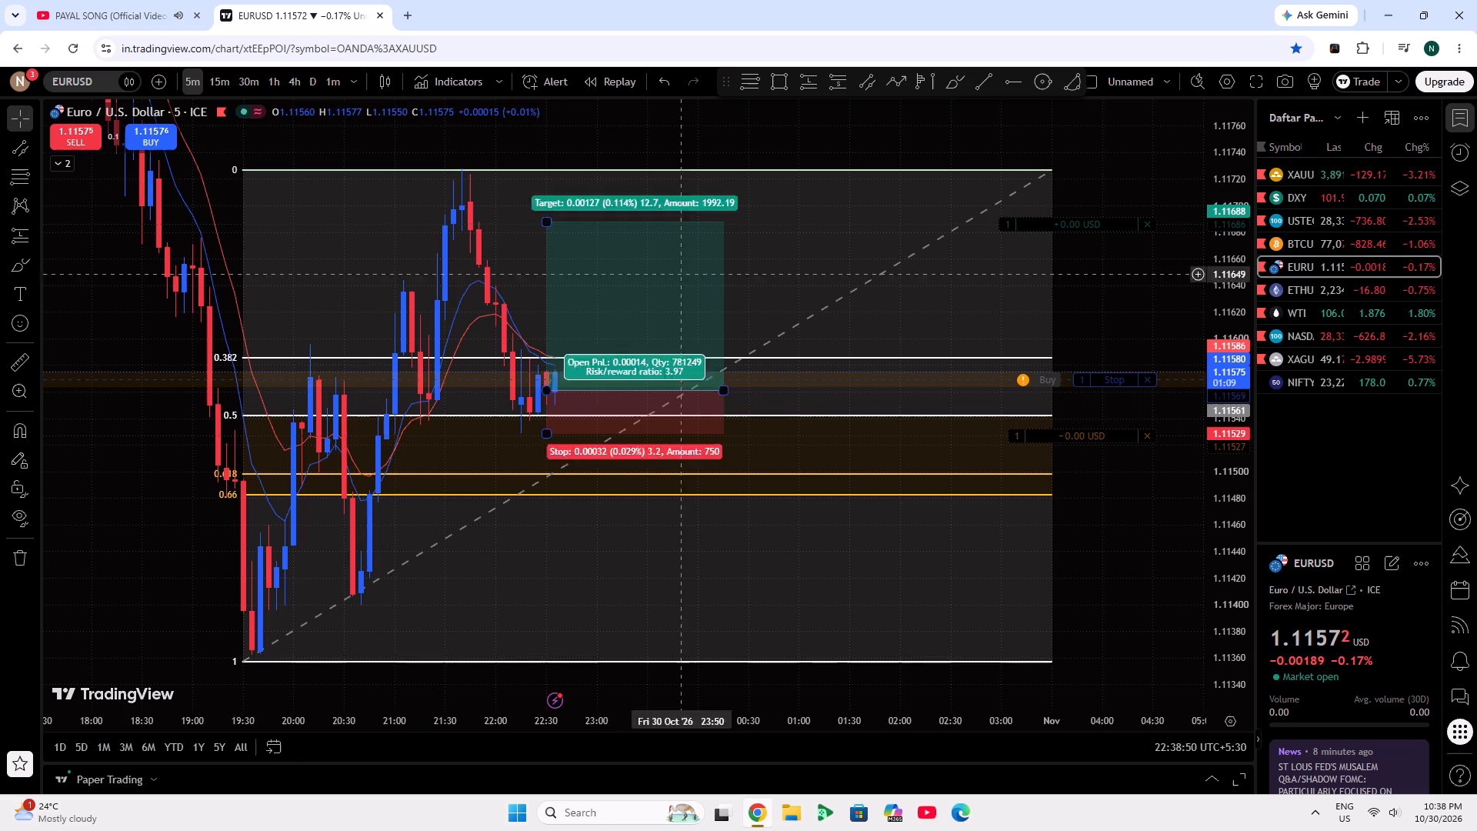
Set the system volume to about 25.
click(1376, 819)
drag(1326, 730, 1363, 730)
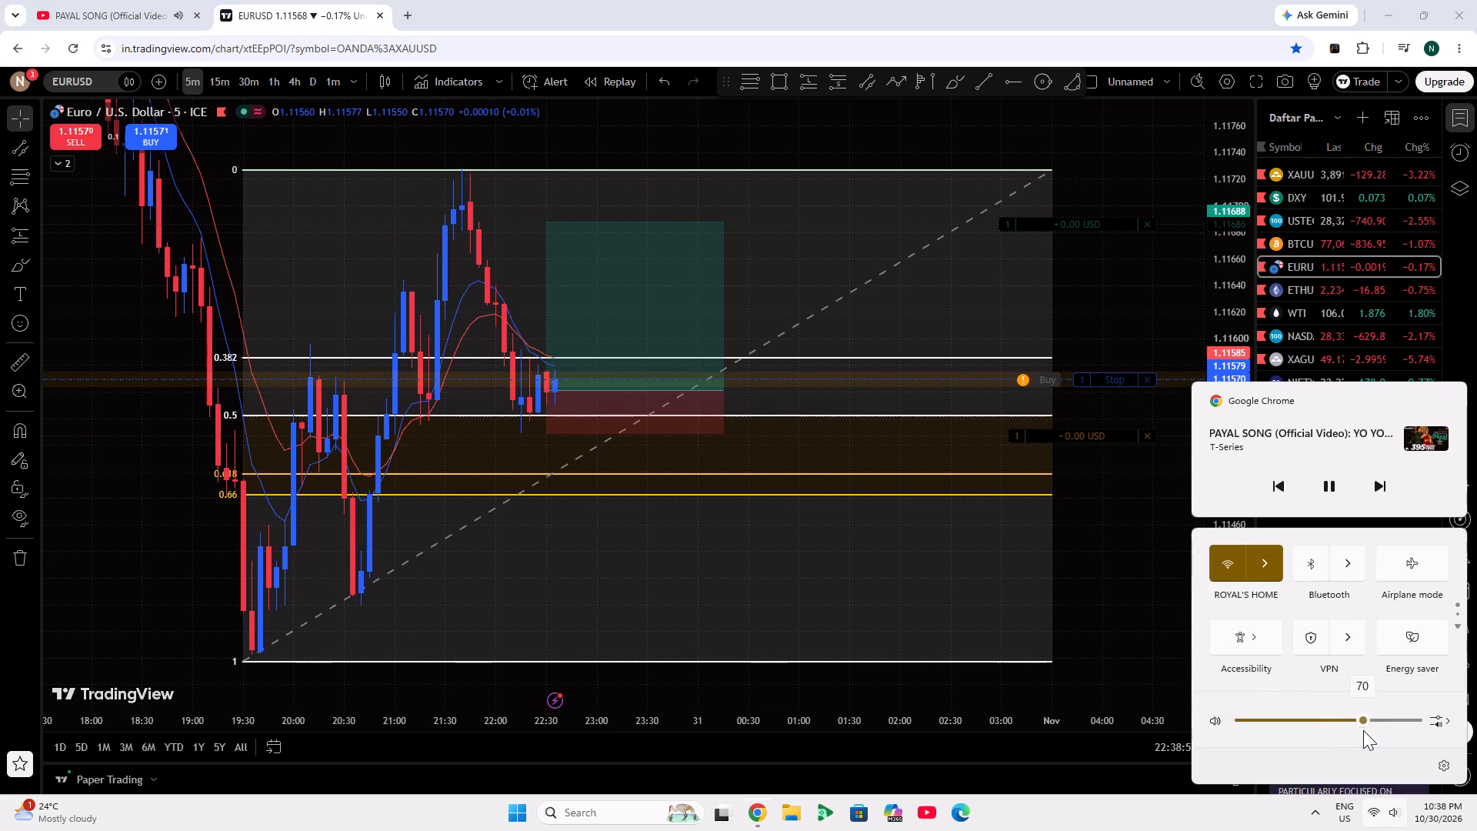
drag(1363, 730, 1365, 730)
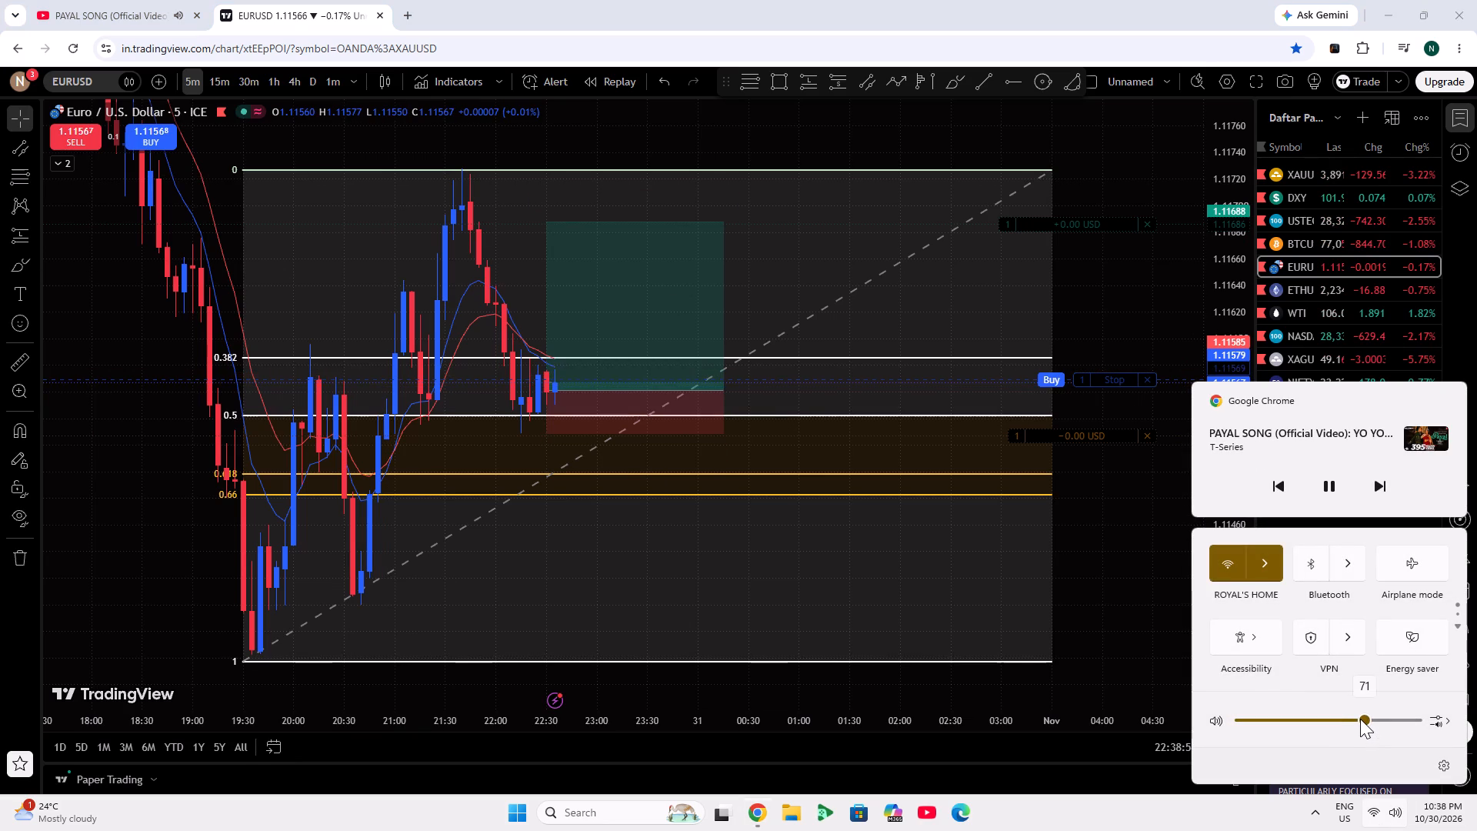
drag(1360, 719, 1297, 719)
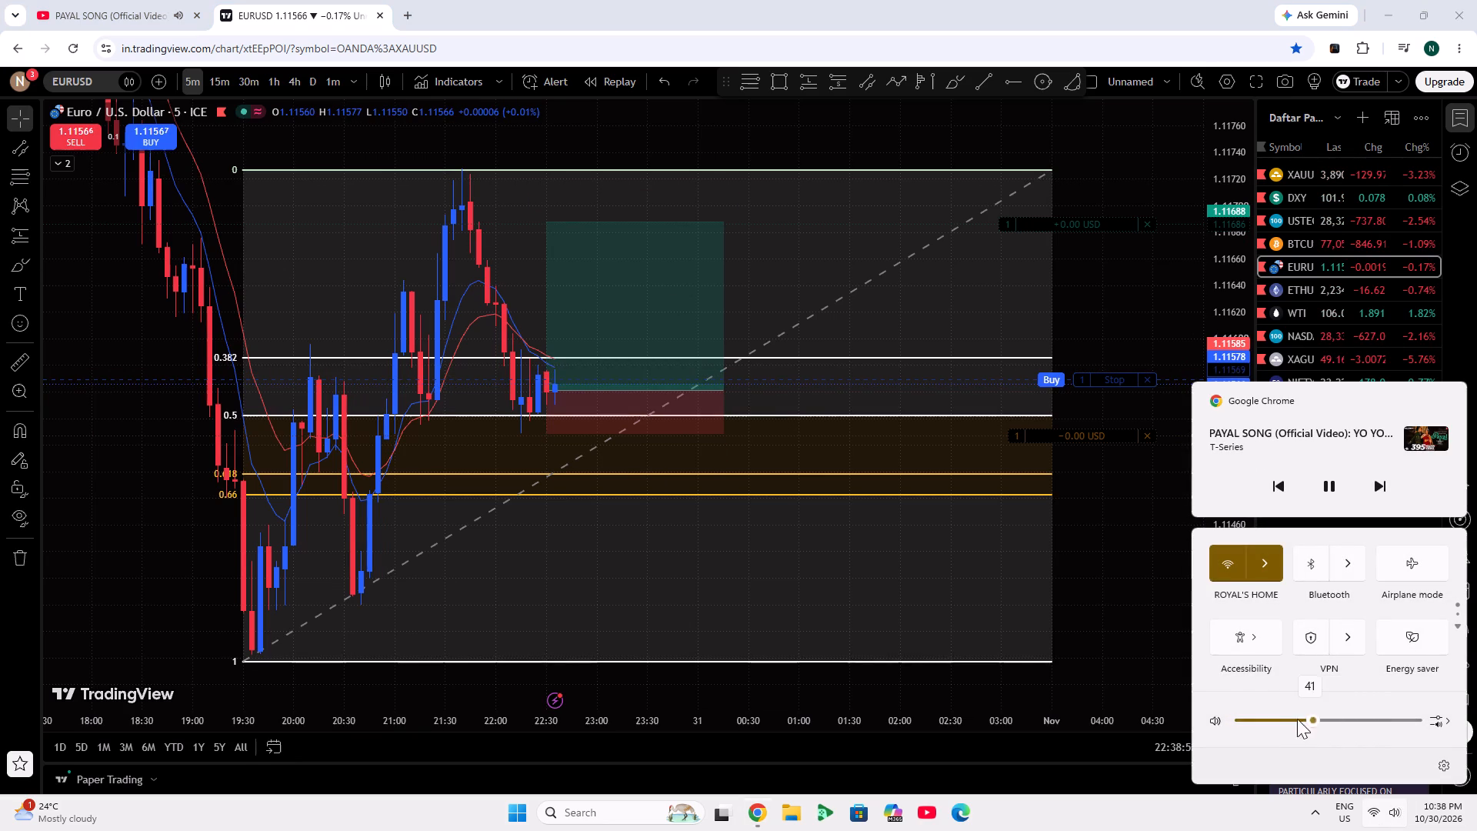
drag(1297, 719, 1288, 719)
drag(1288, 719, 1281, 719)
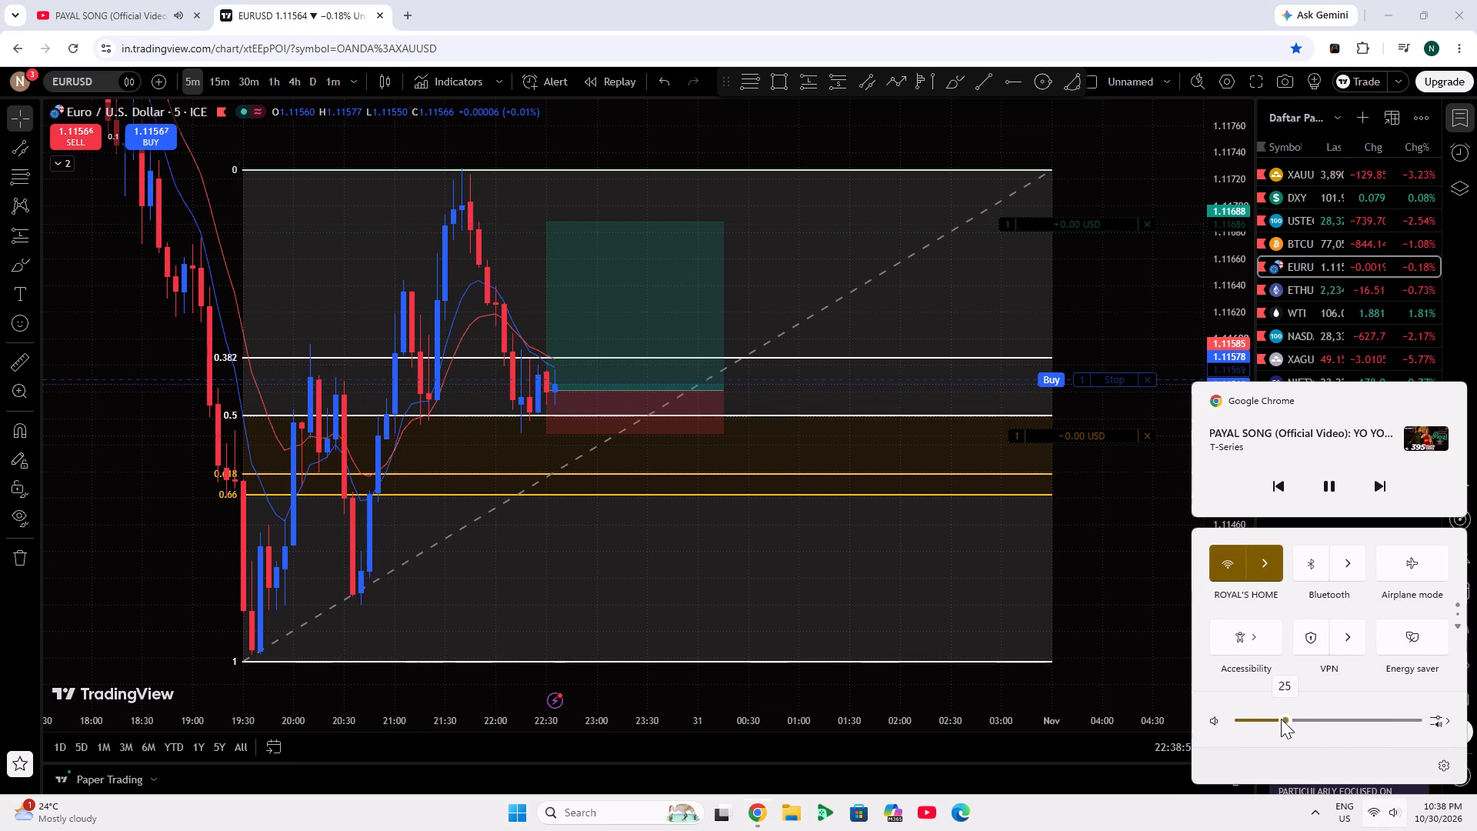
drag(1281, 719, 1280, 719)
click(1171, 816)
Switch the chart to ETHUSD from the watchlist.
drag(1122, 330, 1179, 336)
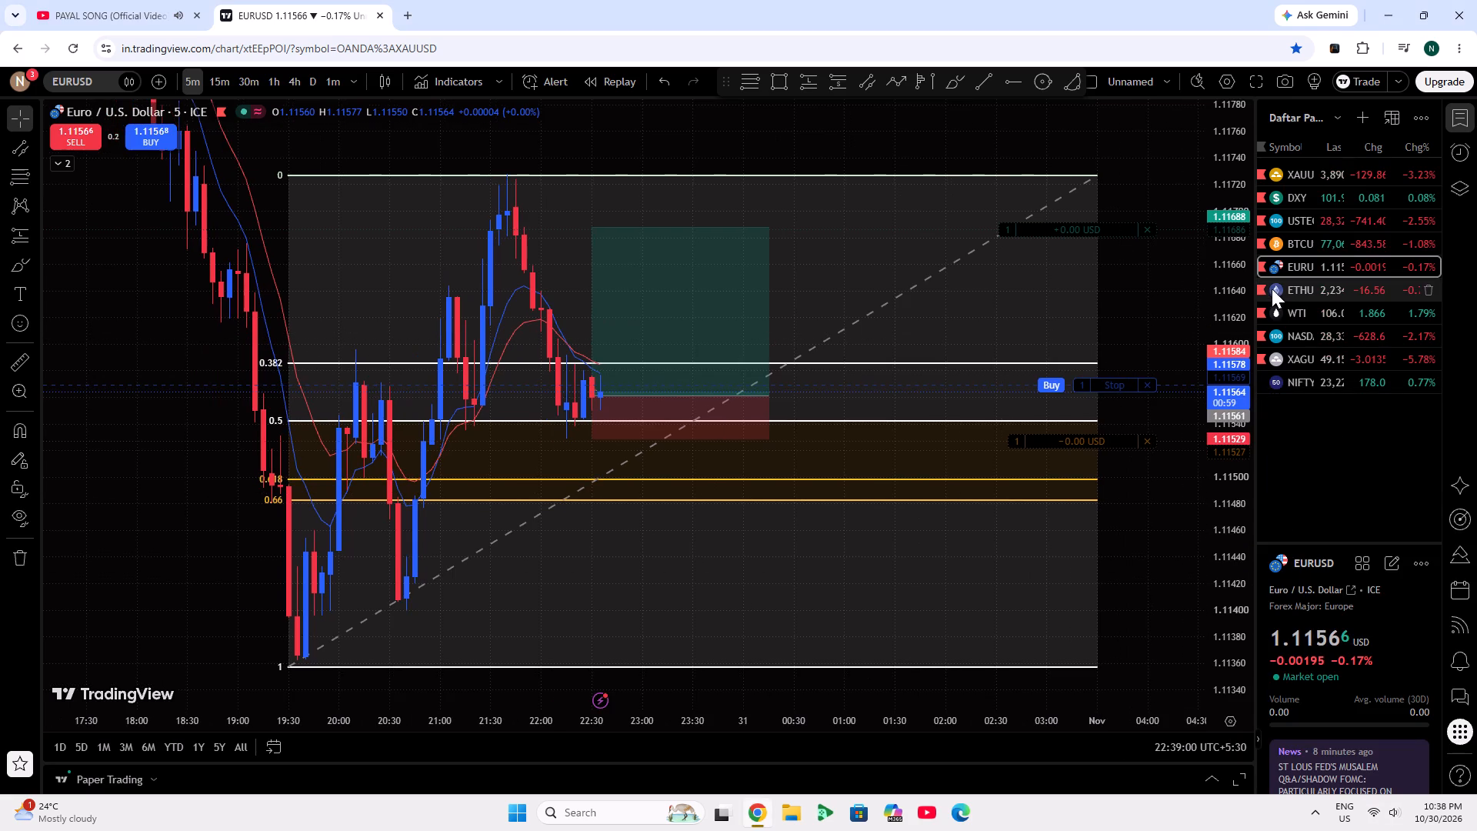
click(1283, 292)
drag(978, 422, 995, 444)
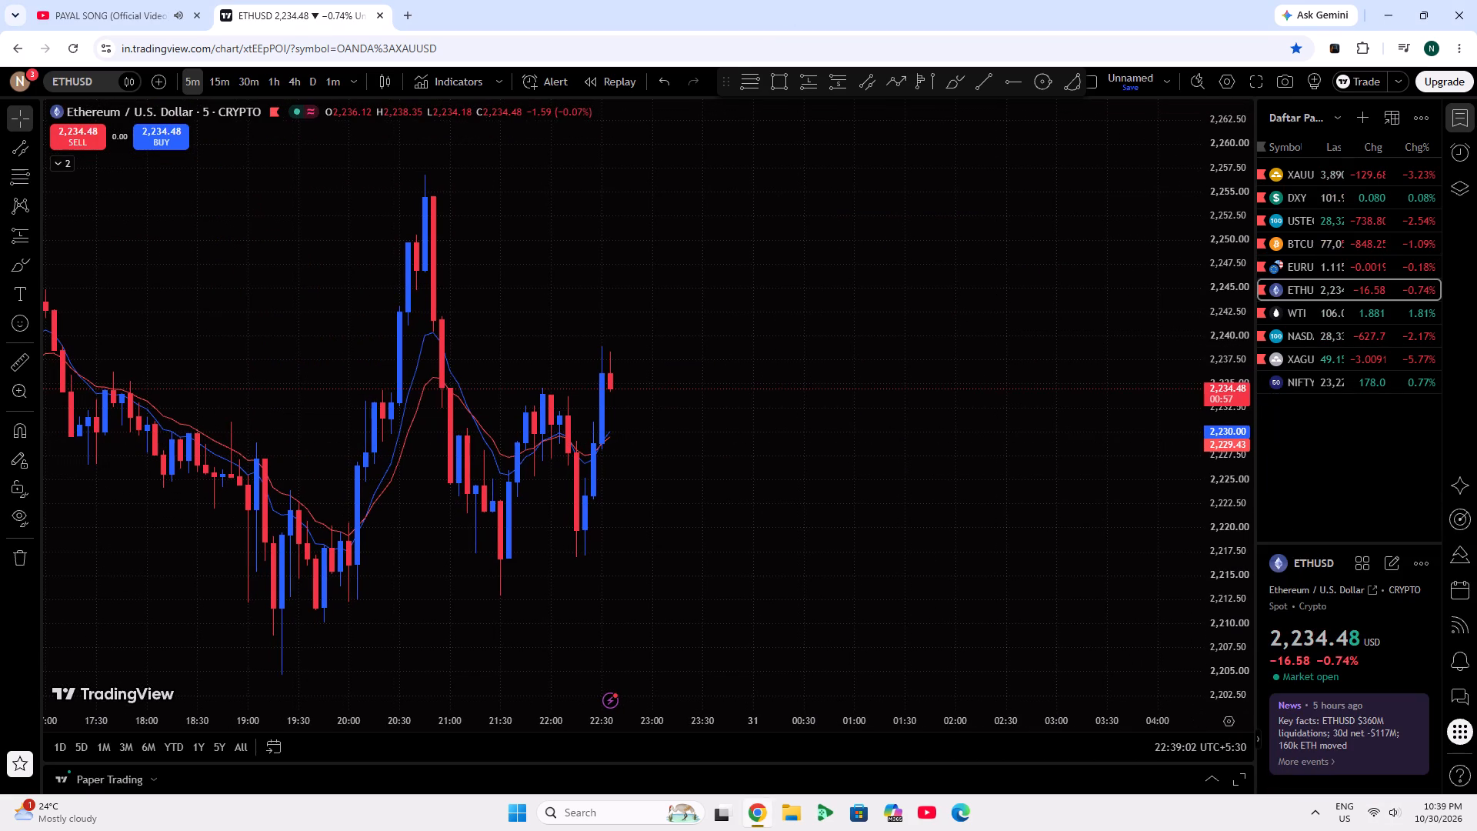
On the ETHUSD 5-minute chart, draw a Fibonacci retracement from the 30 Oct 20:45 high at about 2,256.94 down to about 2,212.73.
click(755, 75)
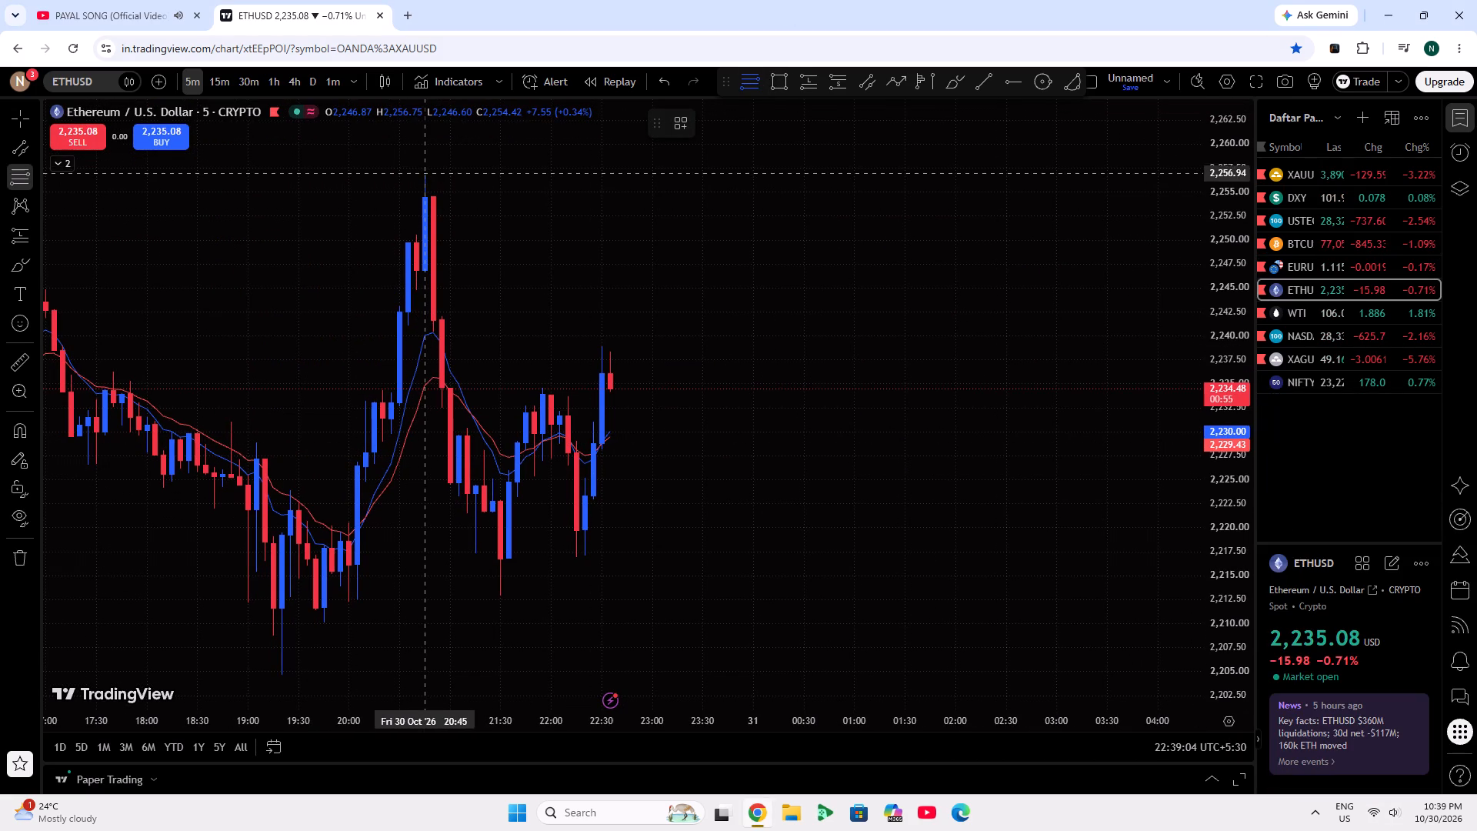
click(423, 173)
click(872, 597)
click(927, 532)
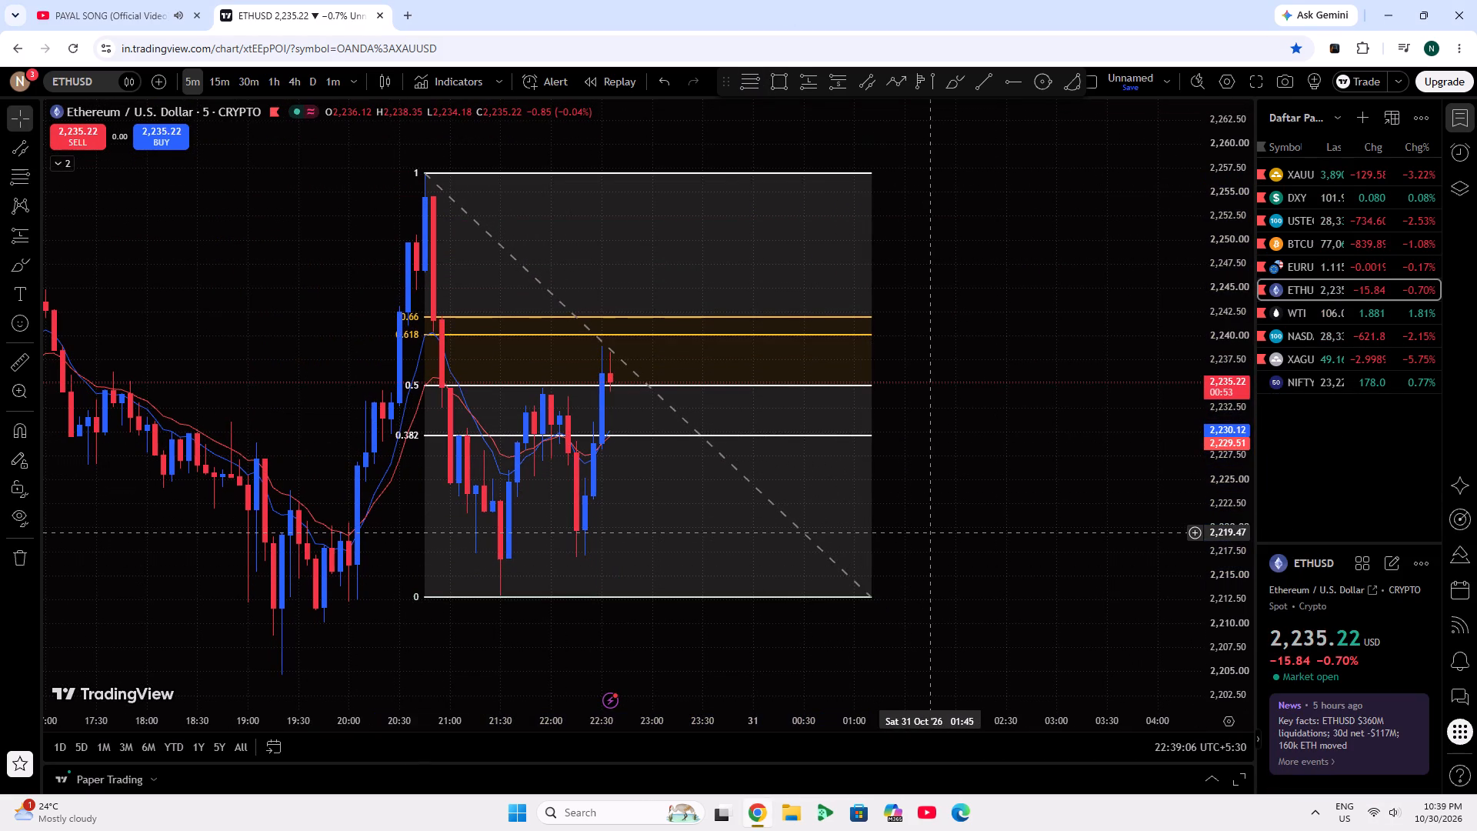
Switch the ETHUSD chart to the 15-minute timeframe.
click(207, 82)
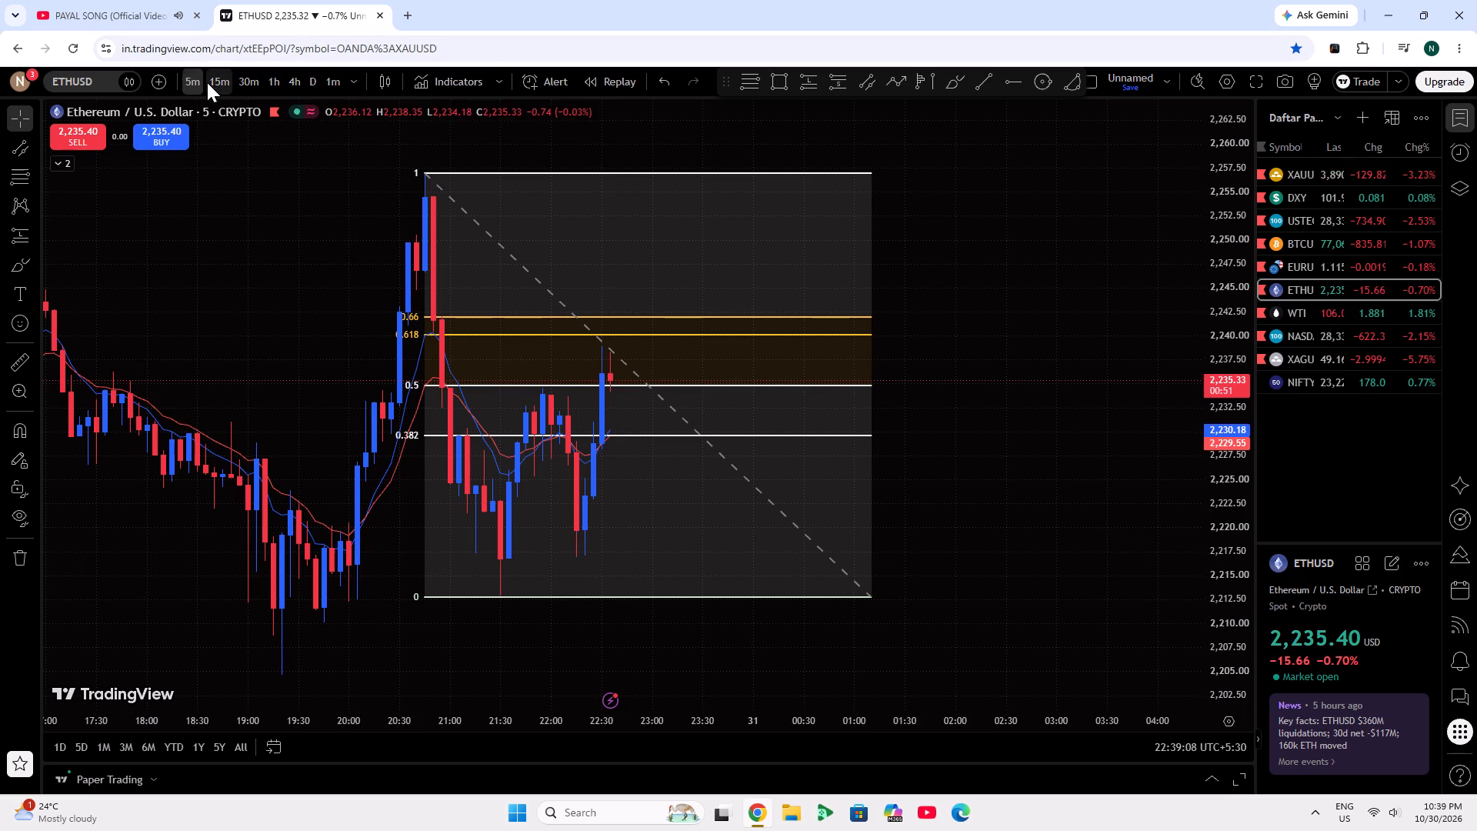
scroll(856, 425, up, 6)
drag(739, 417, 1105, 428)
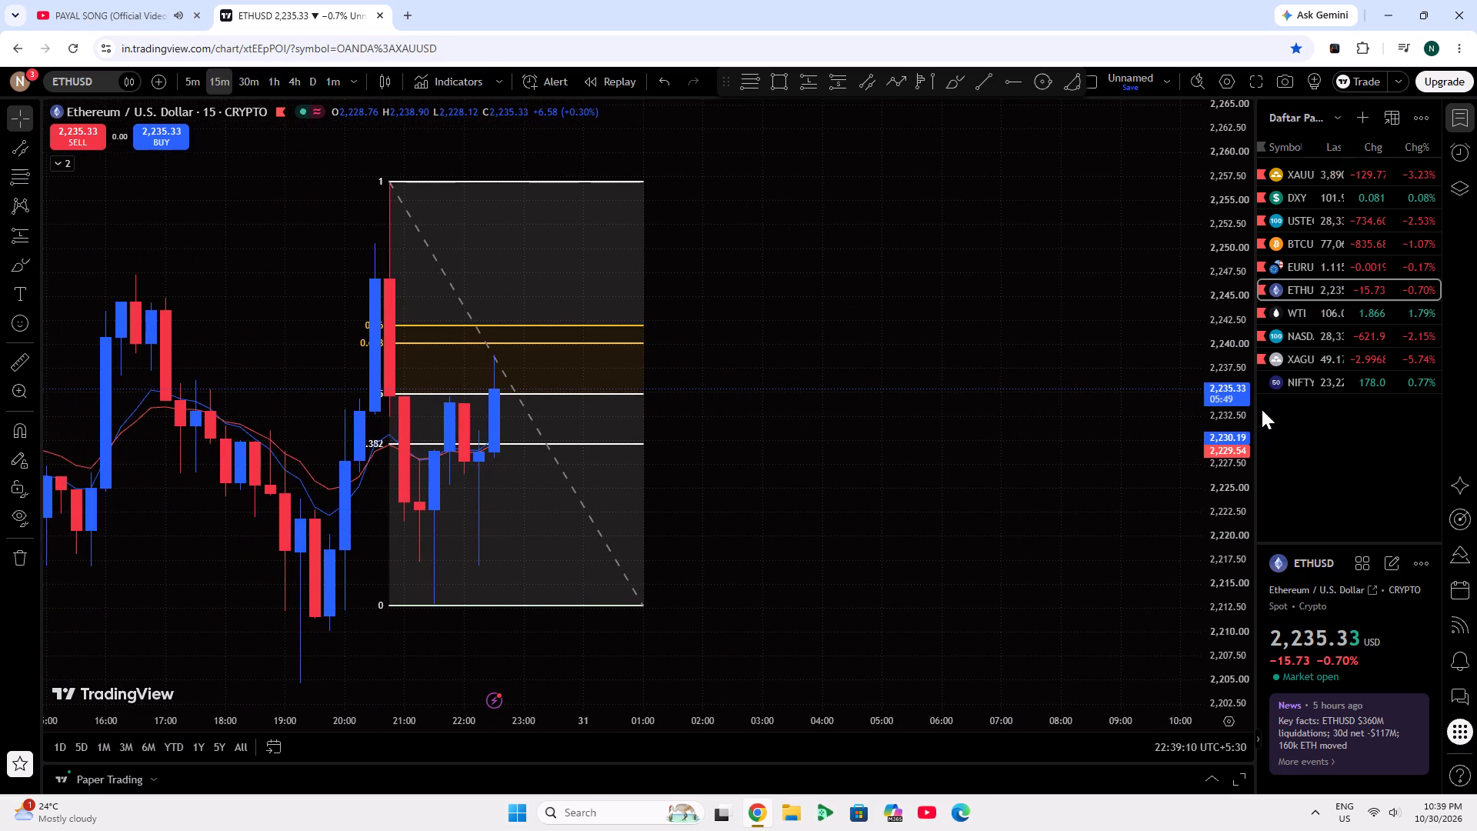
click(1145, 372)
double_click(1214, 337)
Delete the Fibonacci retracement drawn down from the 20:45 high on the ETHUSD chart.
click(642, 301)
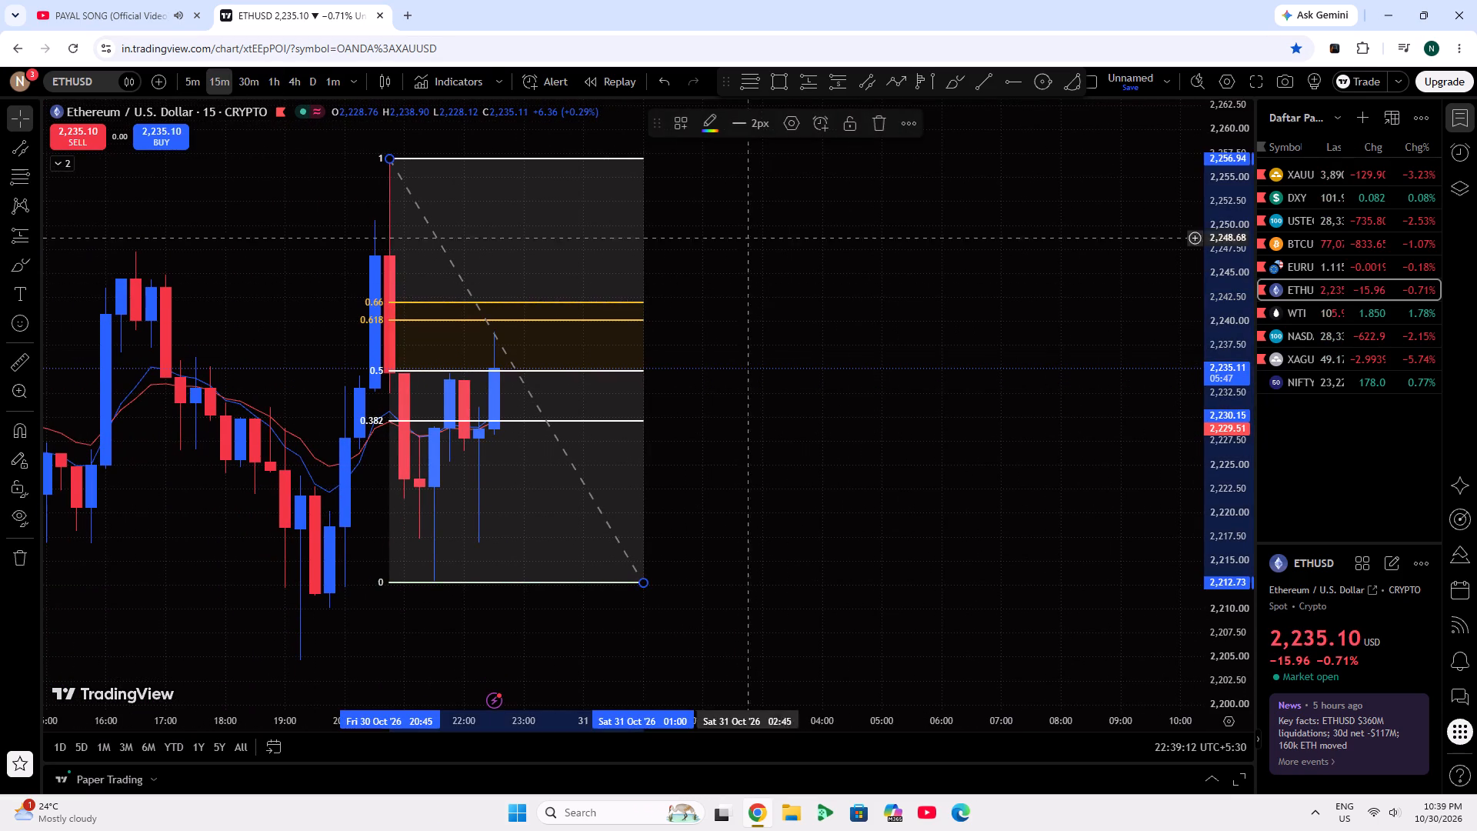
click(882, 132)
Draw a Fibonacci retracement on the ETHUSD 15-minute chart from the 30 Oct 19:15 low at about 2,204.63 up to about 2,257.
drag(795, 220, 971, 223)
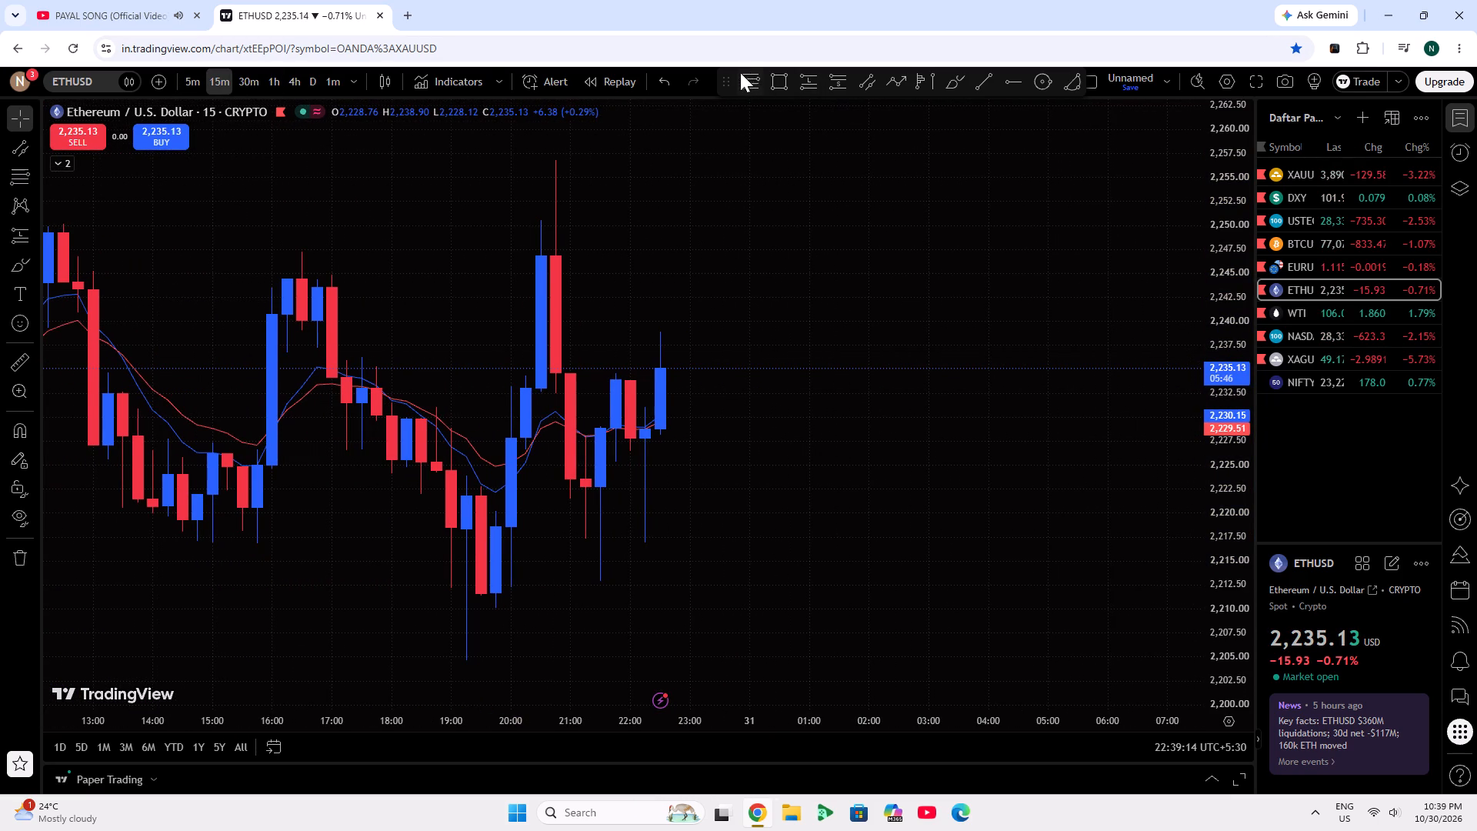
click(740, 72)
click(464, 660)
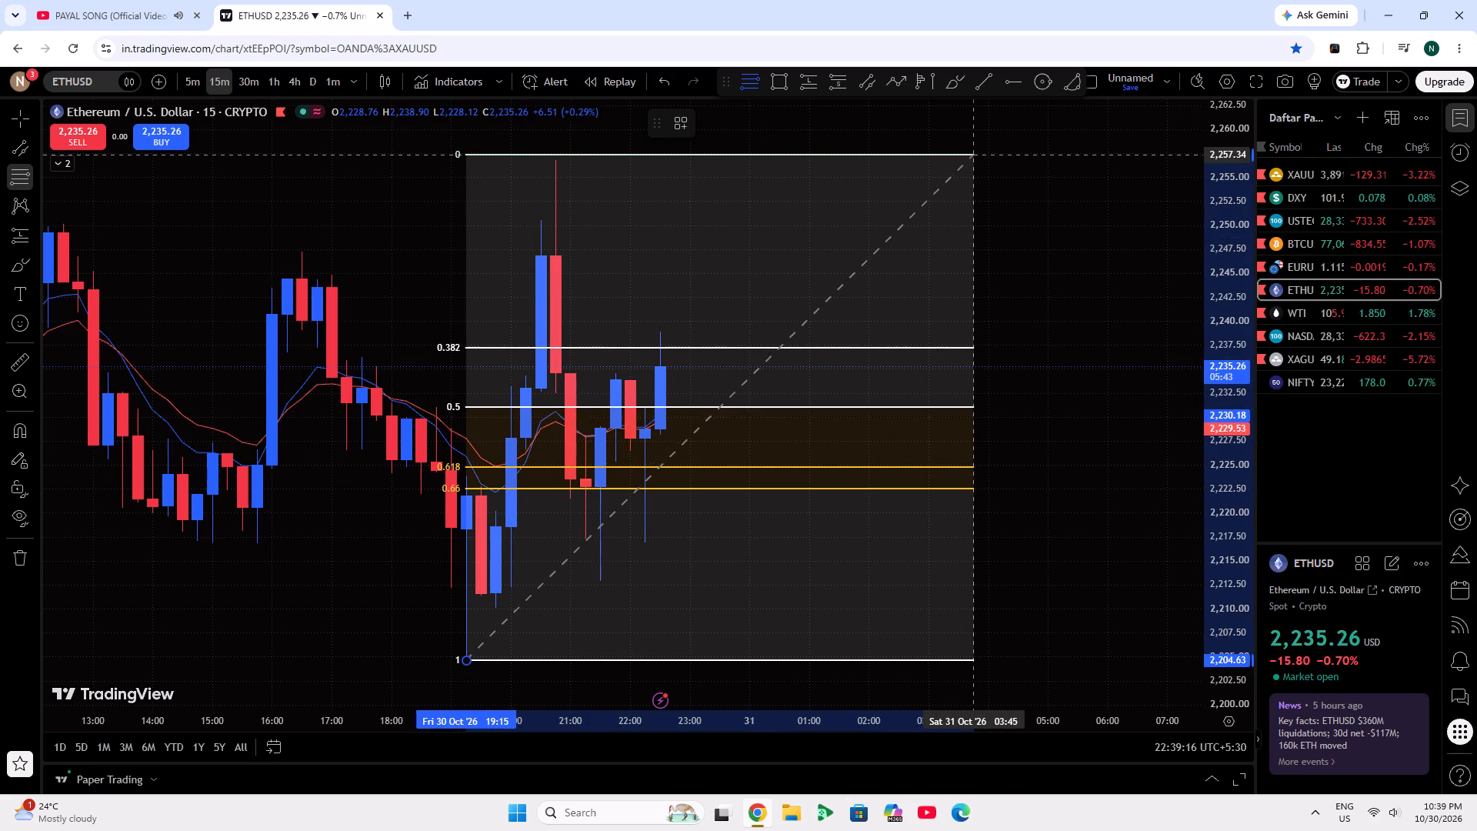
click(972, 159)
click(1079, 197)
Switch the ETHUSD chart to the 5-minute timeframe and examine price against the new Fibonacci levels.
click(198, 82)
scroll(408, 307, down, 3)
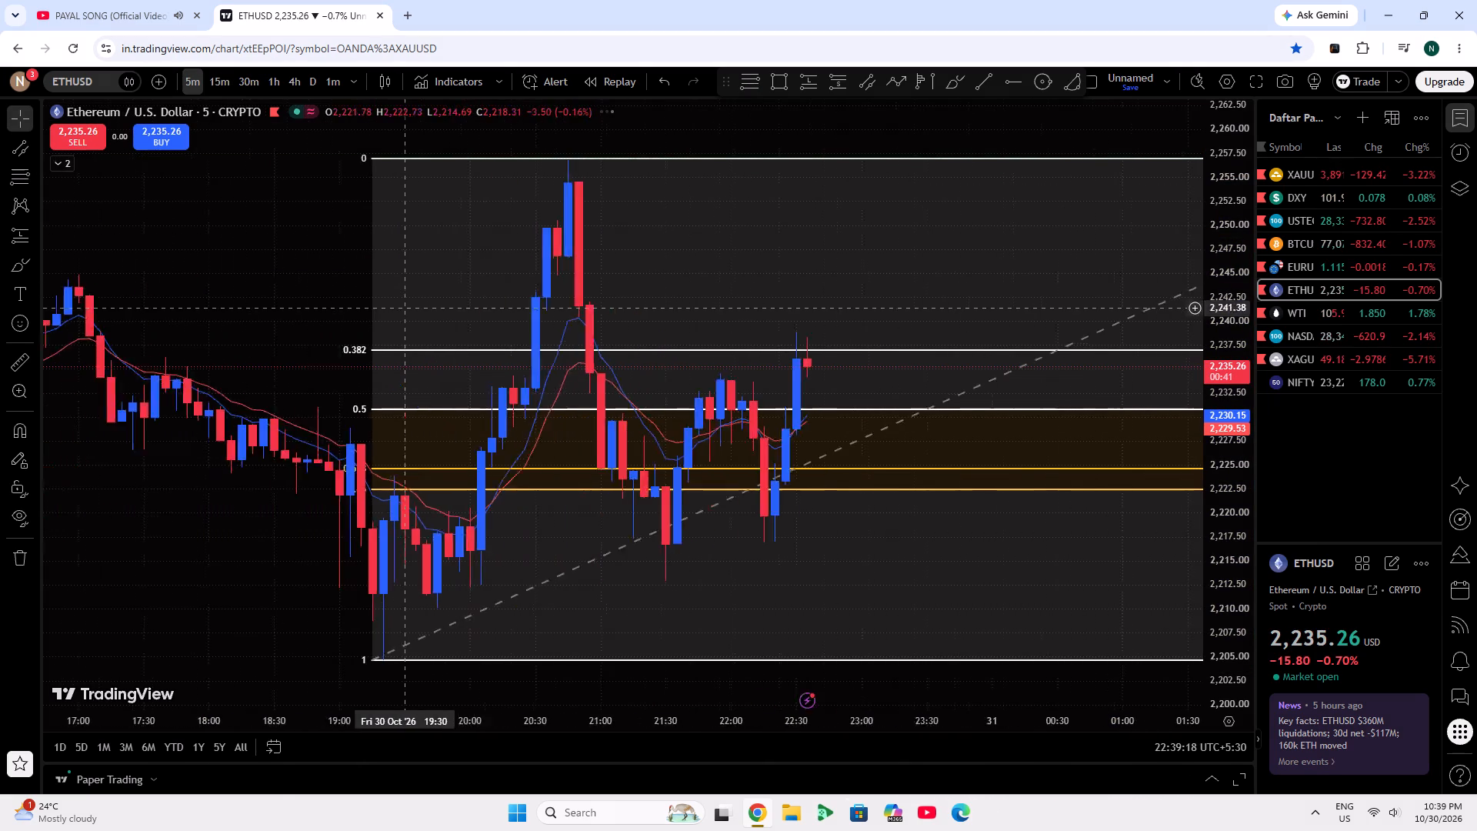
scroll(408, 308, down, 2)
drag(349, 352, 0, 289)
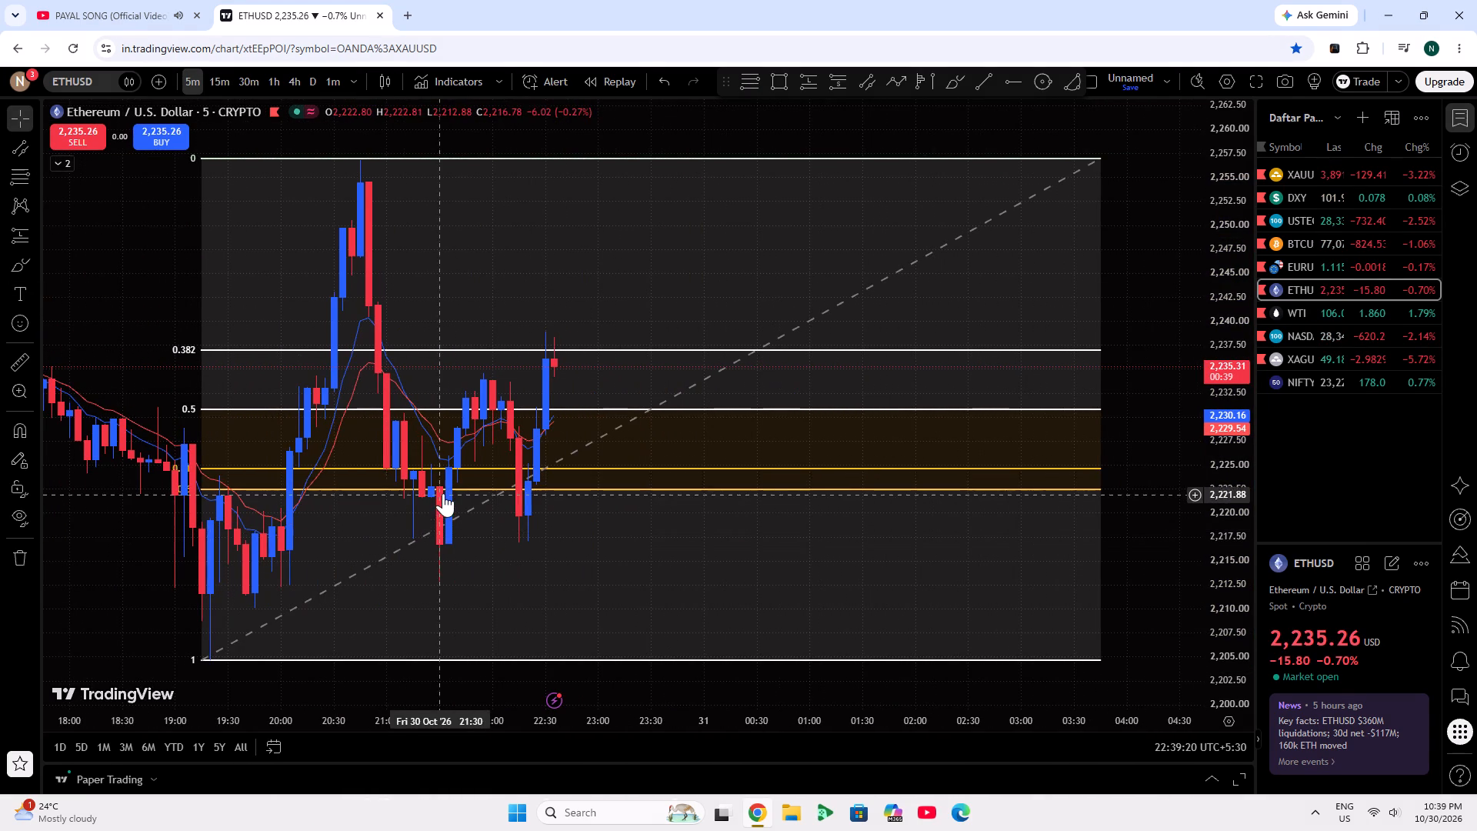
drag(129, 345, 201, 372)
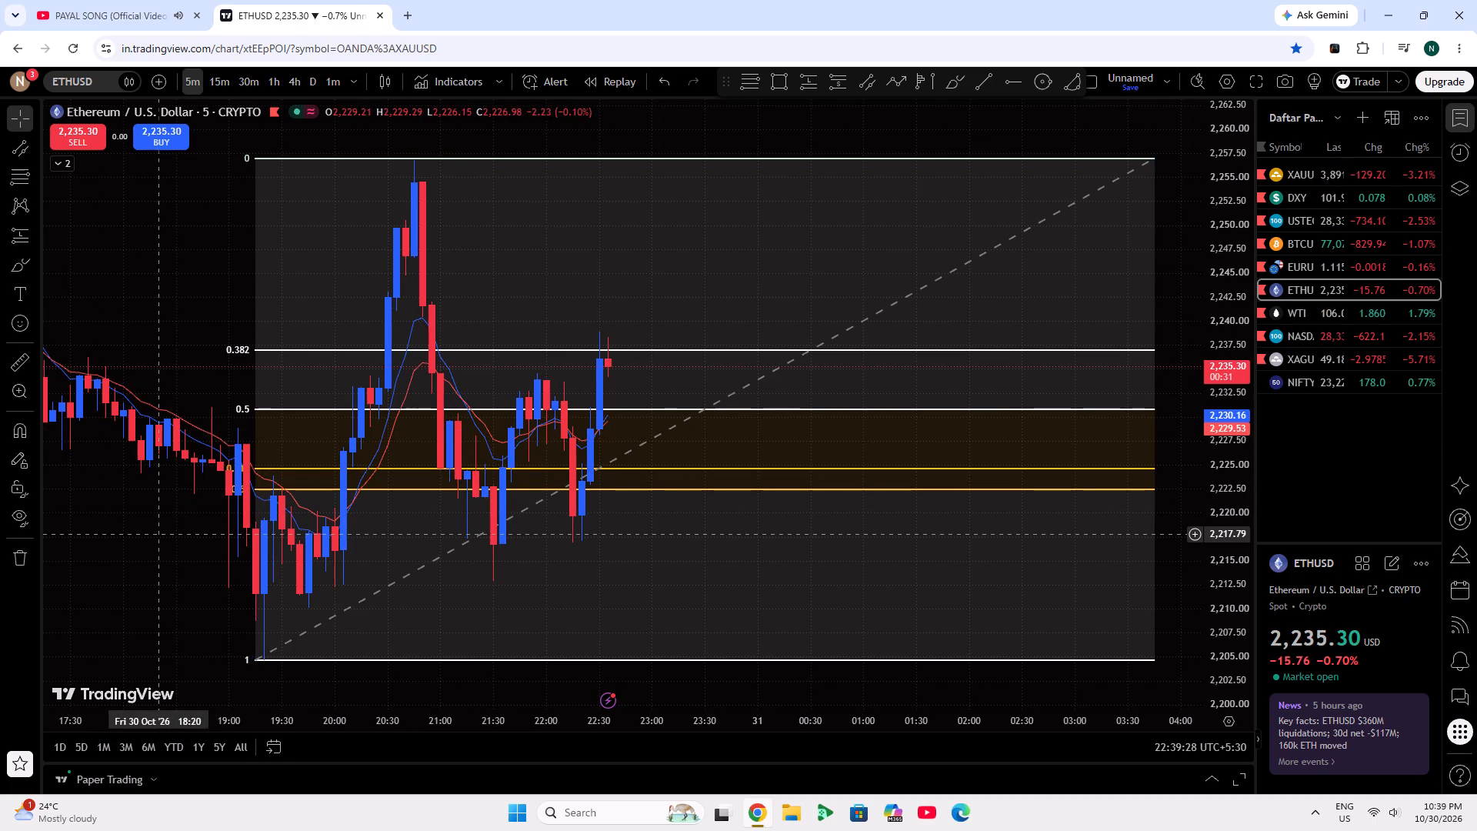
drag(161, 532, 148, 529)
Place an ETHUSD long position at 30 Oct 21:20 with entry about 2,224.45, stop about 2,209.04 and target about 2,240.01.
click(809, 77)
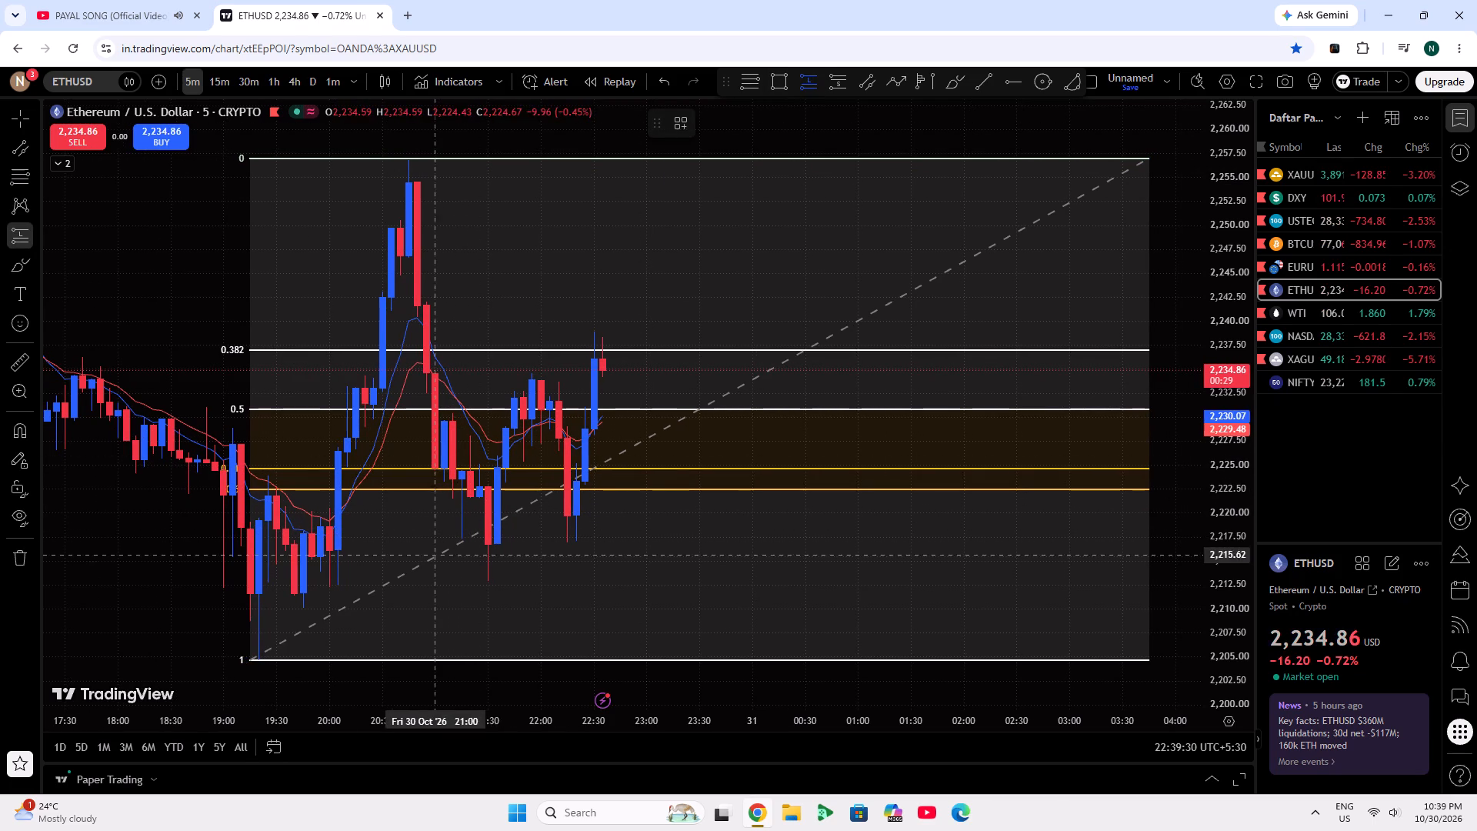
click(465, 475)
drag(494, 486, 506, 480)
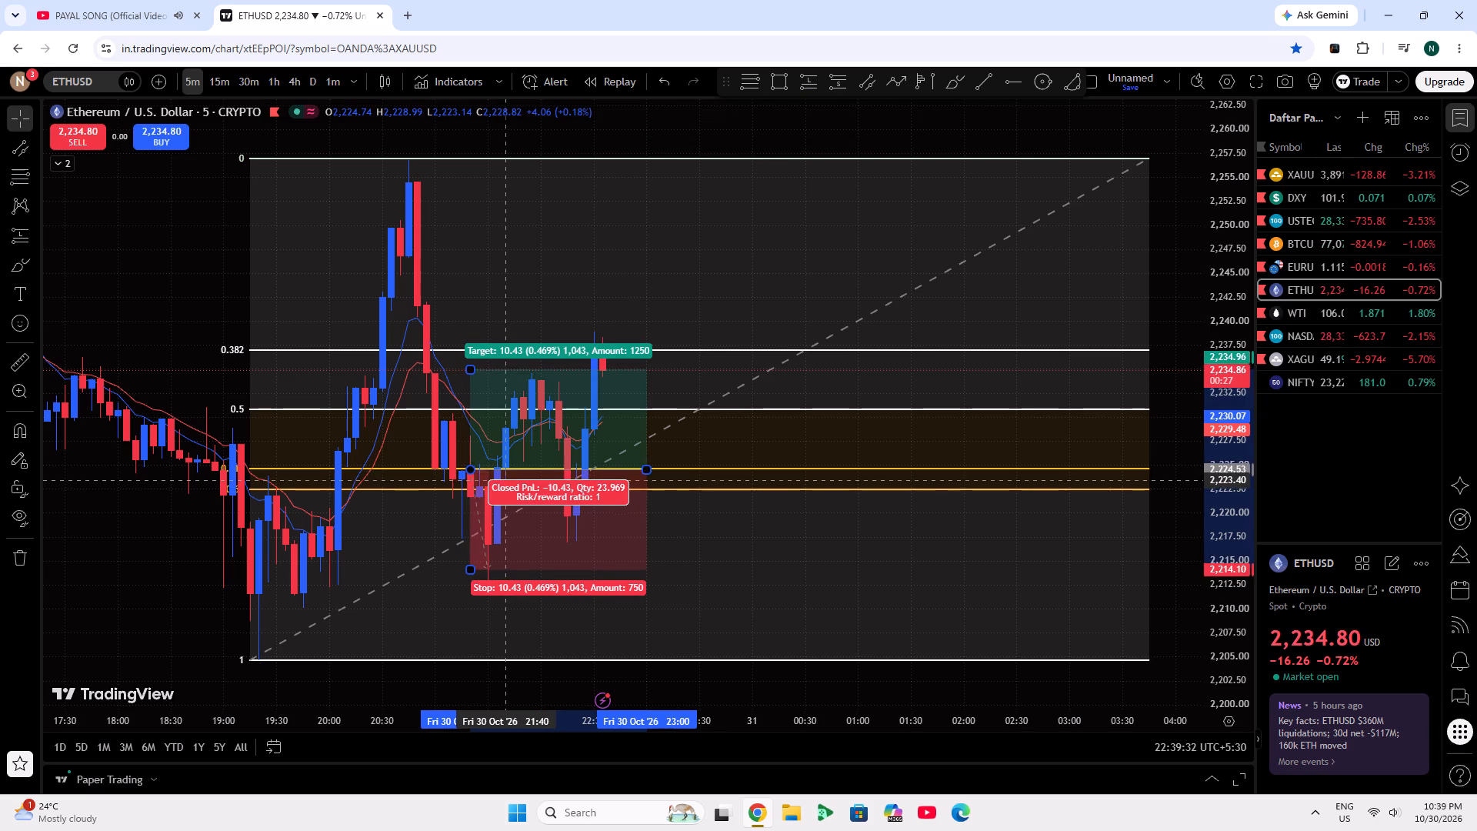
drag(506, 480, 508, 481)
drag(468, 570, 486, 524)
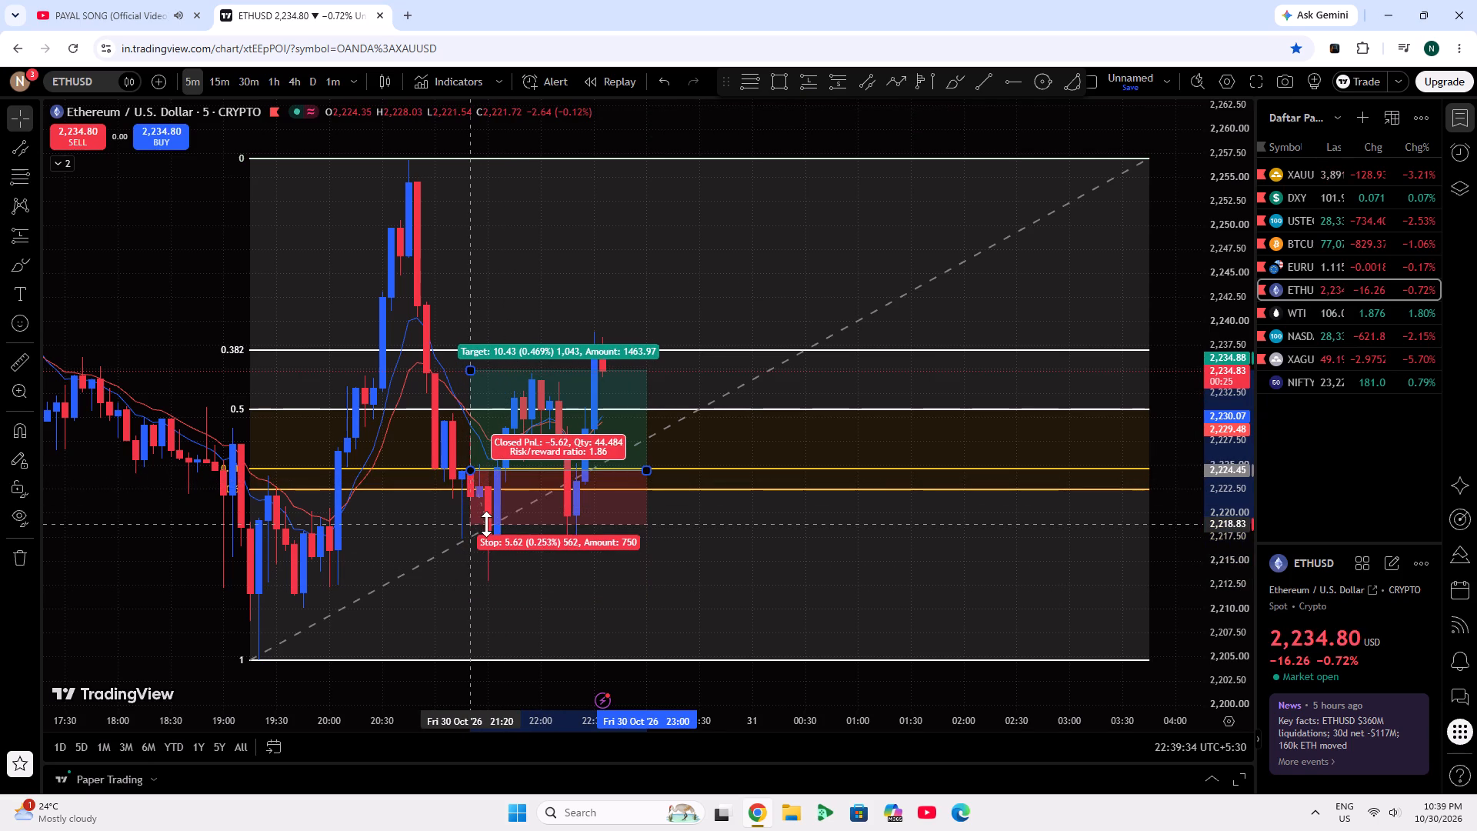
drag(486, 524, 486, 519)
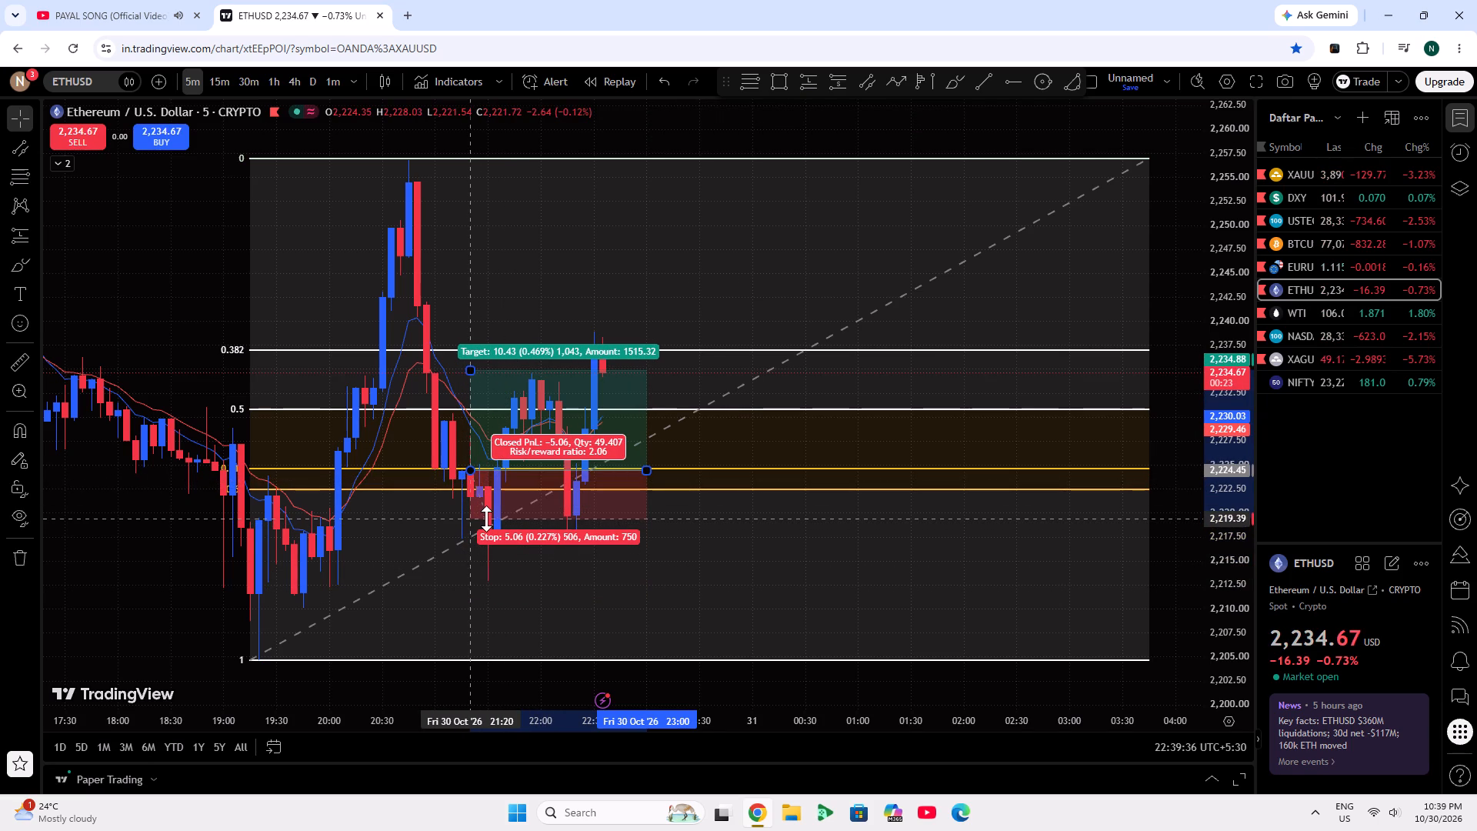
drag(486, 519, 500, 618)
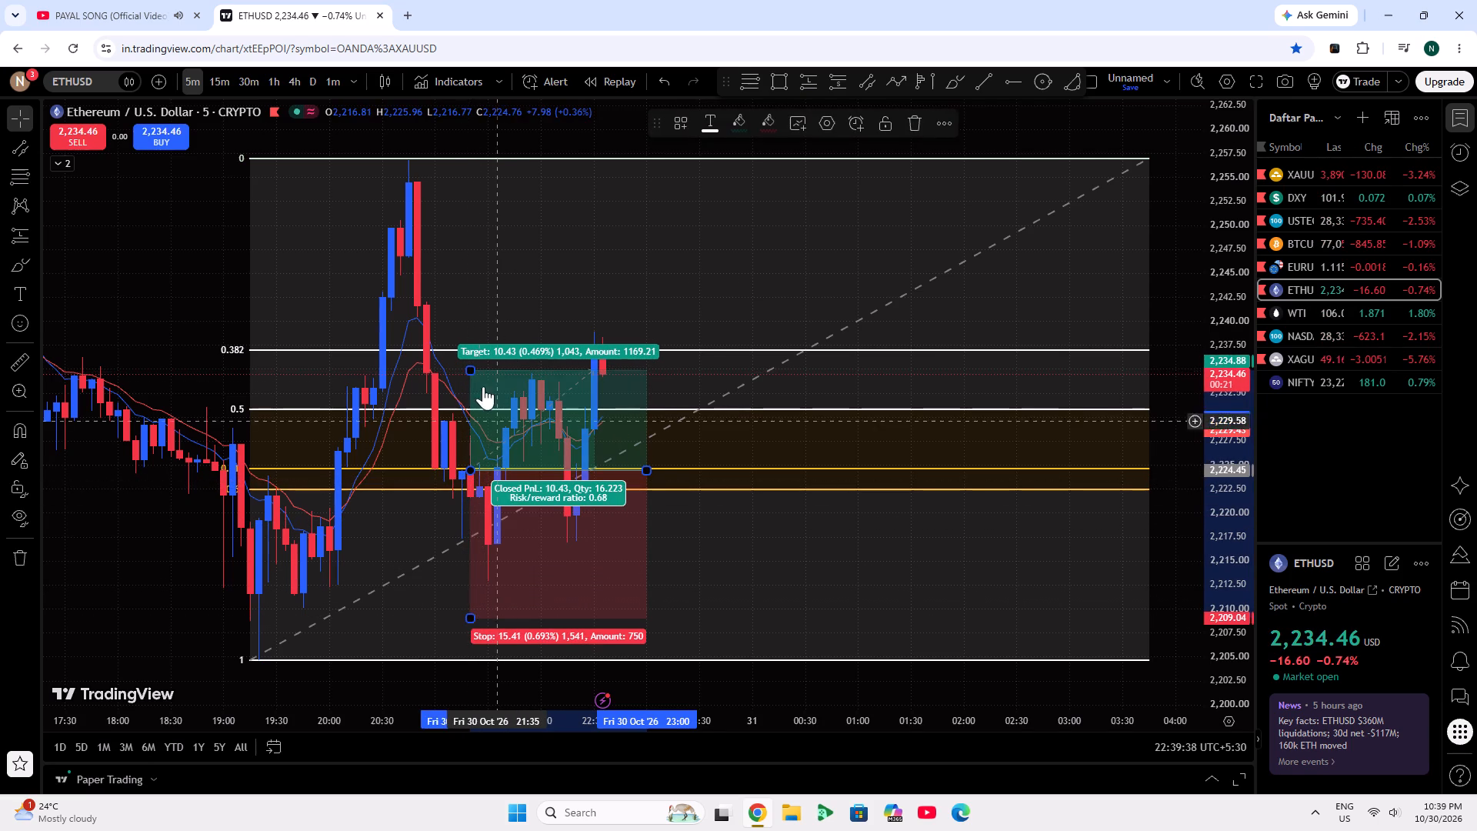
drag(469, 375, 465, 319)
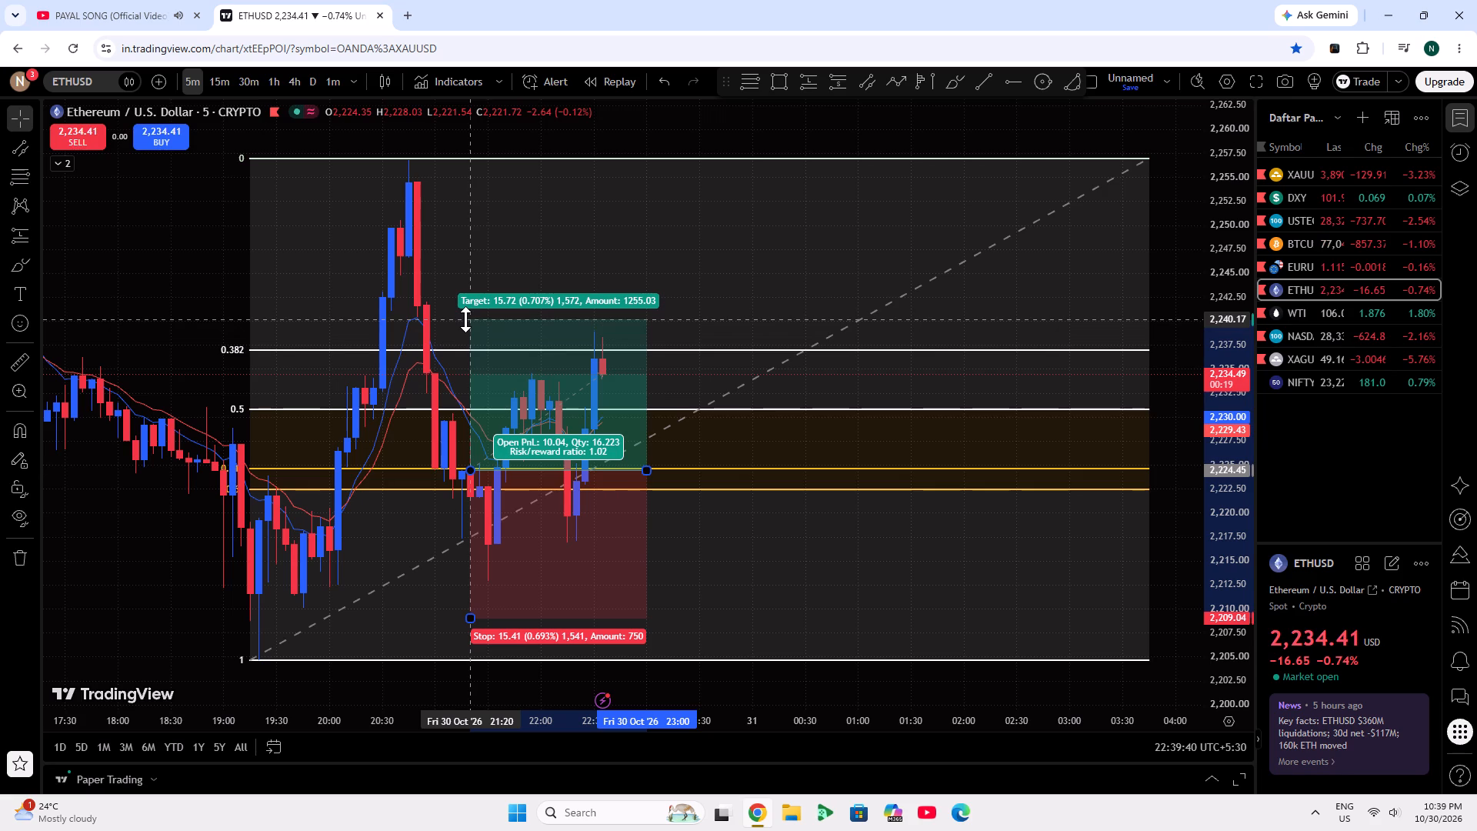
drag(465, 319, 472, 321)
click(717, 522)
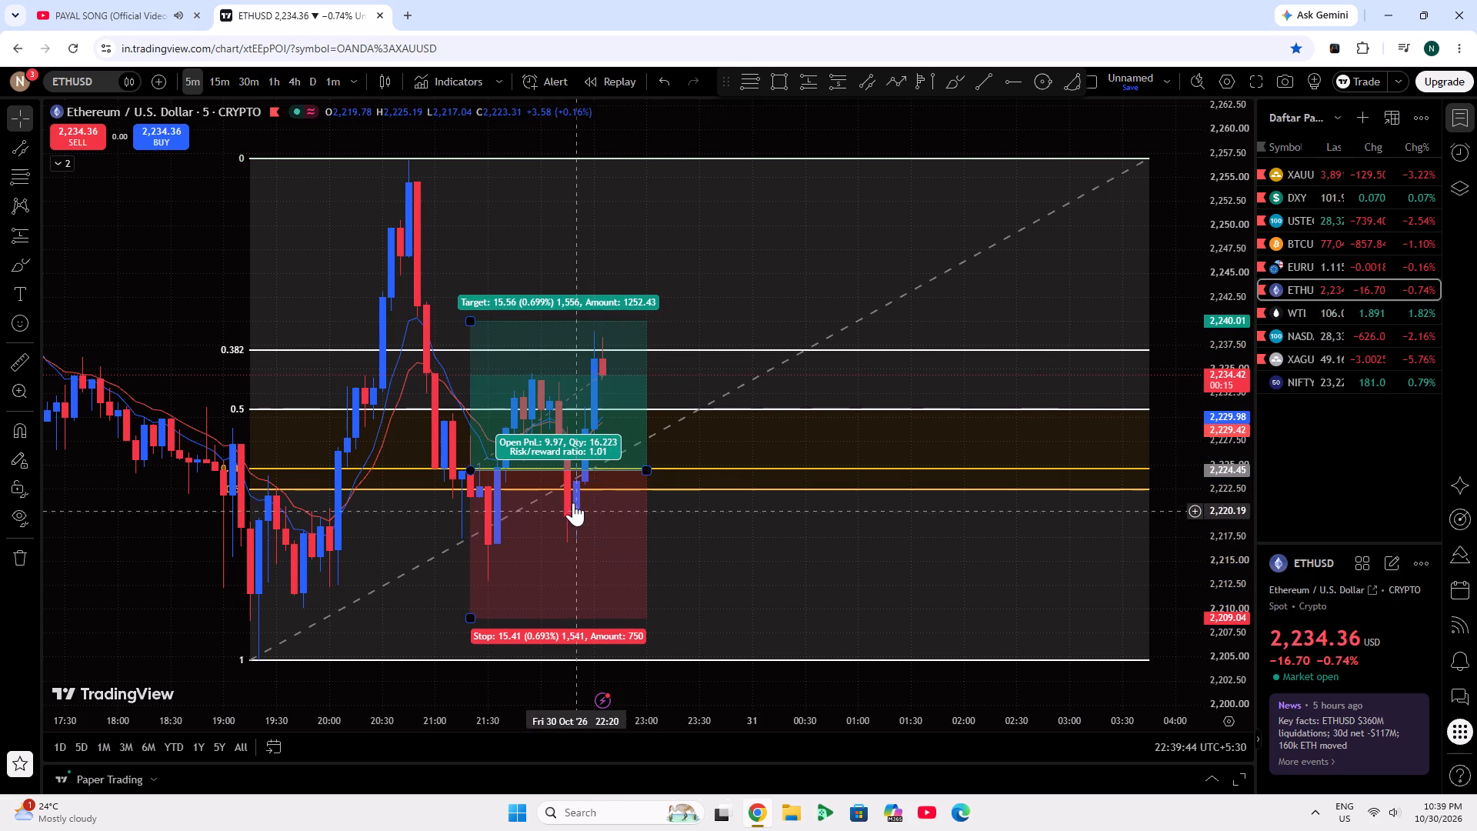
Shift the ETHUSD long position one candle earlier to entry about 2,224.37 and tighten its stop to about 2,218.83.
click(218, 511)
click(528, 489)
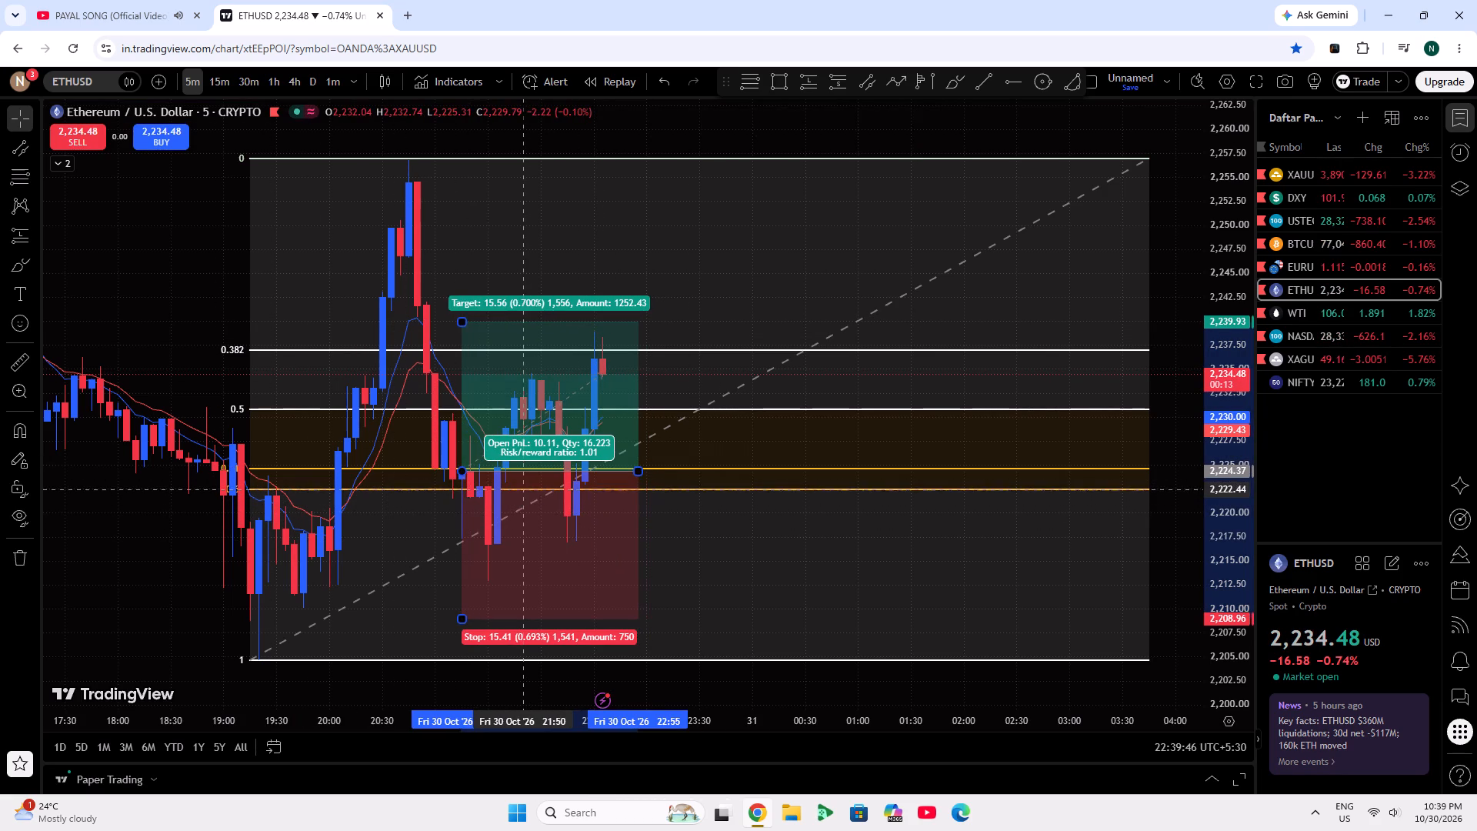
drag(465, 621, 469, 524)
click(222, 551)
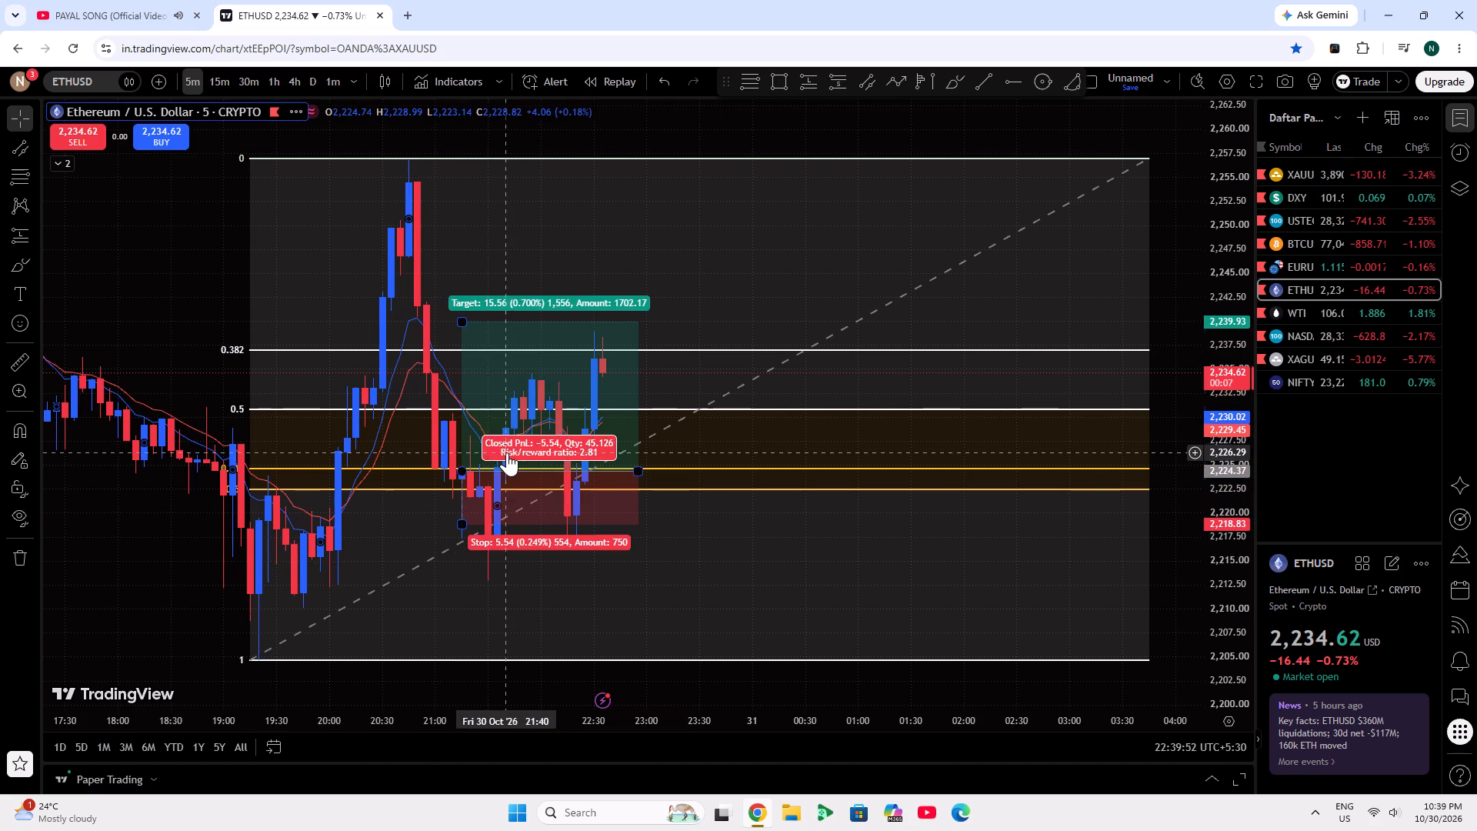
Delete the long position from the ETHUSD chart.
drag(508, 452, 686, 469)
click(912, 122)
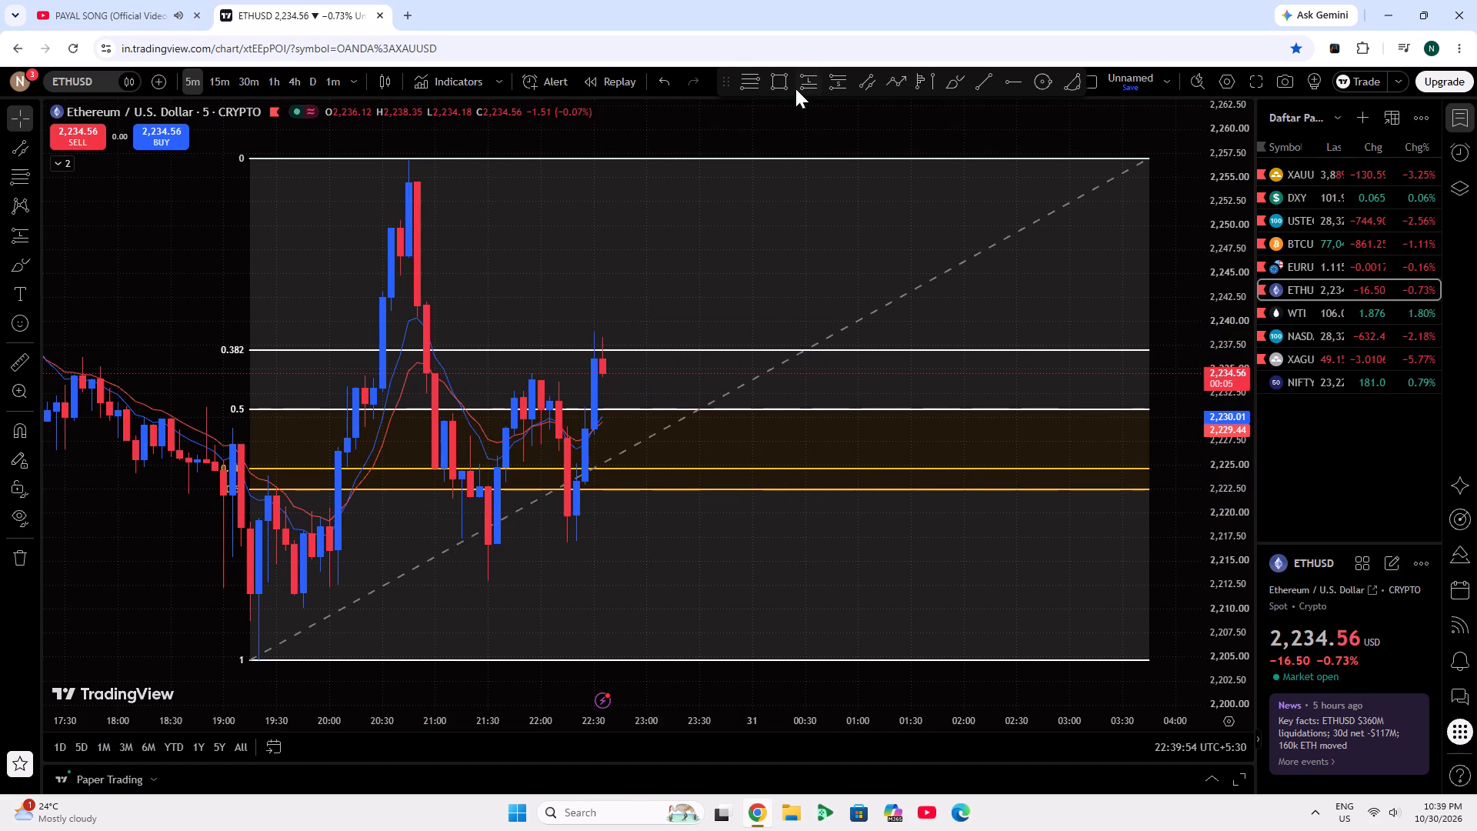
Activate the Long Position tool on the ETHUSD chart.
click(798, 82)
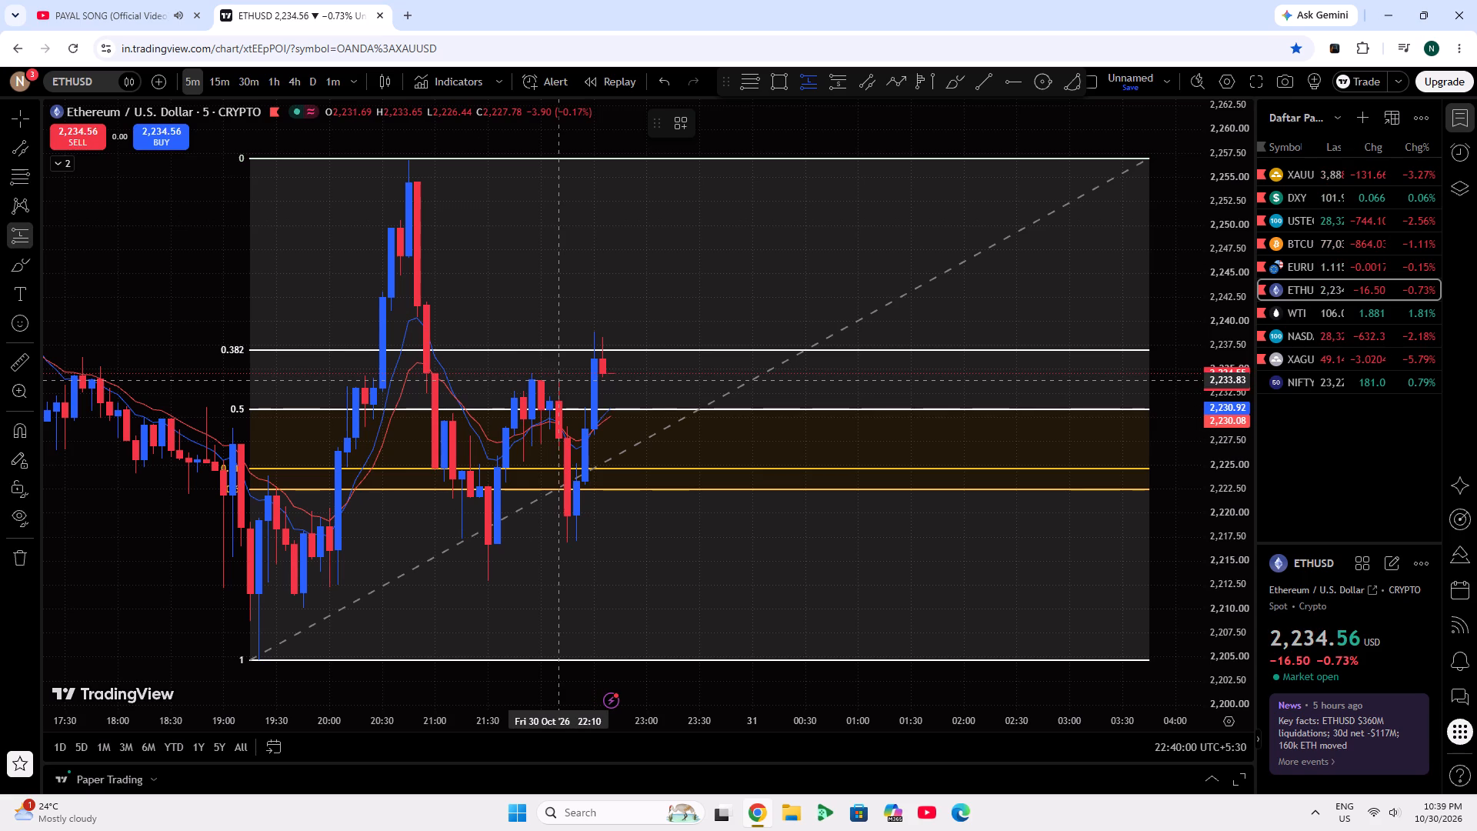
Switch to the YouTube tab playing PAYAL SONG.
click(138, 0)
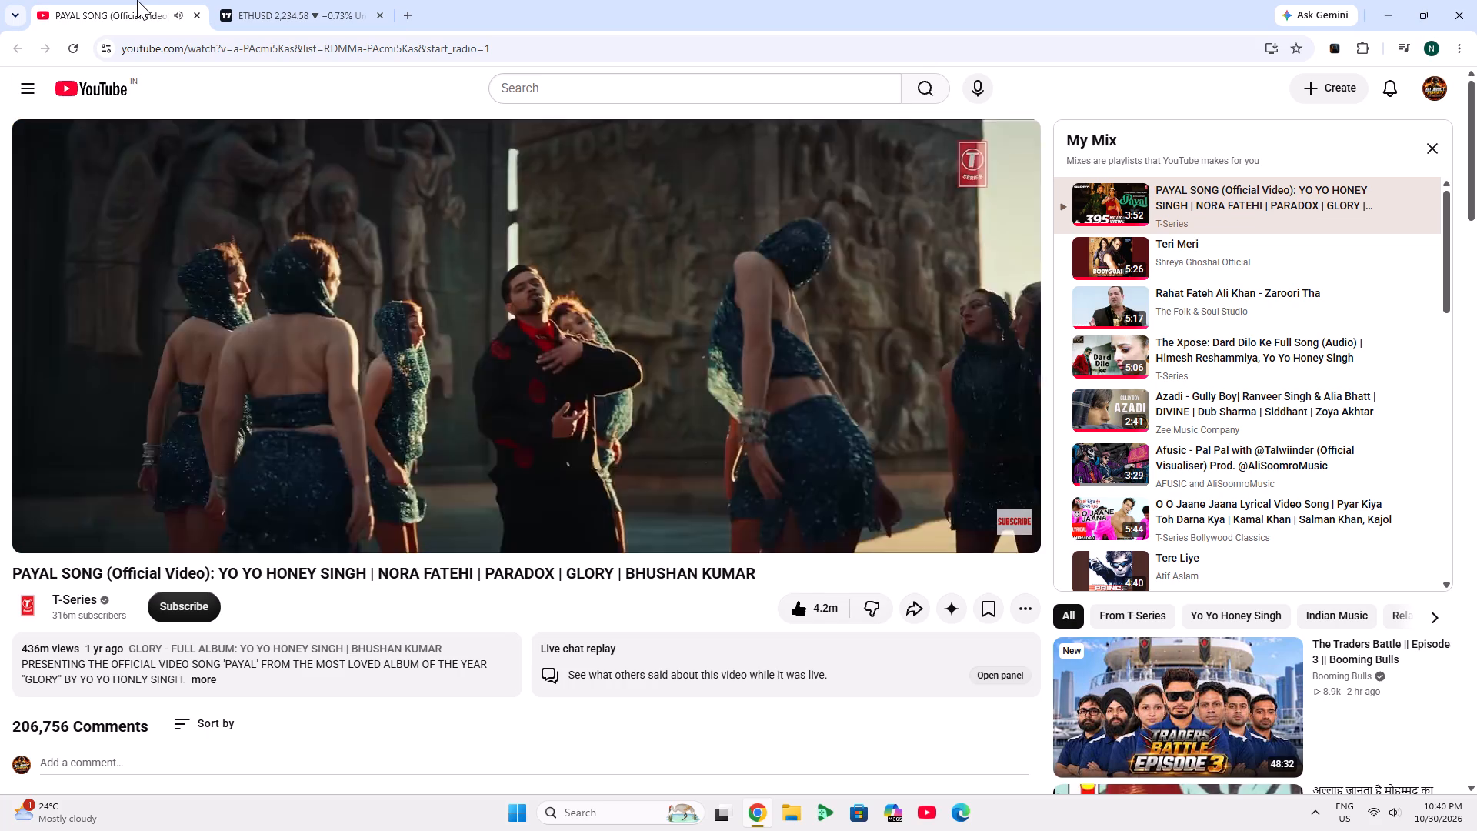
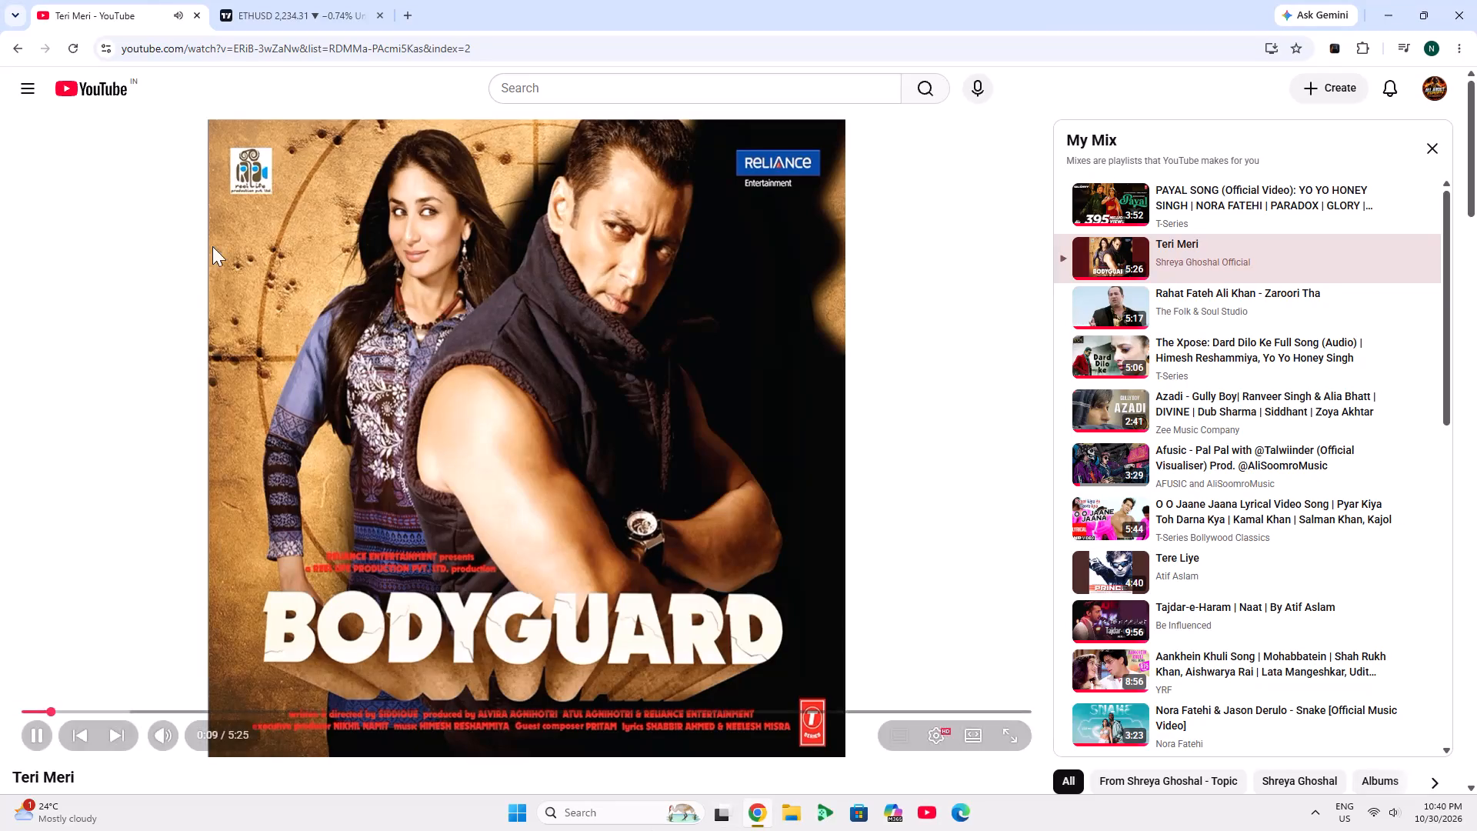
Place a long position on the ETHUSD chart, starting at the 22:20 candle with entry about 2,226.05.
scroll(642, 0, down, 4)
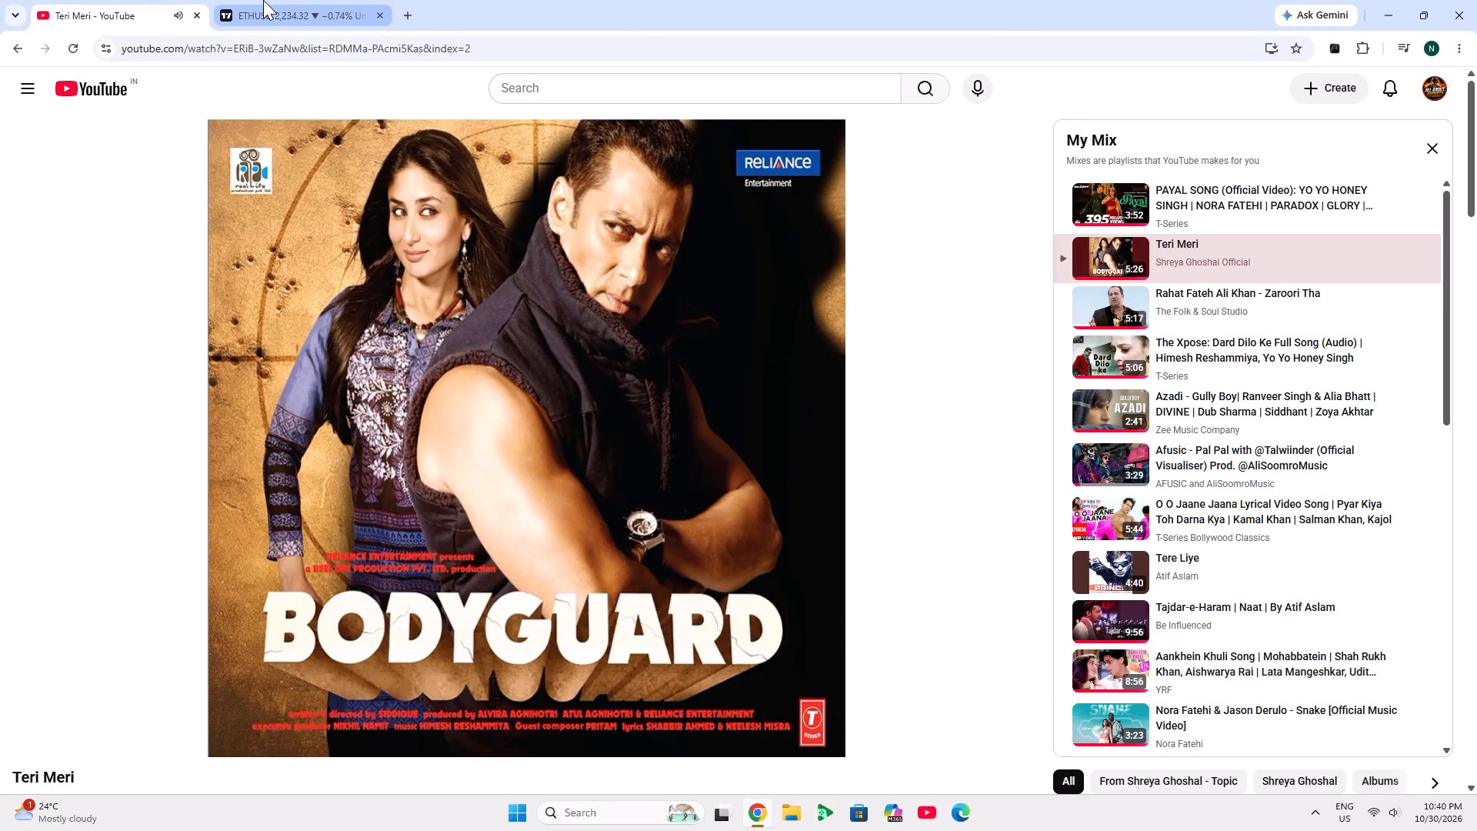
click(263, 0)
drag(148, 299, 102, 289)
drag(167, 289, 612, 427)
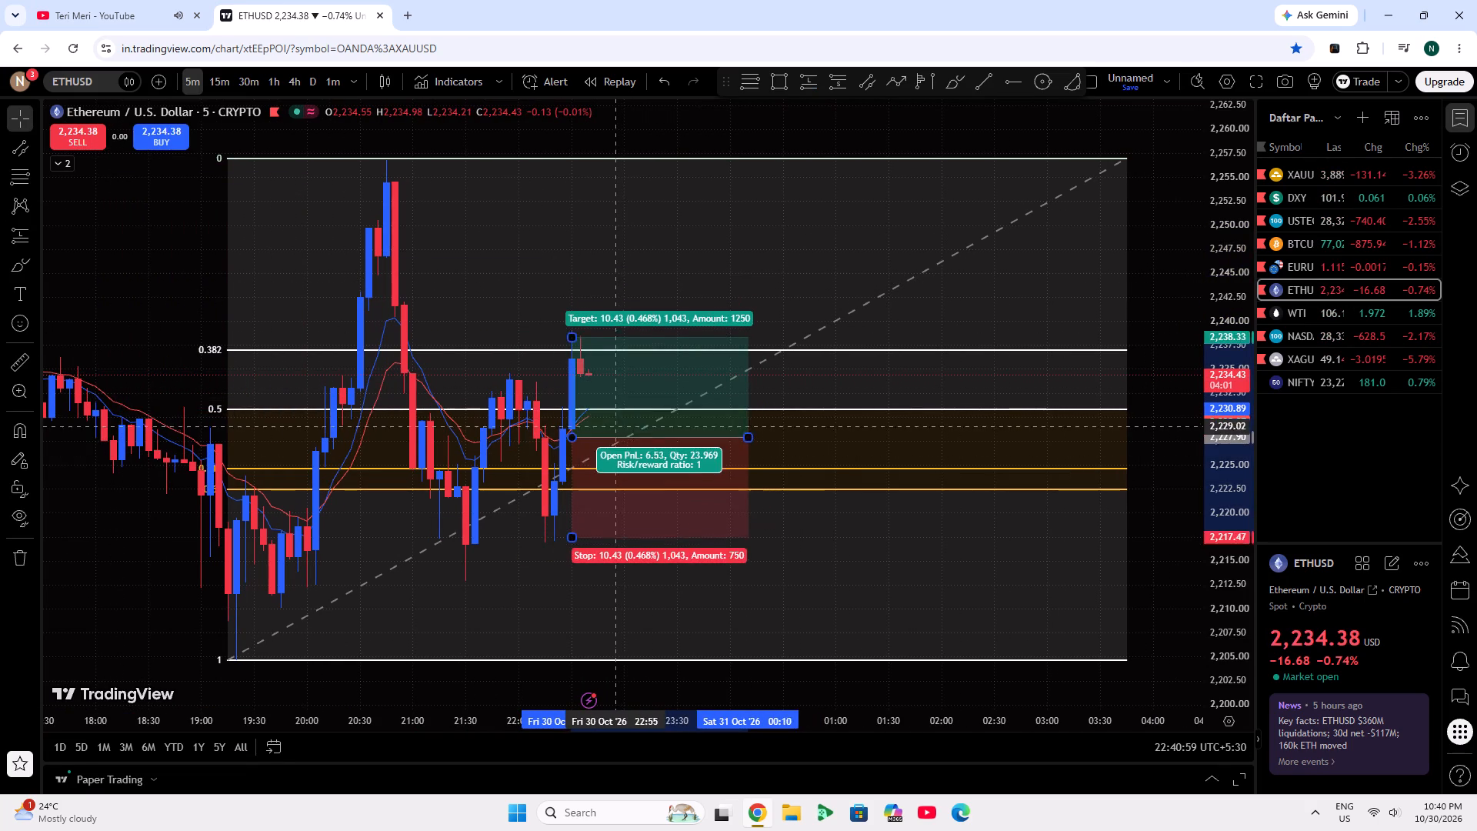
drag(612, 427, 594, 444)
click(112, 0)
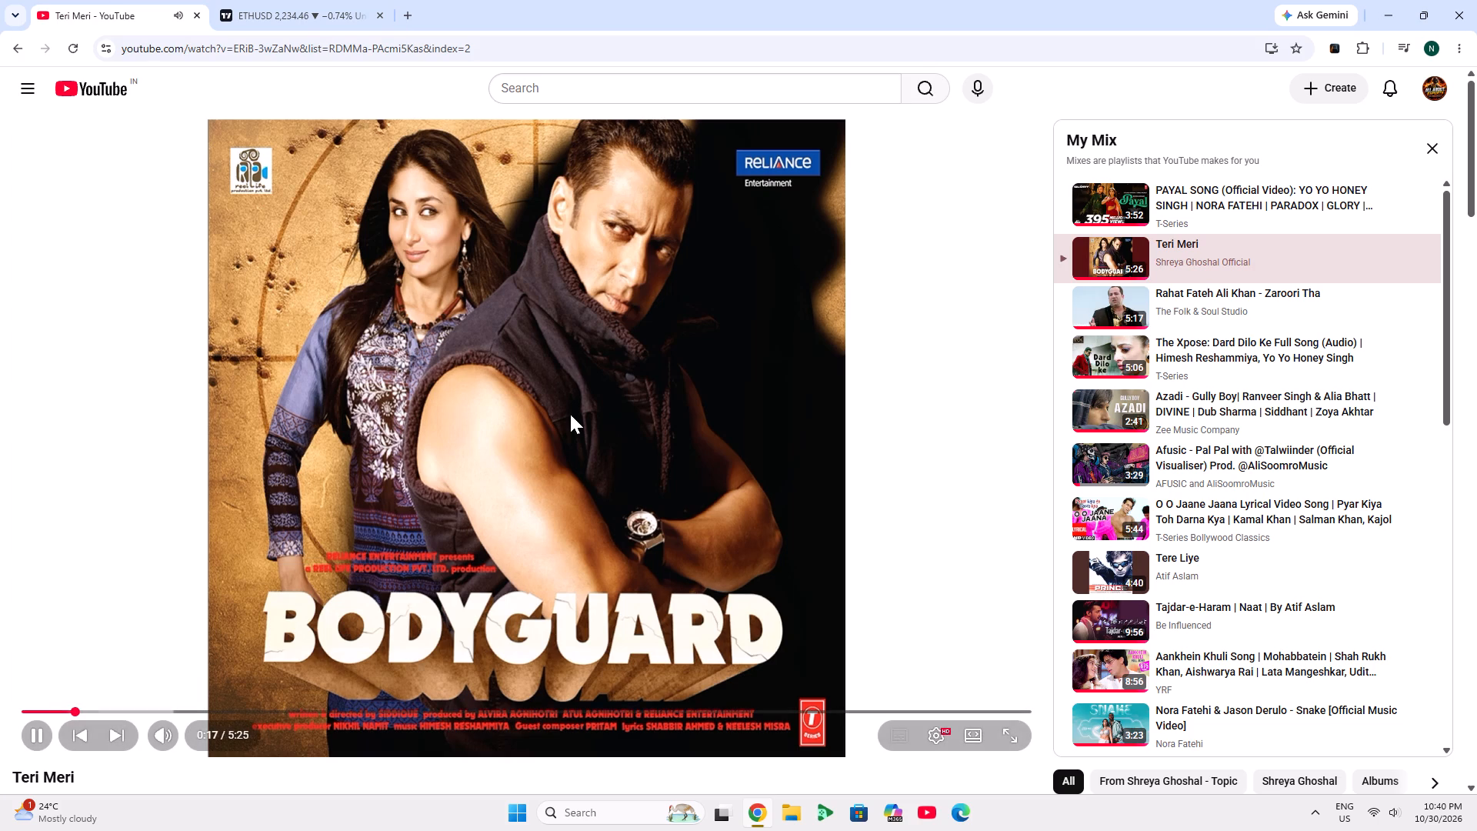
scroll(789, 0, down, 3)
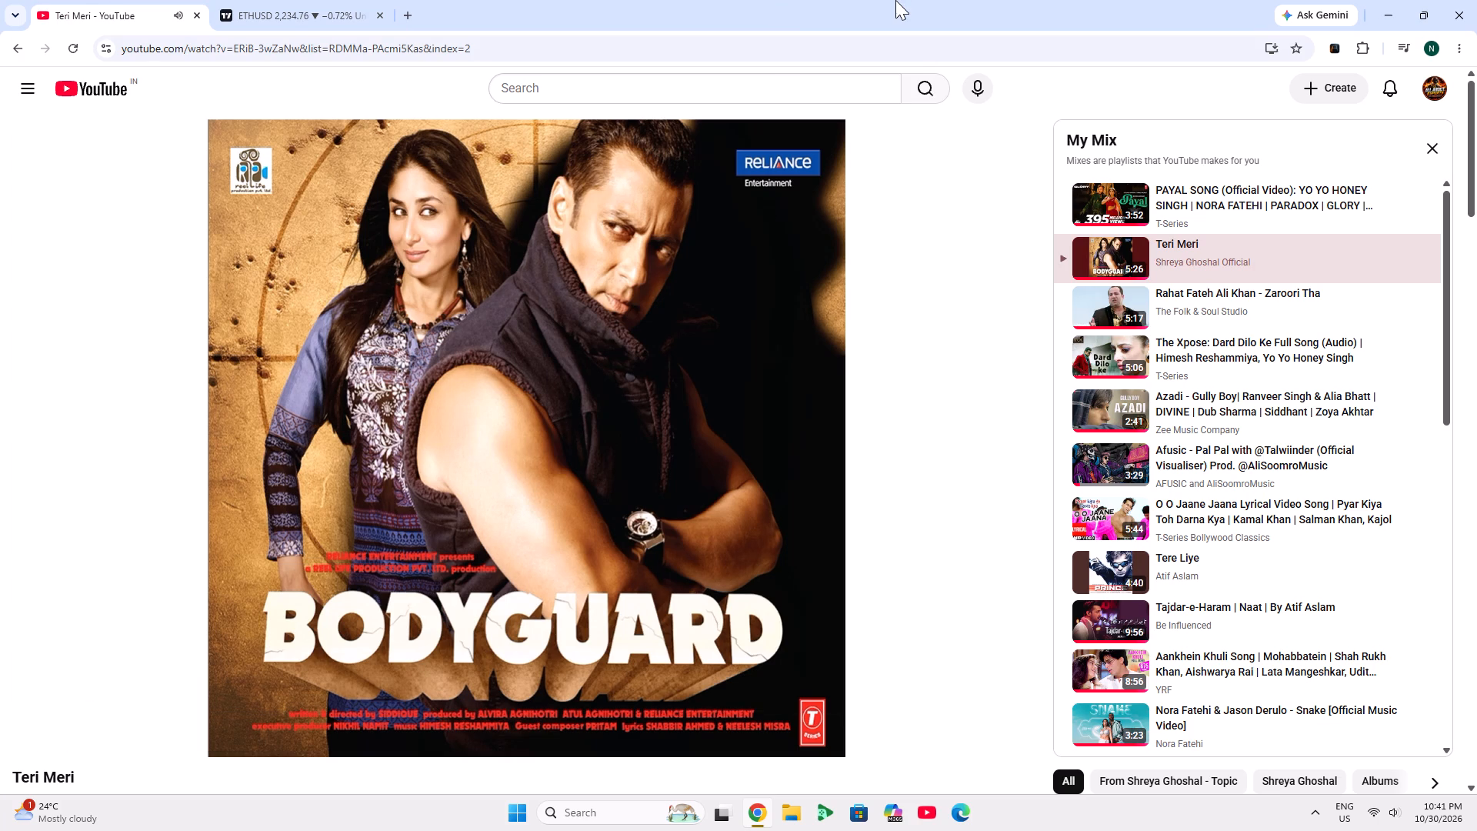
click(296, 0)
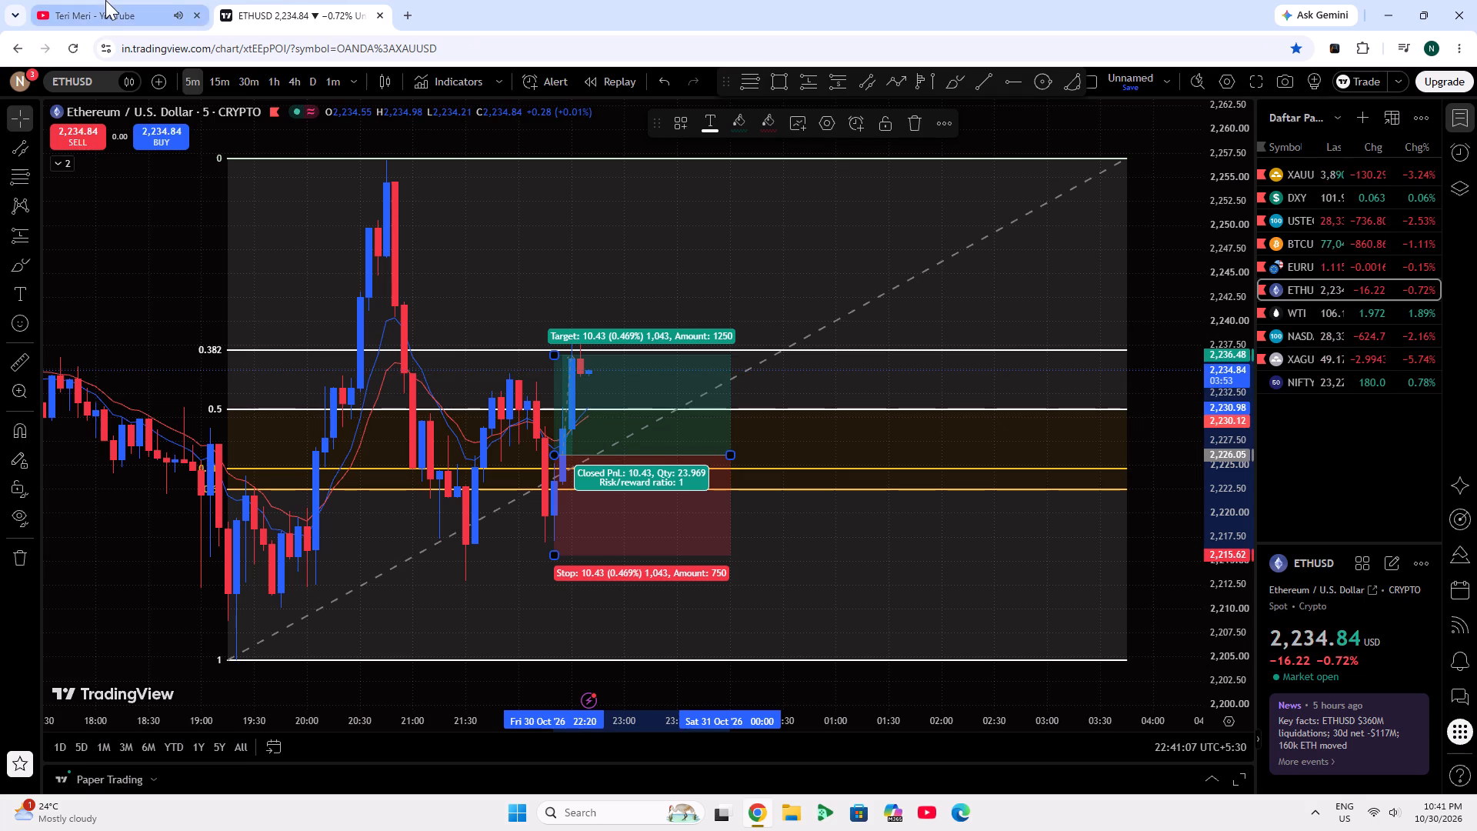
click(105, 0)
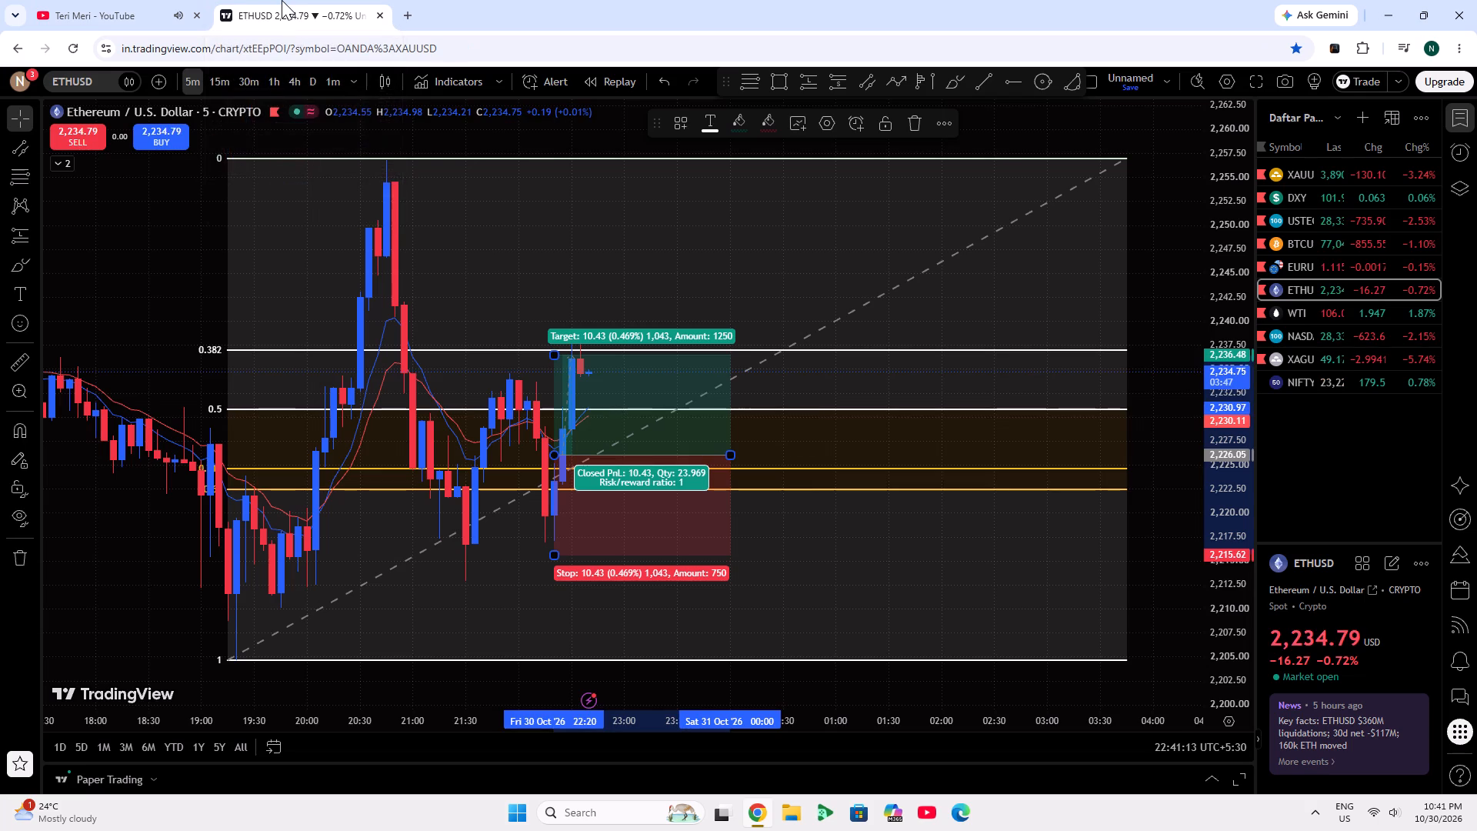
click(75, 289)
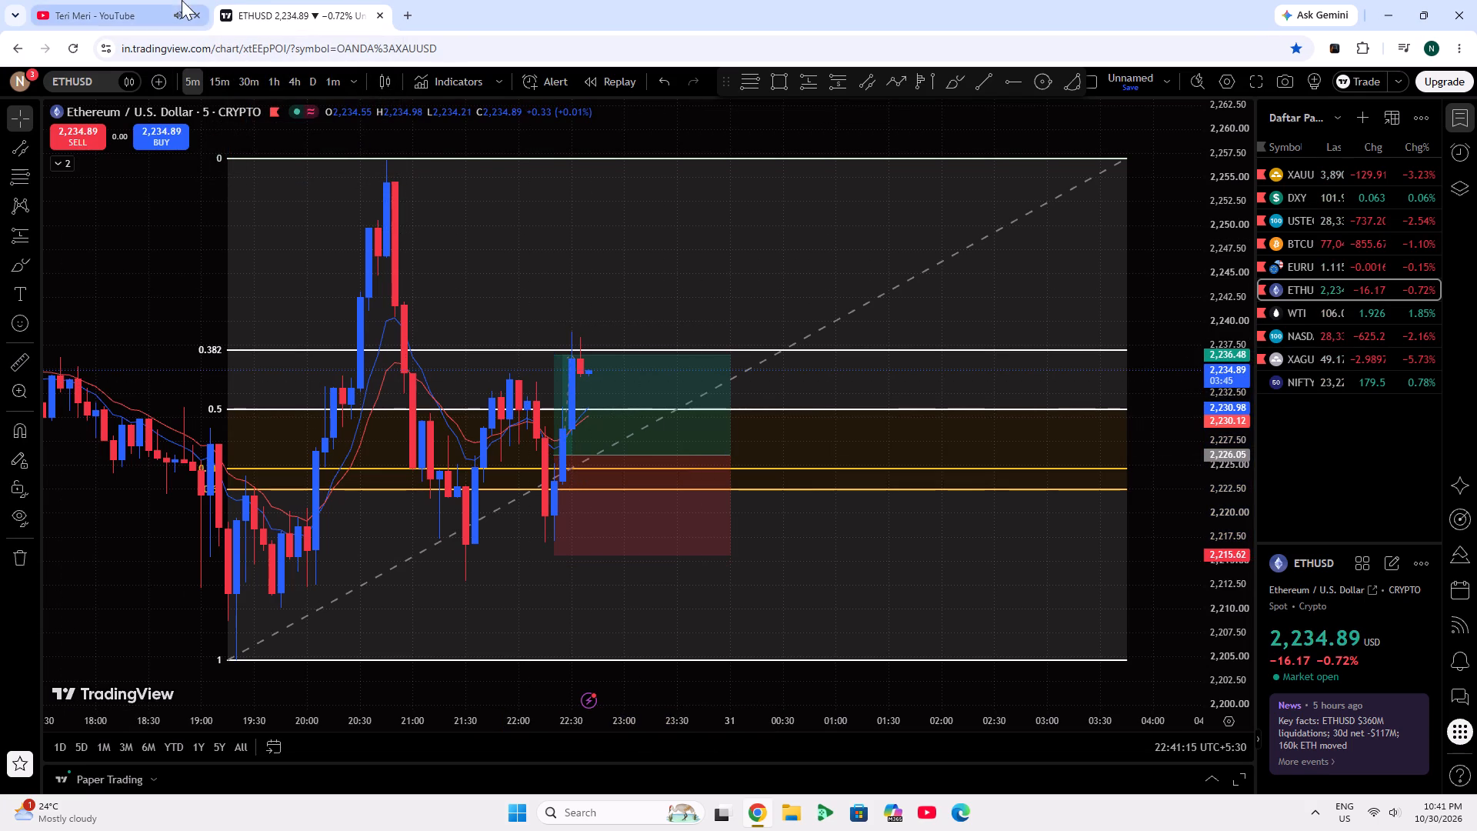
Move the ETHUSD long position to the 22:30 candle with entry about 2,228.77 and tighten its stop to about 2,223.24.
drag(625, 508, 659, 493)
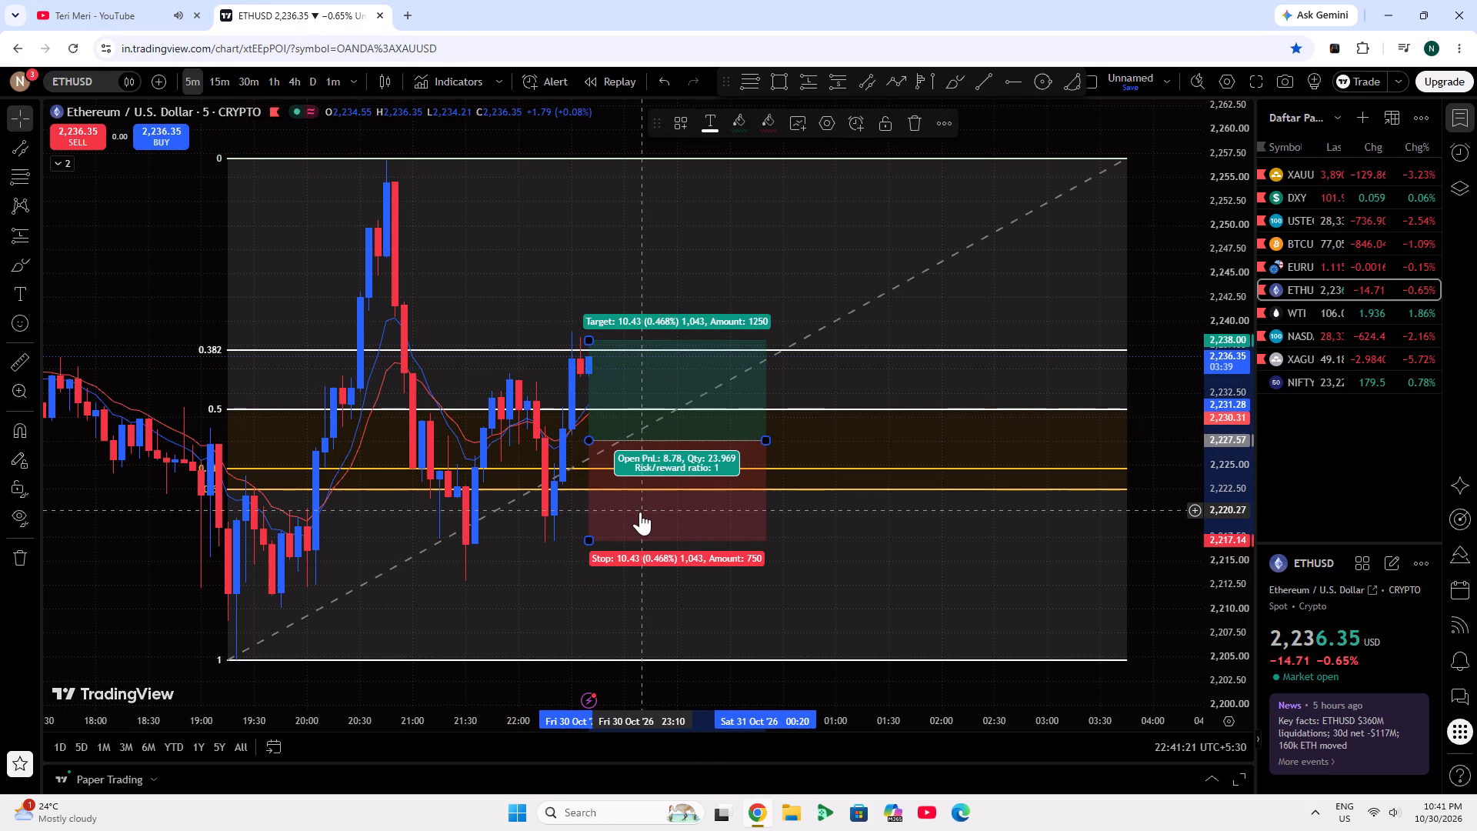
click(151, 460)
drag(652, 446, 631, 434)
drag(571, 533, 572, 492)
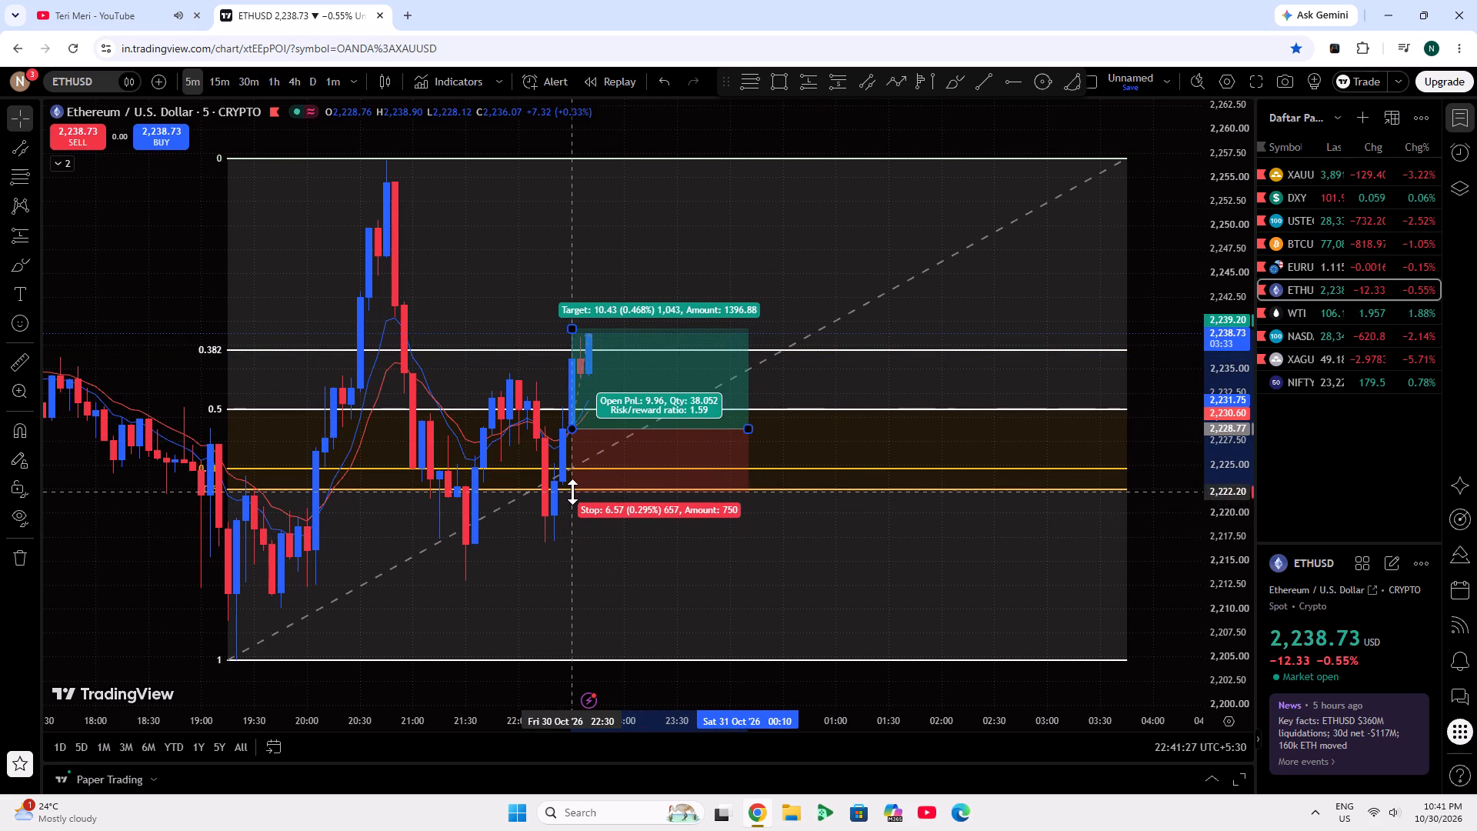
drag(572, 492, 572, 482)
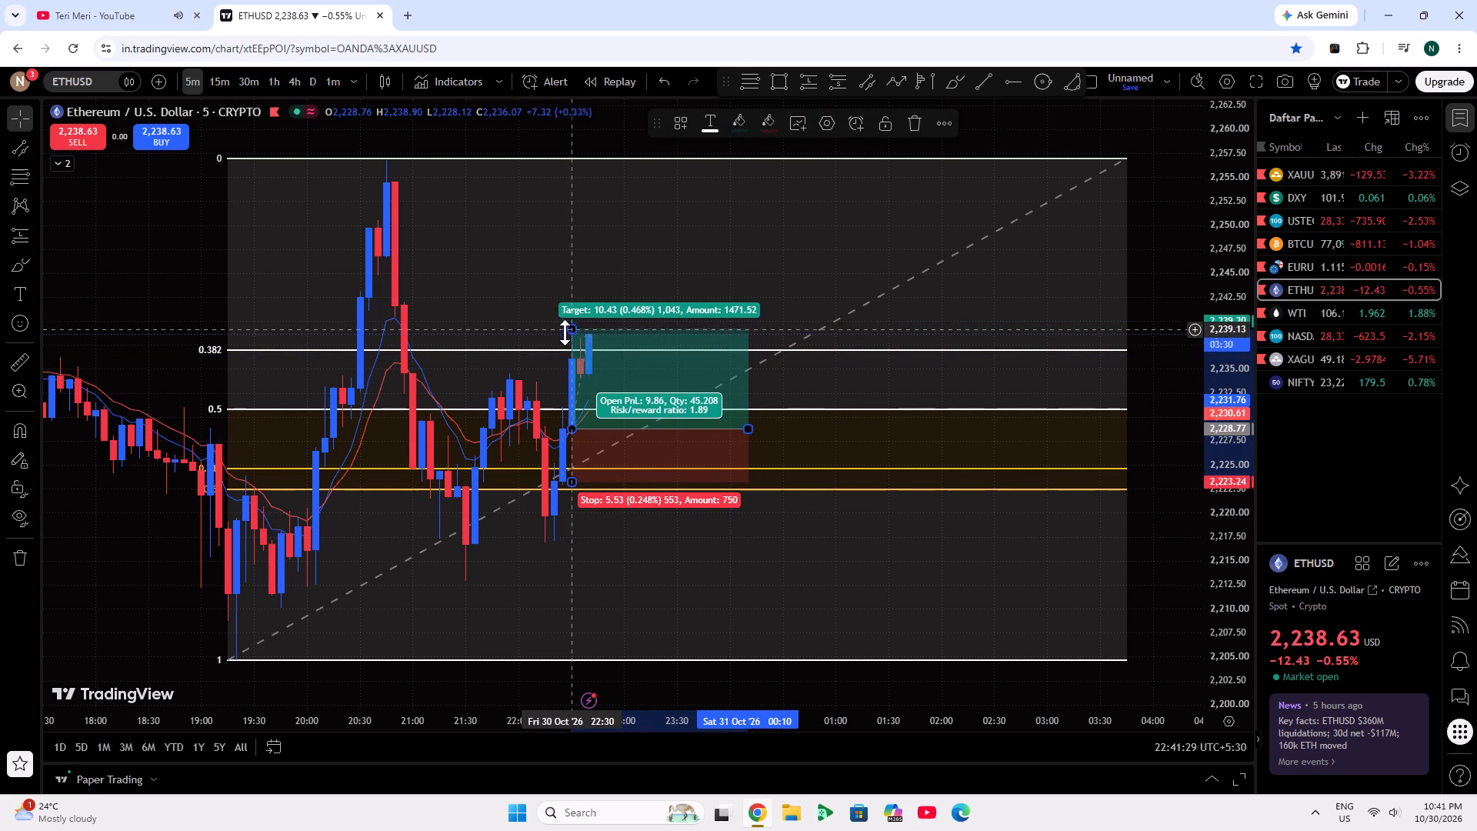
click(502, 317)
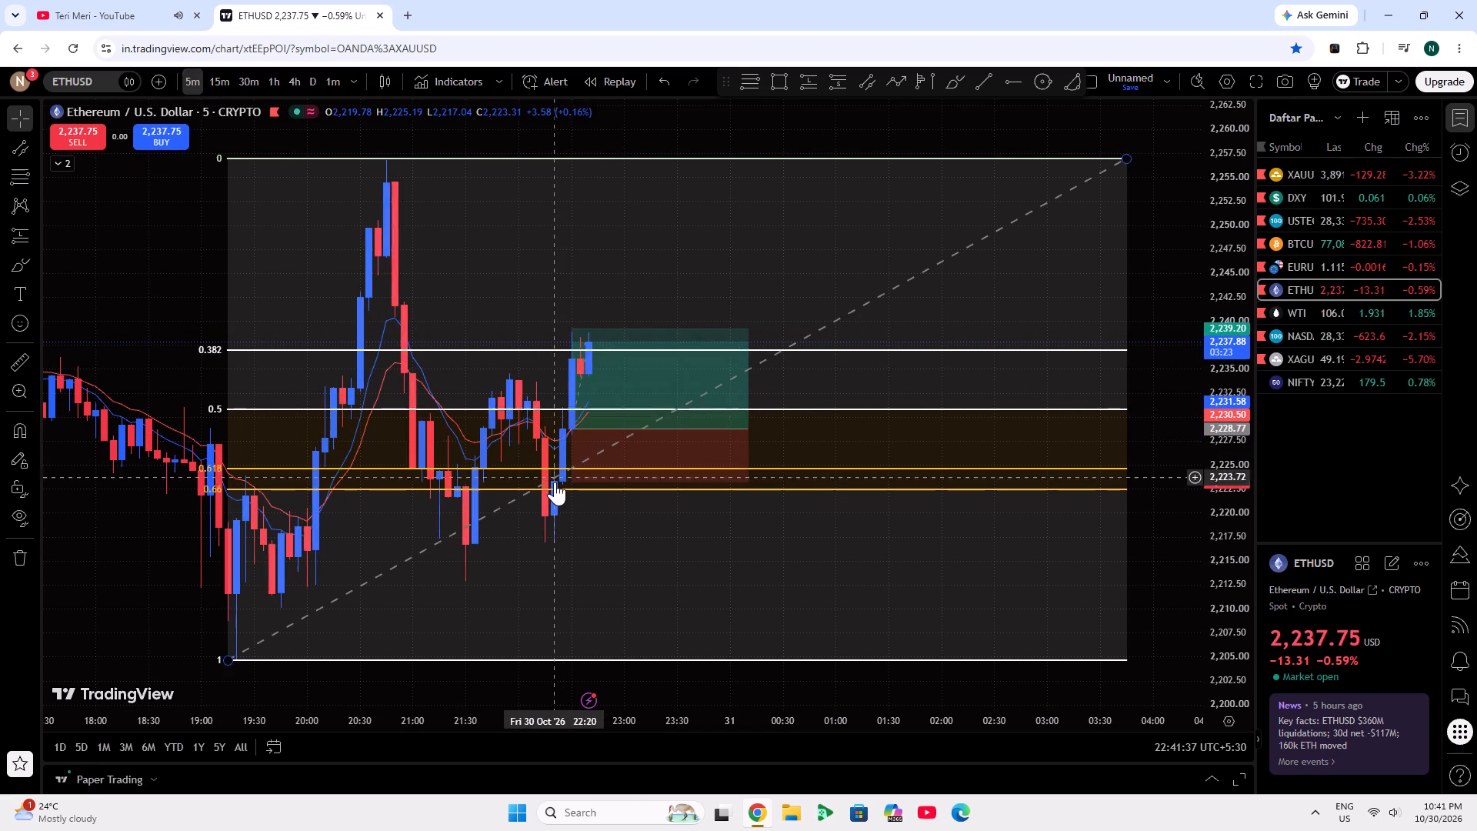
Lower the ETHUSD long position's entry slightly to about 2,228.45 and extend its target to about 2,249.00.
click(609, 403)
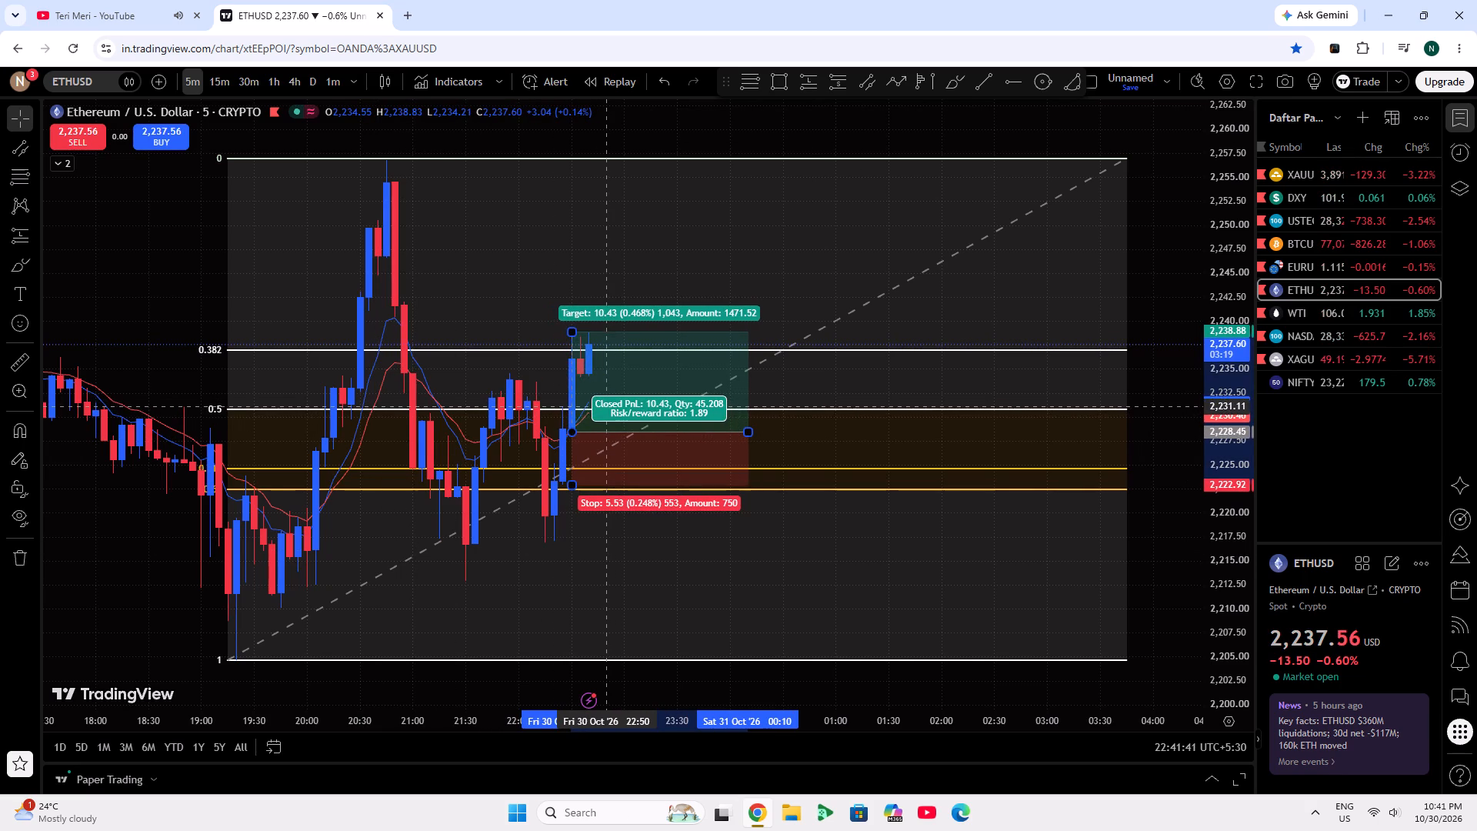
drag(573, 334, 588, 234)
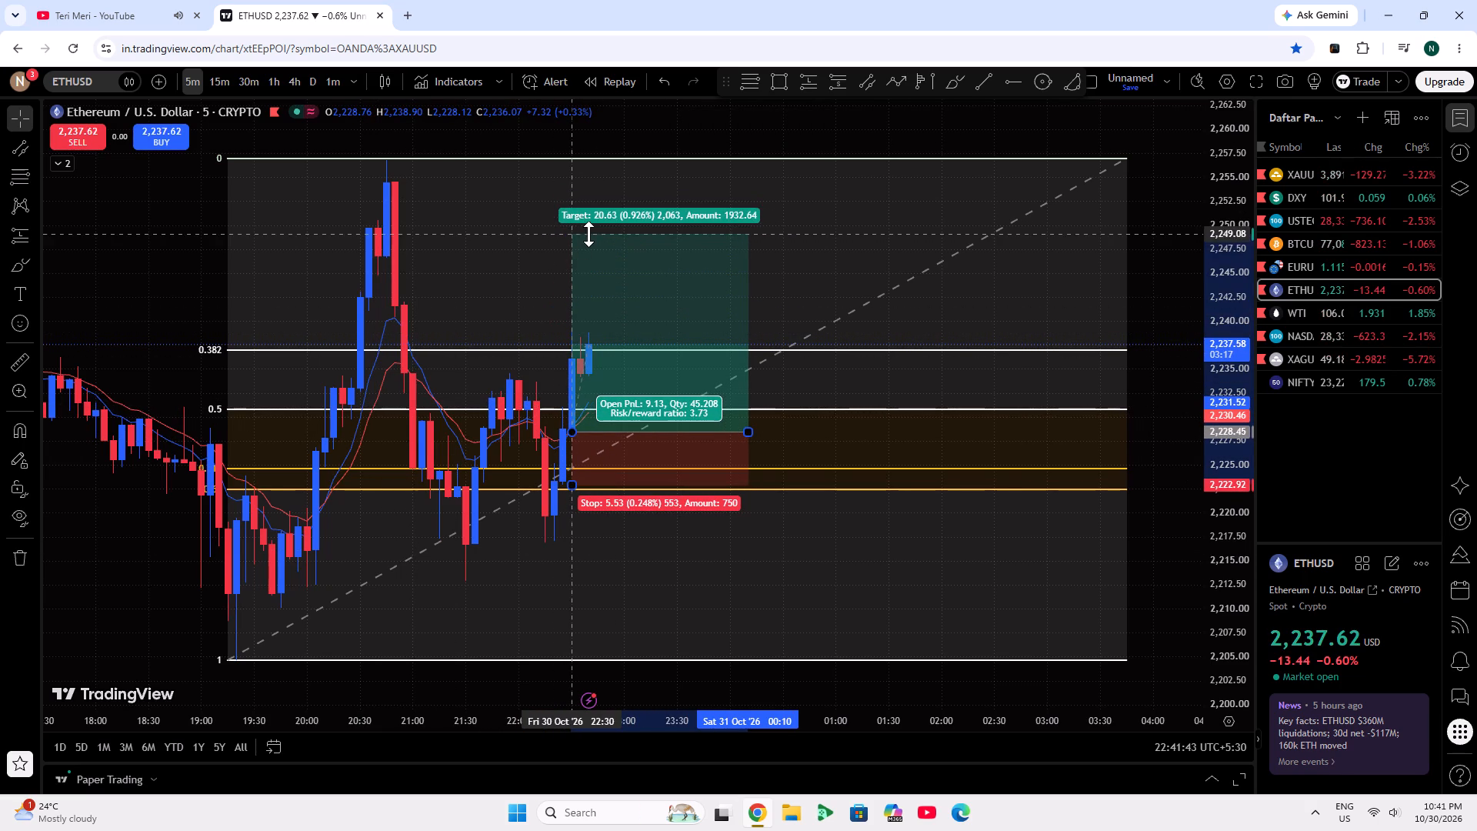
drag(588, 234, 574, 242)
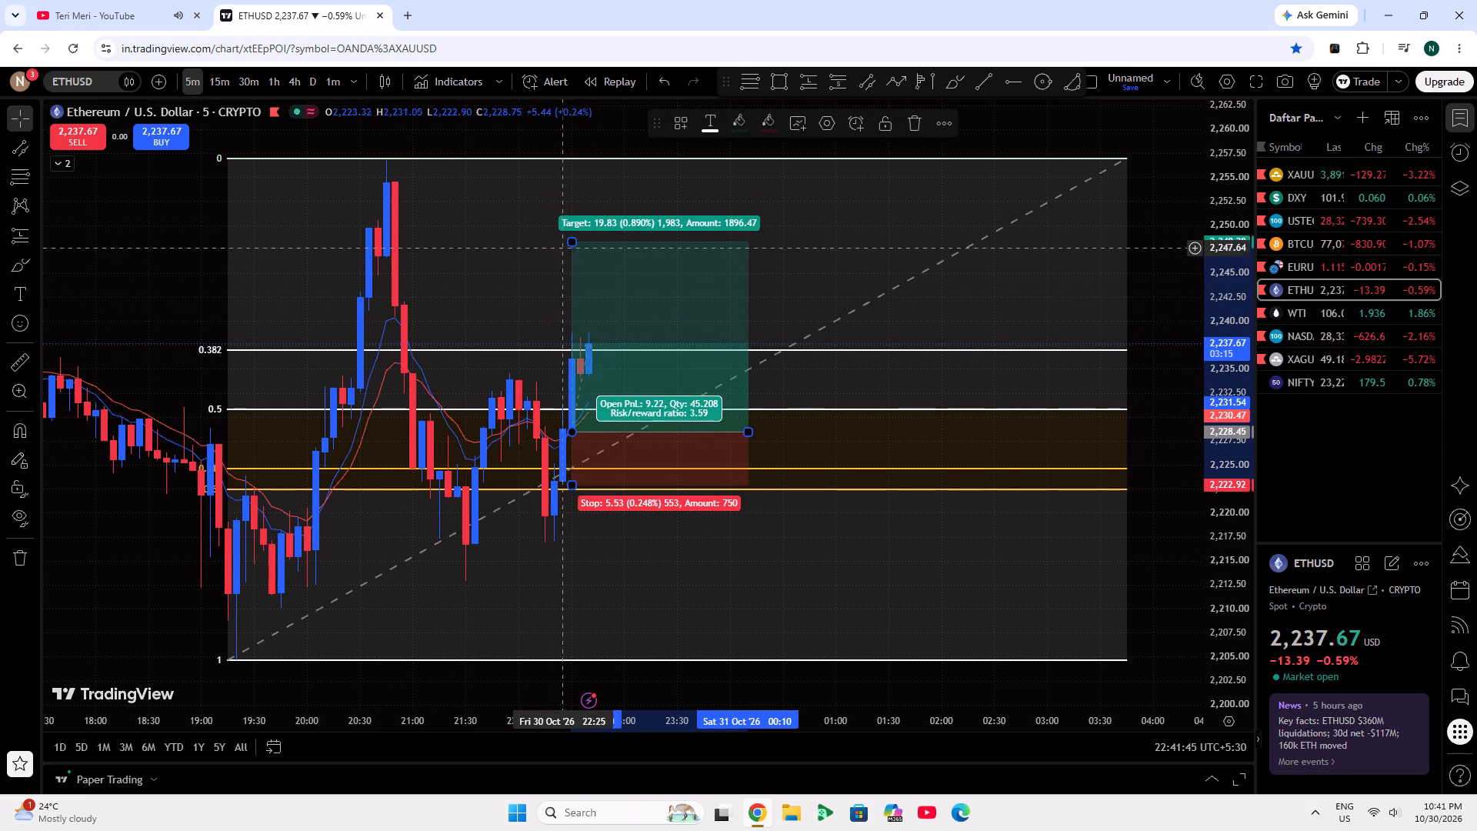
click(573, 239)
click(177, 220)
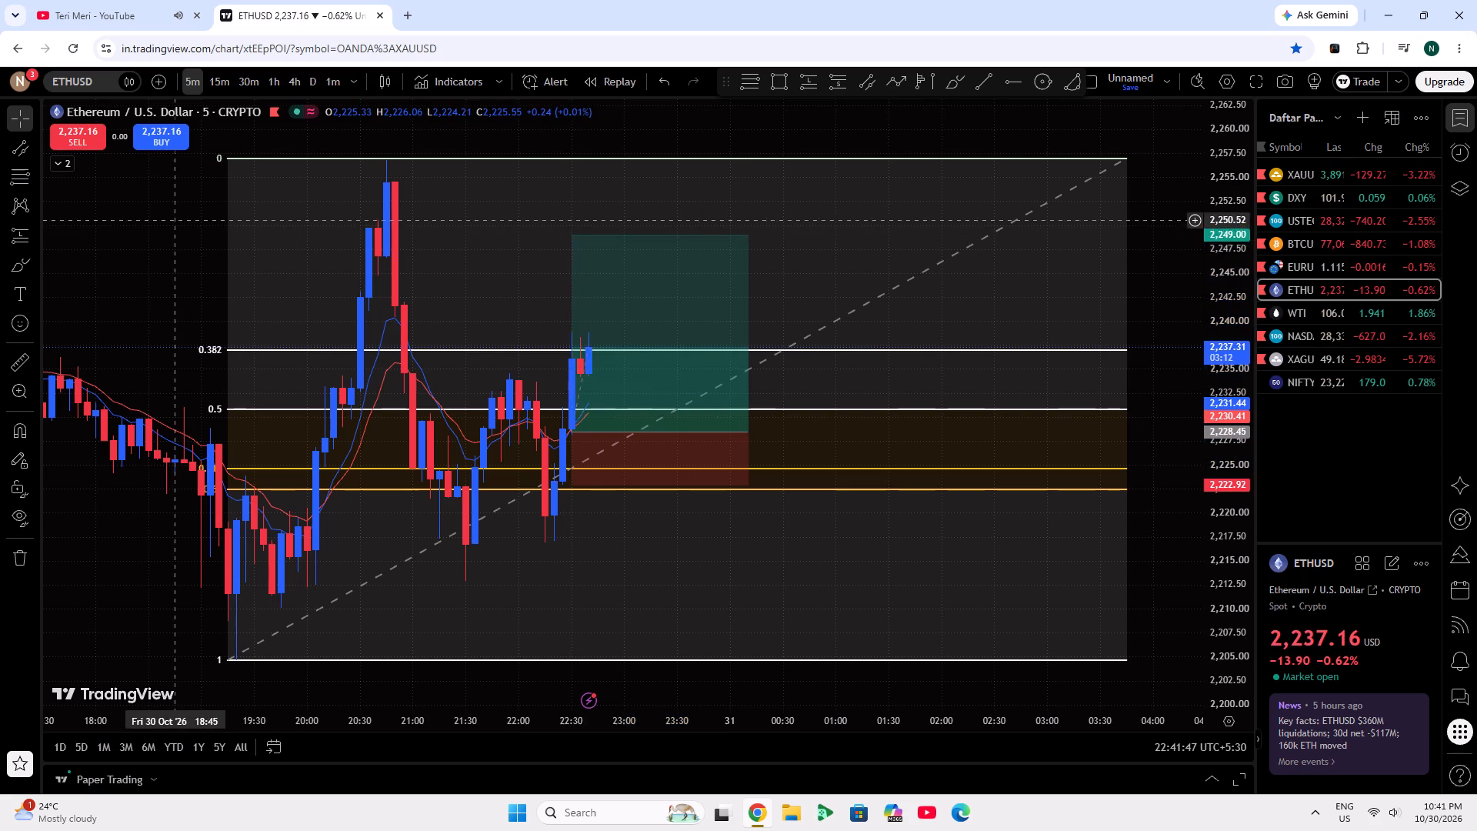
Open the WTI crude oil chart on the 15-minute timeframe.
click(1304, 252)
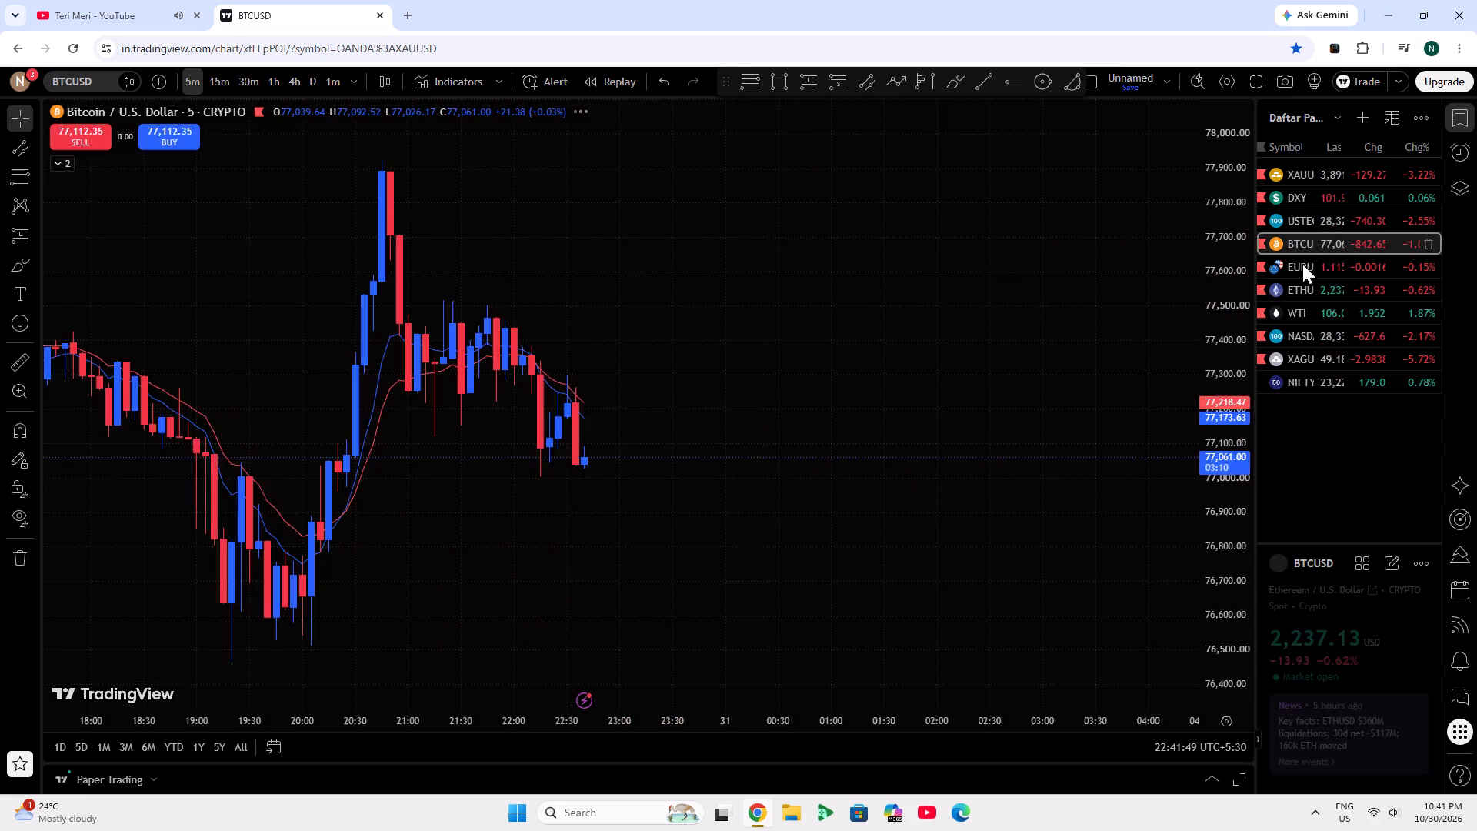
click(1304, 317)
scroll(1045, 355, down, 5)
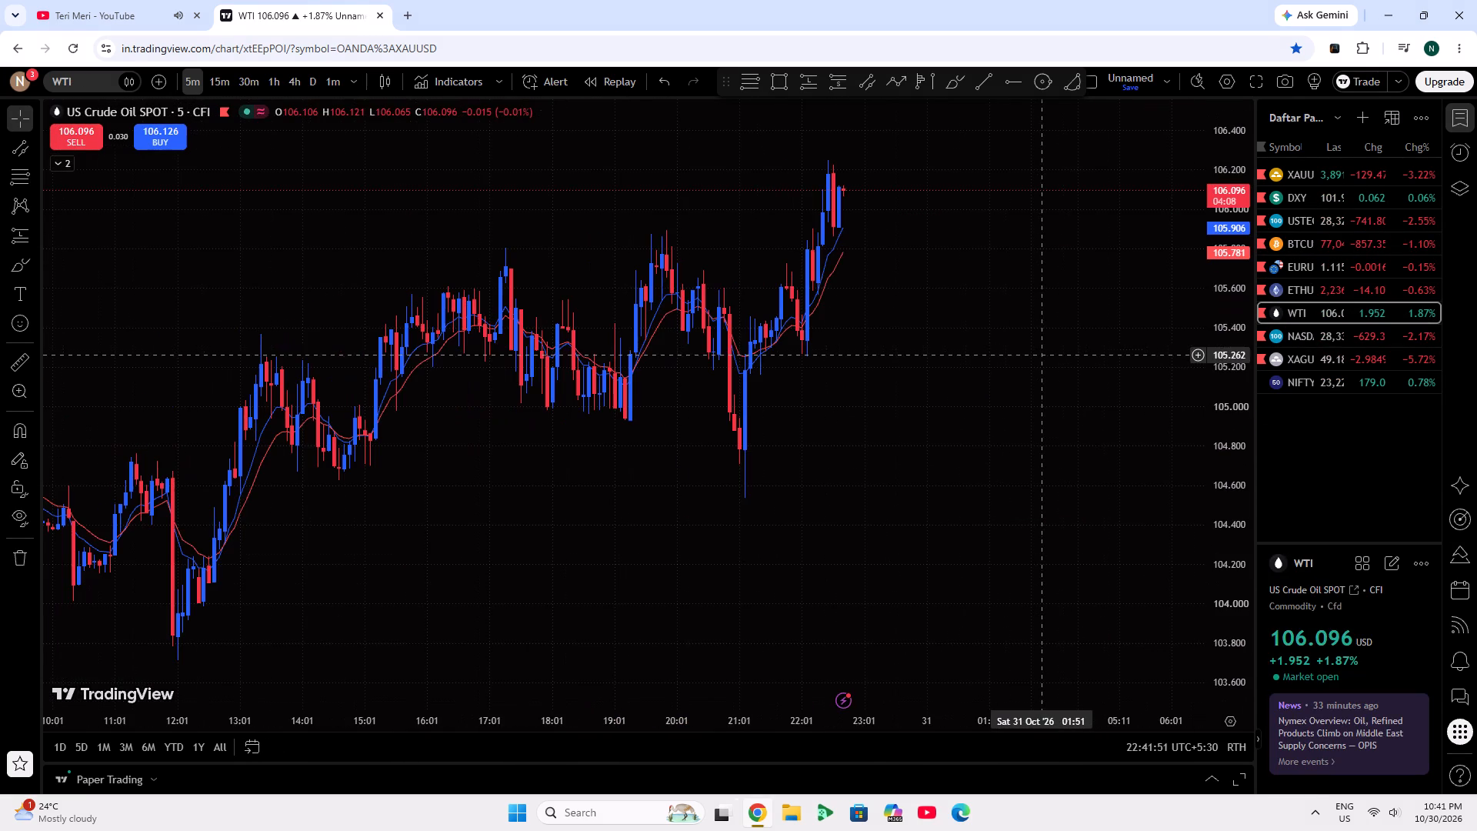
click(227, 86)
scroll(794, 284, up, 5)
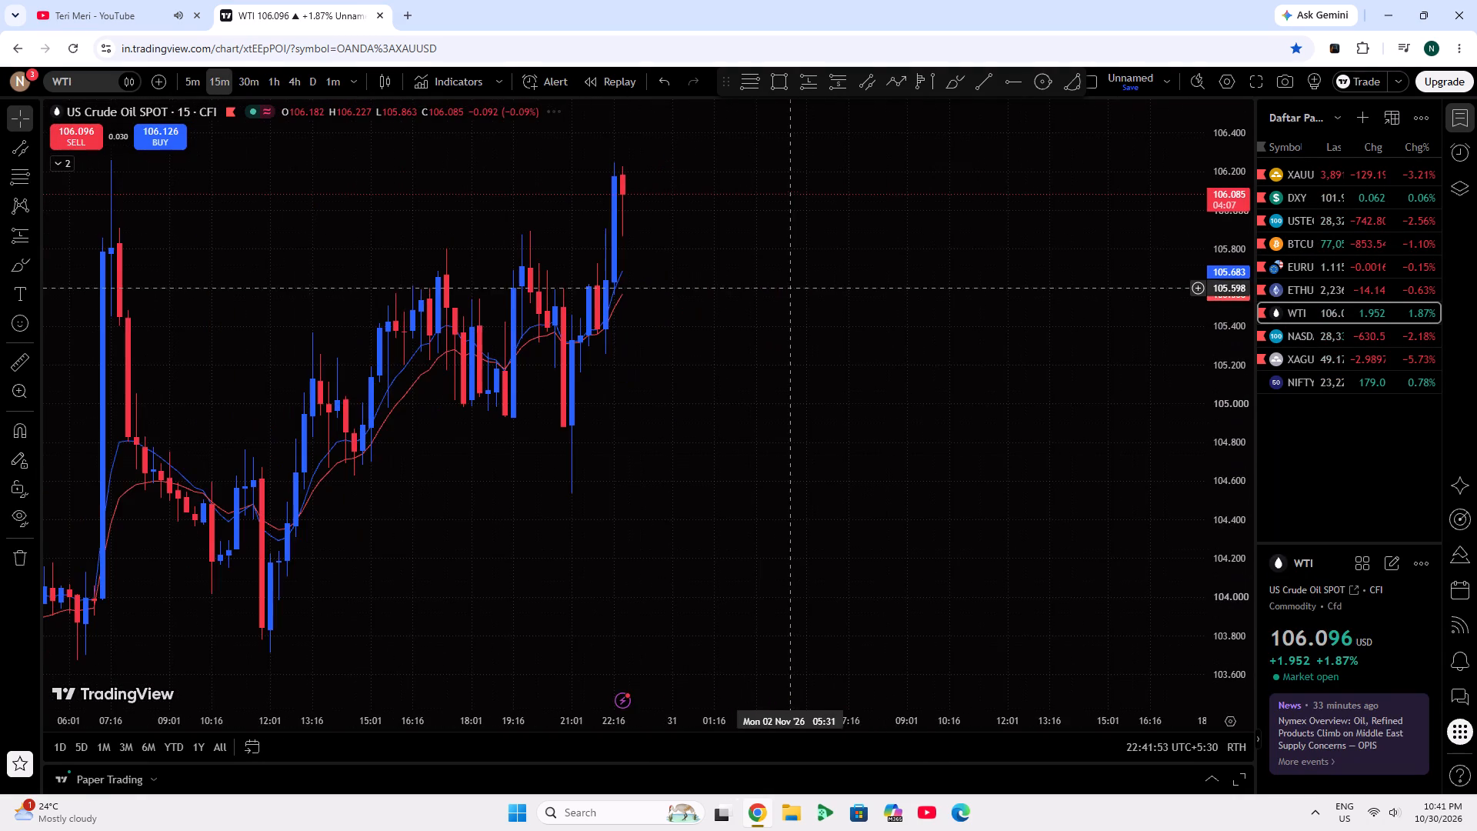
scroll(793, 305, down, 3)
drag(900, 313, 849, 354)
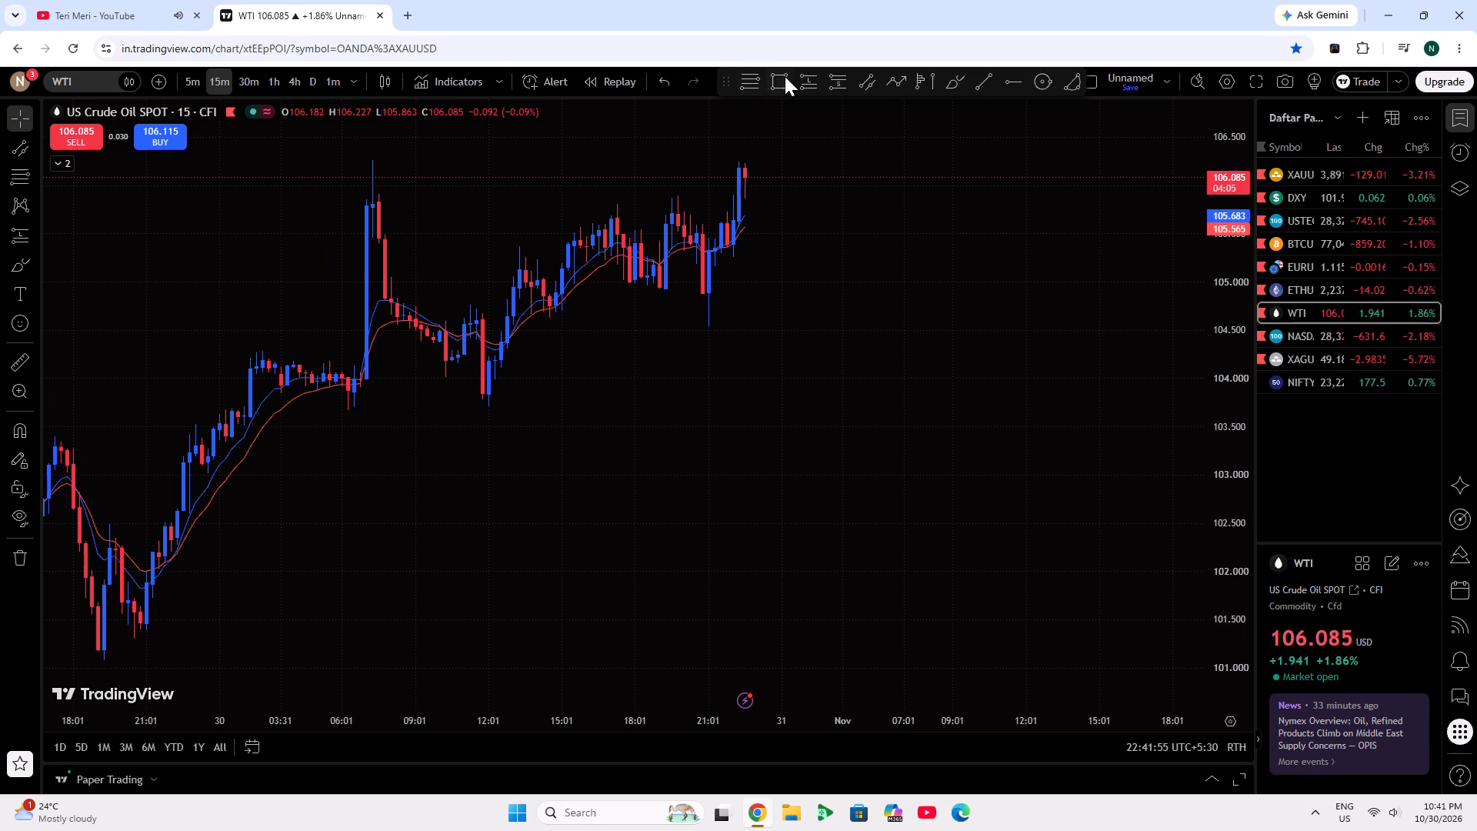
Draw a wide rectangle zone across the recent WTI highs, from about 106.18 down to about 106.0.
click(785, 76)
click(225, 168)
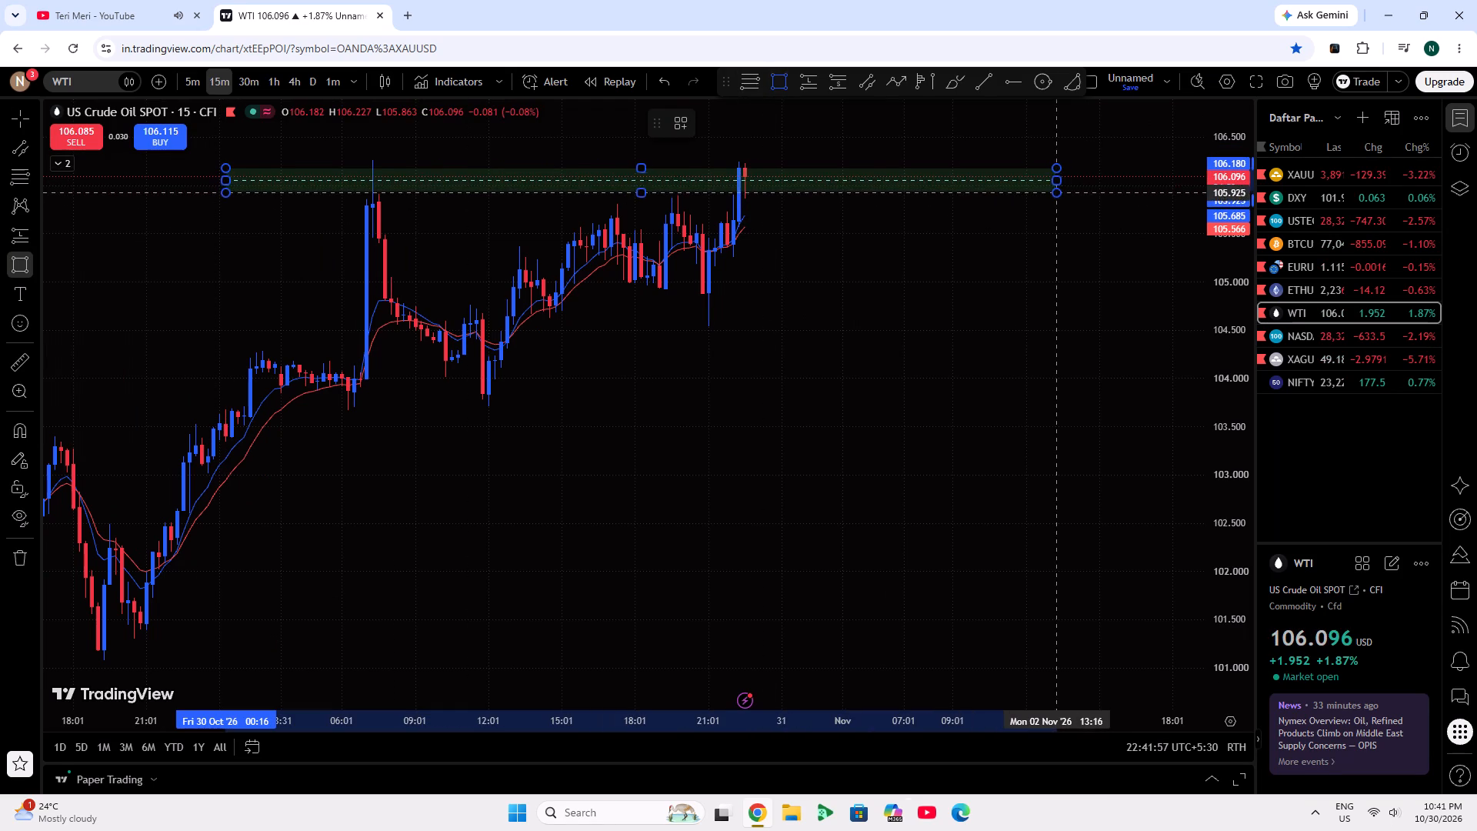
click(1069, 187)
click(993, 260)
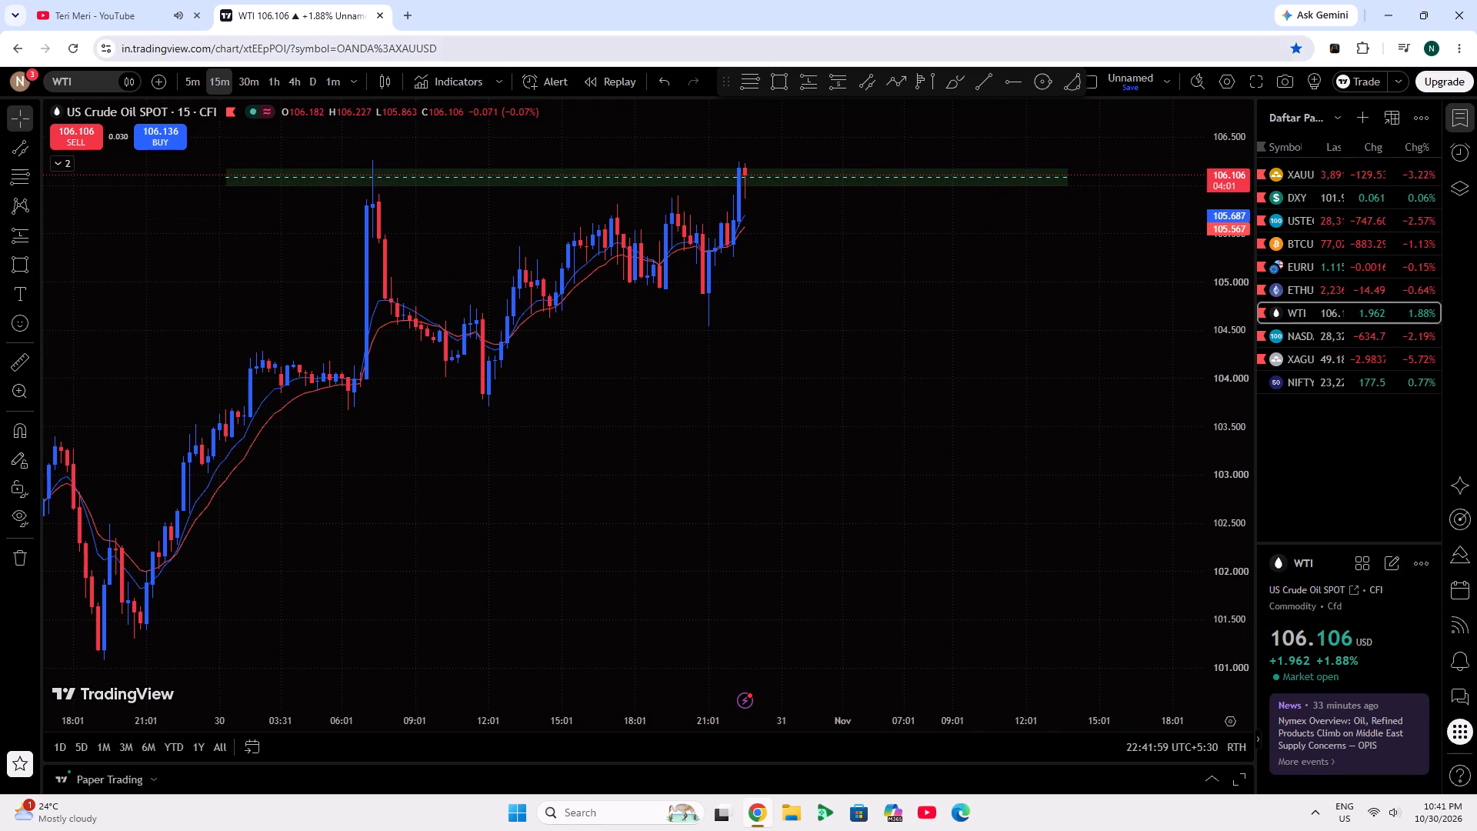
On the WTI 5-minute chart, place a short position at the latest candle with entry about 106.117 and target about 105.094.
click(180, 76)
click(182, 78)
scroll(622, 274, down, 5)
scroll(1233, 328, down, 3)
scroll(1062, 352, up, 3)
drag(1042, 358, 872, 358)
click(830, 77)
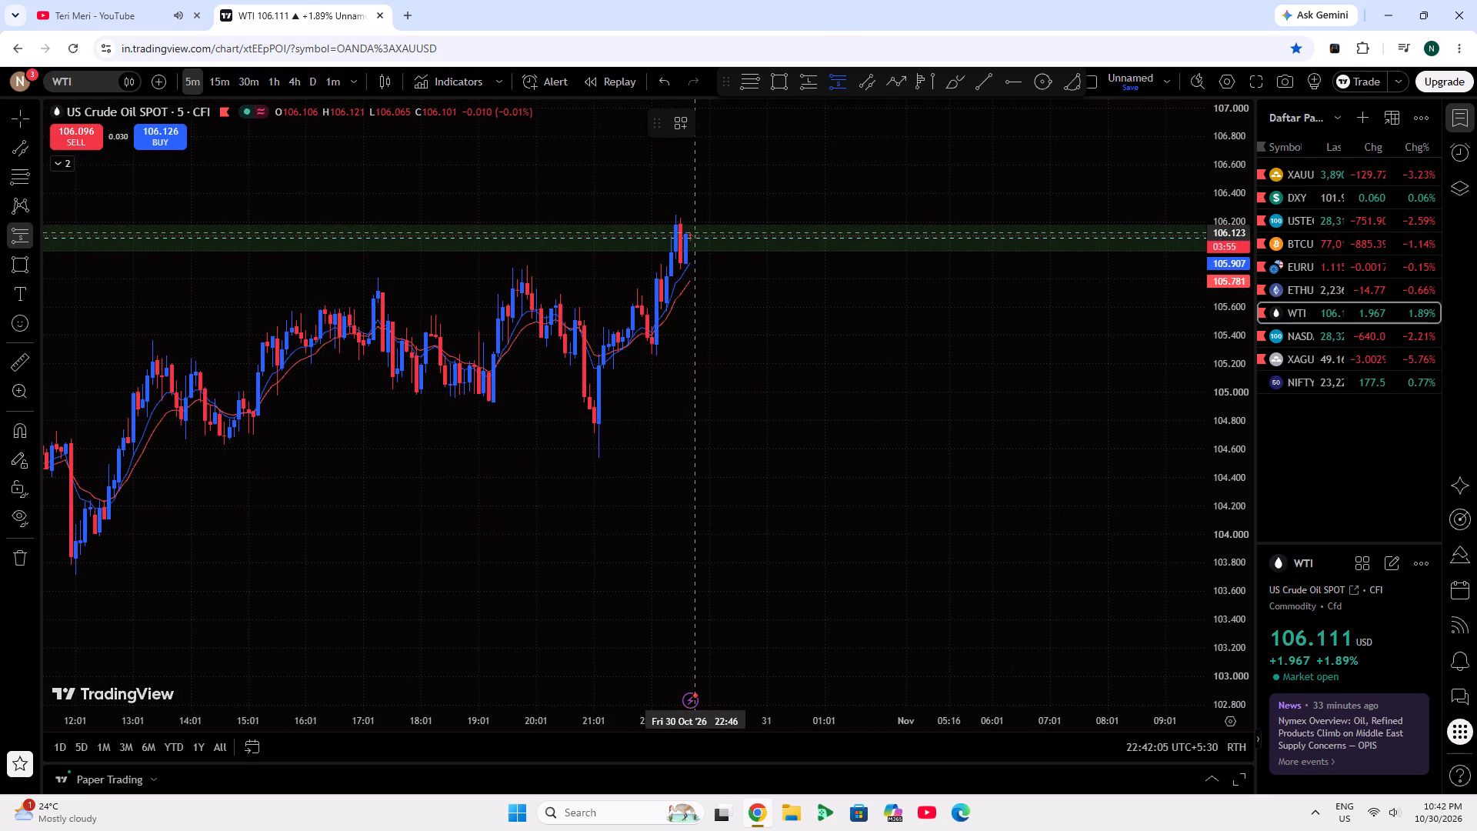
click(691, 233)
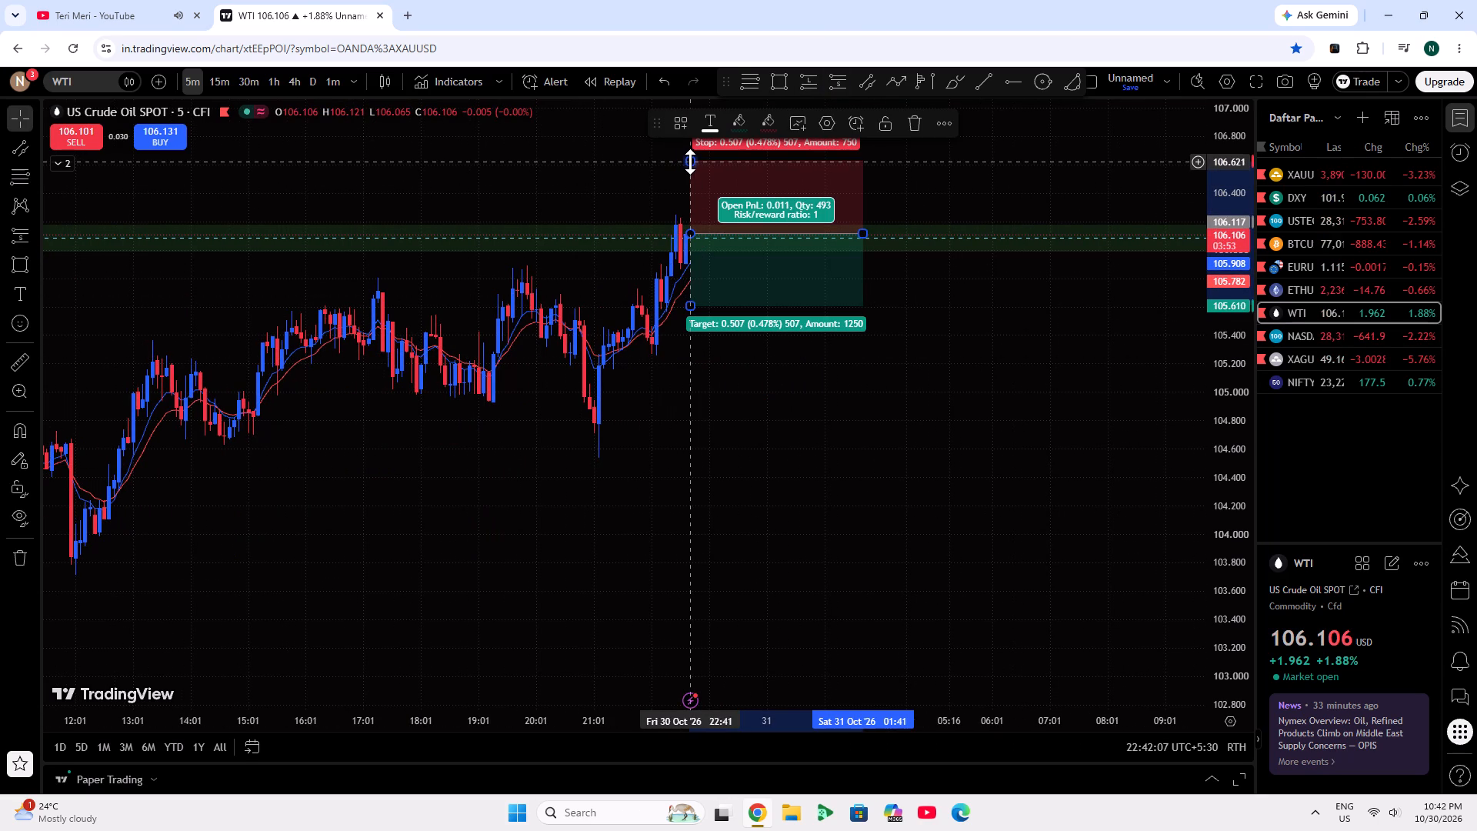
drag(692, 307, 696, 382)
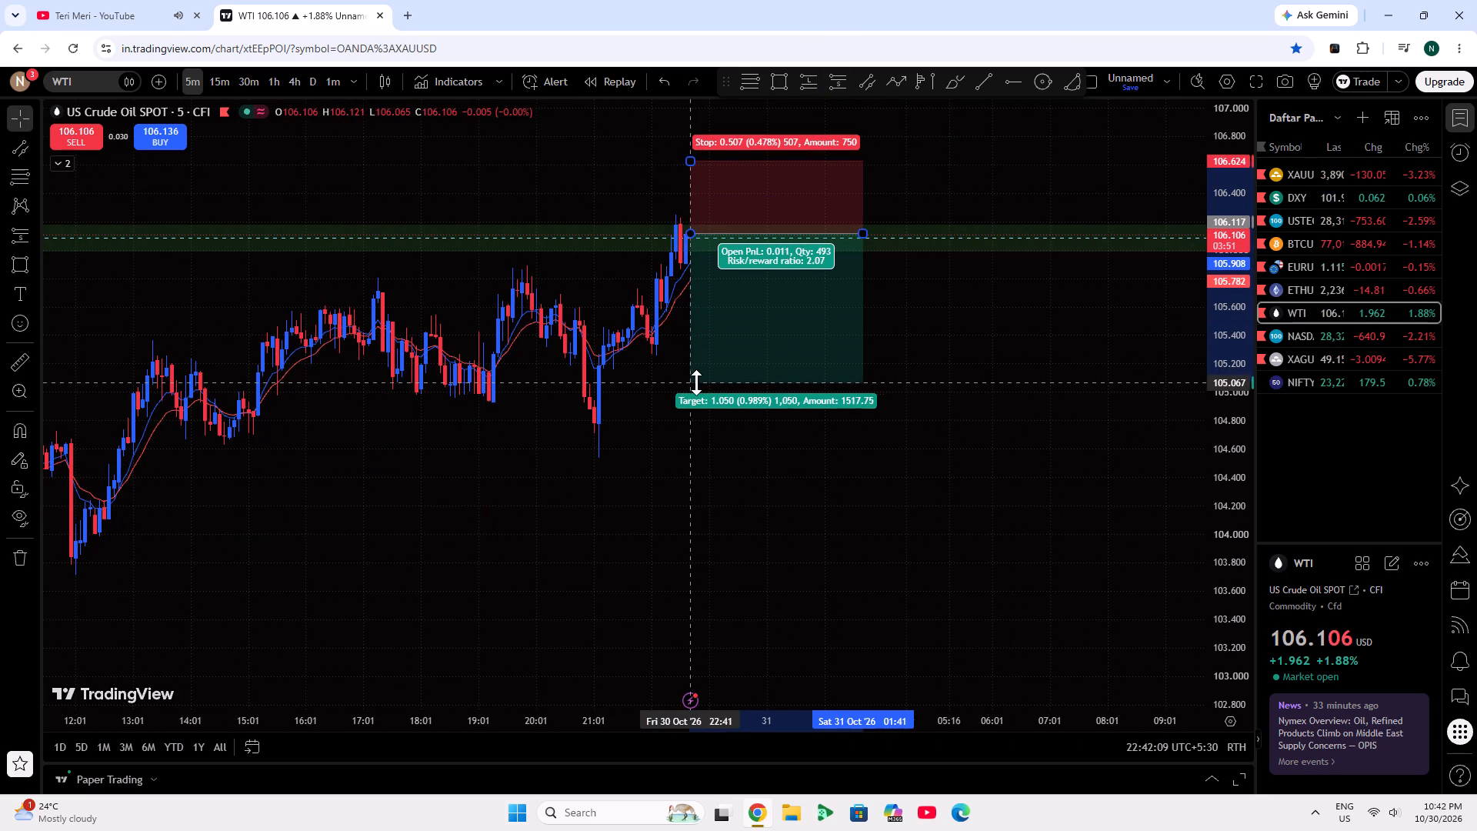
drag(696, 382, 691, 379)
click(655, 397)
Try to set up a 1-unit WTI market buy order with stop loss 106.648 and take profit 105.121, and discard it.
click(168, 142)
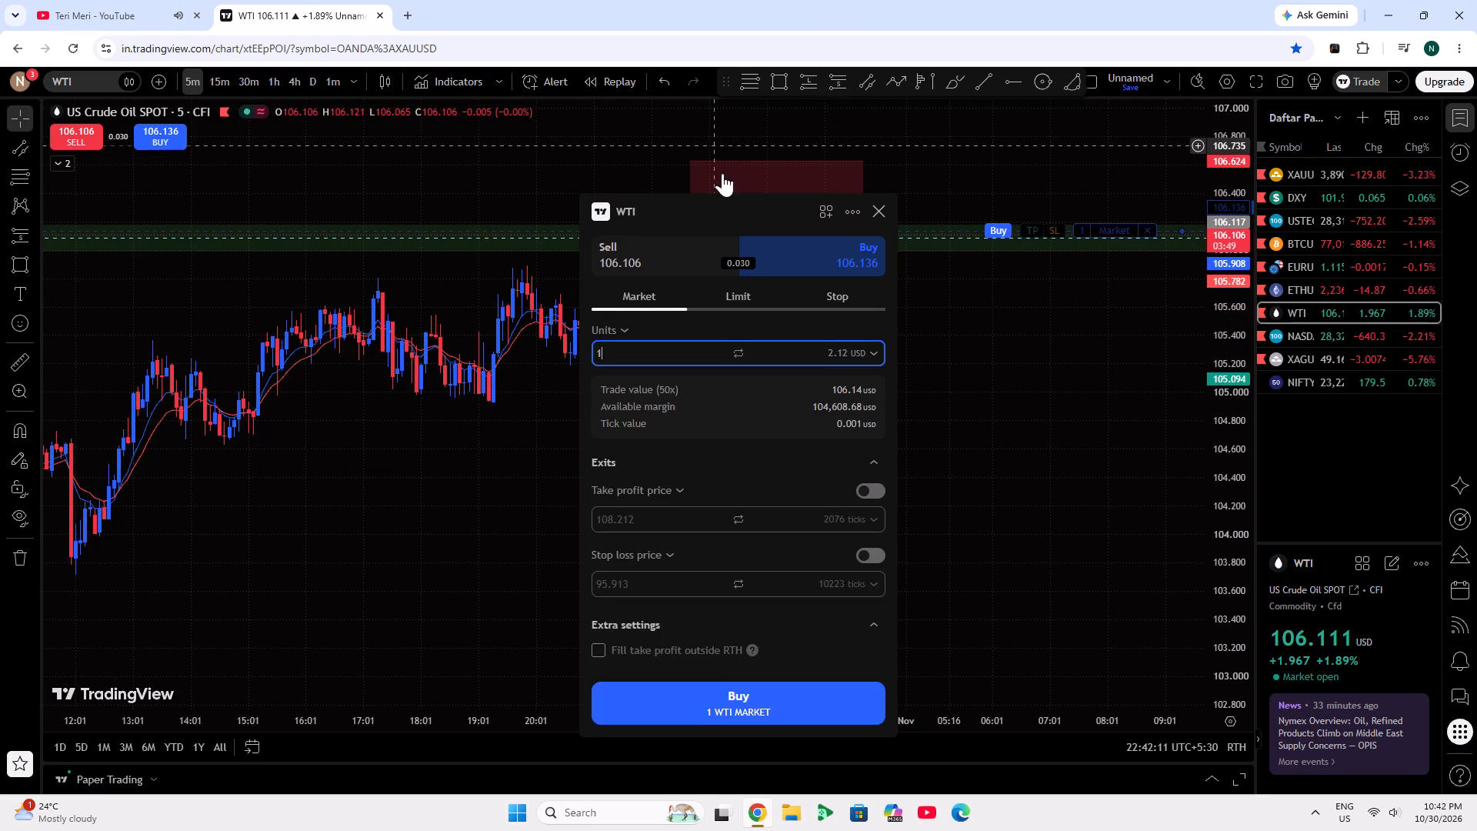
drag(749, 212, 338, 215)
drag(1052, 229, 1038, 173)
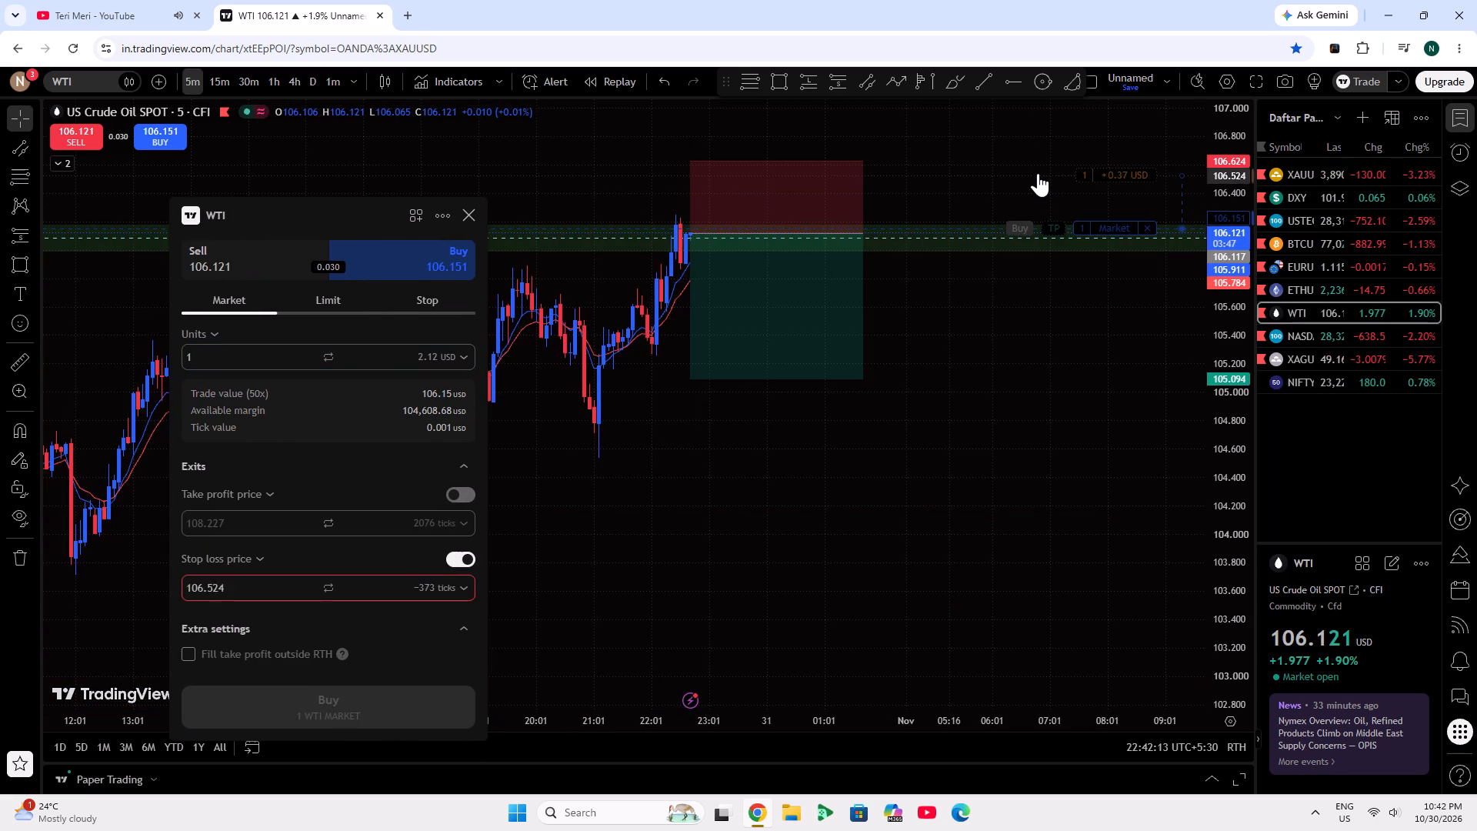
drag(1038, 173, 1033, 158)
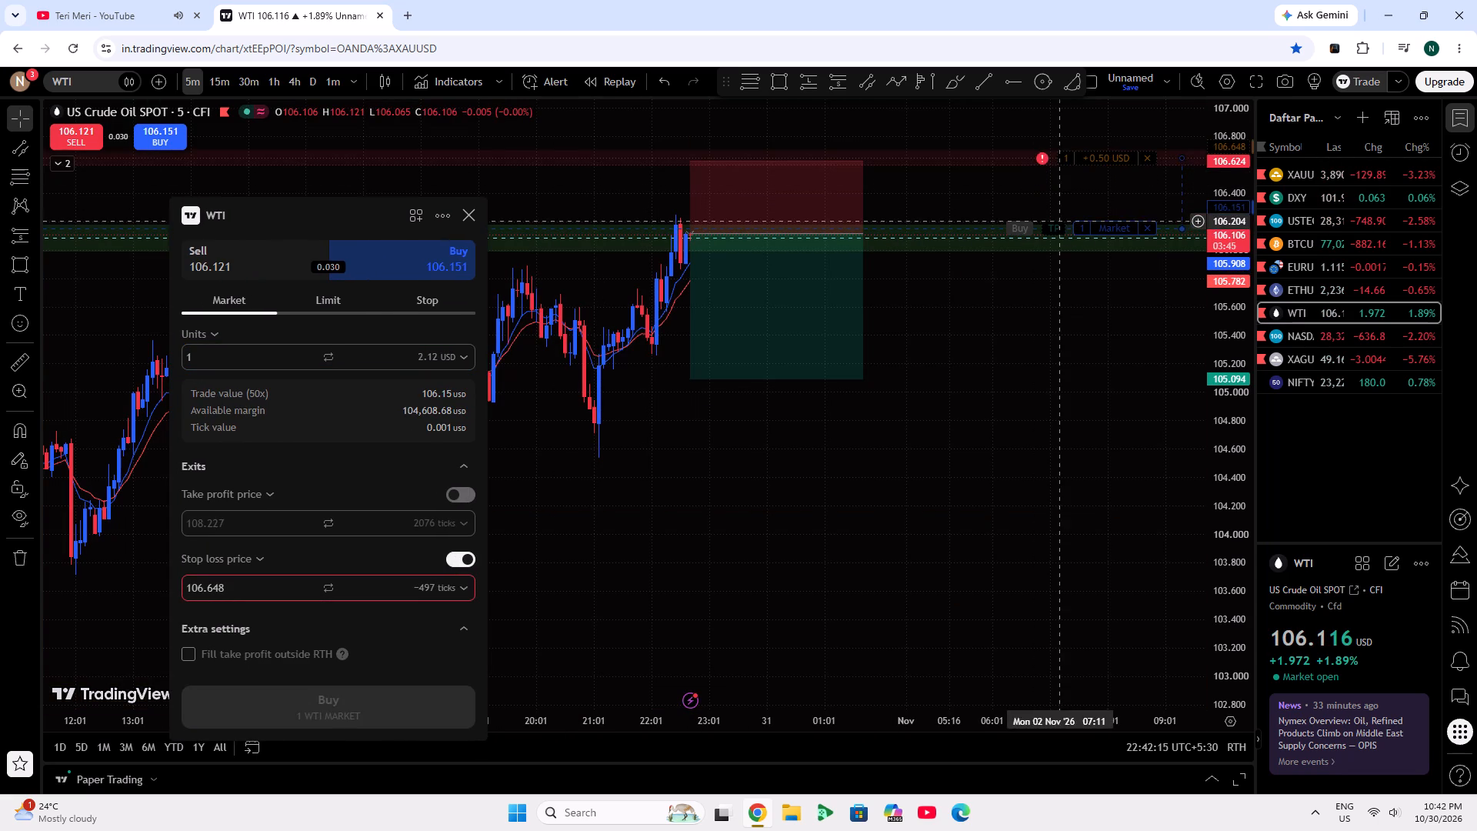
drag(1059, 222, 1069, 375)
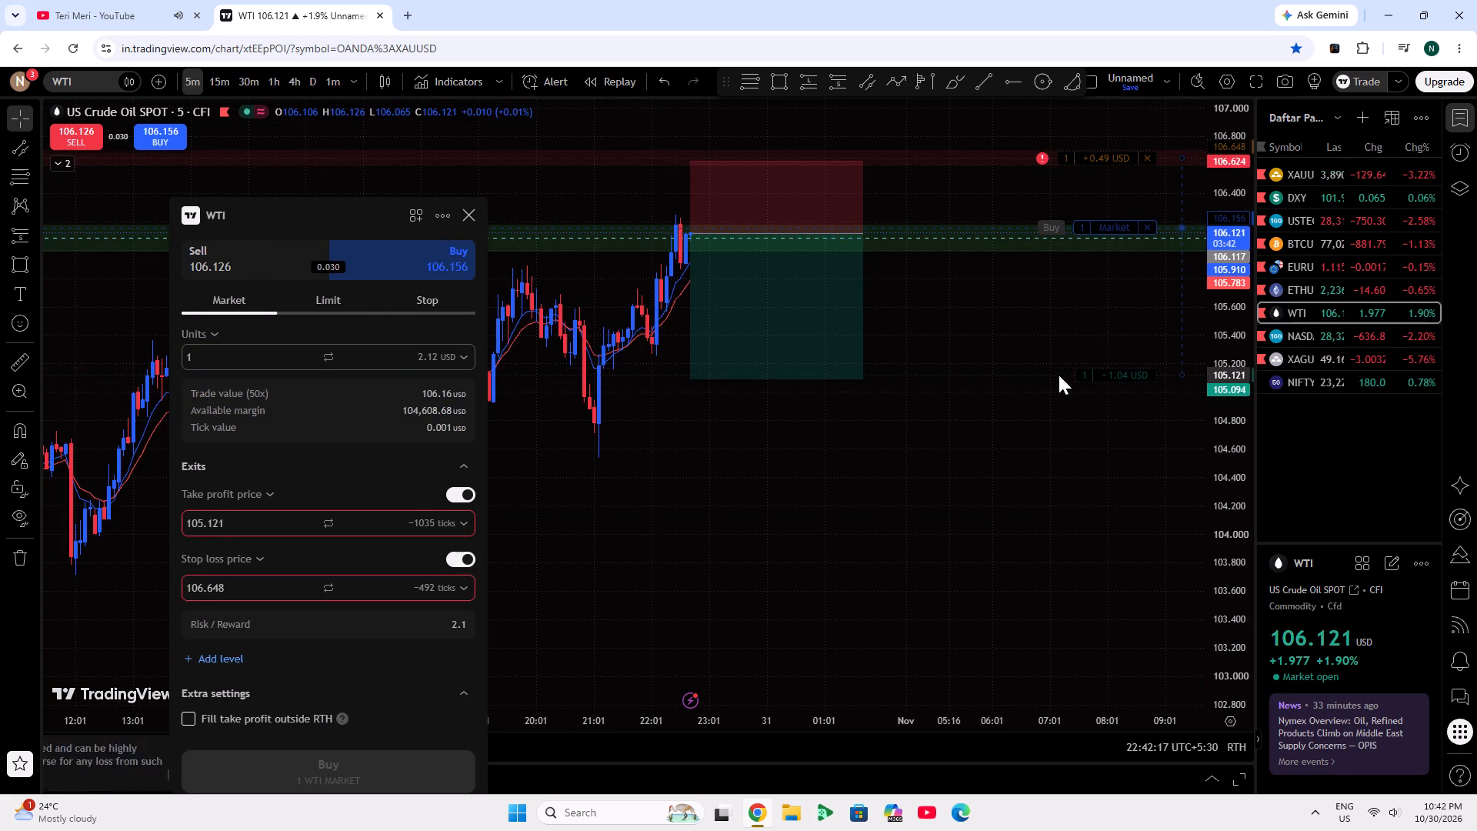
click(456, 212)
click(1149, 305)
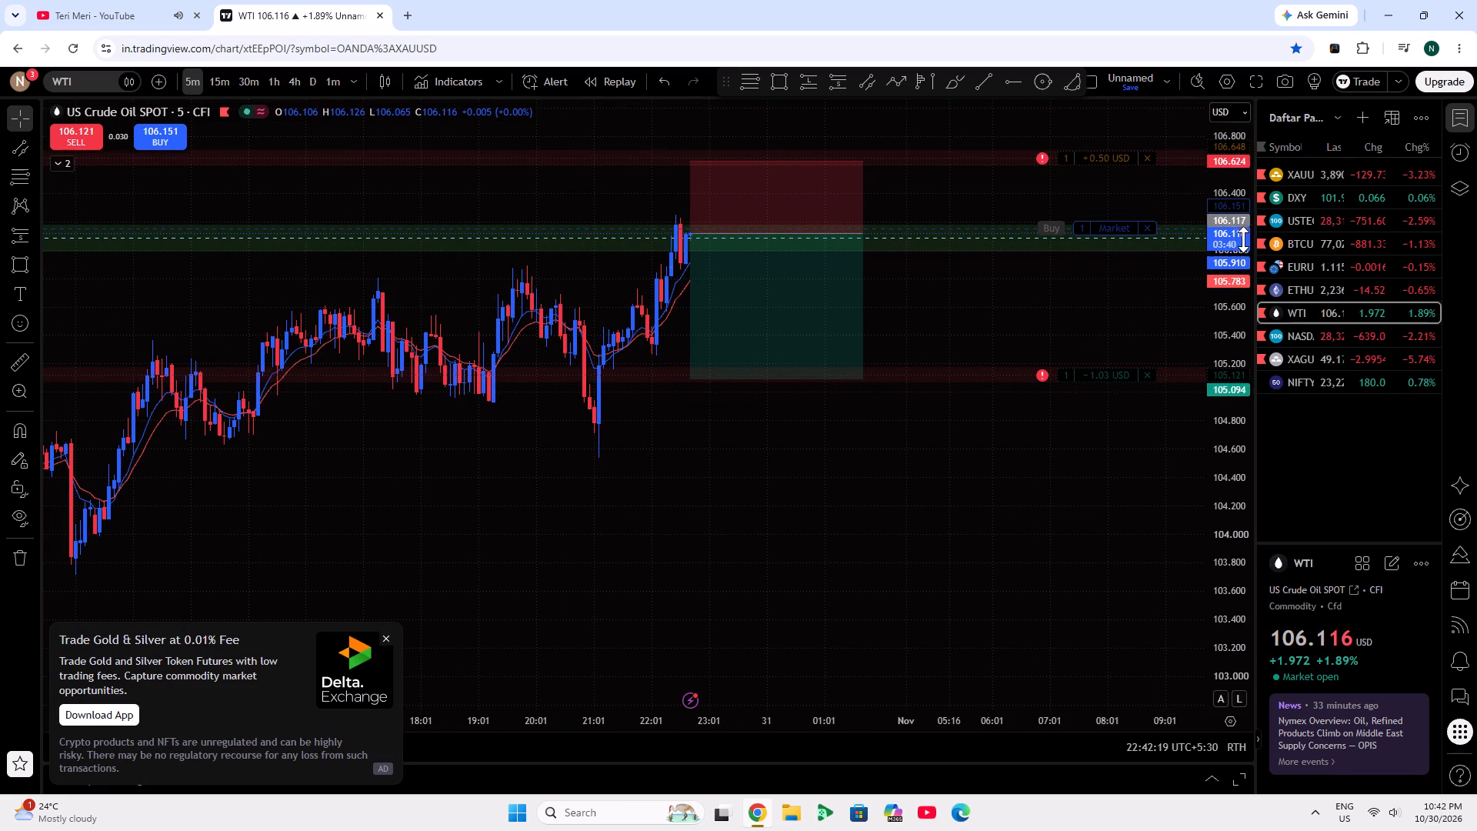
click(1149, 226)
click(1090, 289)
Examine NASDAQ price action on the 5-minute and 15-minute charts.
click(1315, 349)
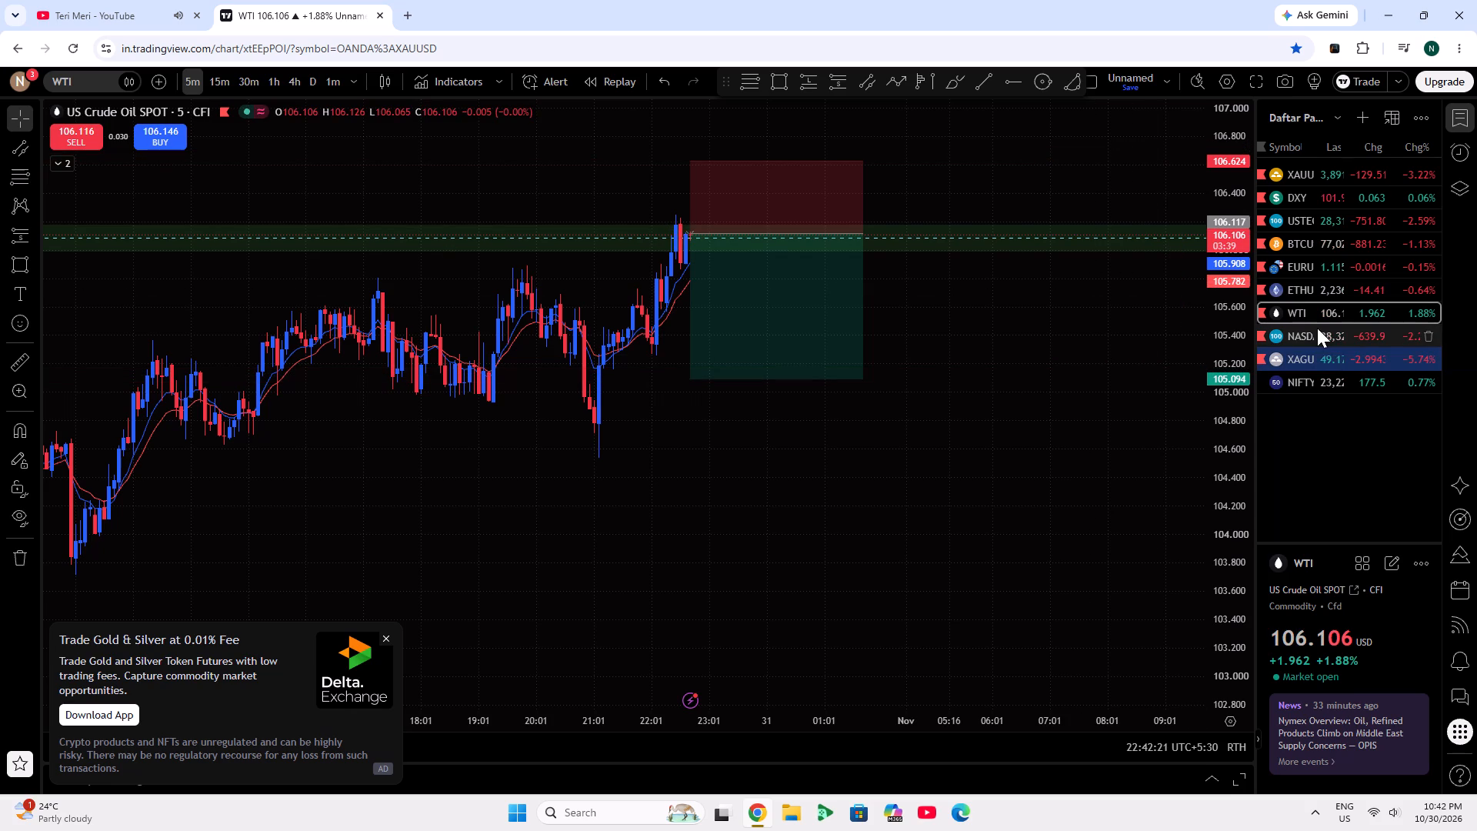
click(1310, 332)
scroll(875, 389, down, 2)
scroll(866, 419, up, 7)
scroll(865, 419, down, 3)
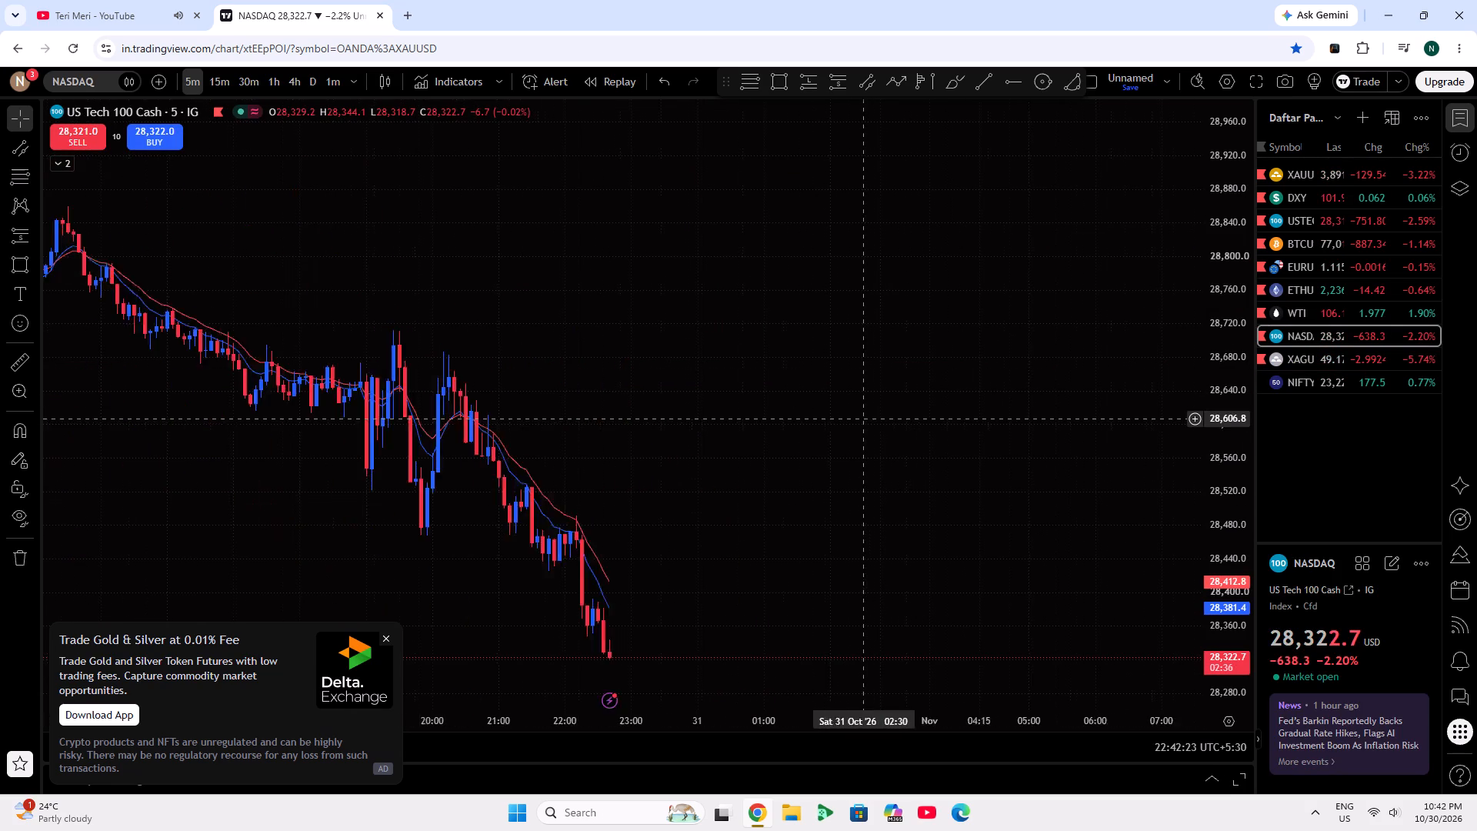
scroll(863, 419, down, 3)
click(216, 70)
scroll(710, 257, up, 6)
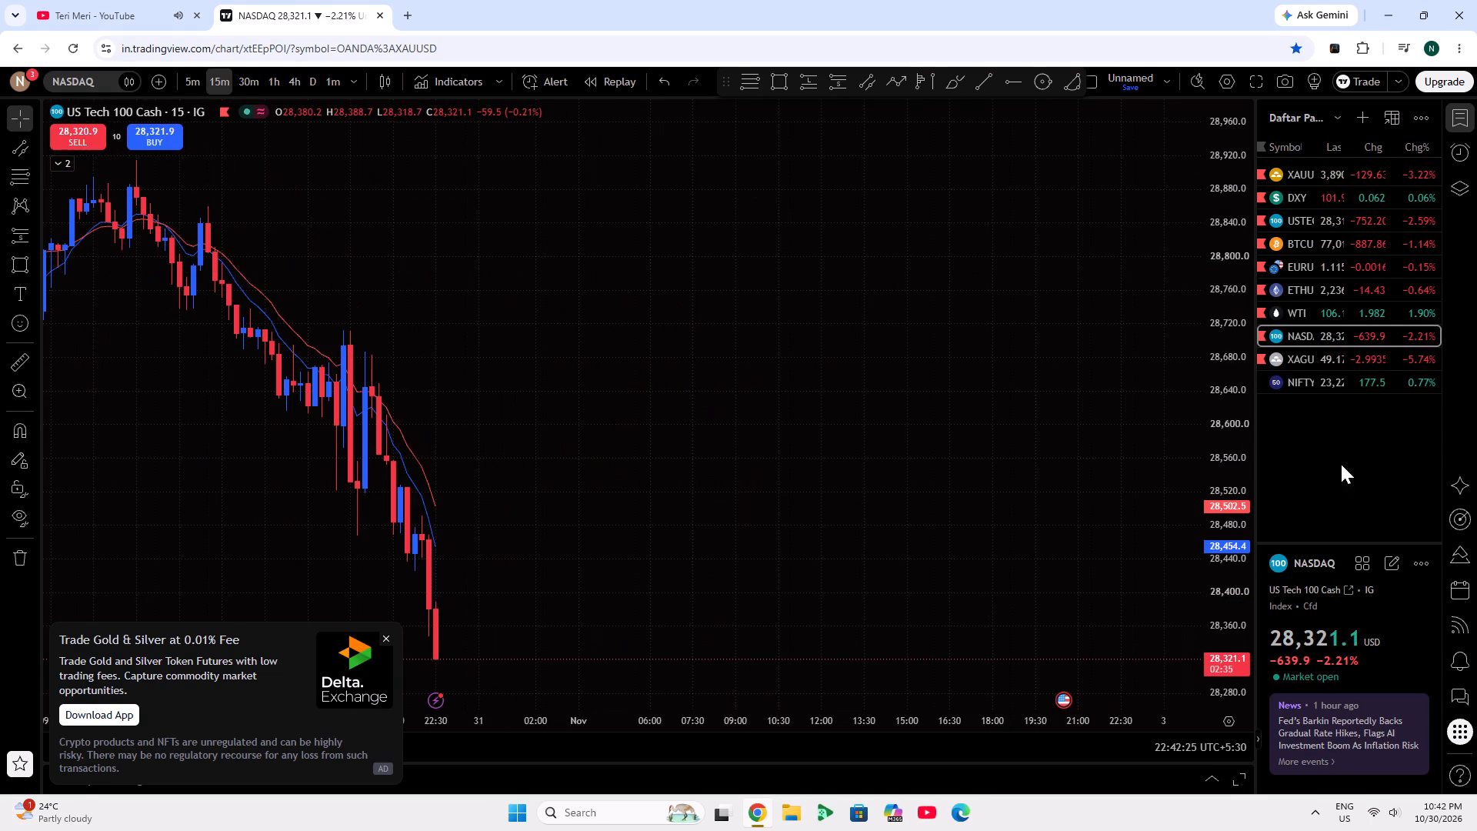
Examine the XAGUSD and NIFTY1! charts on the 15-minute timeframe.
click(1289, 361)
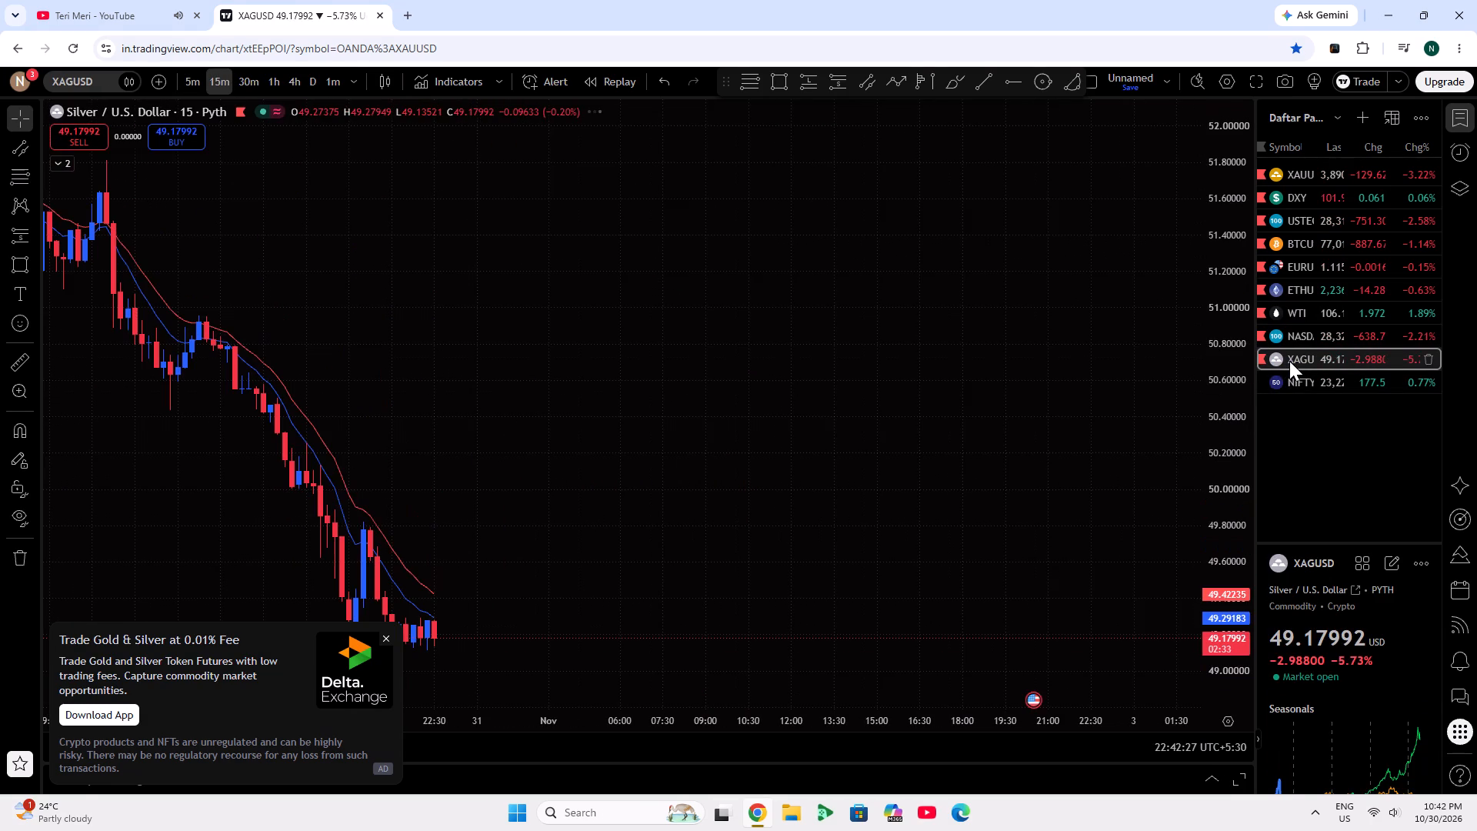
scroll(827, 492, down, 5)
click(1308, 376)
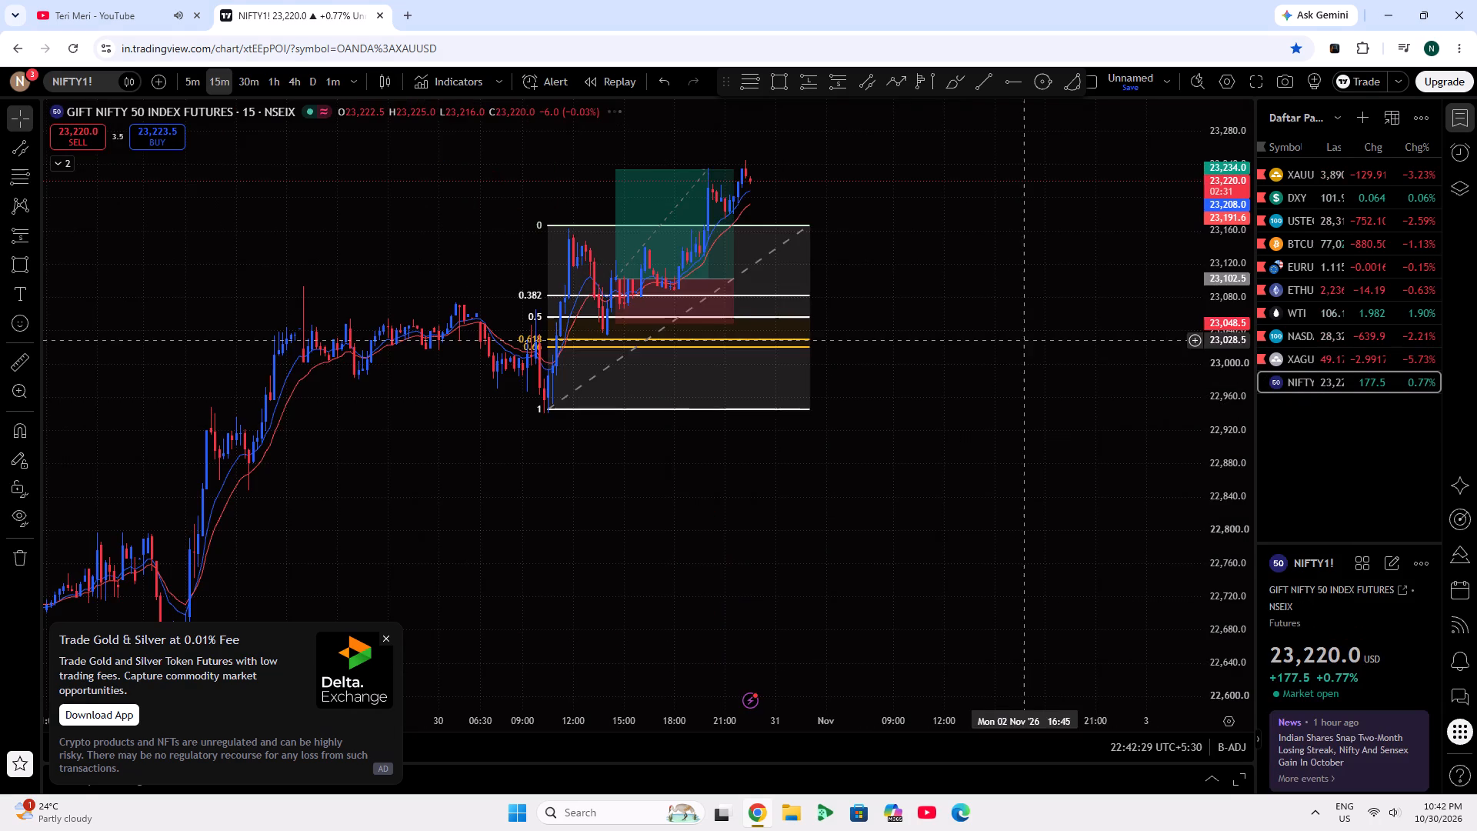
drag(979, 321, 910, 386)
click(892, 251)
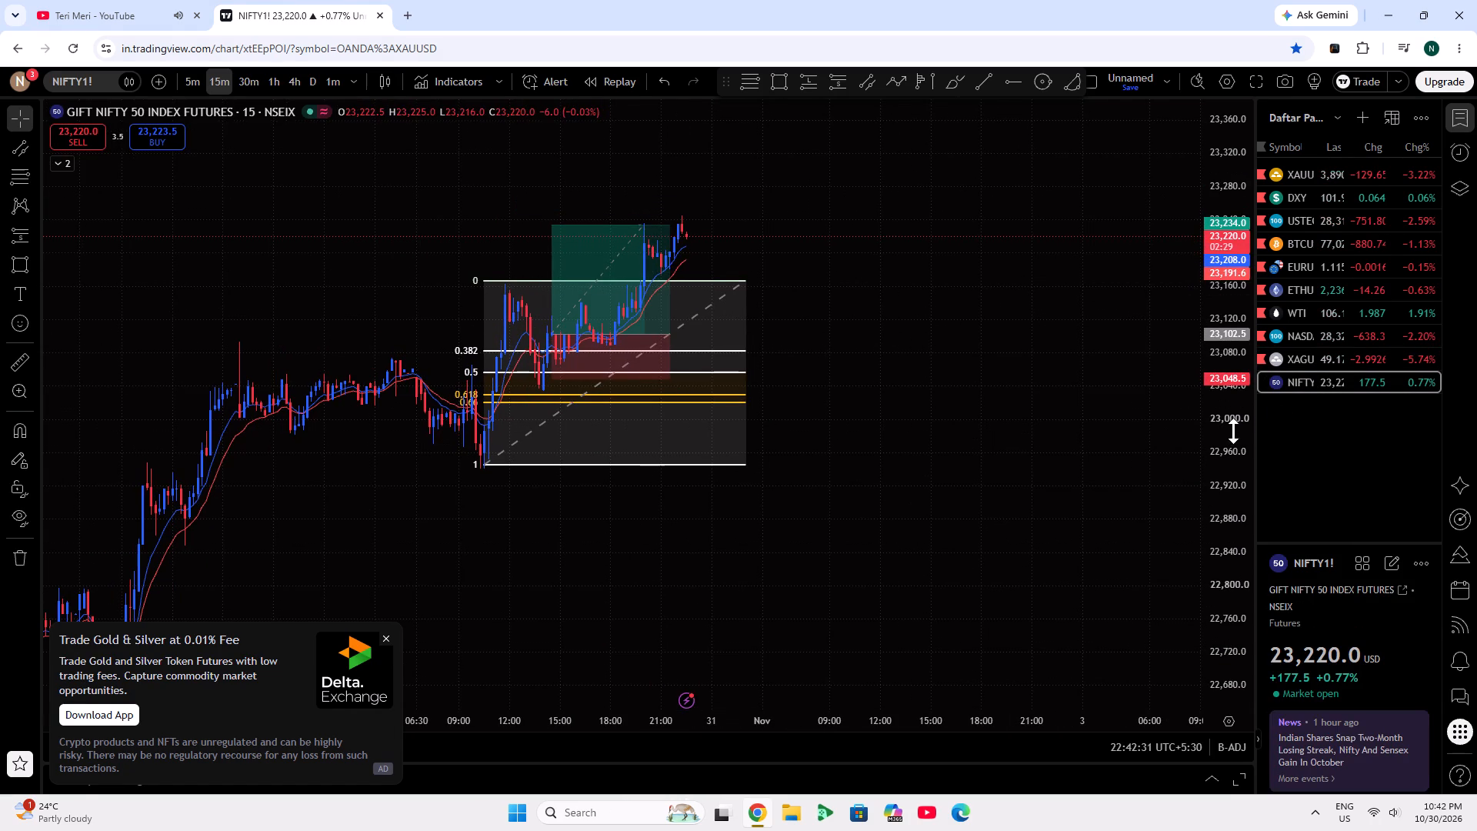
Delete the existing long position and the old Fibonacci retracement from the NIFTY1! 15-minute chart.
scroll(1222, 440, up, 8)
drag(765, 355, 932, 440)
click(470, 342)
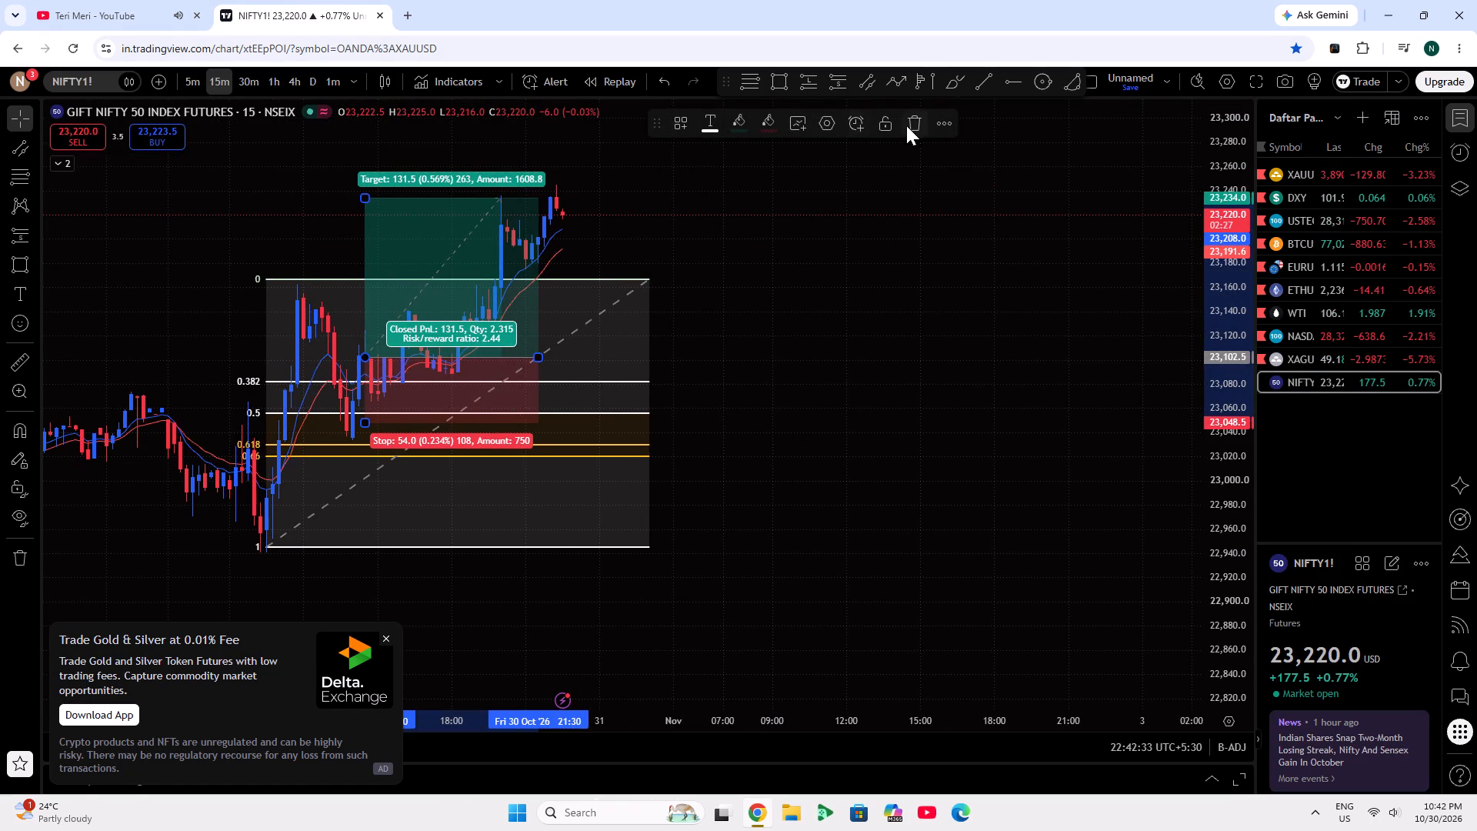
click(909, 123)
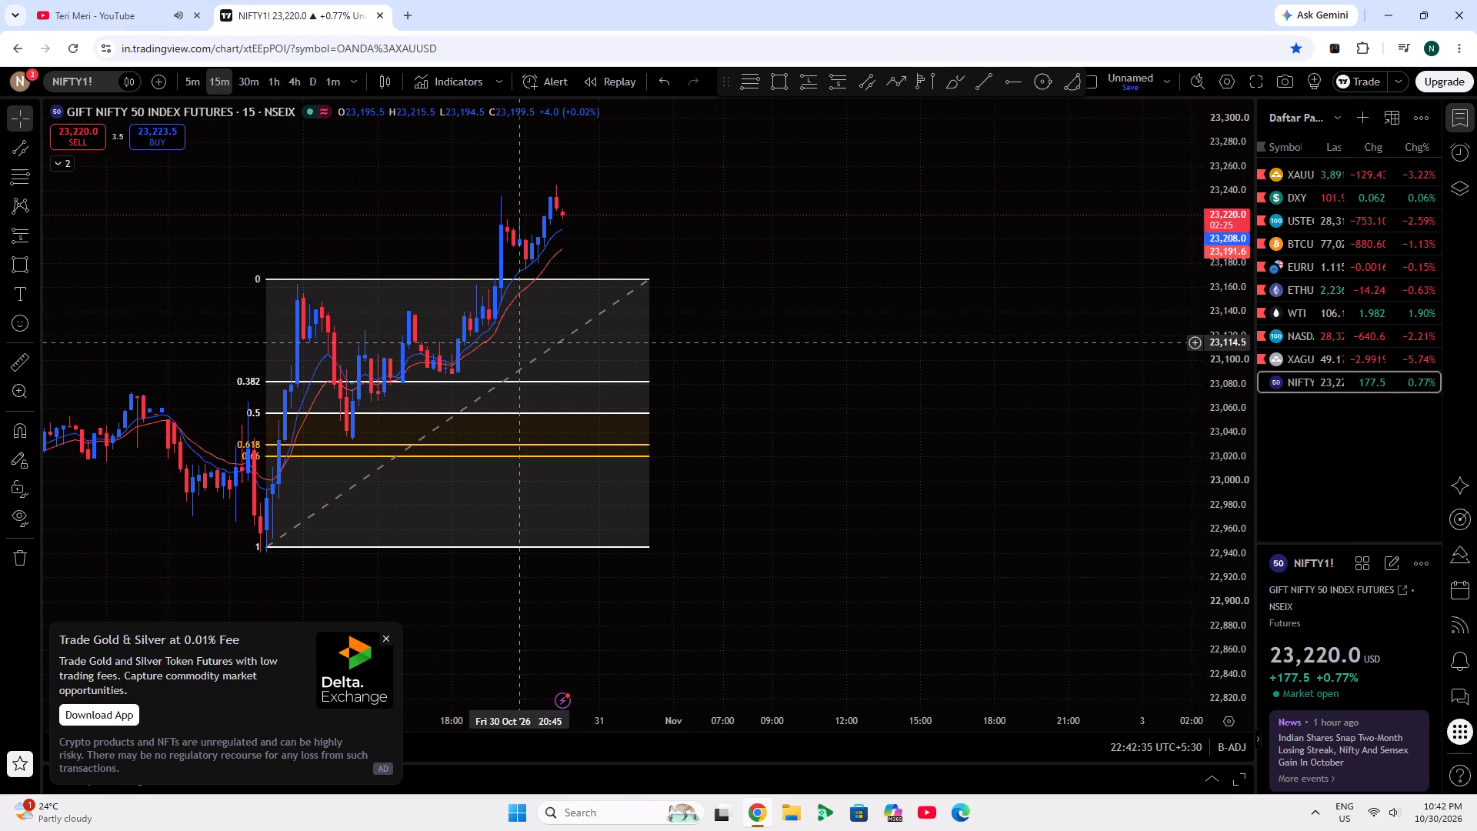
click(520, 342)
drag(532, 281, 632, 195)
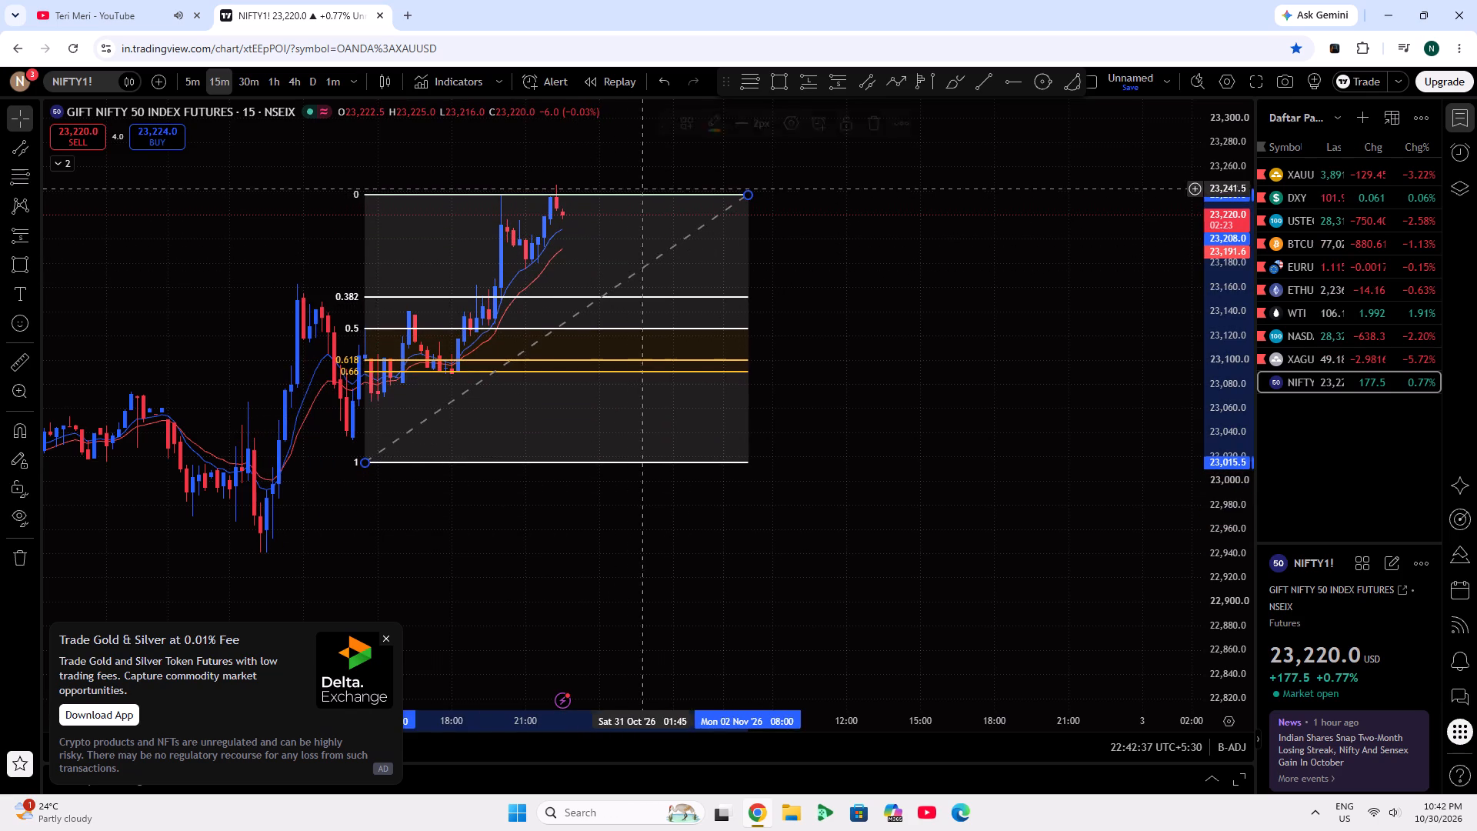
click(877, 118)
Draw a Fibonacci retracement on NIFTY1! from the swing low at about 22,940.5 up to the recent high near 23,243.
click(765, 87)
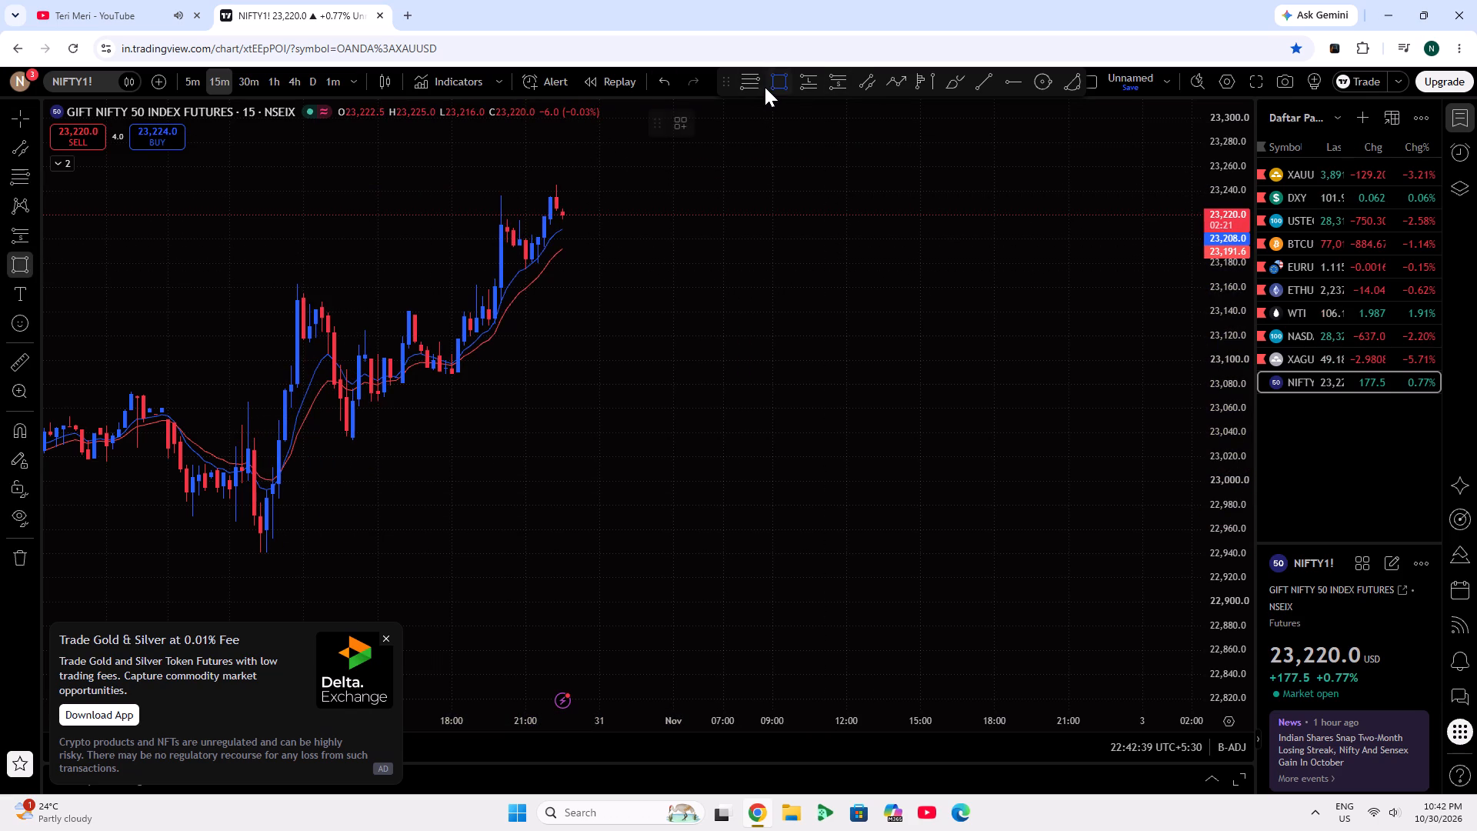
click(751, 87)
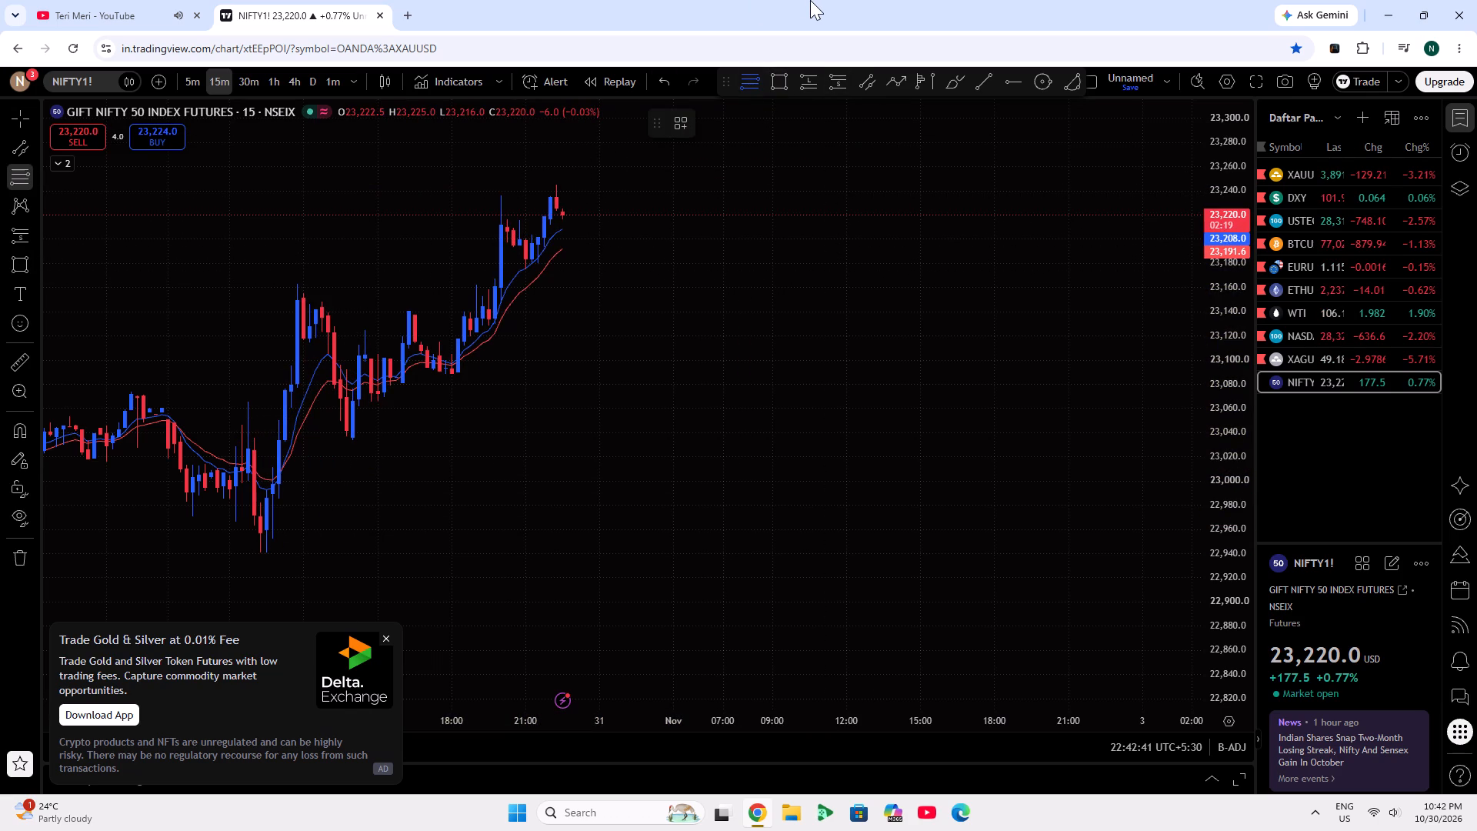
scroll(814, 0, down, 11)
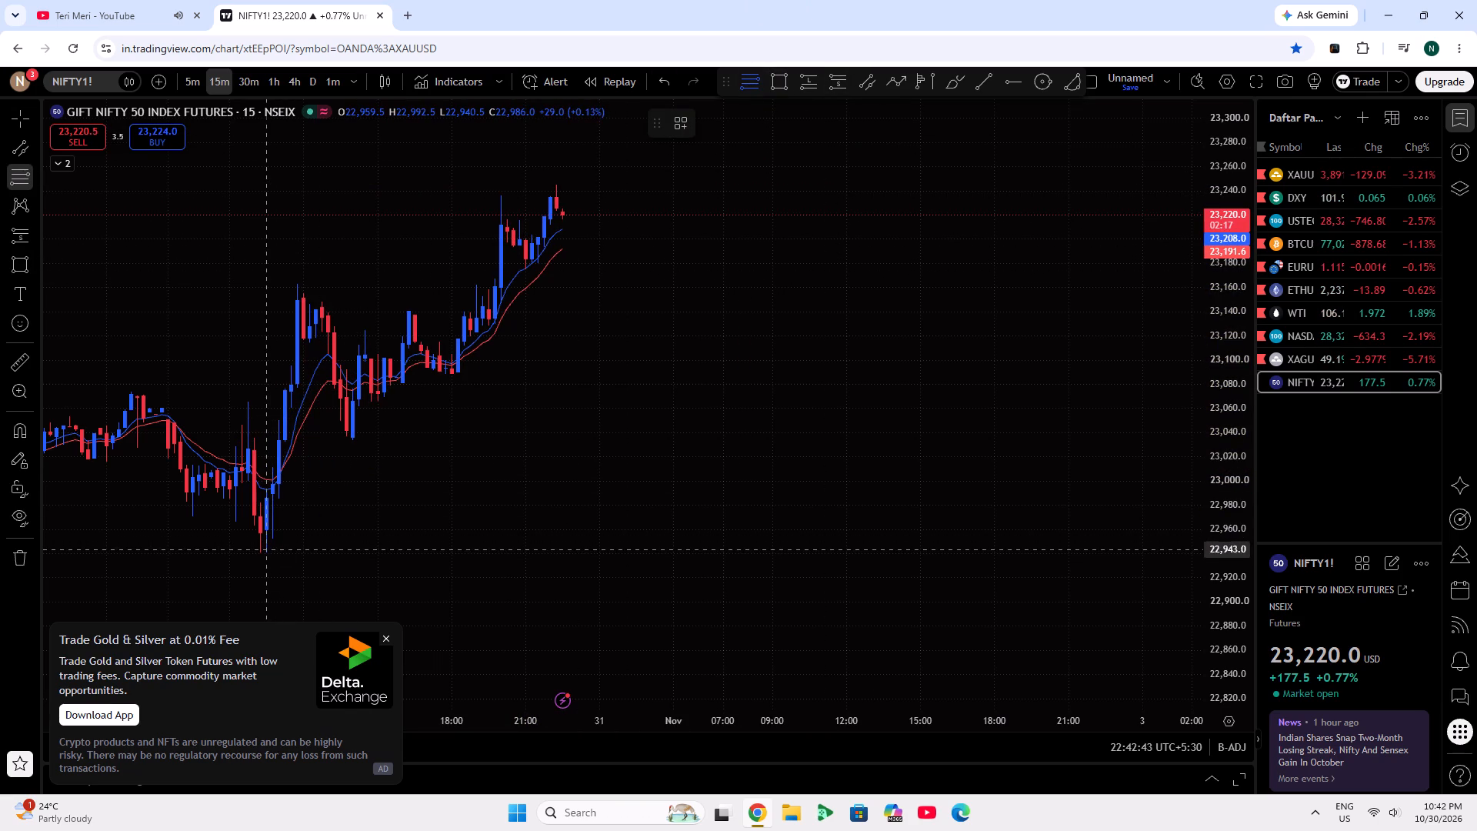
click(263, 552)
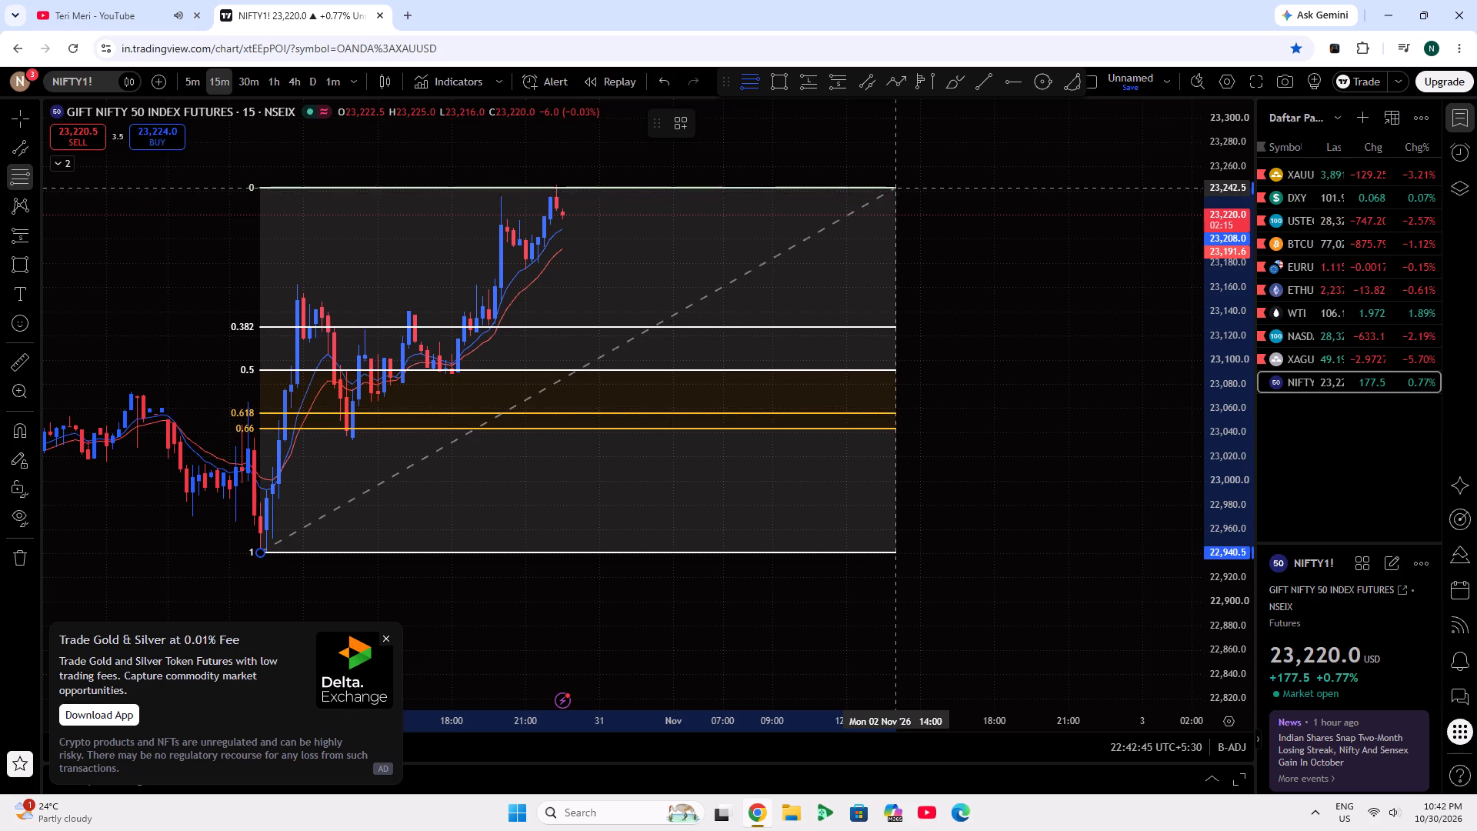
click(900, 186)
click(1058, 264)
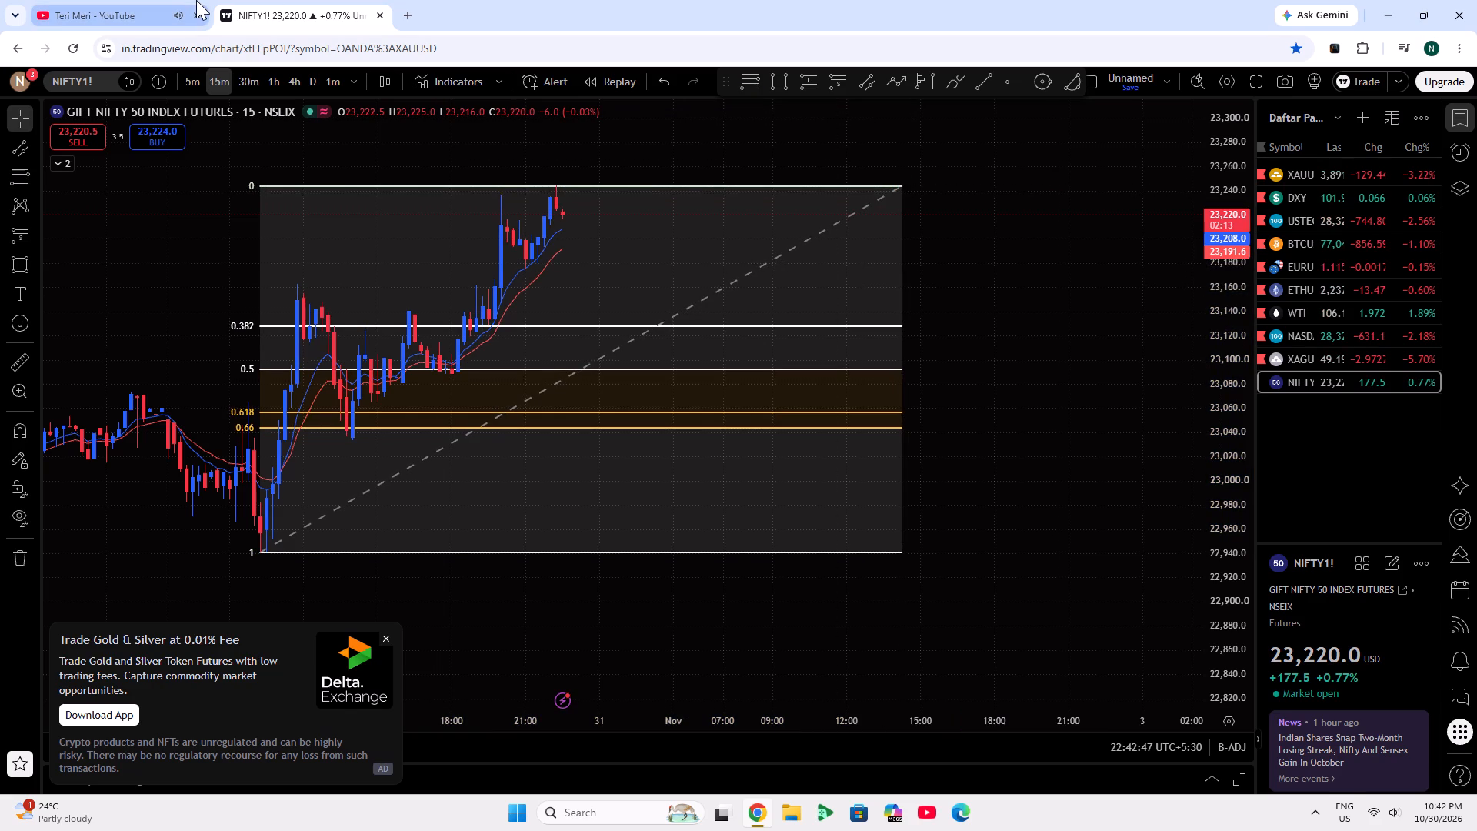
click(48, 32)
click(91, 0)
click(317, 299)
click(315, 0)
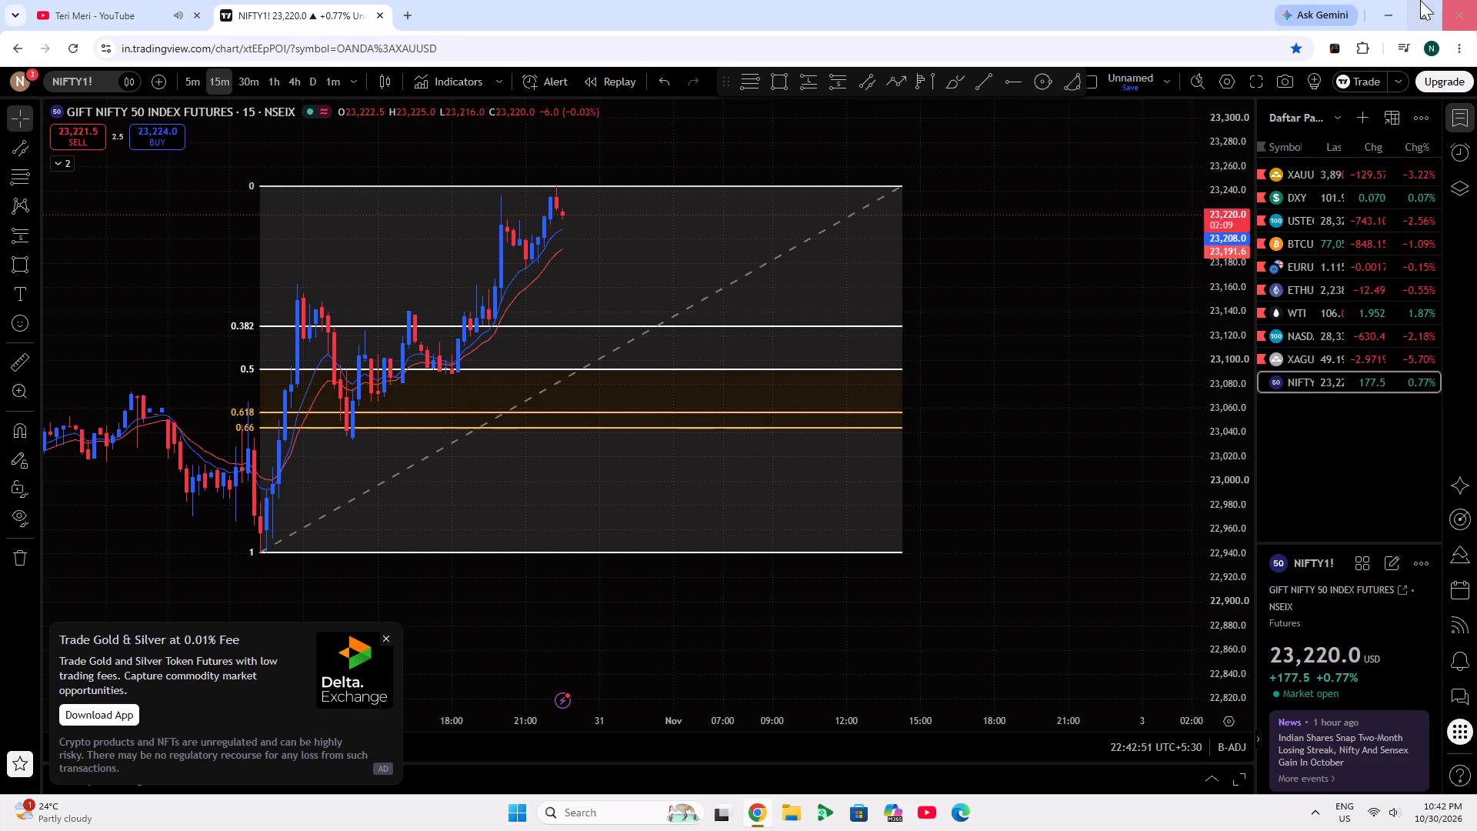
Minimize the browser window to show the desktop.
click(1394, 1)
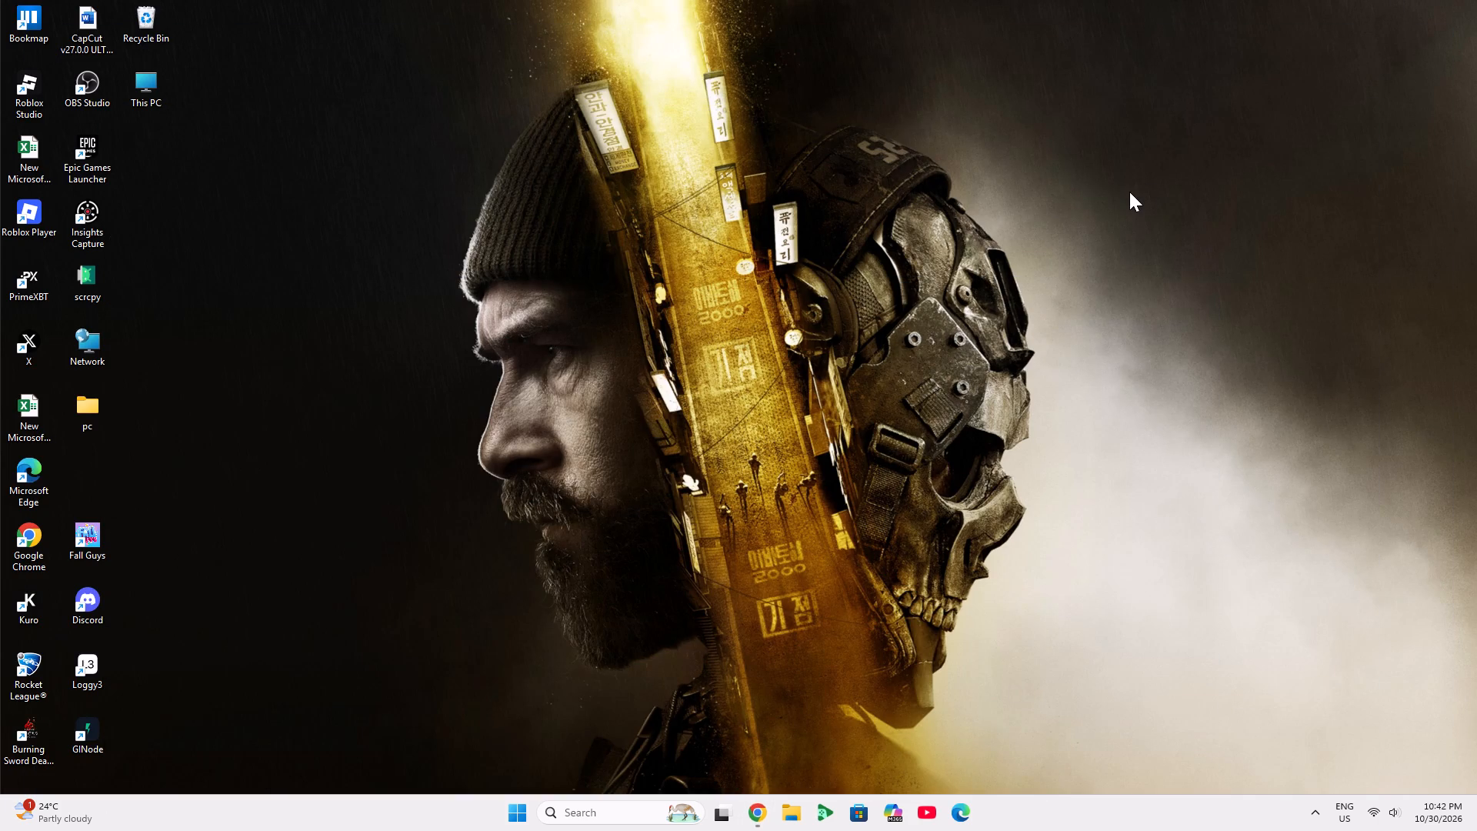
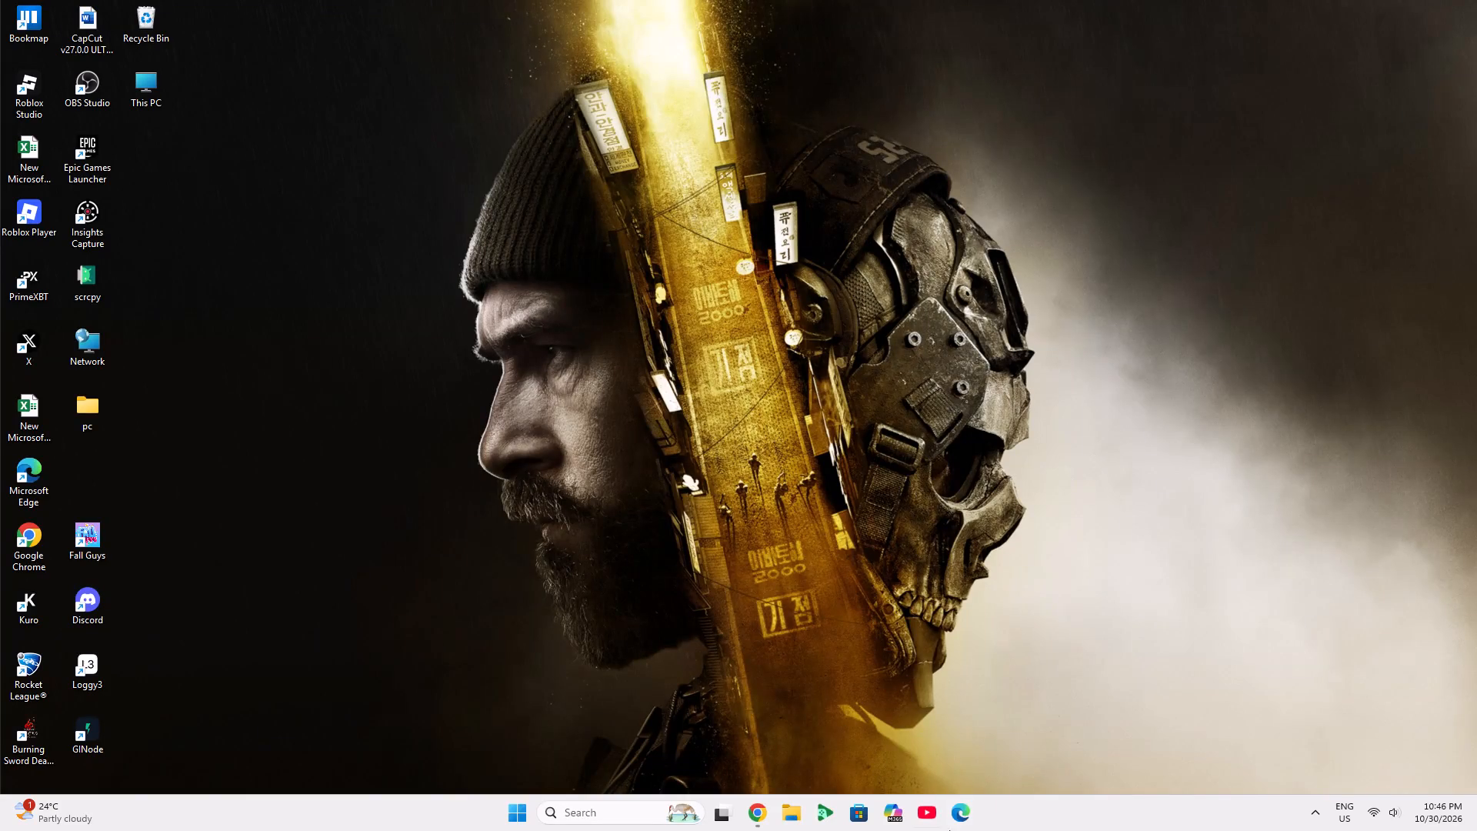
Restore the browser window and view the earlier candles on the NIFTY1! chart.
click(750, 809)
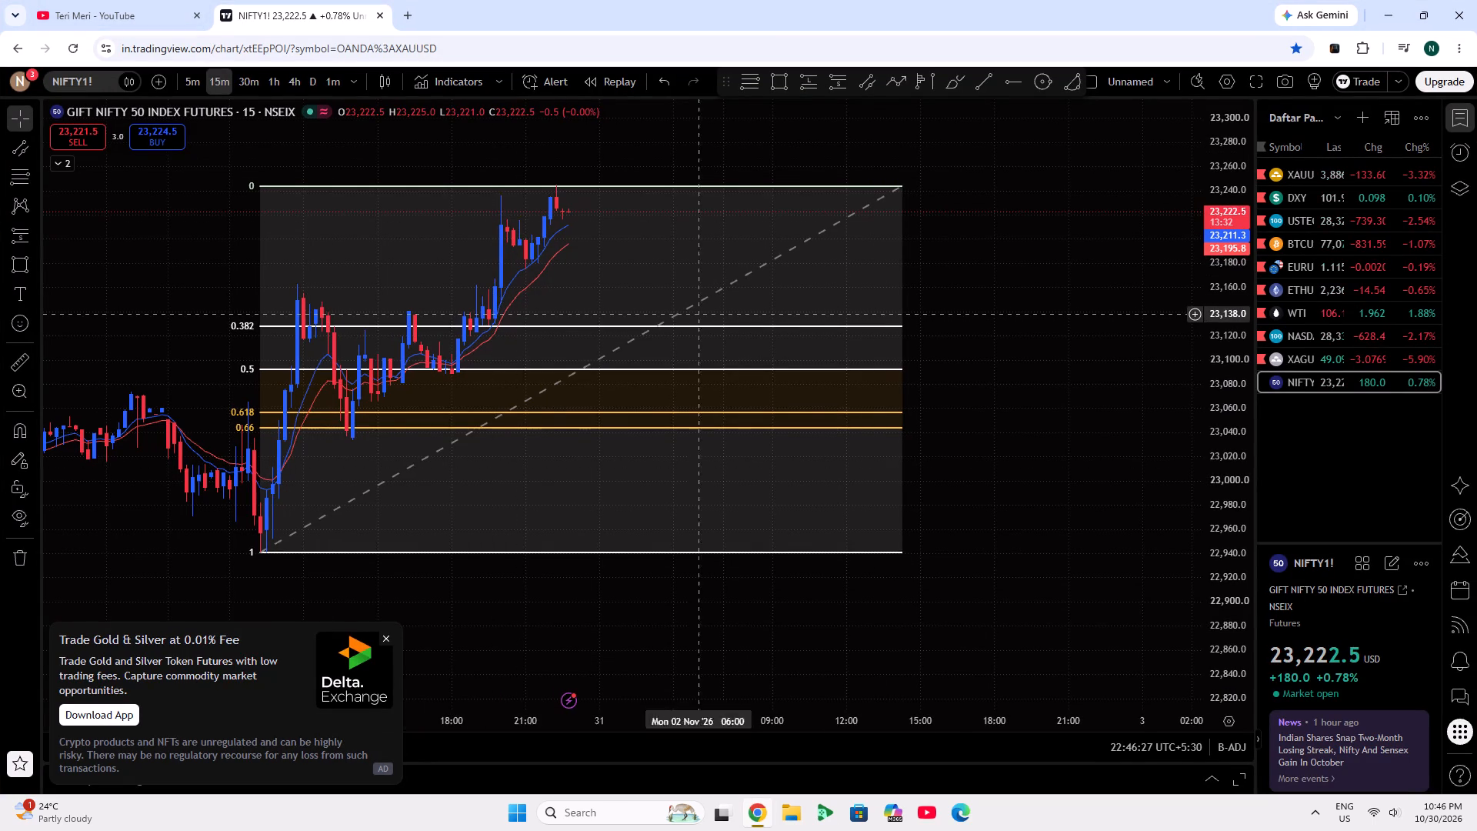
scroll(911, 314, down, 3)
drag(1007, 469, 906, 469)
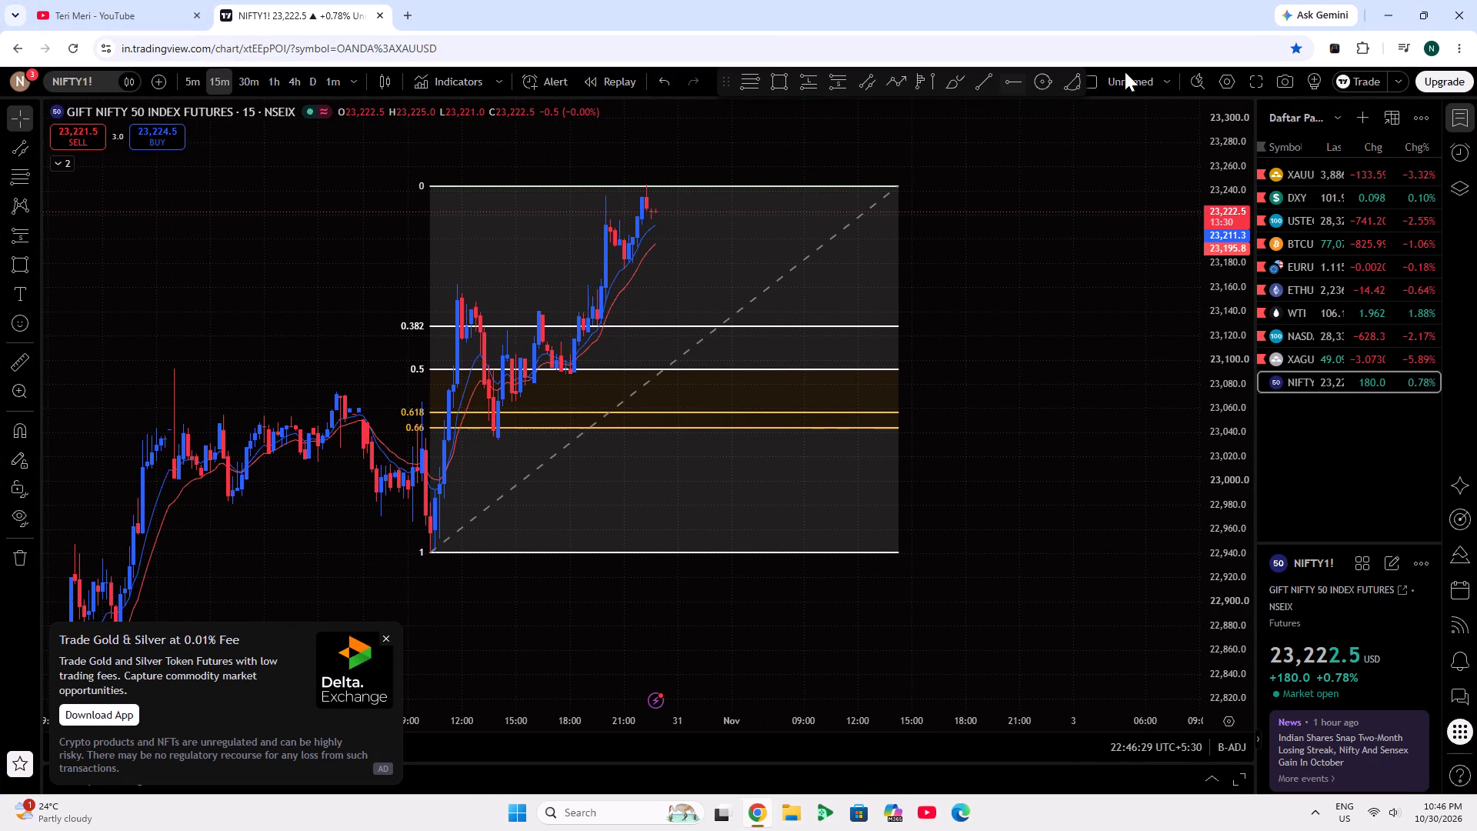
Examine the XAUUSD 15-minute chart, closing the advertisement and the ad-free upgrade offer.
click(1289, 170)
scroll(870, 472, down, 4)
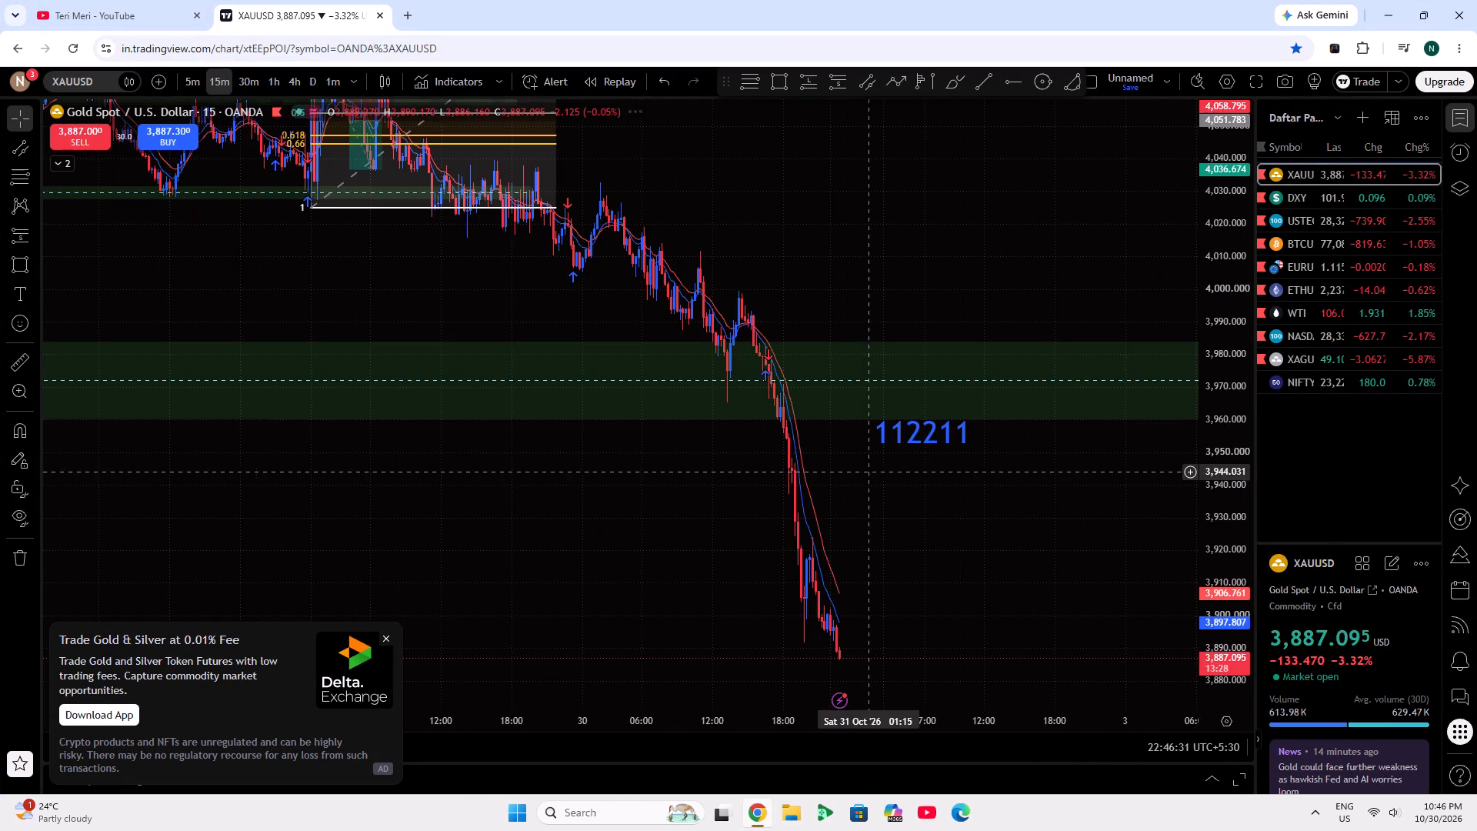
double_click(1206, 481)
scroll(959, 589, up, 6)
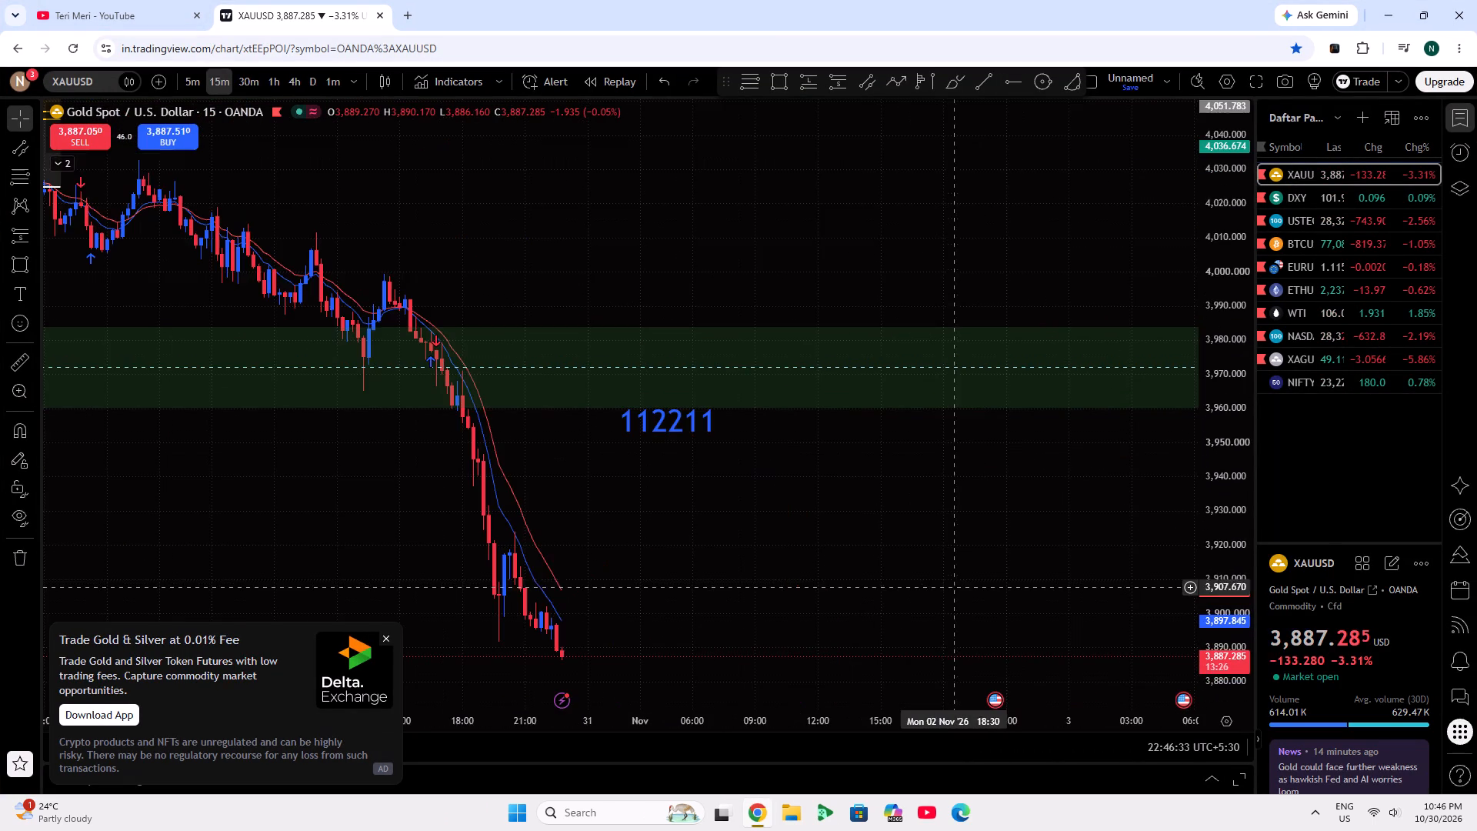
scroll(873, 592, up, 4)
click(388, 638)
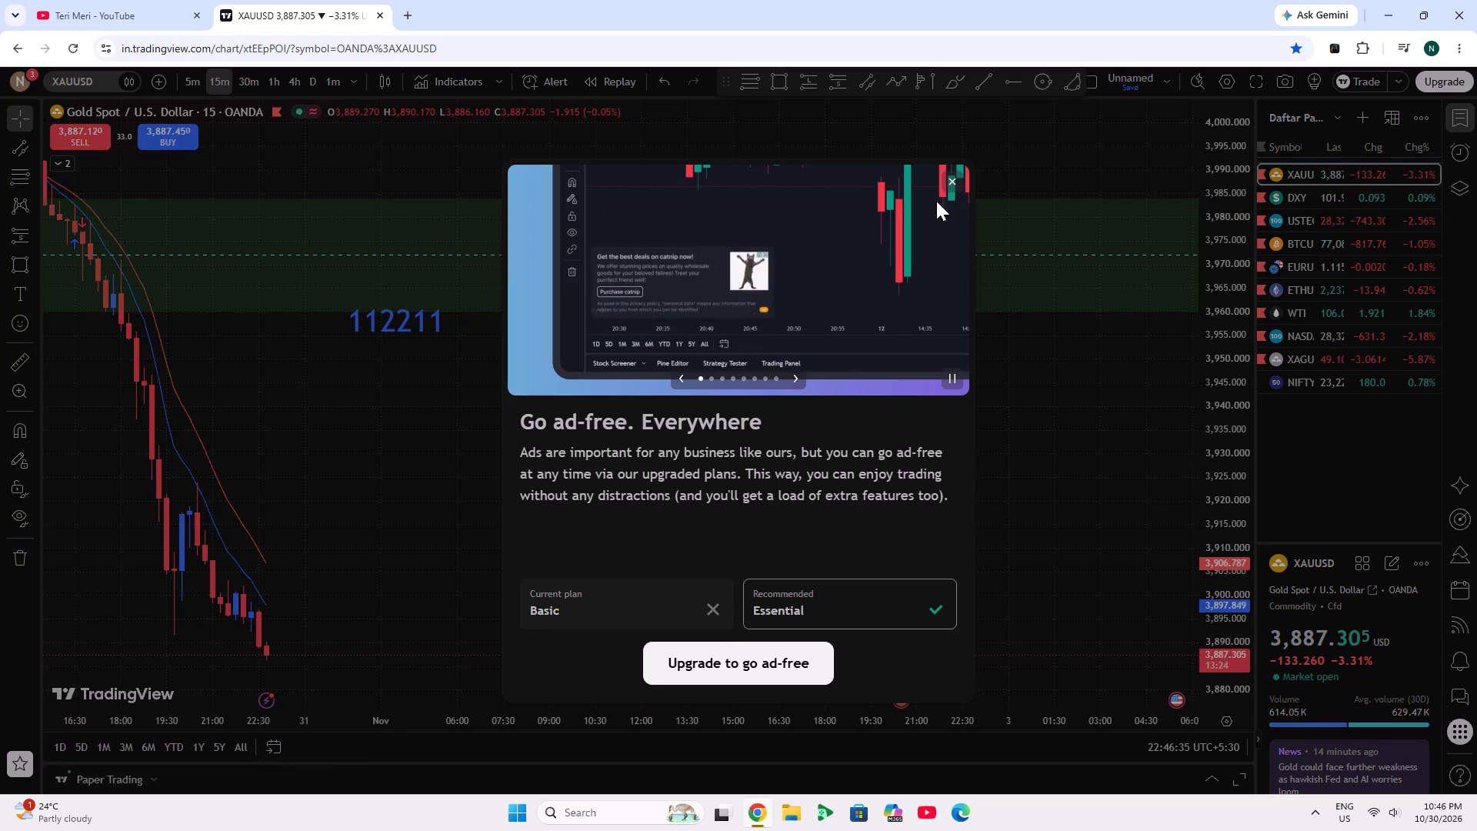
click(952, 189)
Open the DXY chart from the watchlist.
click(1299, 206)
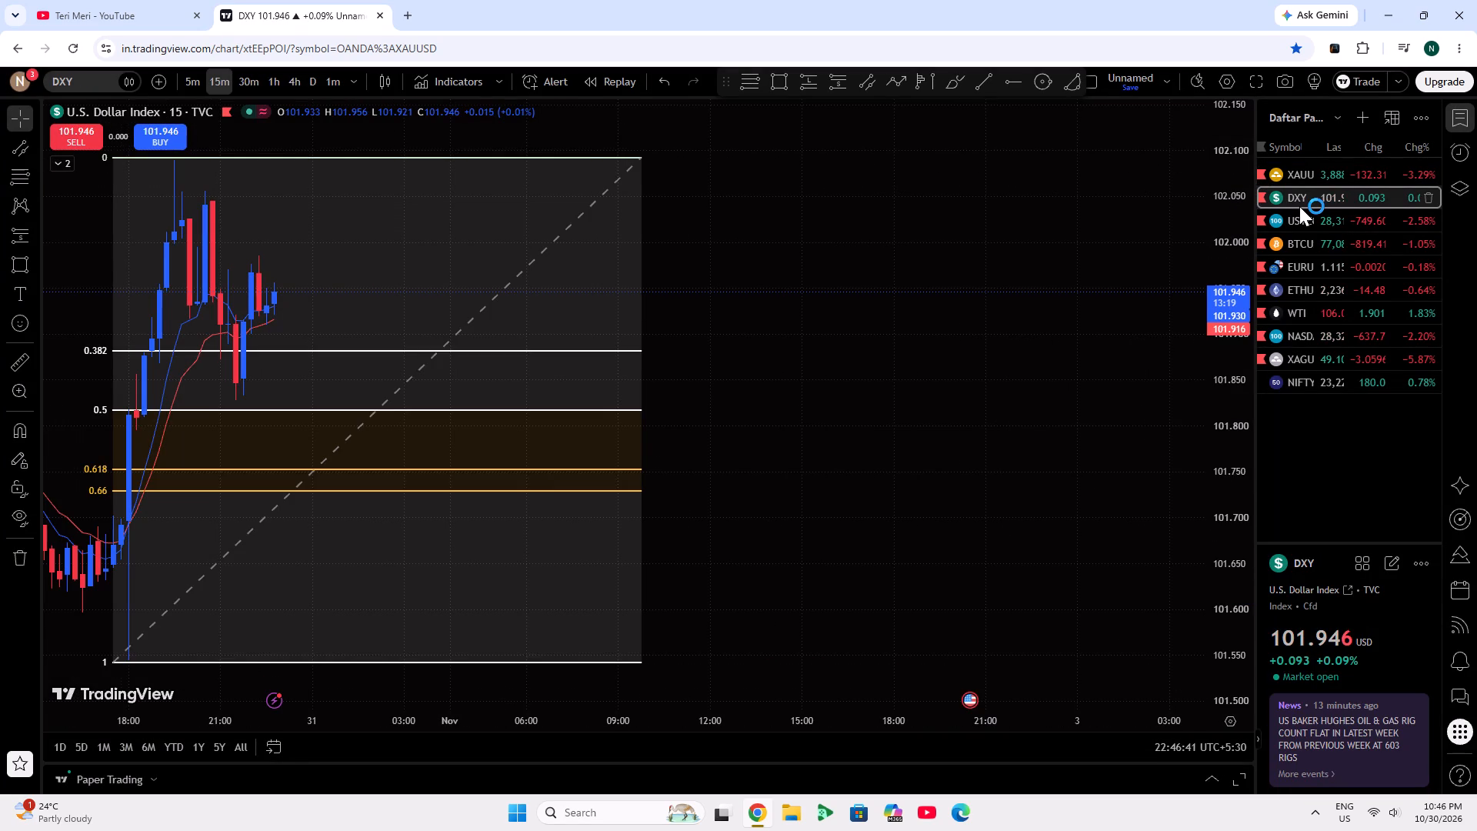
scroll(0, 0, down, 7)
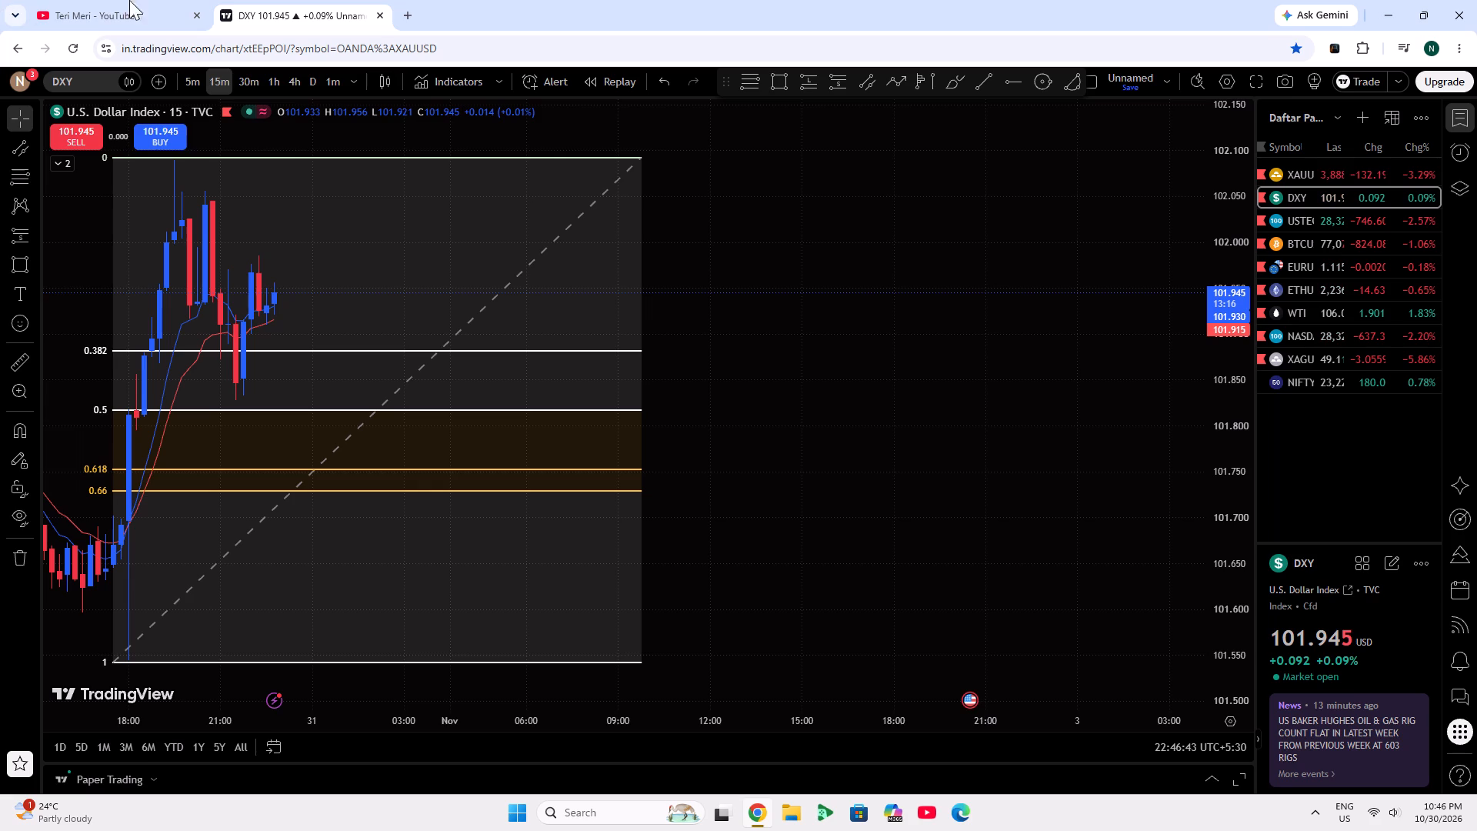
scroll(198, 0, down, 7)
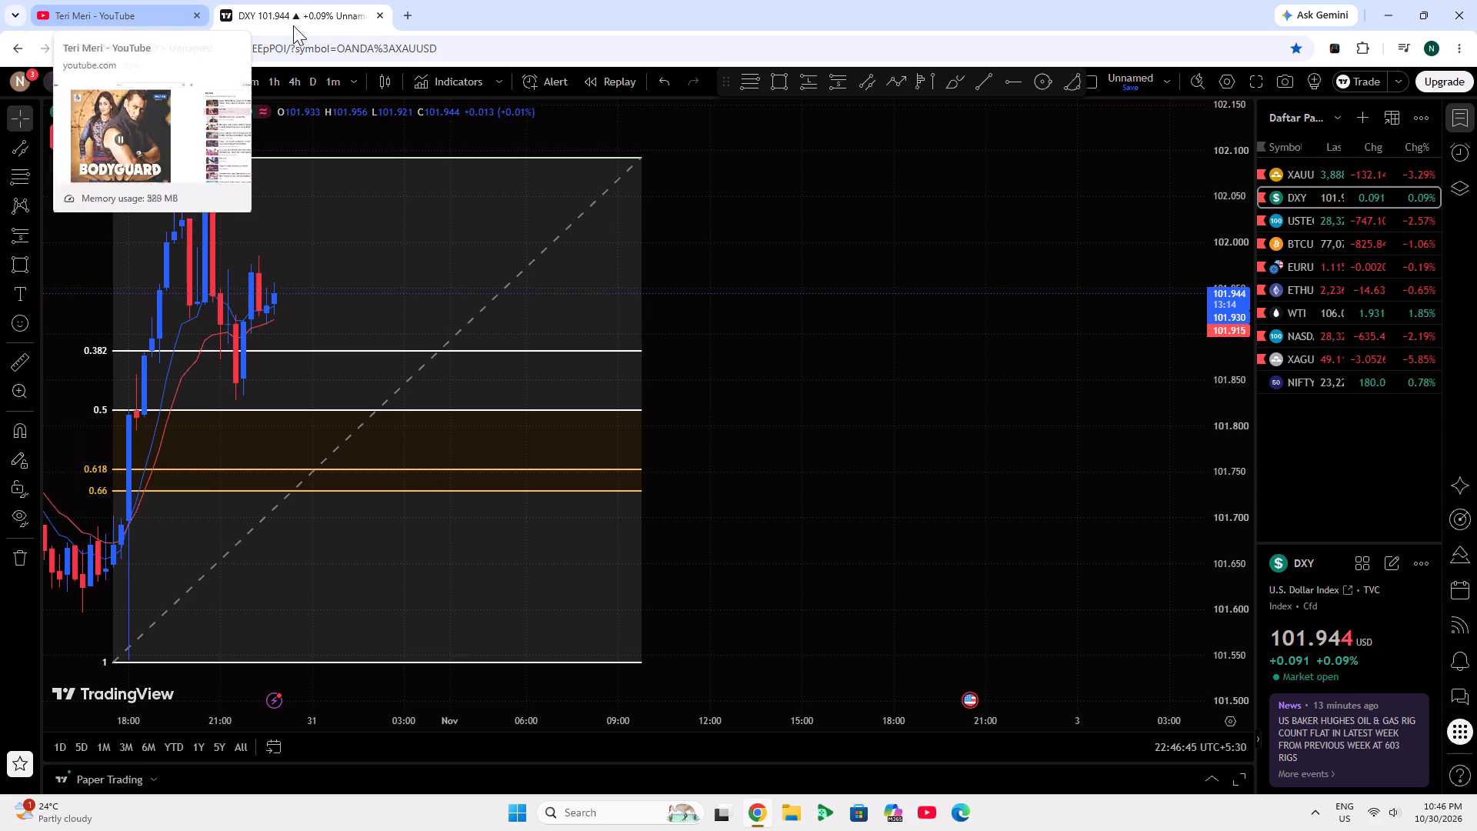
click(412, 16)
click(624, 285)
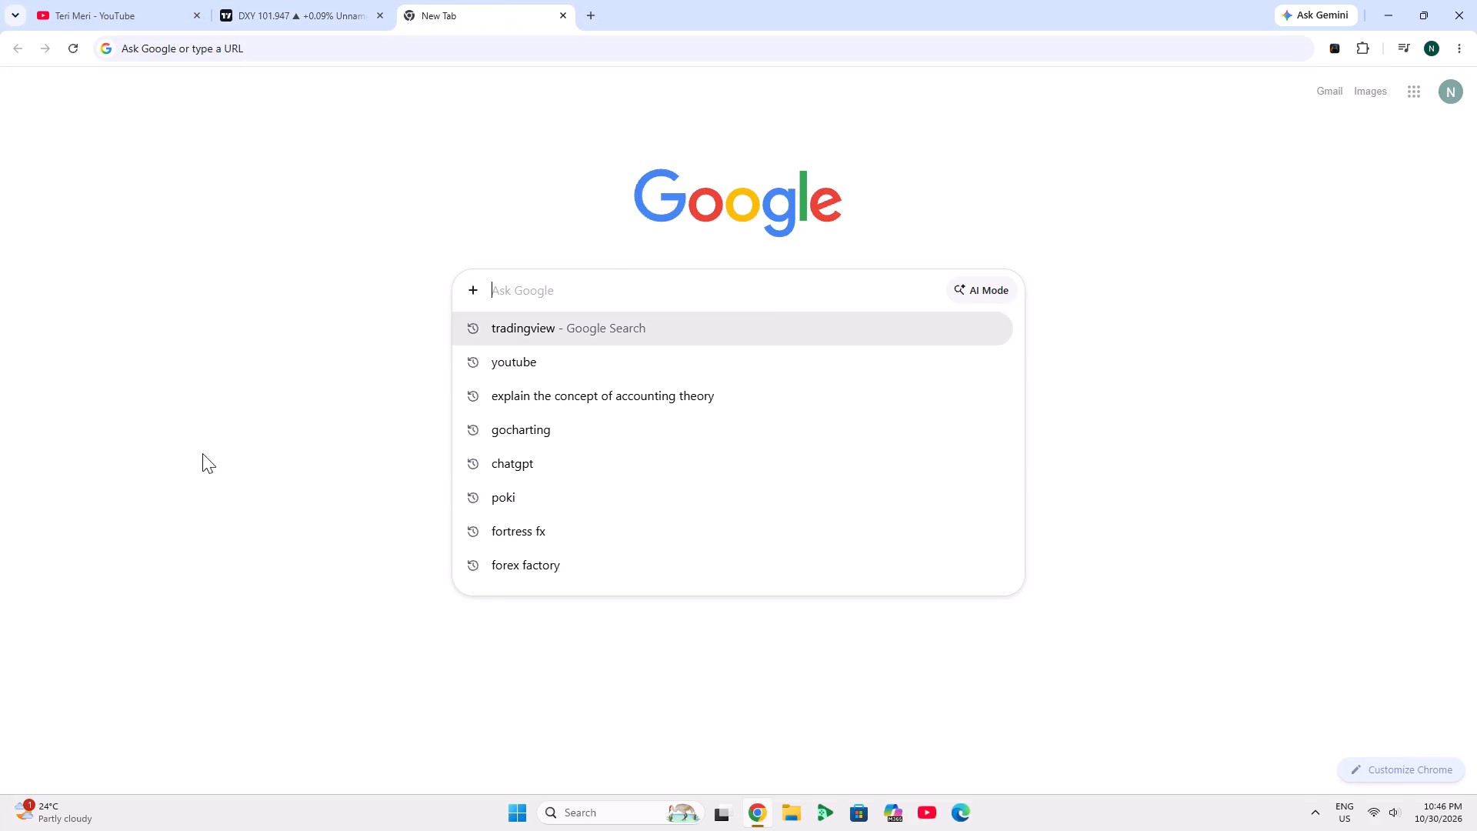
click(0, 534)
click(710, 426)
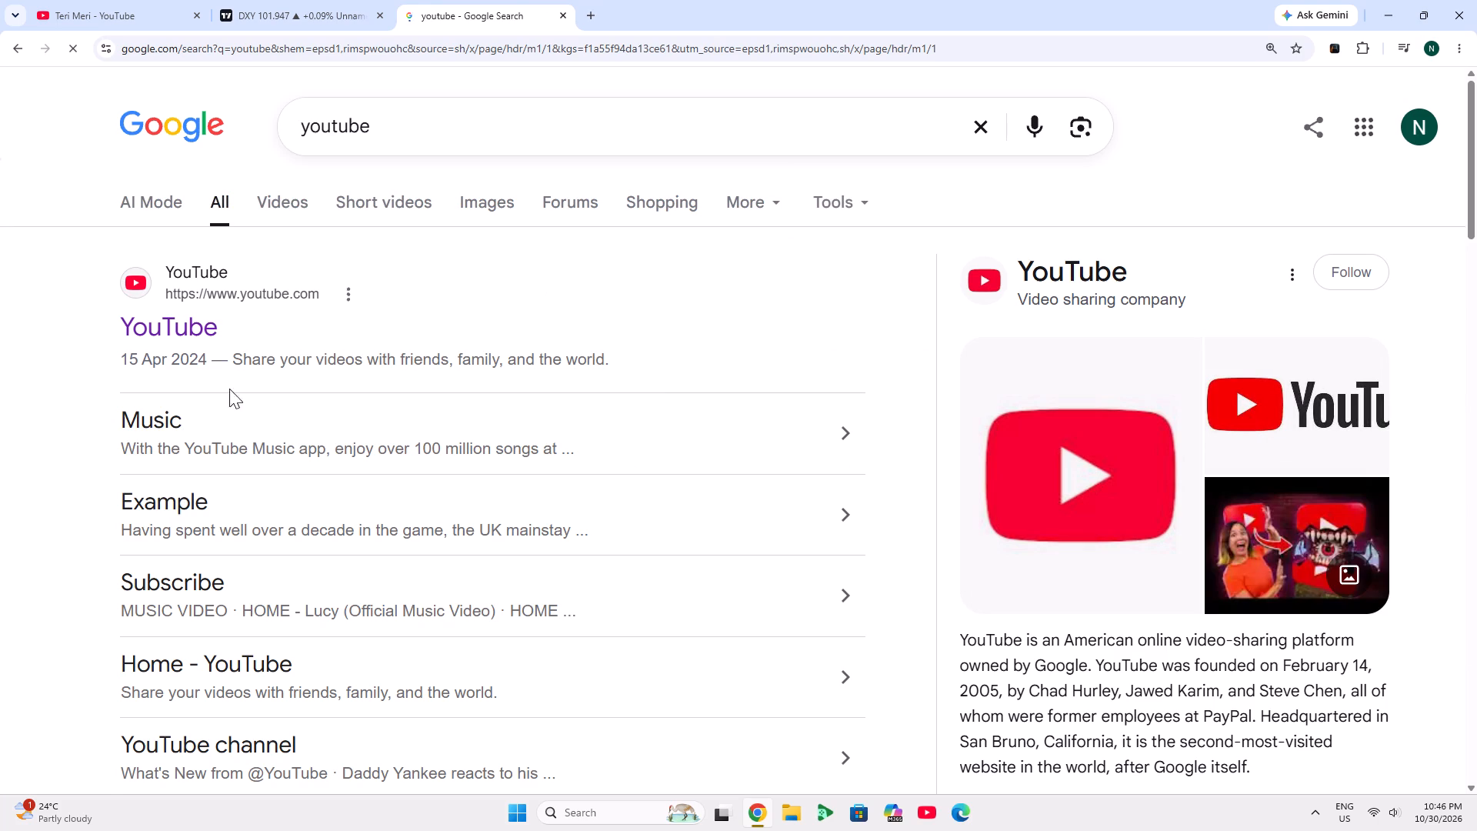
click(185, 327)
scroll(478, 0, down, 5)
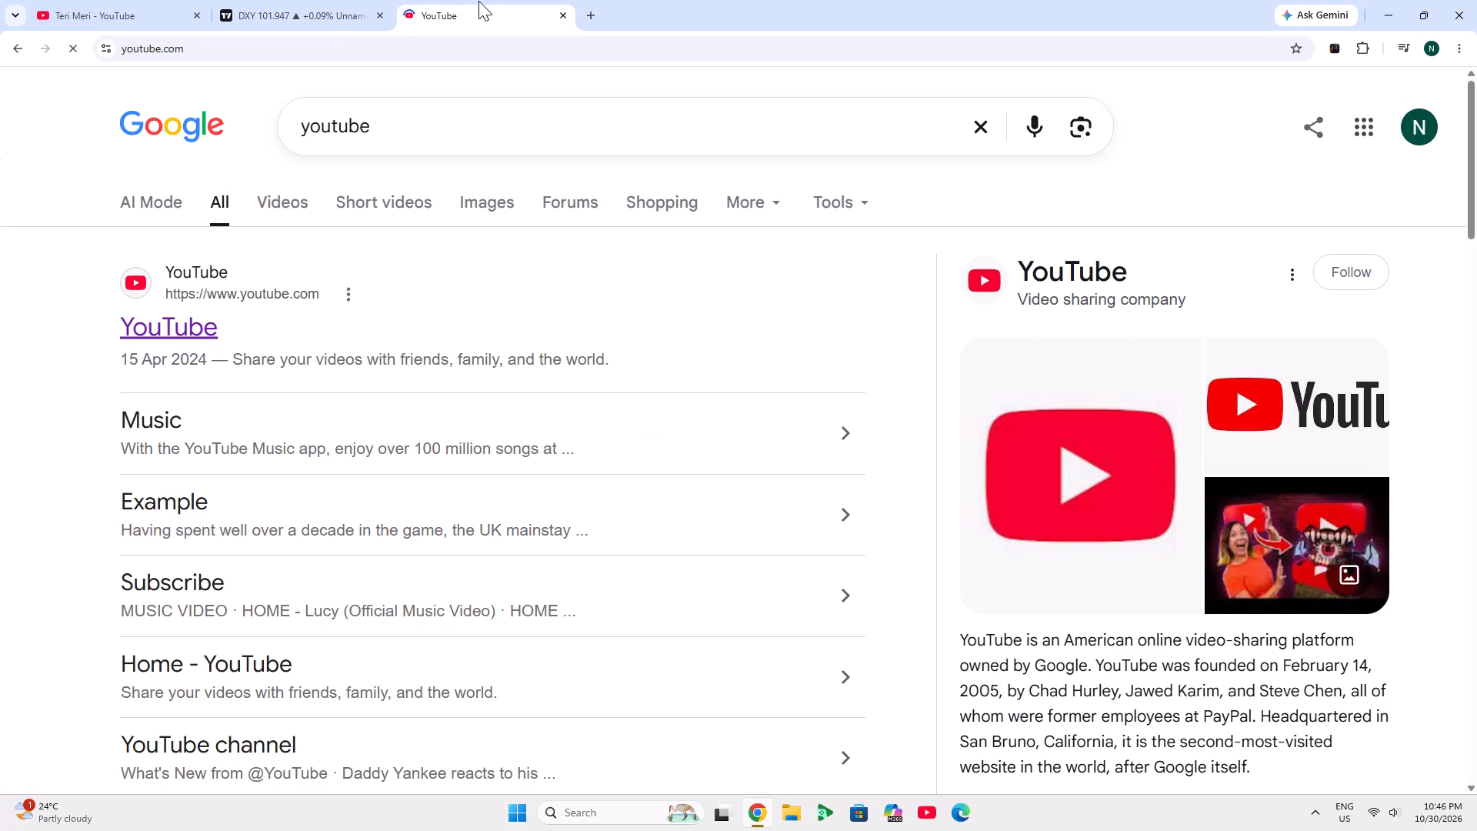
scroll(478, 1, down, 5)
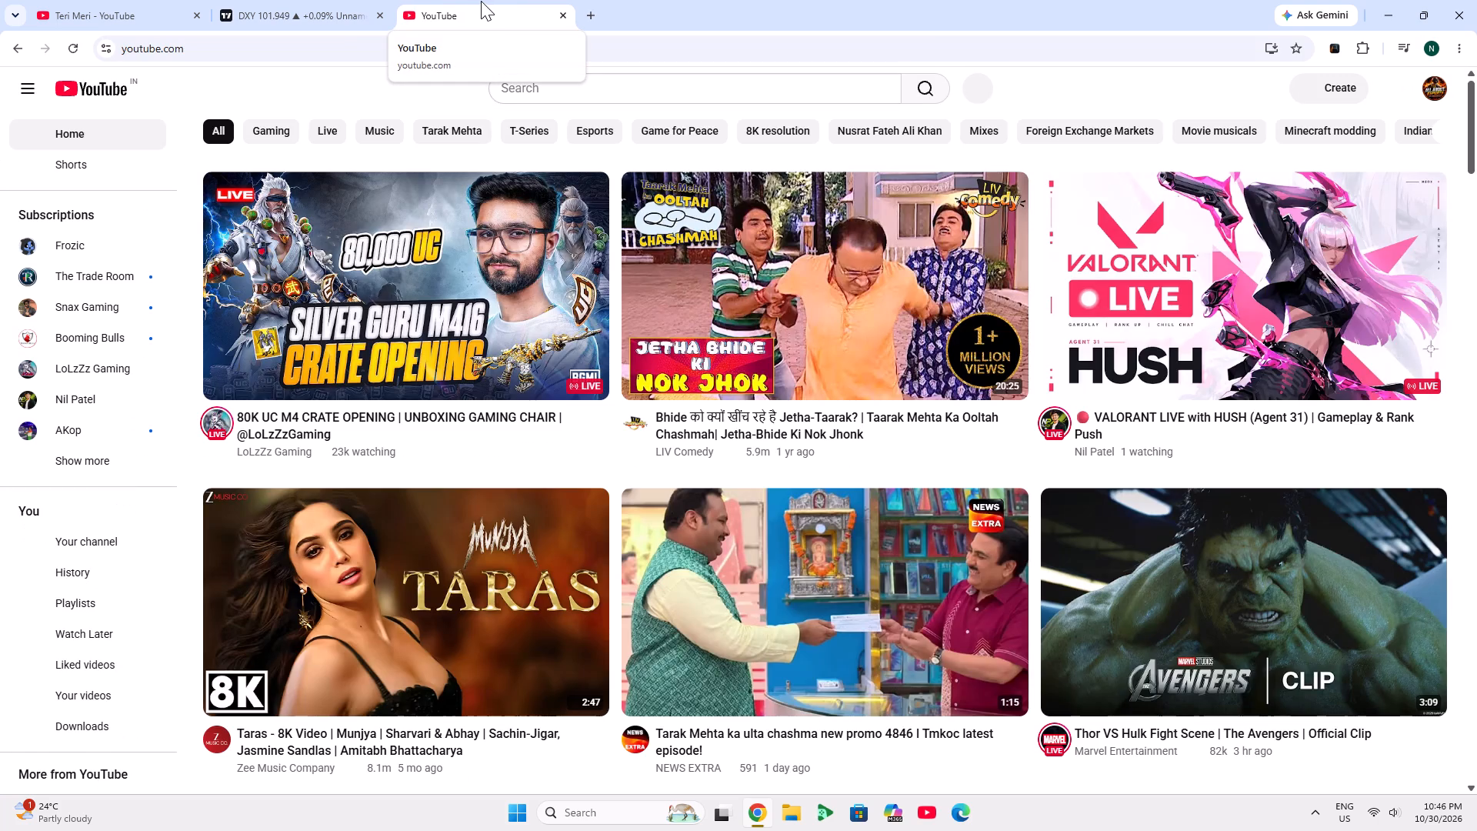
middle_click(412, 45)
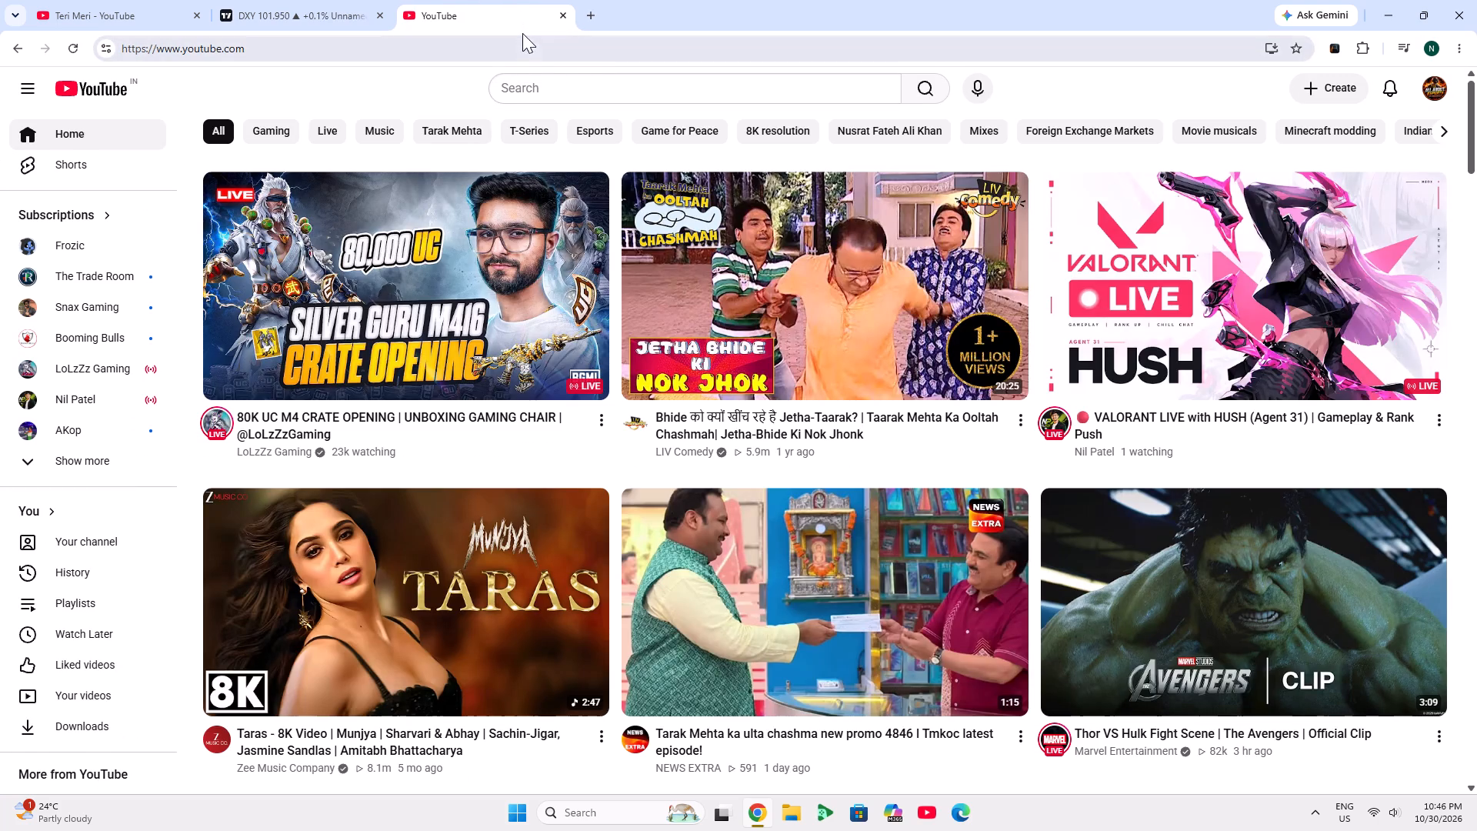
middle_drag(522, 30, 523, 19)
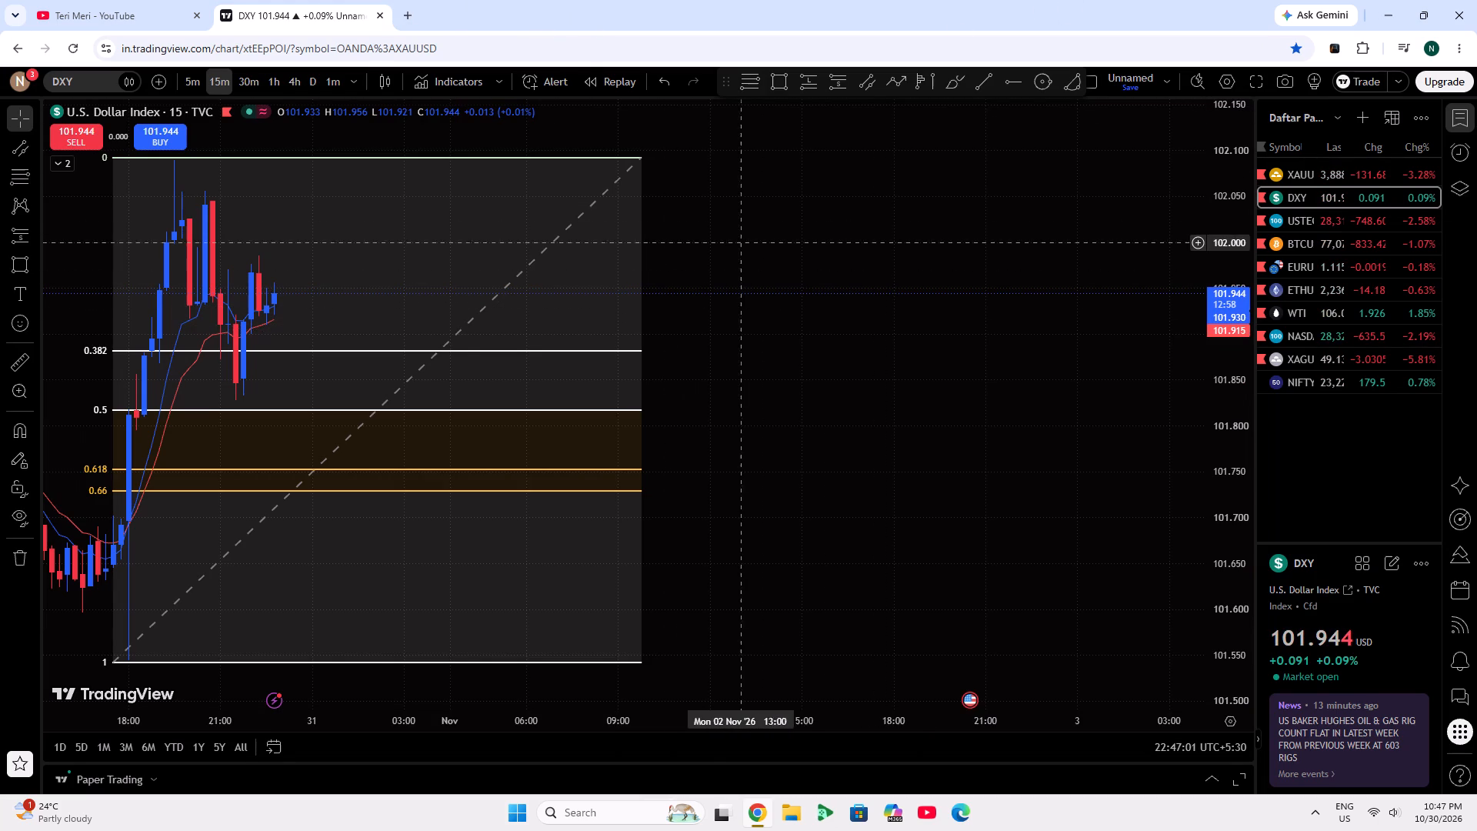
Play PAYAL SONG from the My Mix playlist on YouTube and return to the DXY chart.
drag(733, 219, 970, 269)
click(59, 0)
click(666, 315)
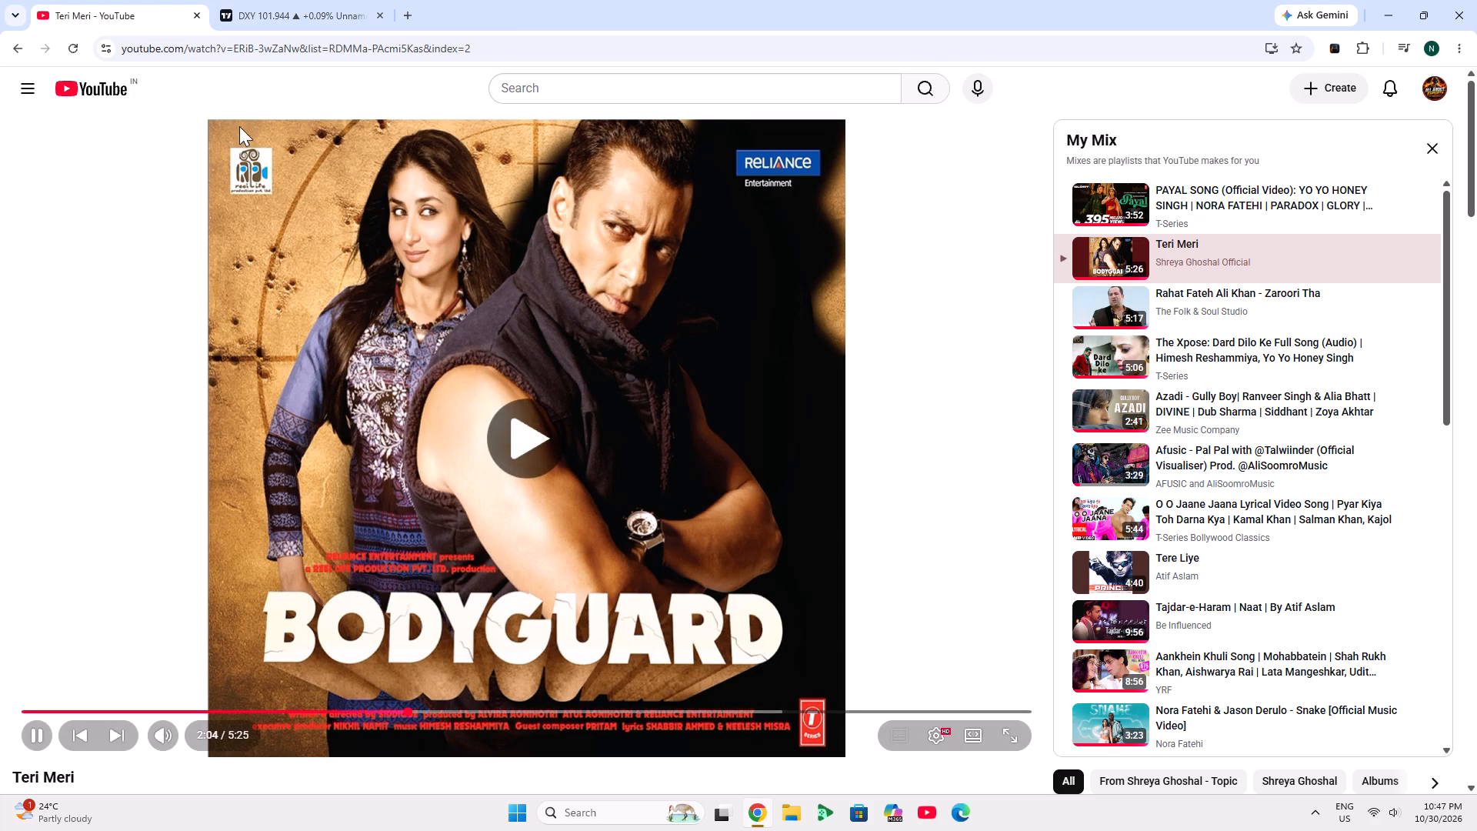
click(1303, 212)
click(365, 0)
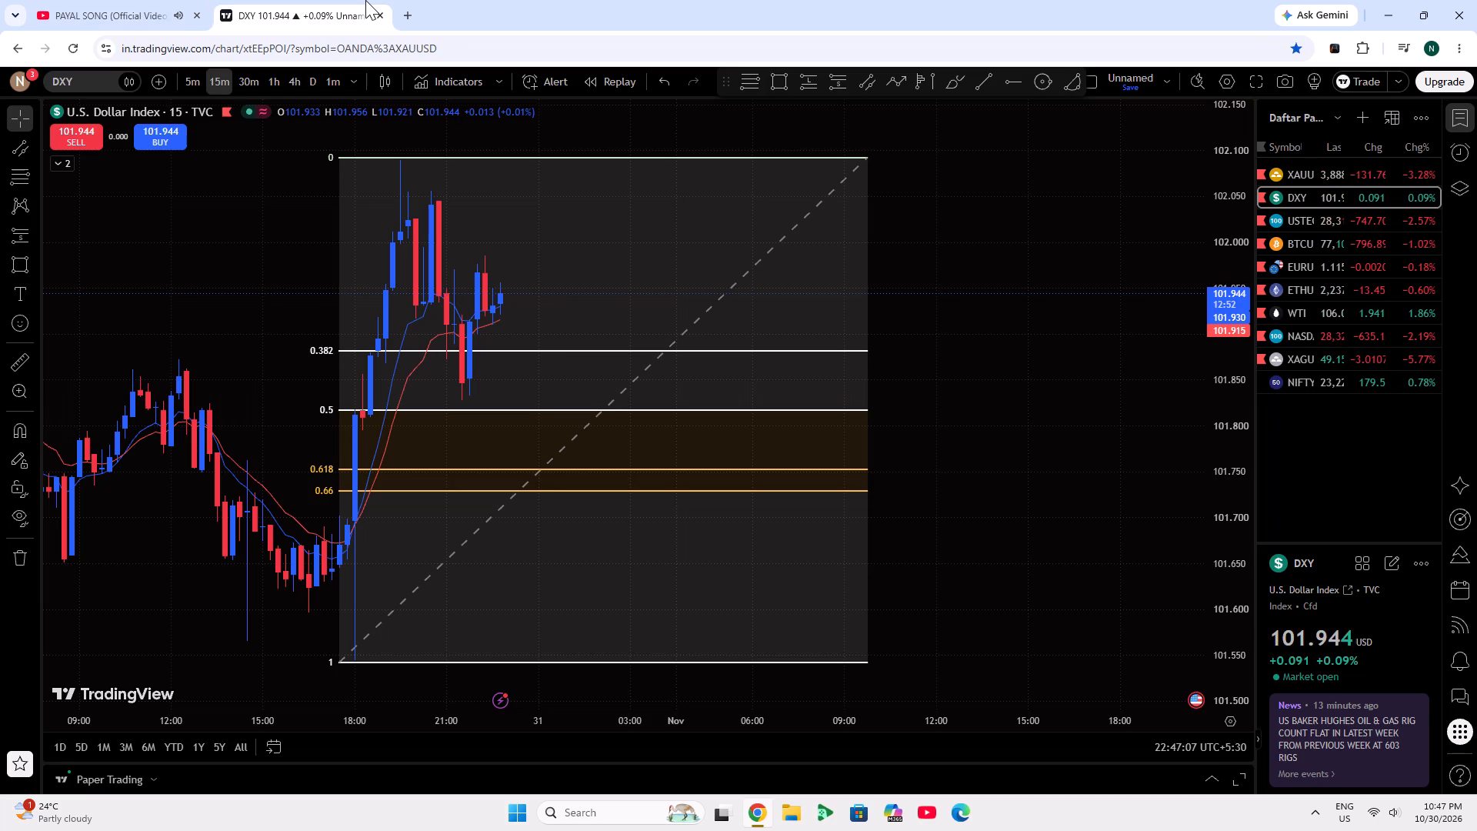
Pause PAYAL SONG on YouTube and return to the DXY chart.
click(91, 0)
click(252, 286)
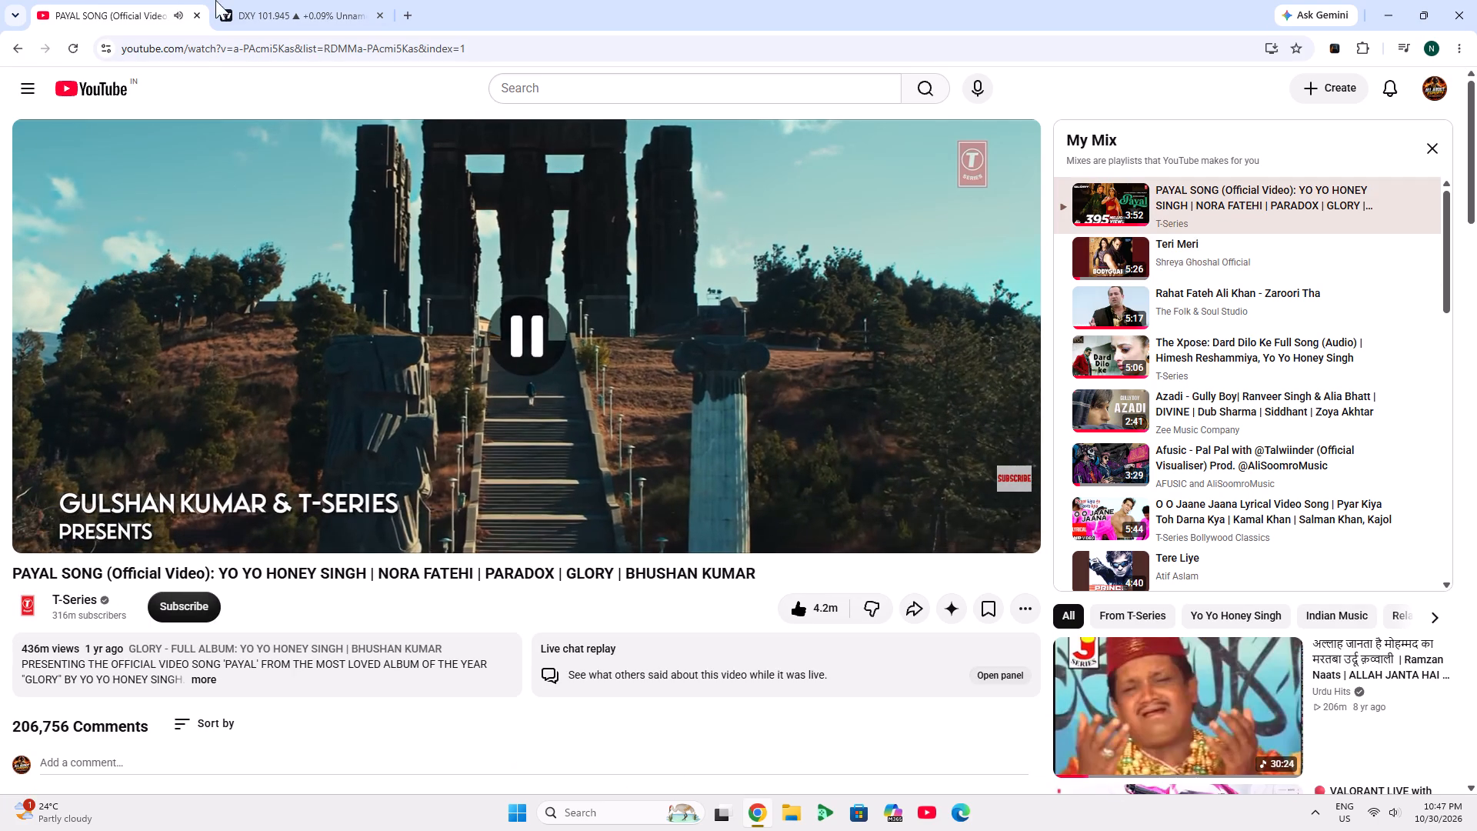
click(322, 0)
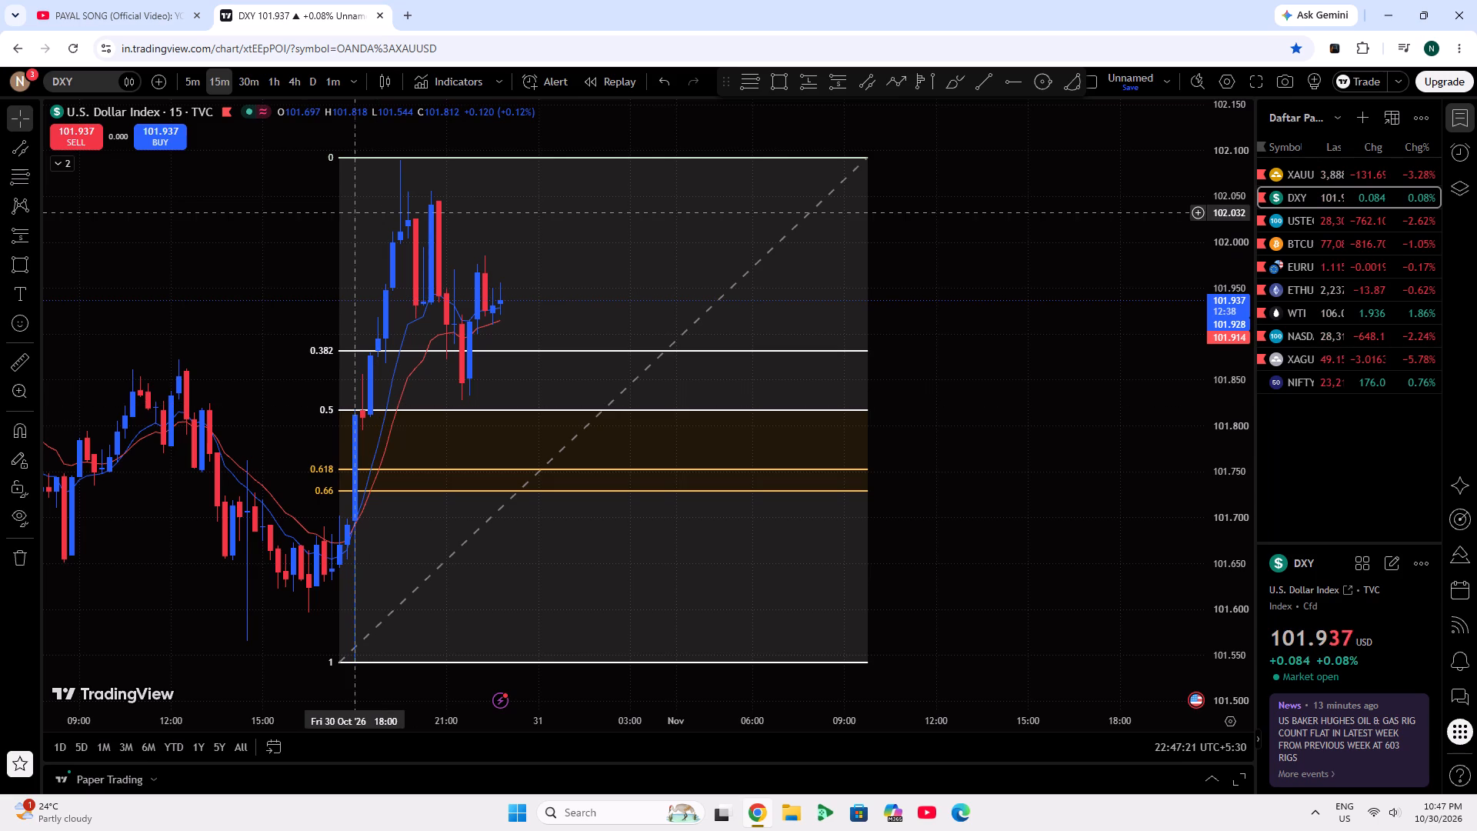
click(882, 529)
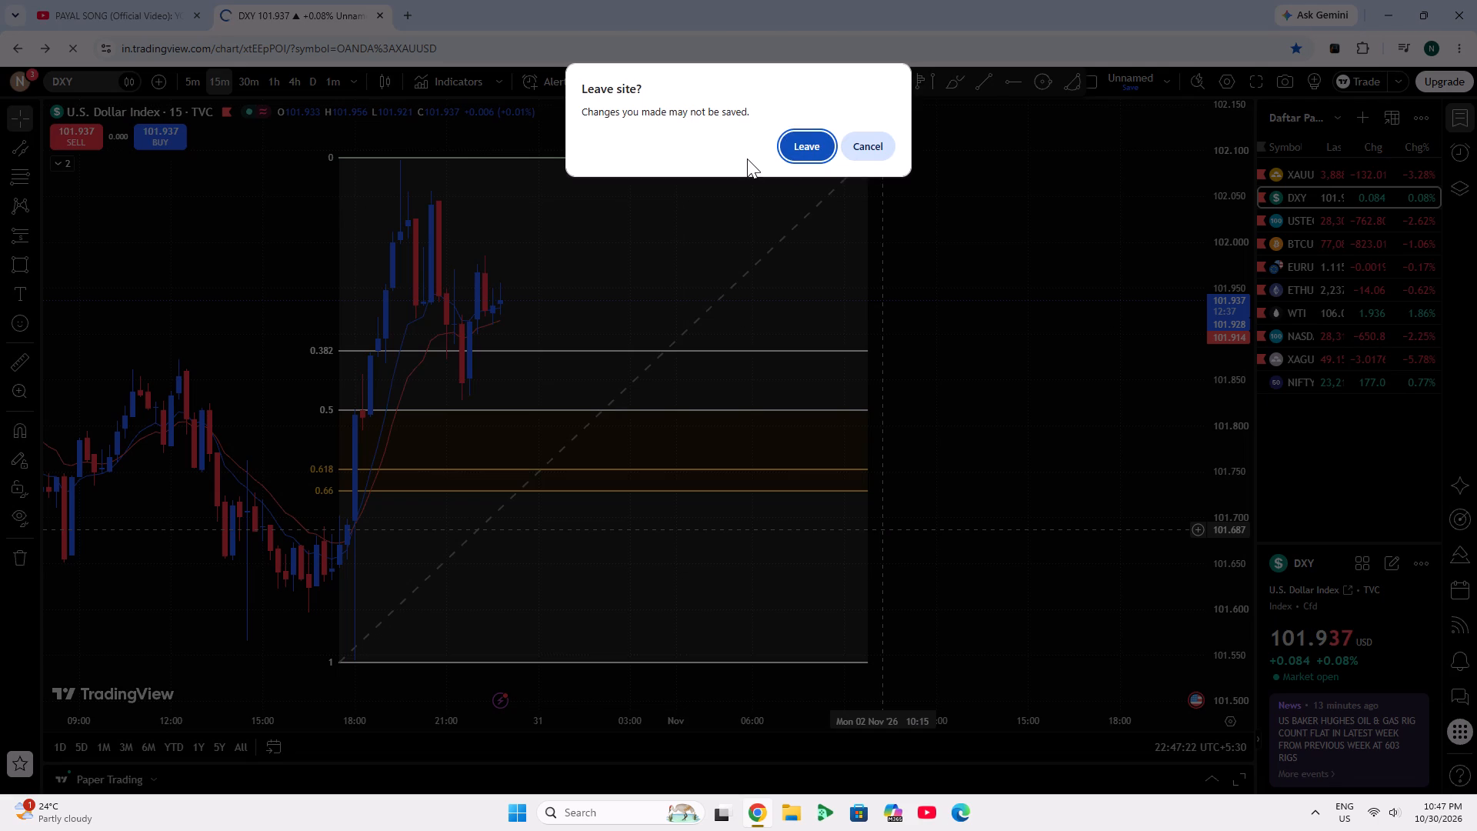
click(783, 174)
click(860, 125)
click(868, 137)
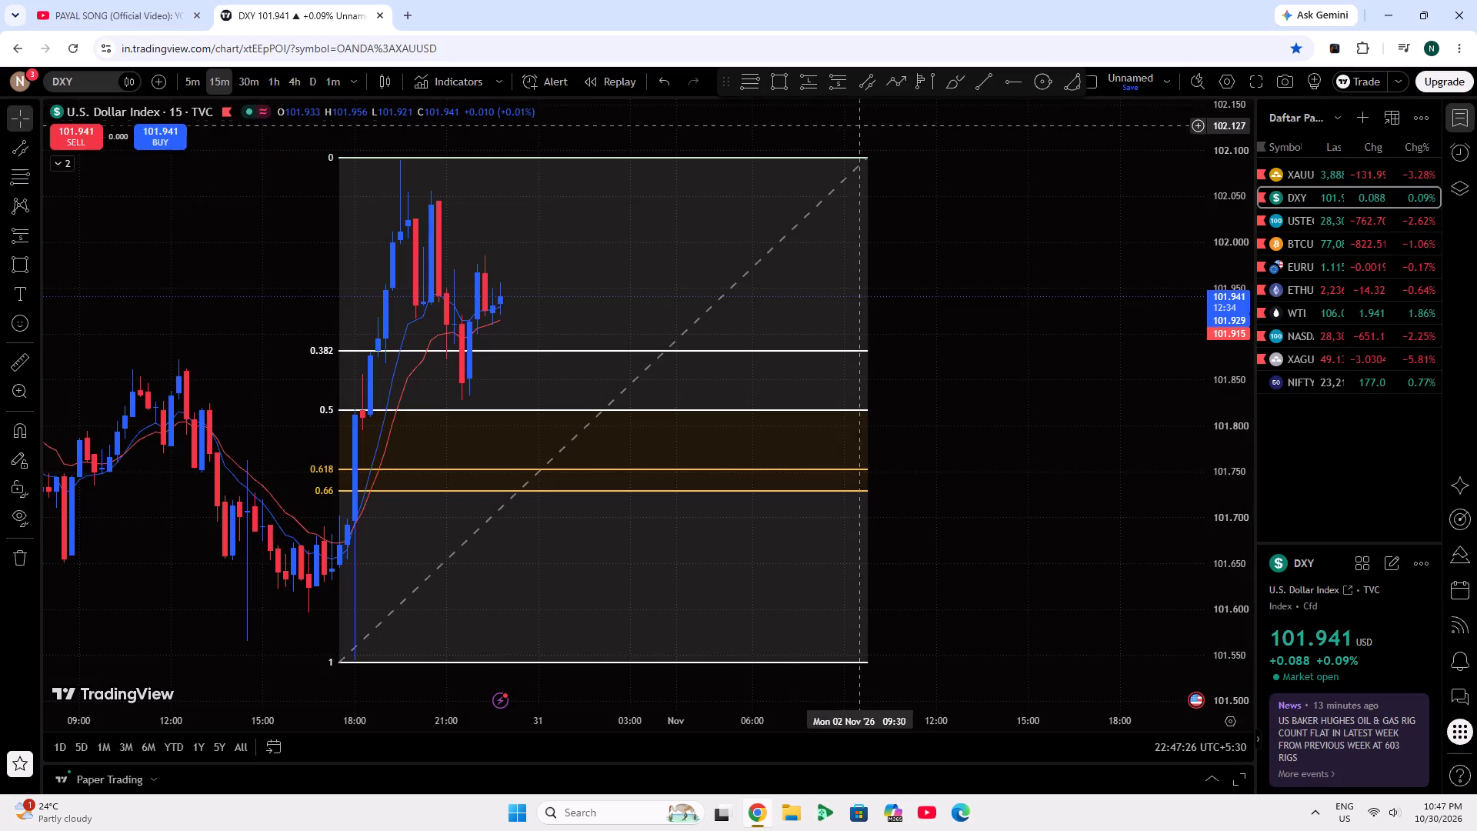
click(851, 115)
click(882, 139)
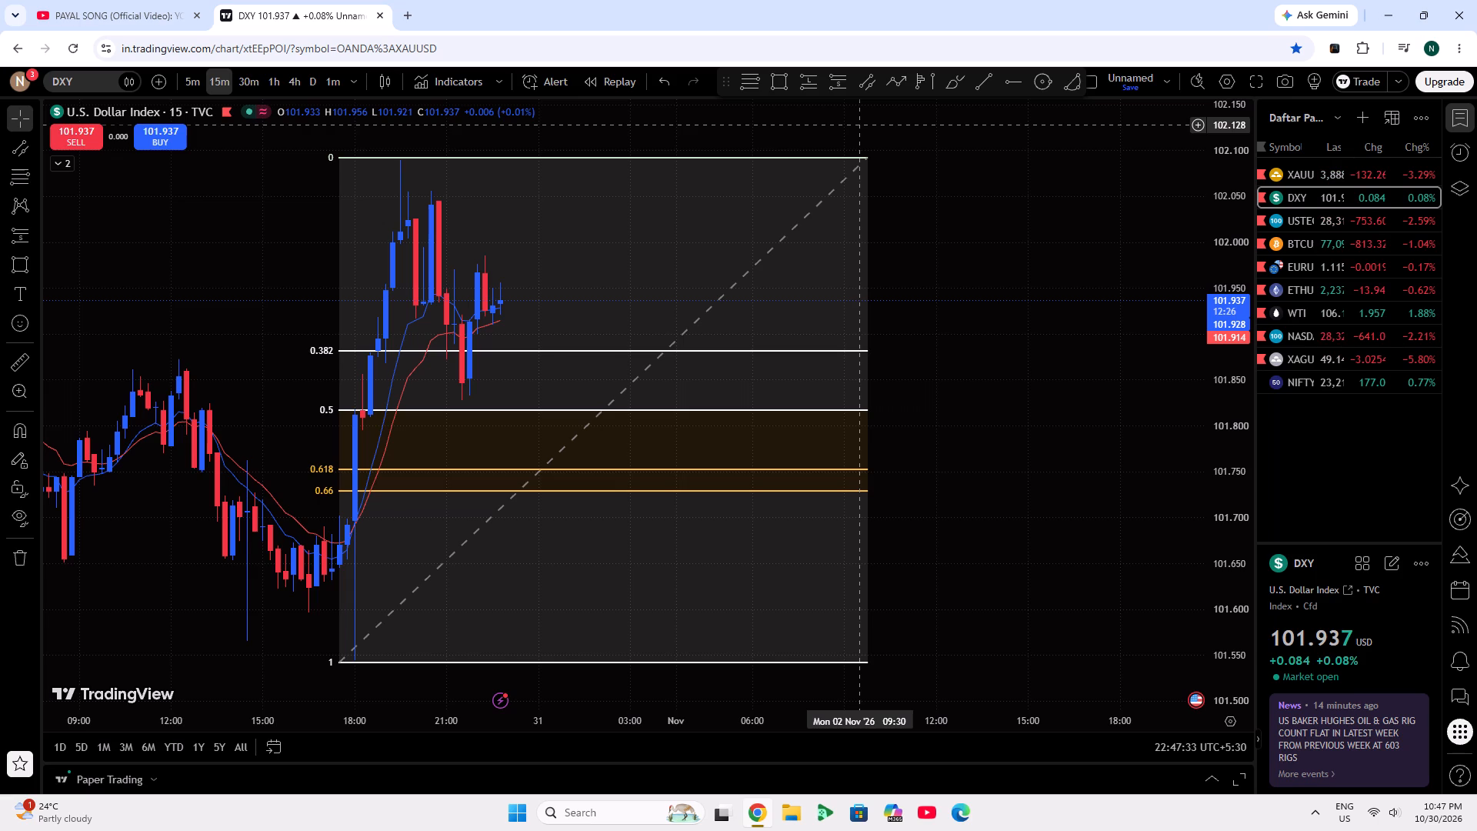
Examine the DXY 15-minute chart, comparing the recent swing with the earlier price action.
scroll(977, 231, down, 8)
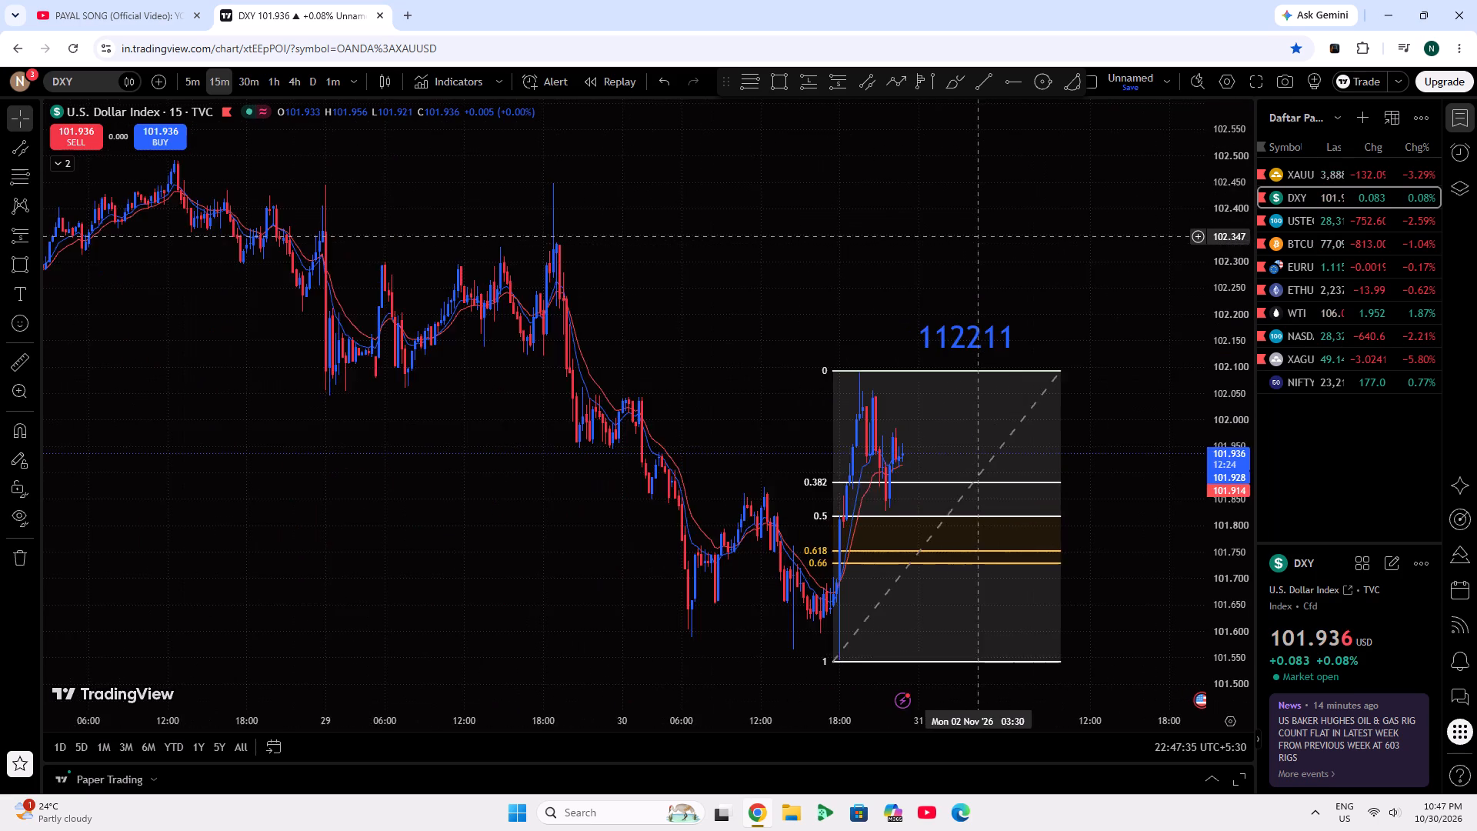
scroll(977, 236, up, 7)
scroll(1227, 279, down, 2)
scroll(1131, 325, up, 5)
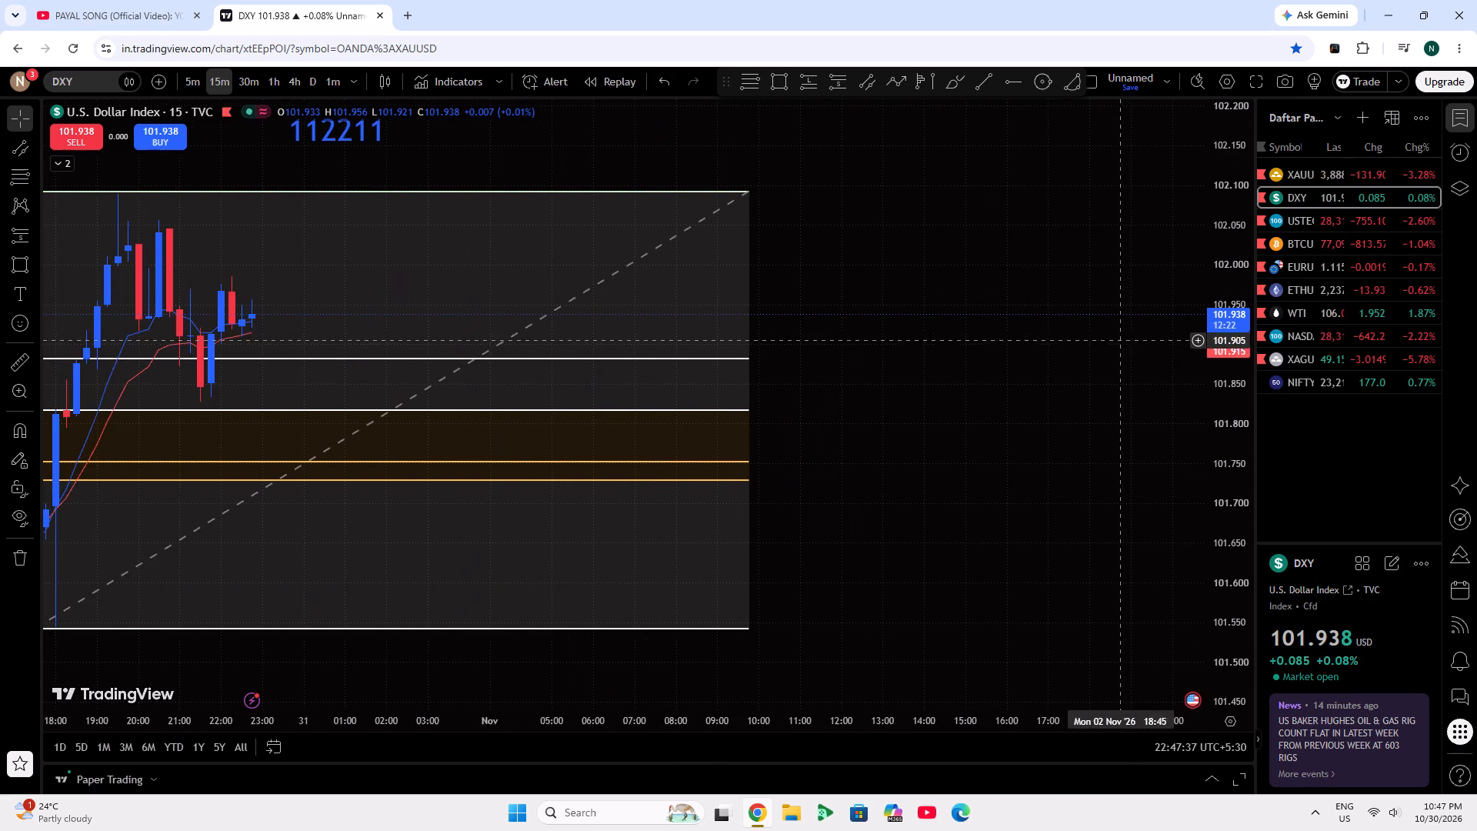
double_click(1219, 302)
scroll(1148, 316, down, 2)
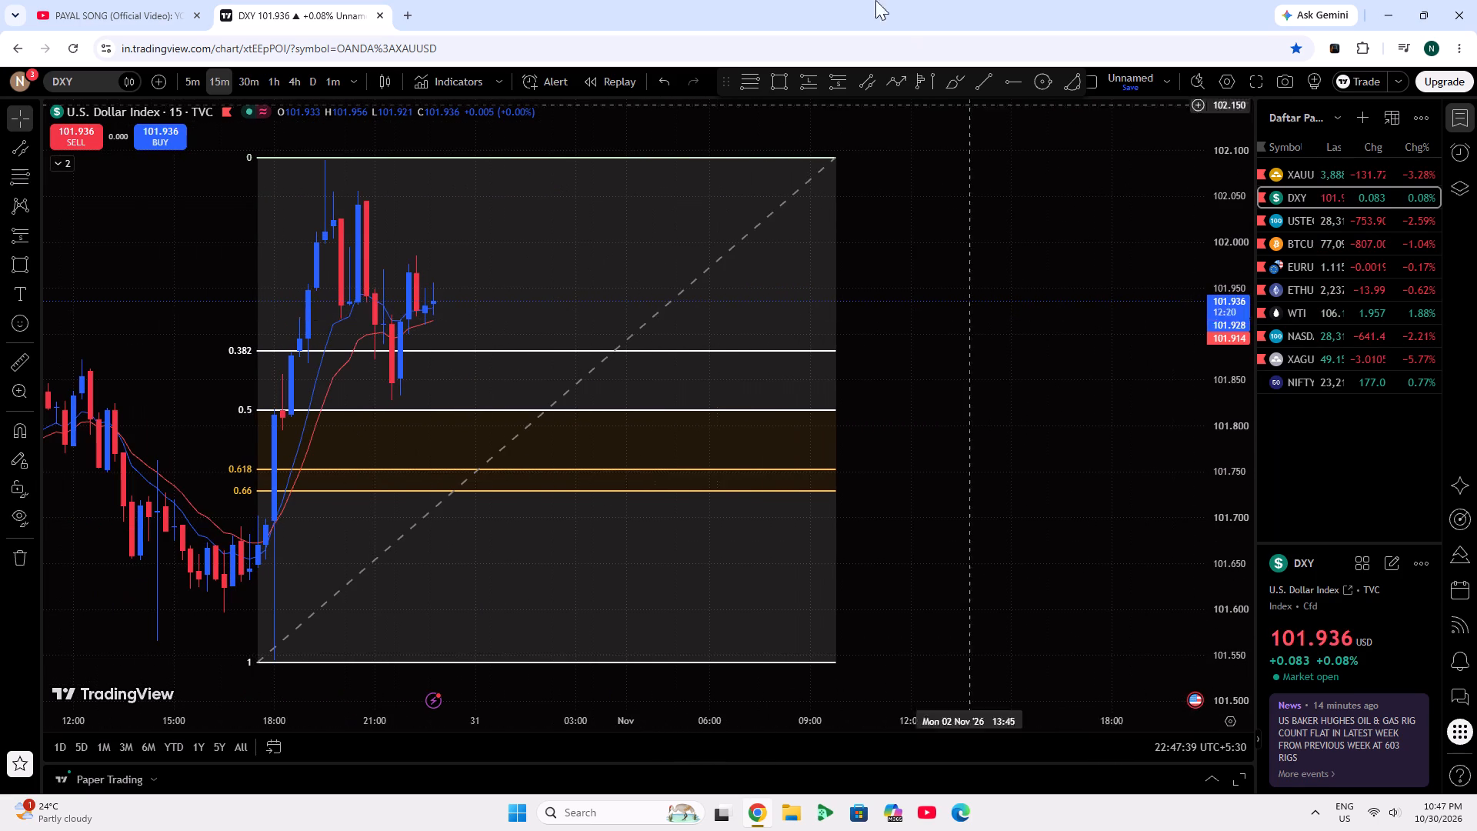
scroll(858, 0, down, 5)
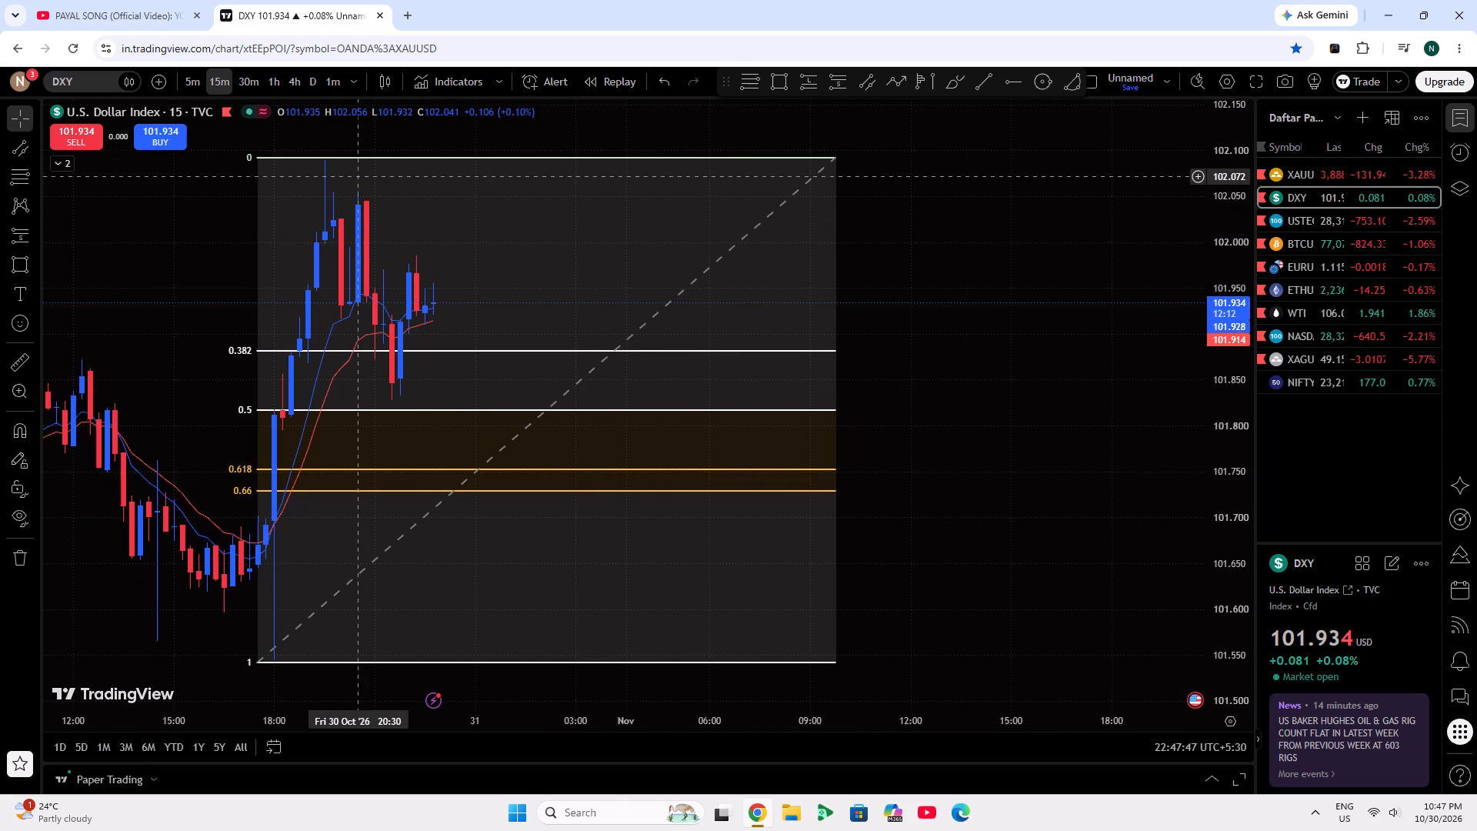
scroll(355, 177, down, 8)
scroll(347, 197, up, 3)
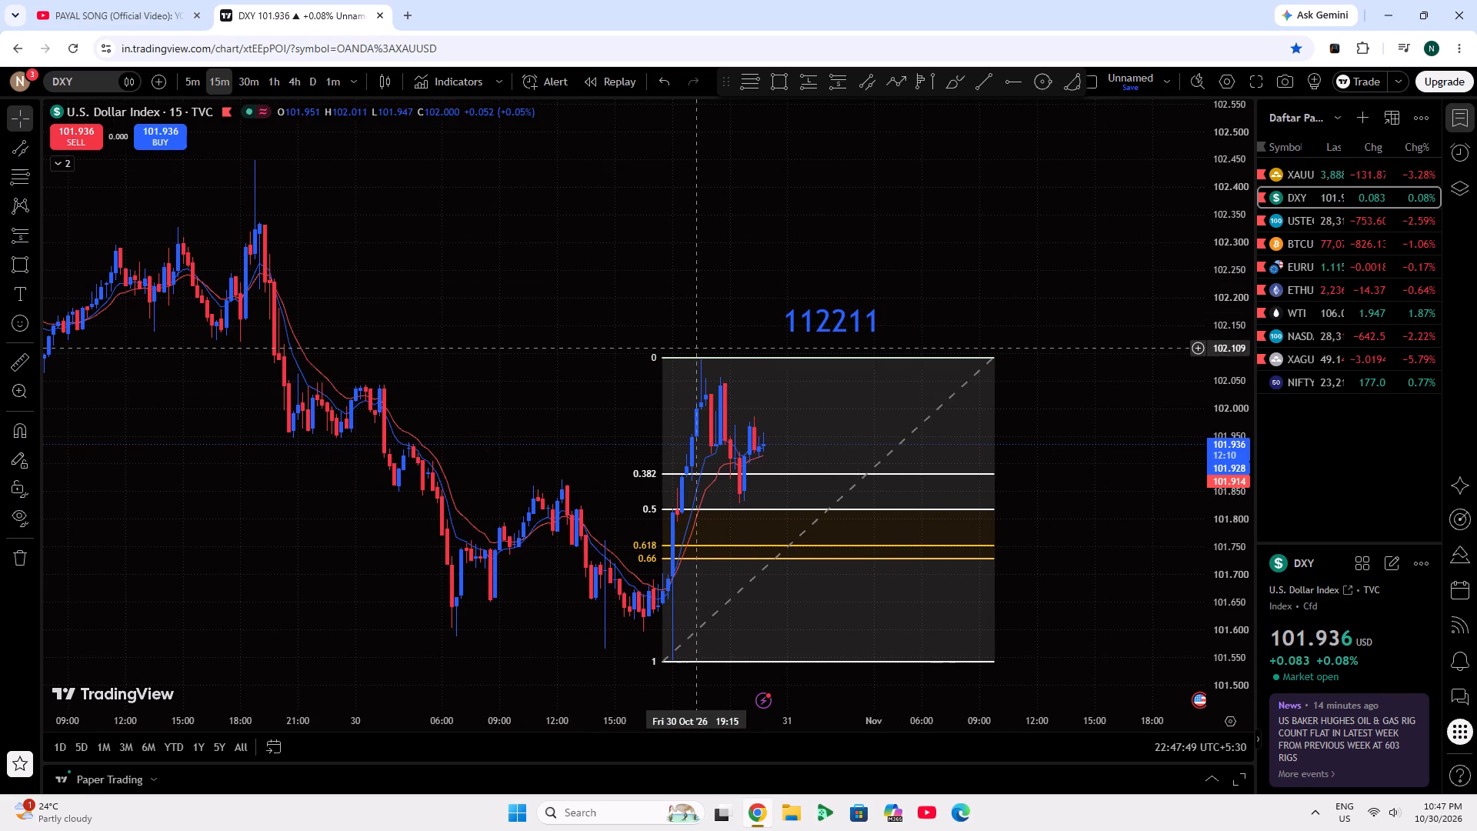
Delete the existing Fibonacci retracement from the DXY chart and set the timeframe to 30 minutes.
click(696, 358)
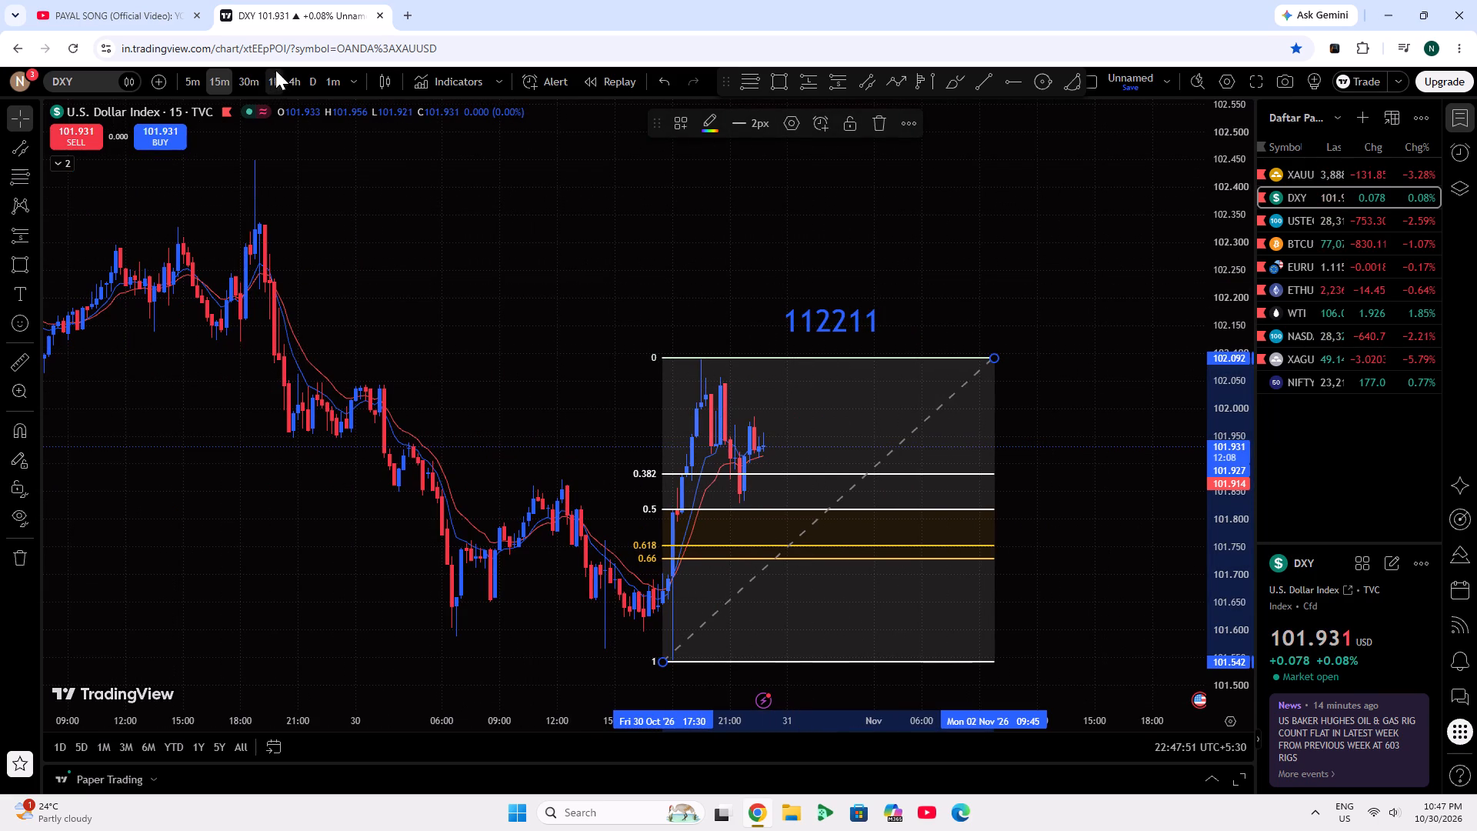
click(244, 87)
click(879, 127)
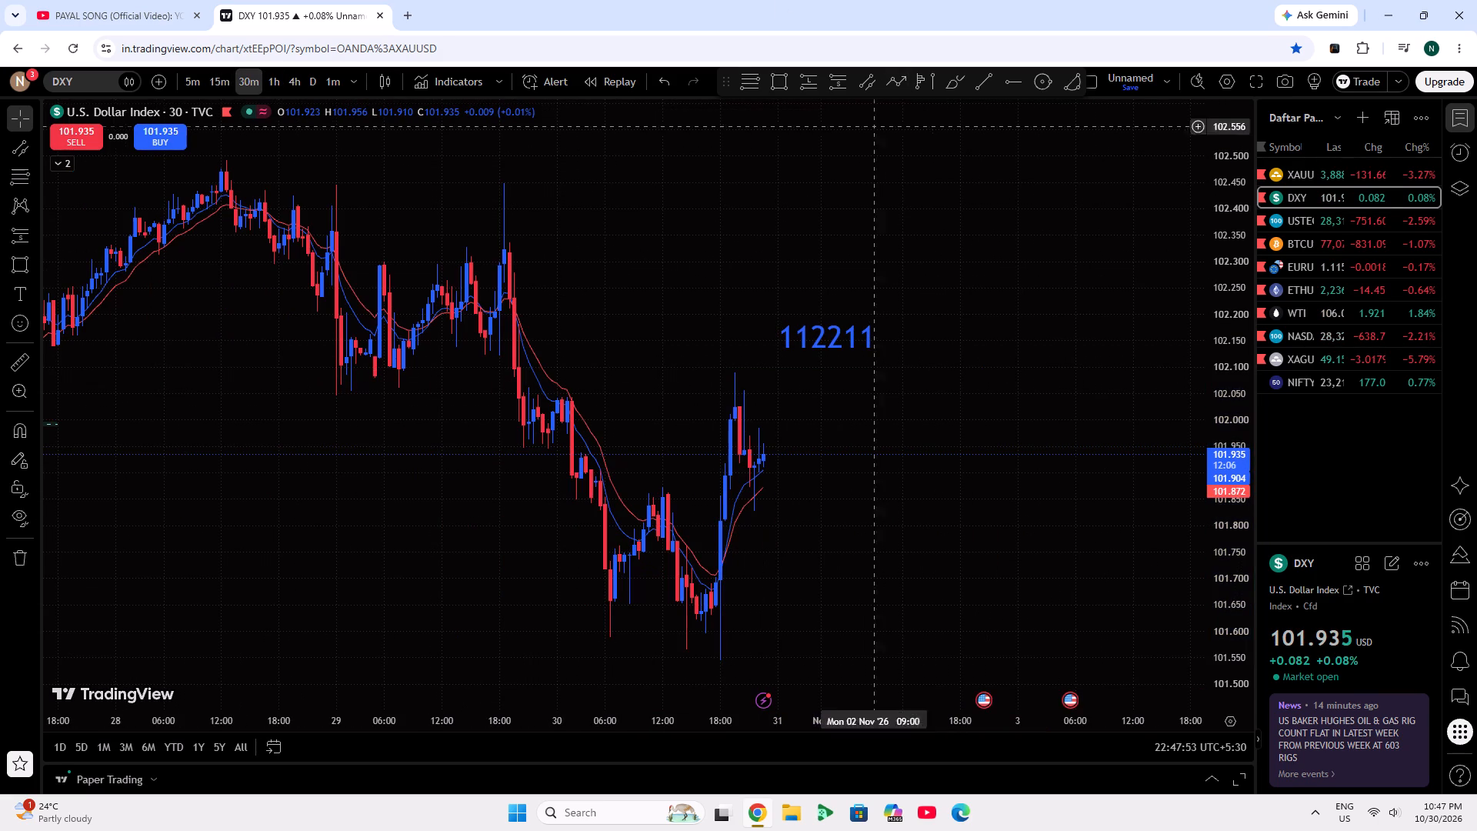
Draw a Fibonacci retracement on the DXY 30-minute chart from the swing high at about 102.449 down to the low near 101.55.
click(752, 75)
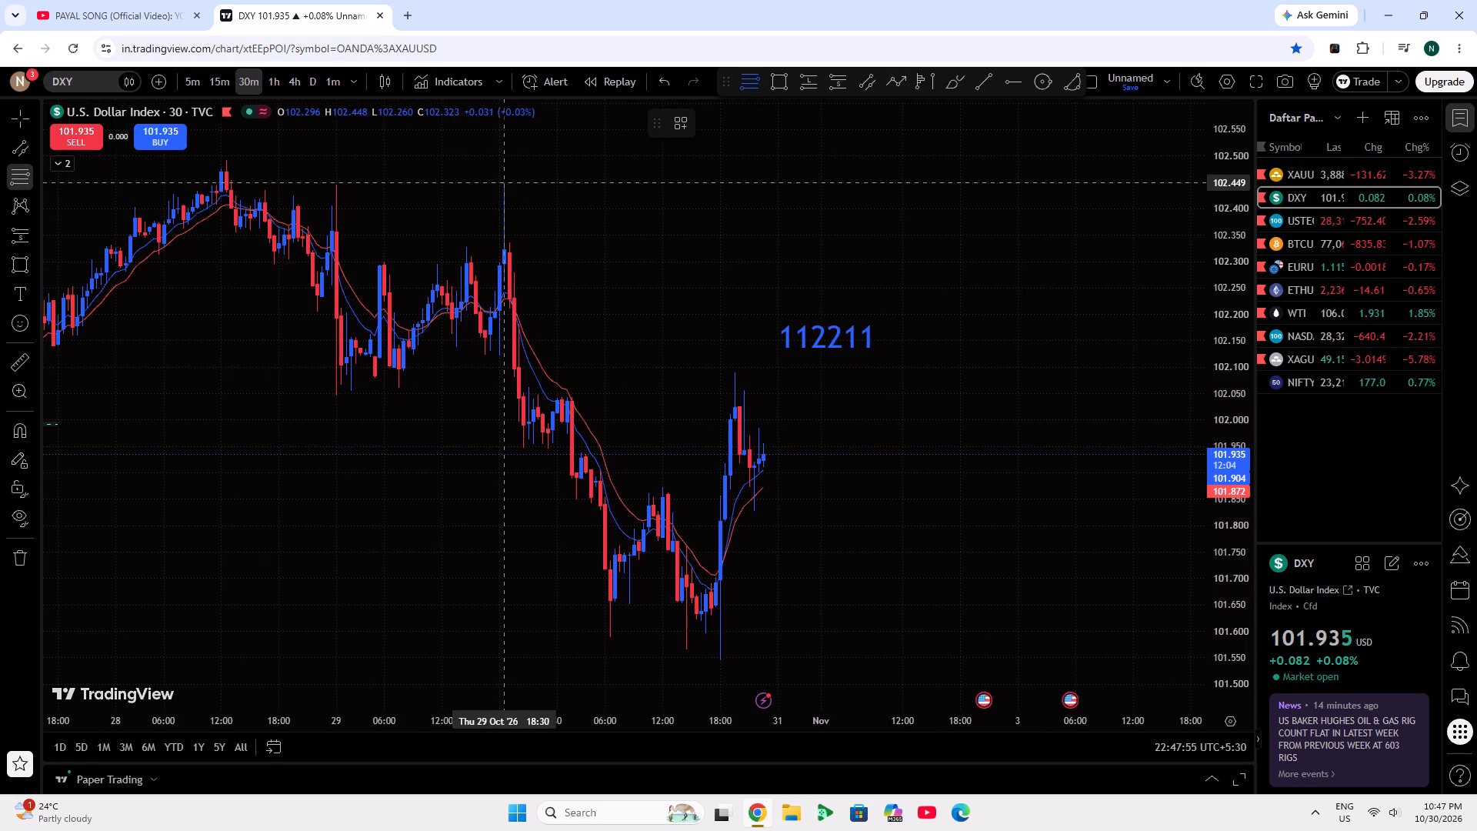
click(504, 182)
click(1007, 661)
click(1060, 469)
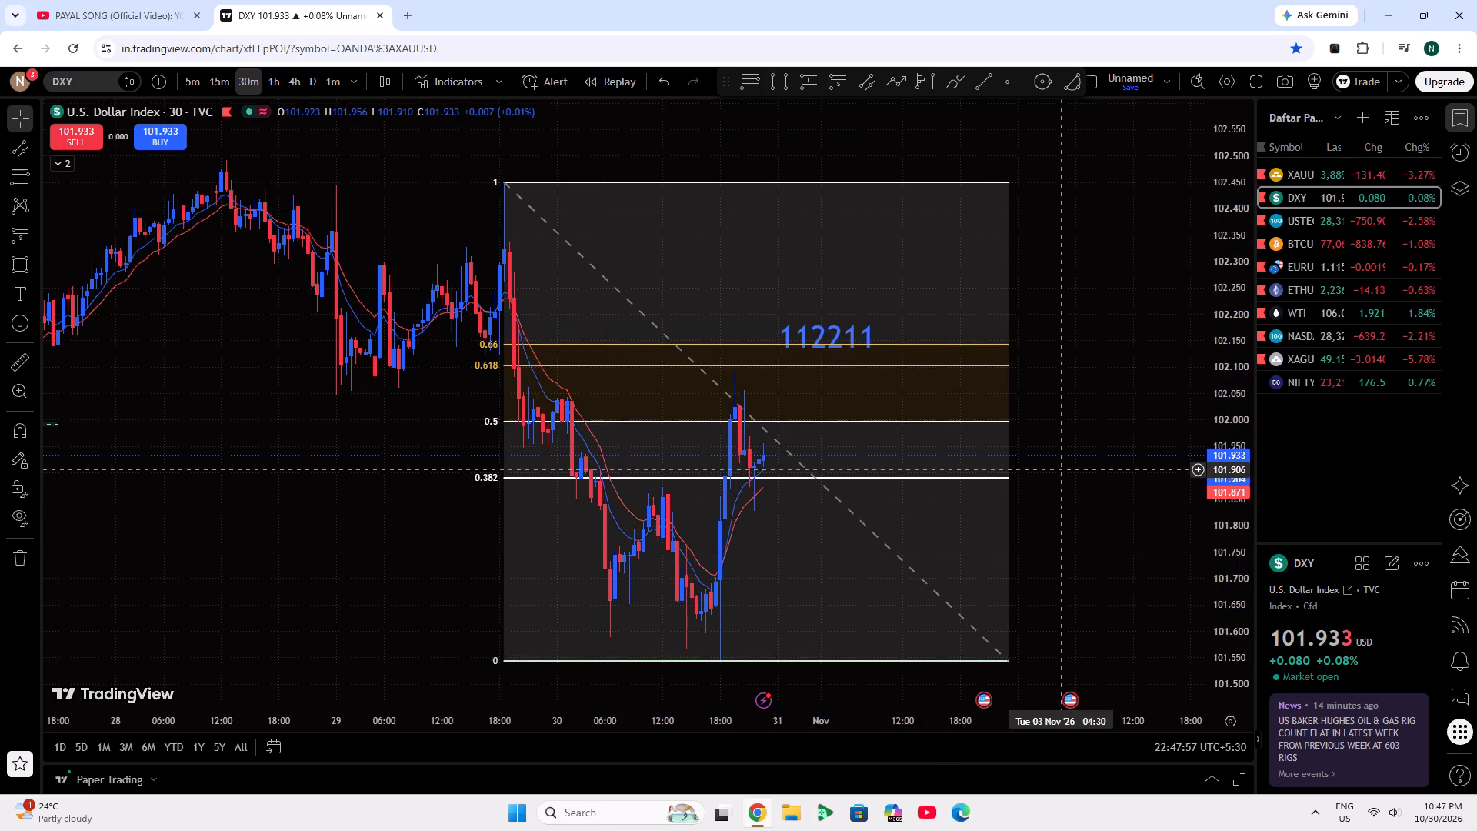
scroll(1060, 469, up, 5)
drag(1060, 467, 1157, 481)
scroll(881, 0, down, 6)
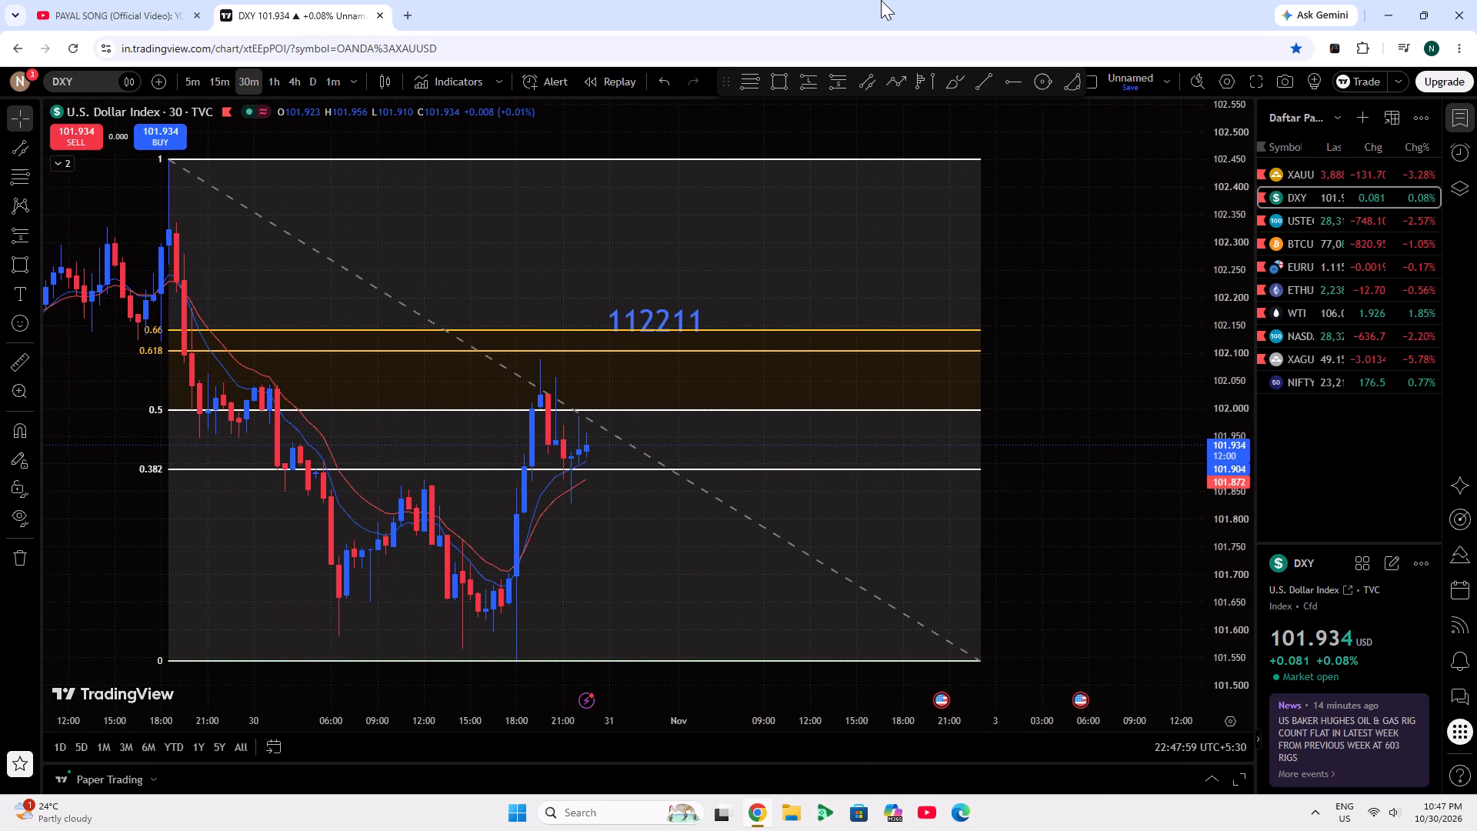
Place a long position on DXY with entry about 101.935, target about 102.286 and stop about 101.837.
click(821, 84)
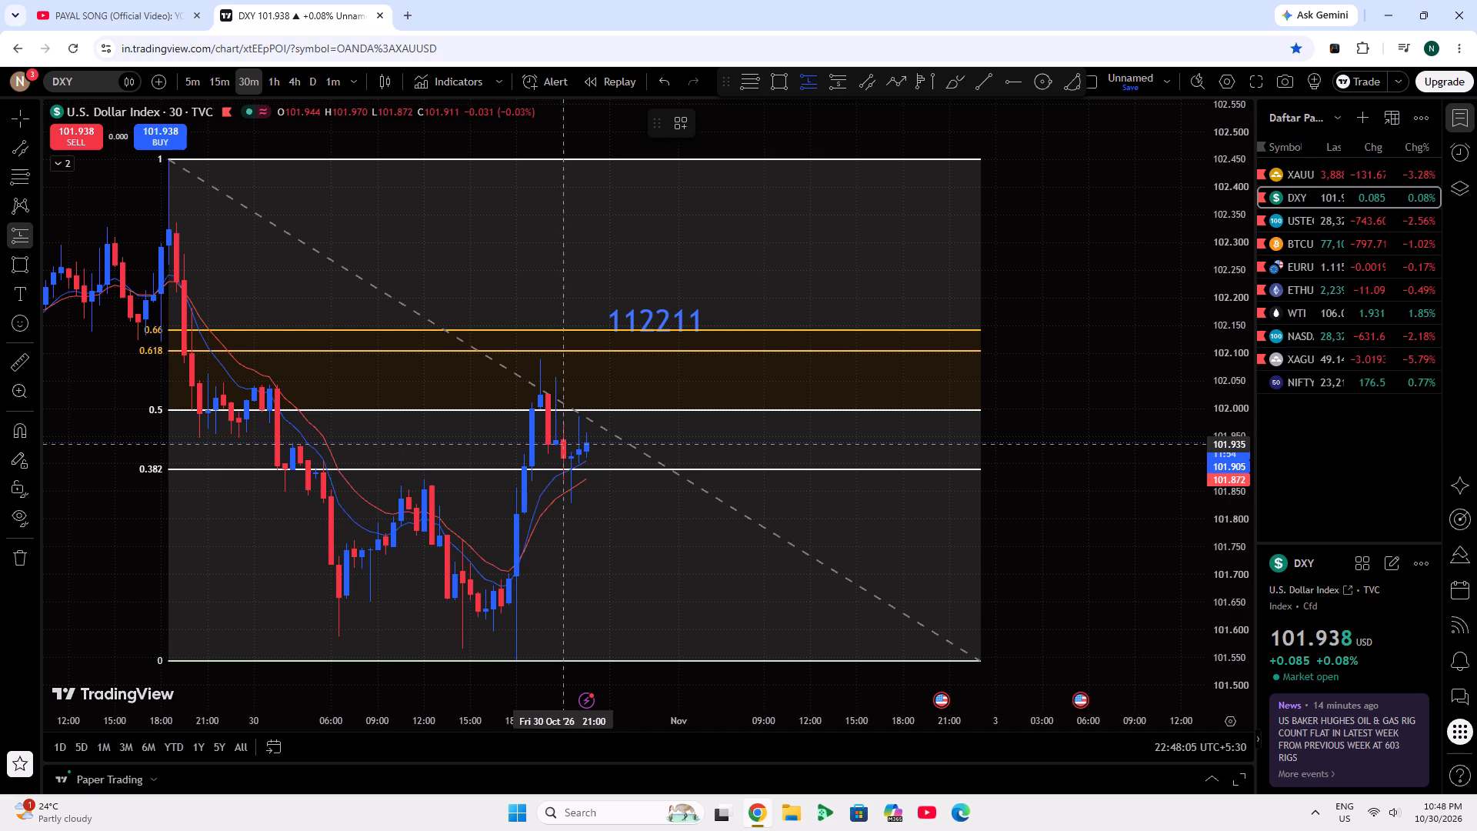
click(558, 444)
drag(588, 442, 595, 442)
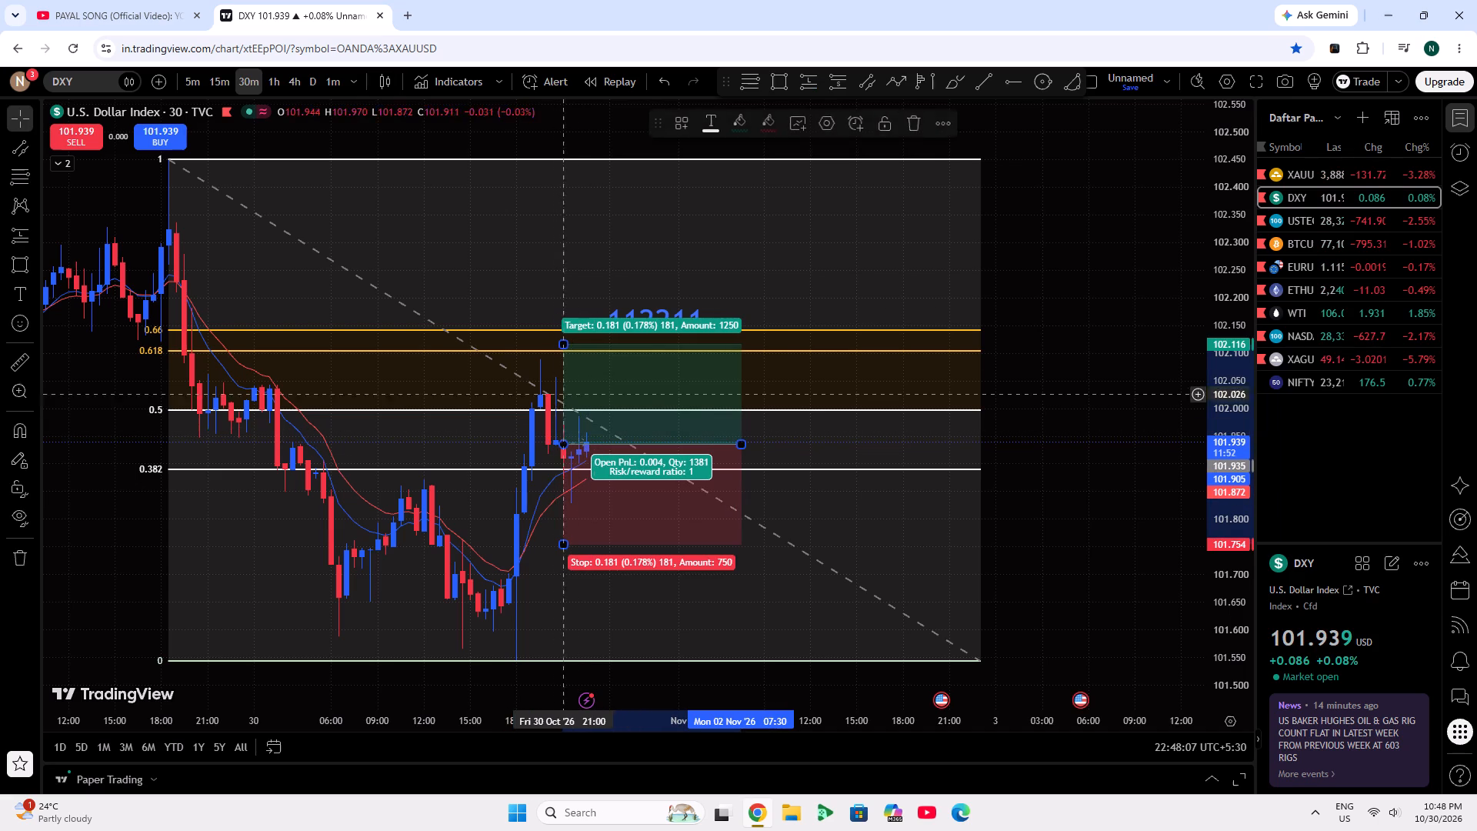
drag(563, 347, 565, 250)
click(564, 555)
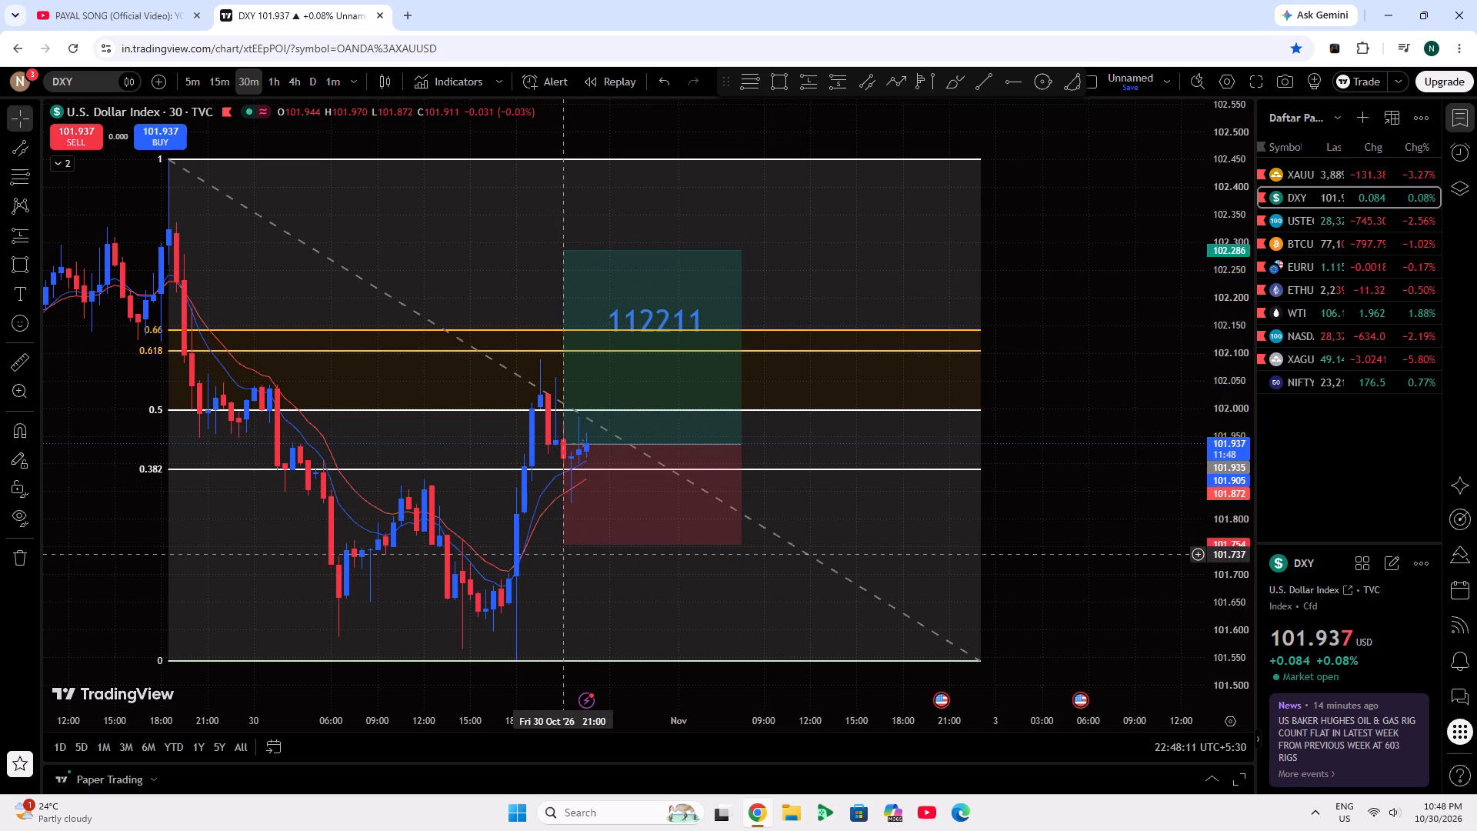
drag(564, 549, 559, 499)
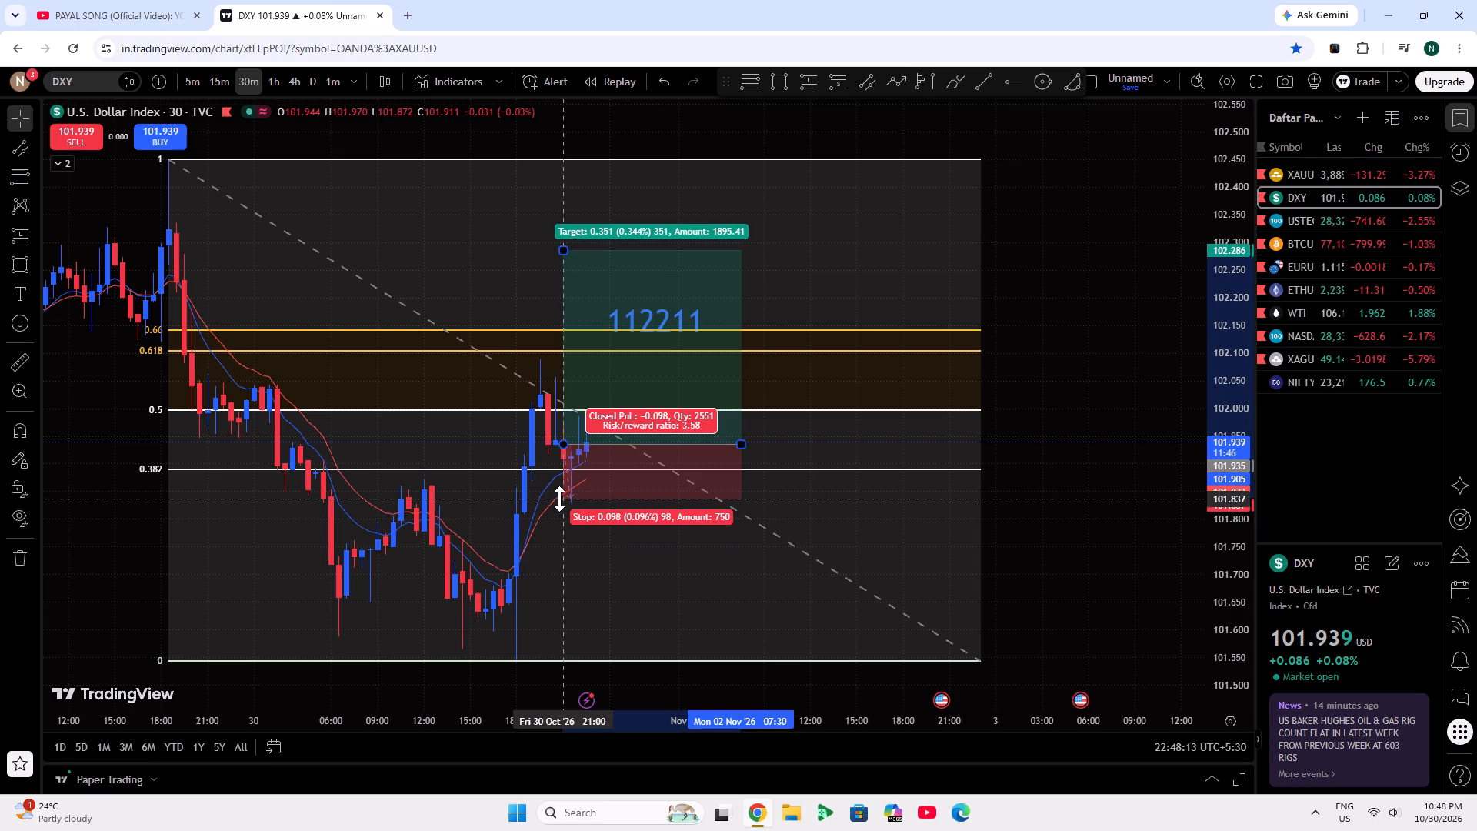
Lower the stop of the DXY long position to about 101.810, below the recent candle lows.
drag(559, 499, 567, 516)
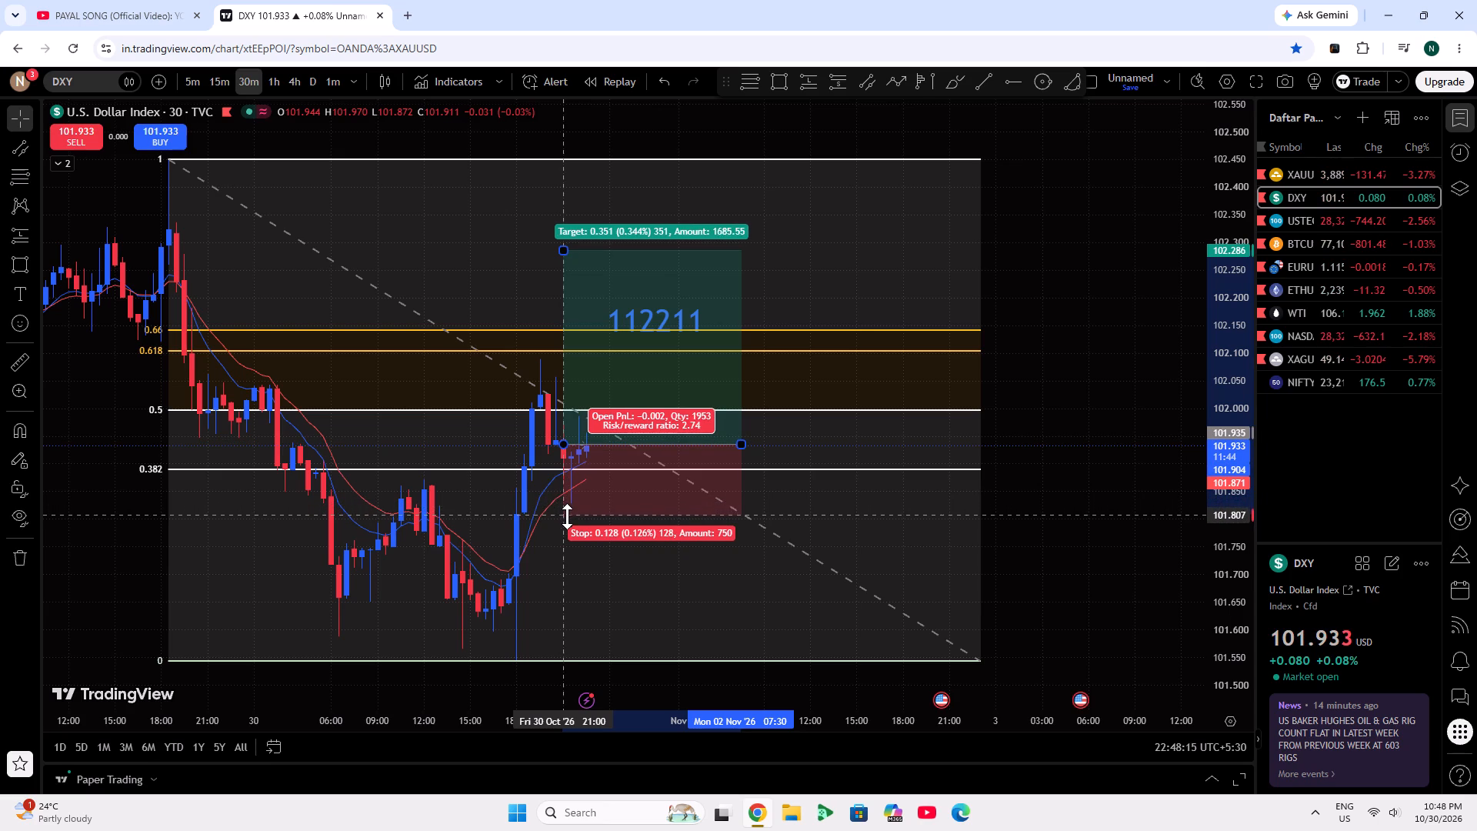
drag(567, 516, 565, 516)
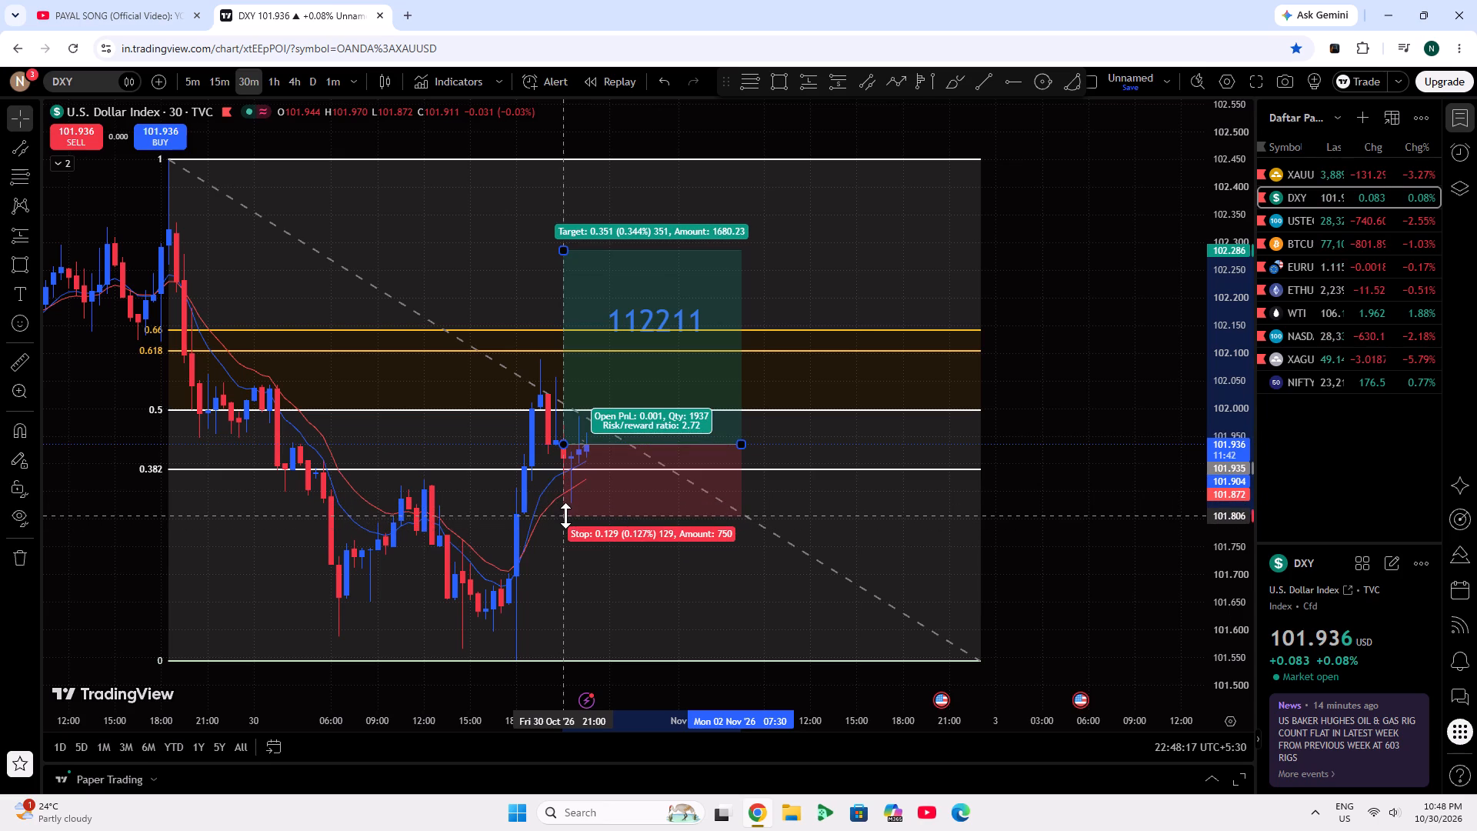
drag(565, 516, 549, 490)
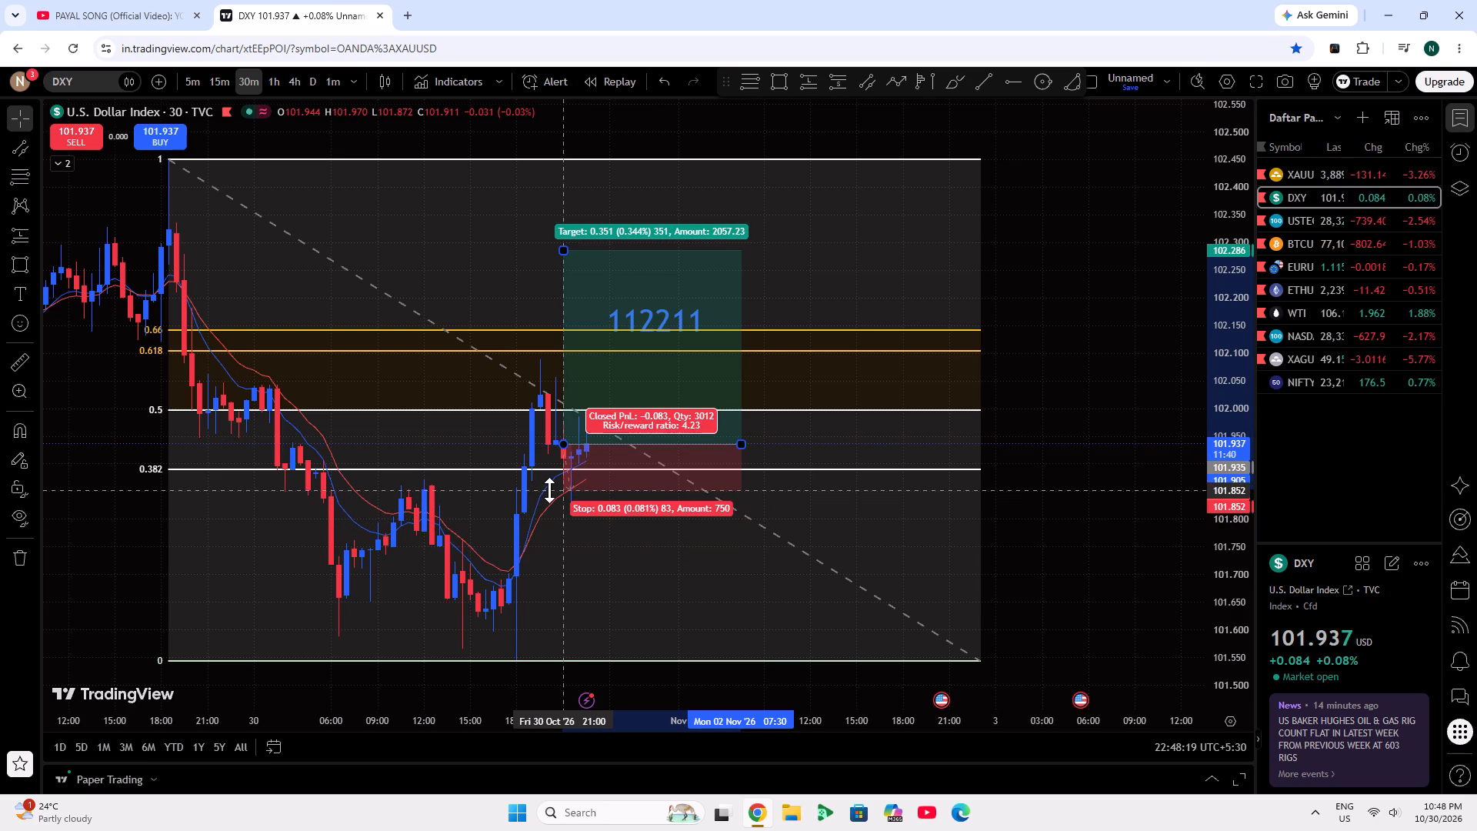
drag(549, 490, 558, 513)
click(1068, 297)
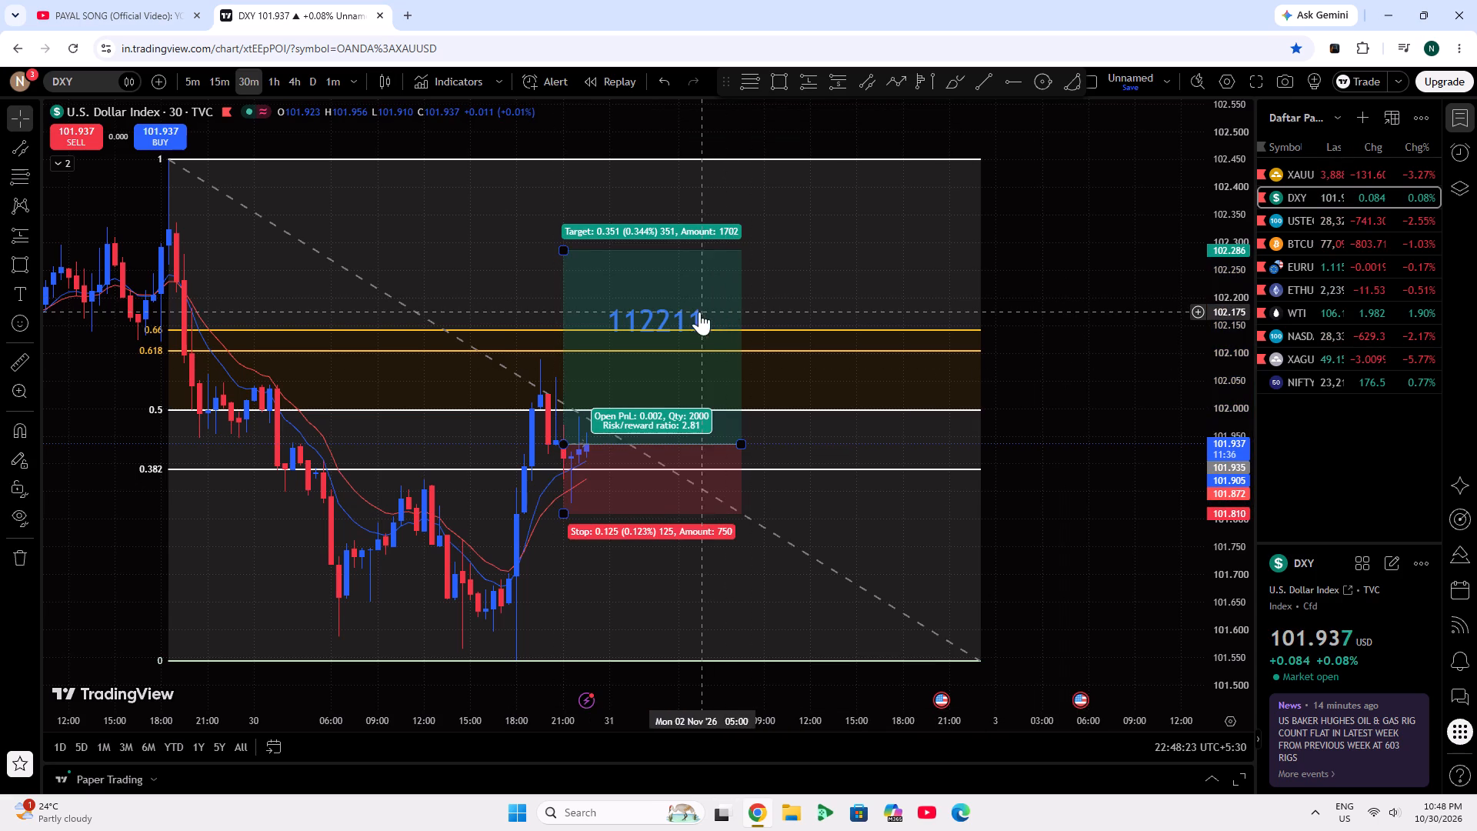
Lower the target of the DXY long position to about 102.186, just above the 0.66 Fibonacci level.
drag(564, 253, 562, 265)
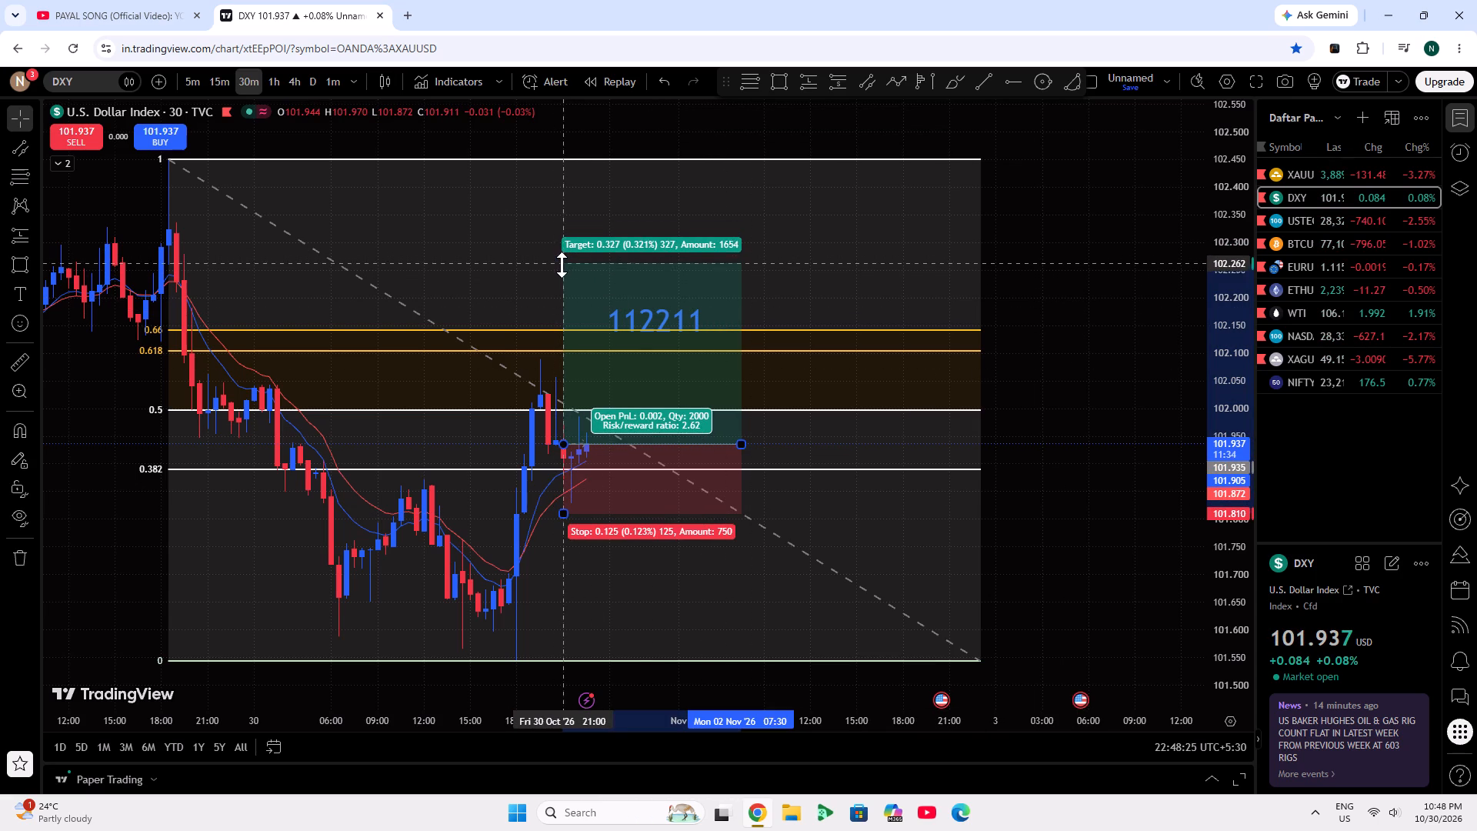
drag(562, 265, 562, 270)
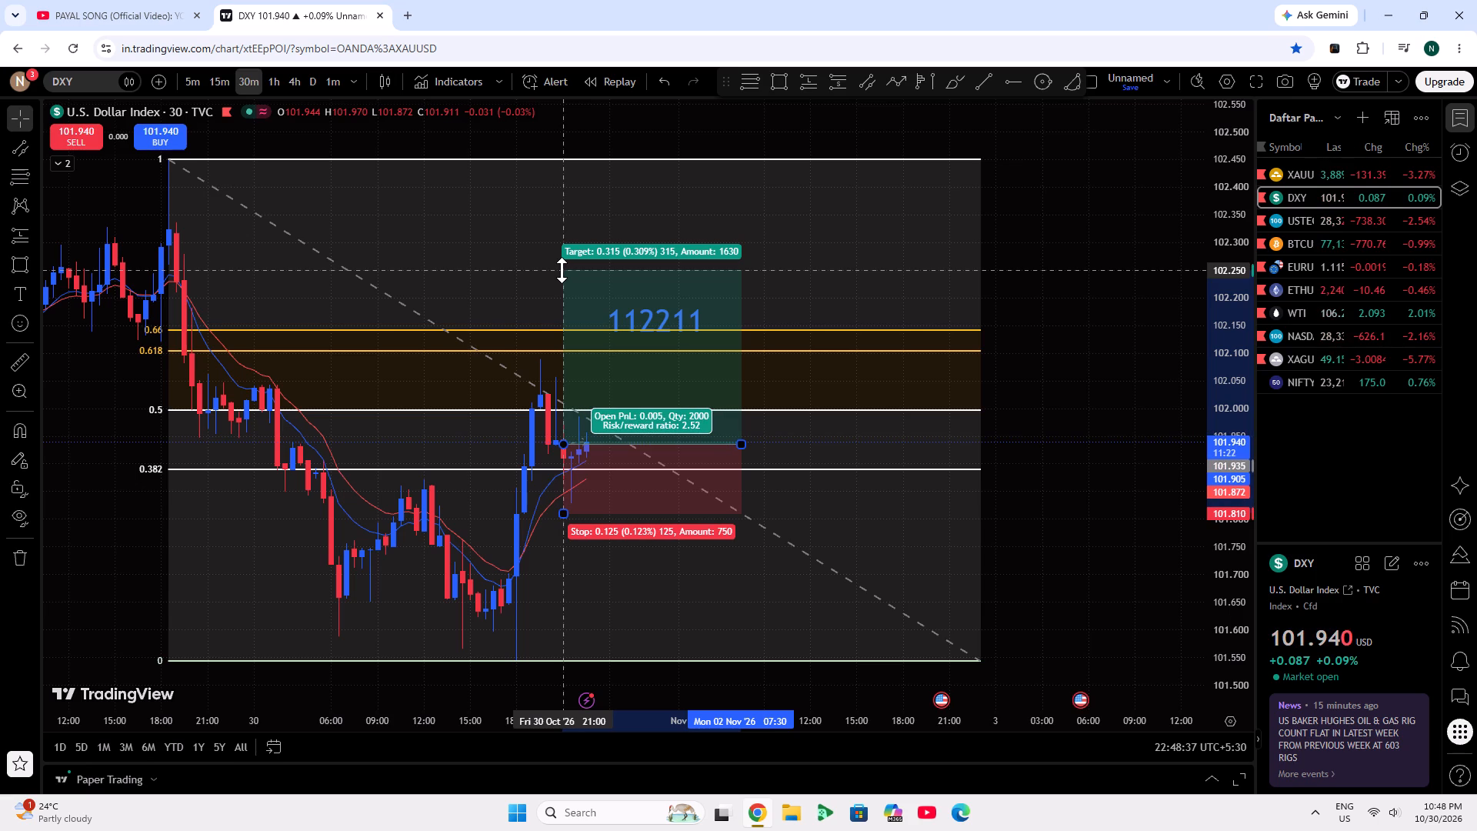
drag(562, 270, 550, 267)
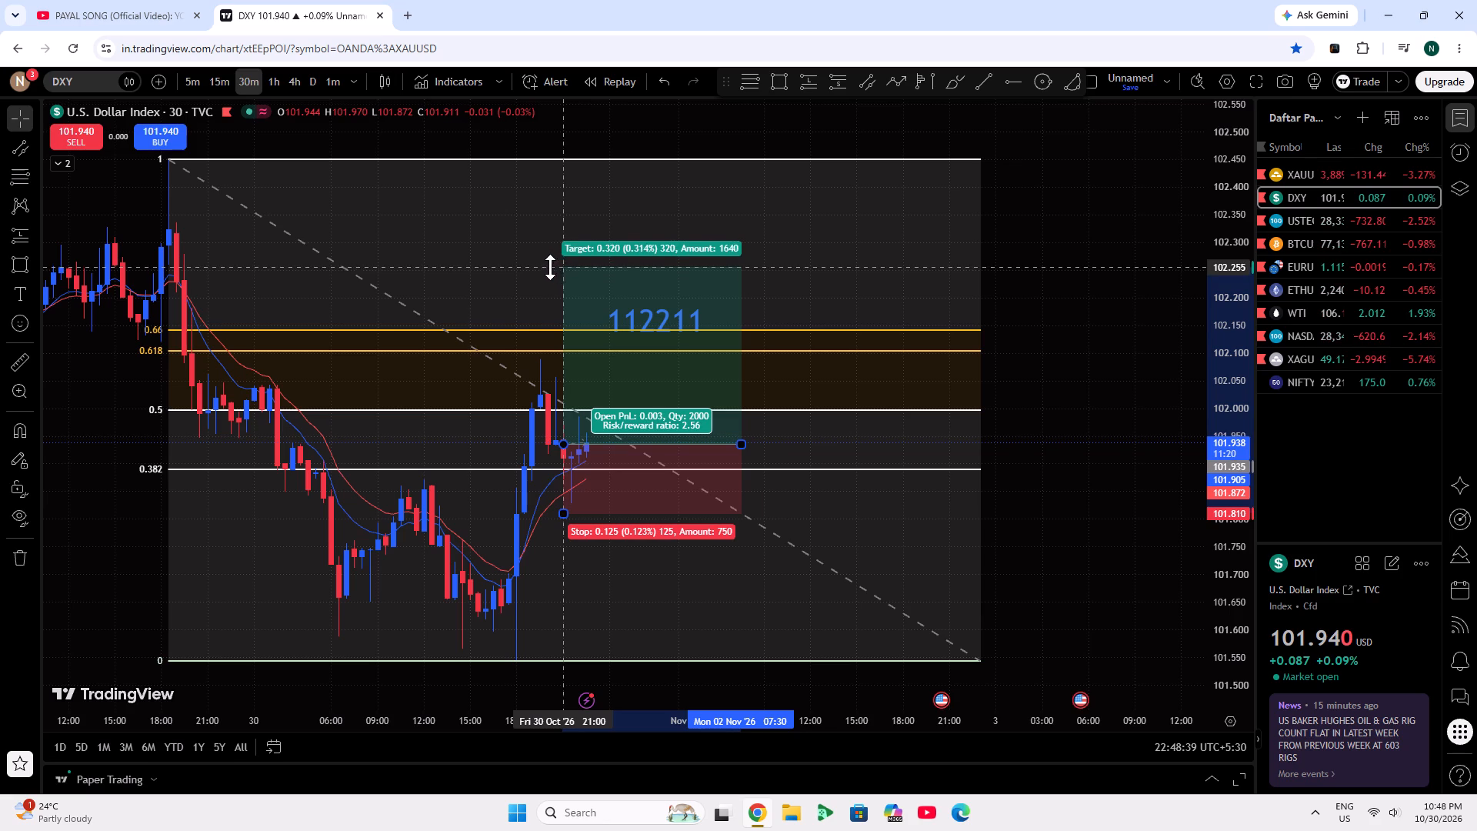
drag(550, 267, 599, 286)
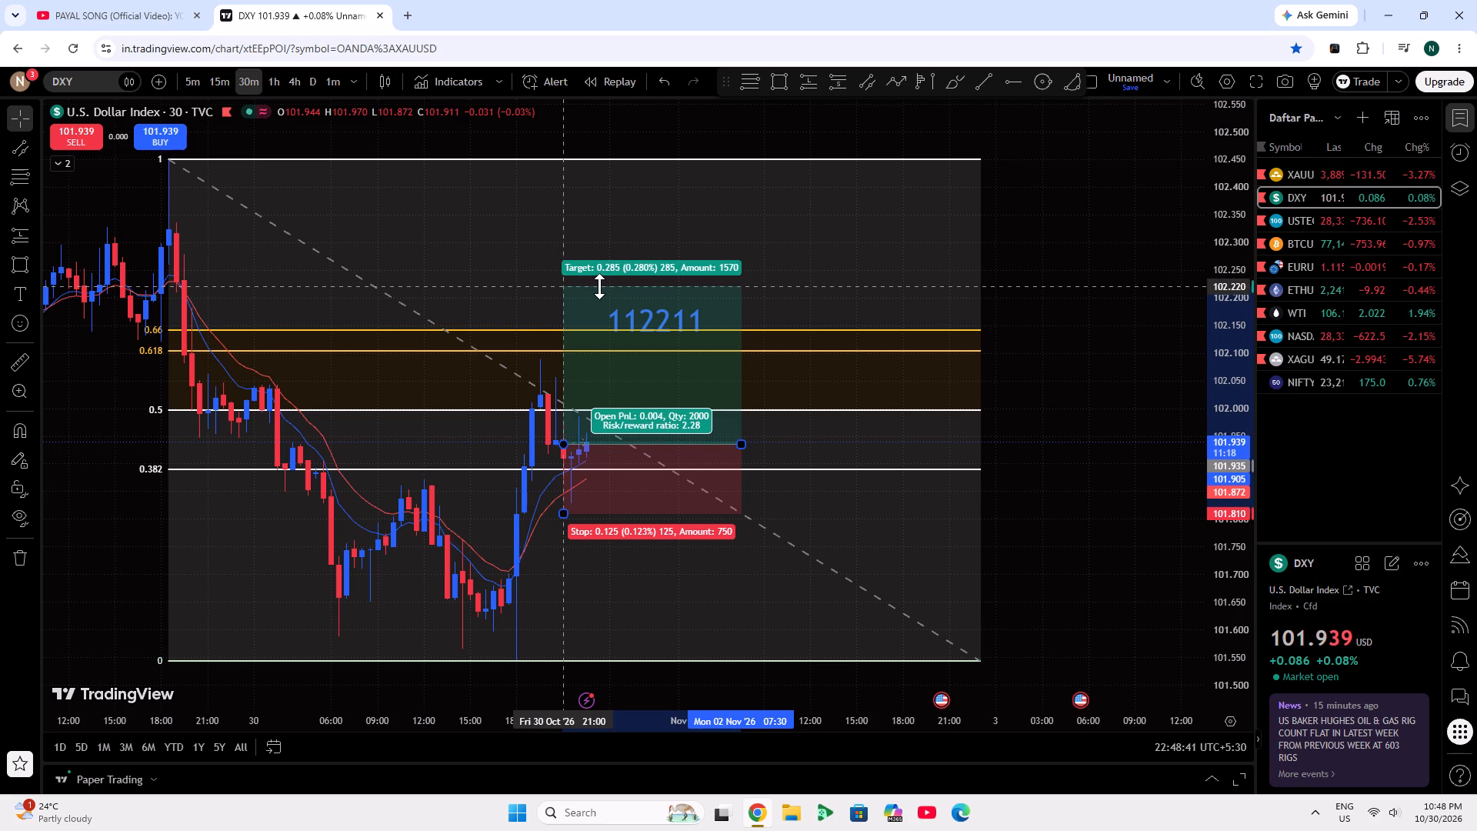
drag(599, 286, 628, 298)
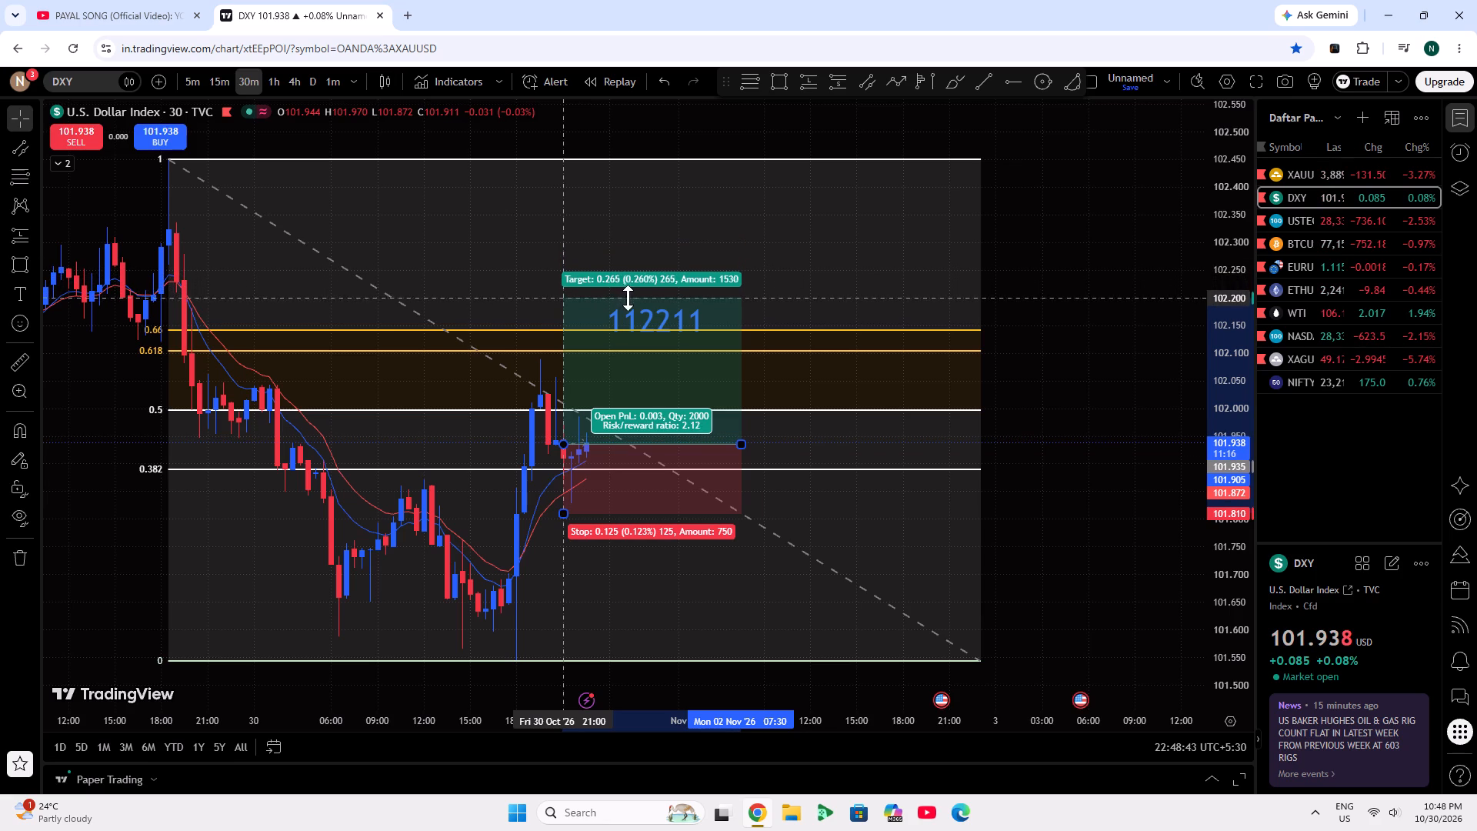
drag(628, 298, 647, 306)
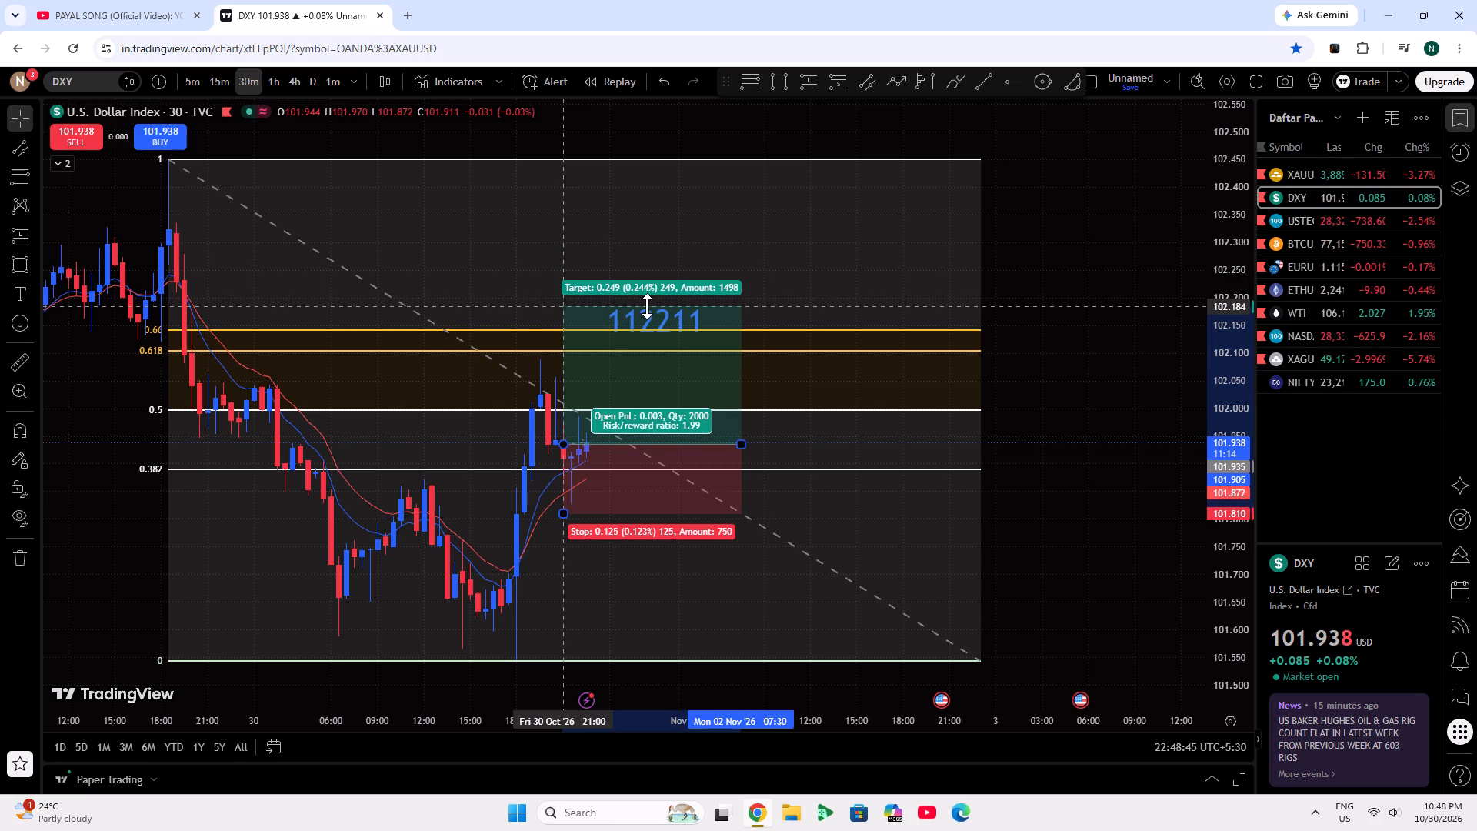
drag(647, 306, 636, 305)
click(1052, 225)
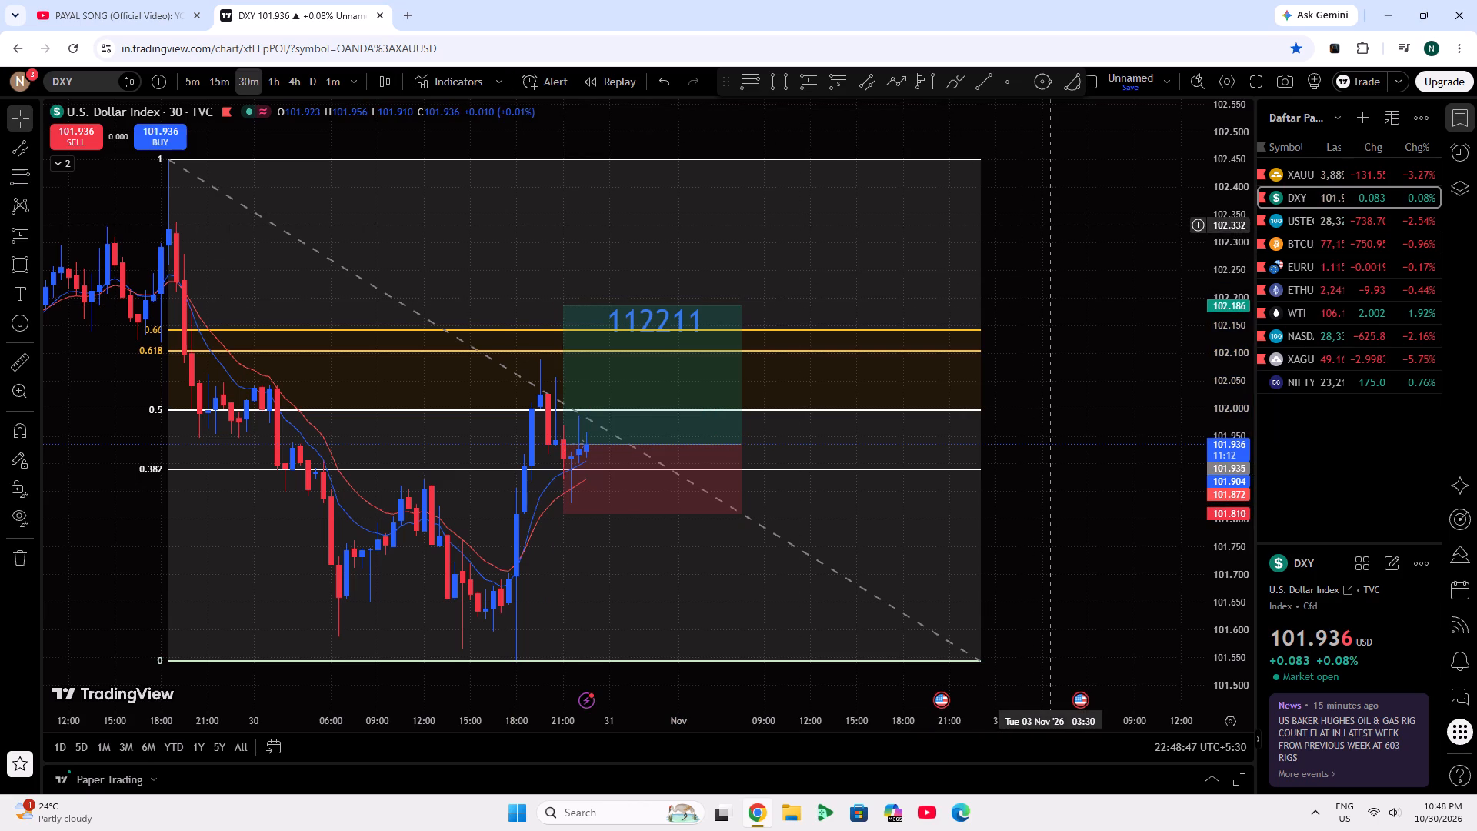
Open the USTEC chart and extend its Fibonacci retracement's 0 level down to the newest low at about 28,305.
scroll(871, 0, down, 5)
click(1302, 225)
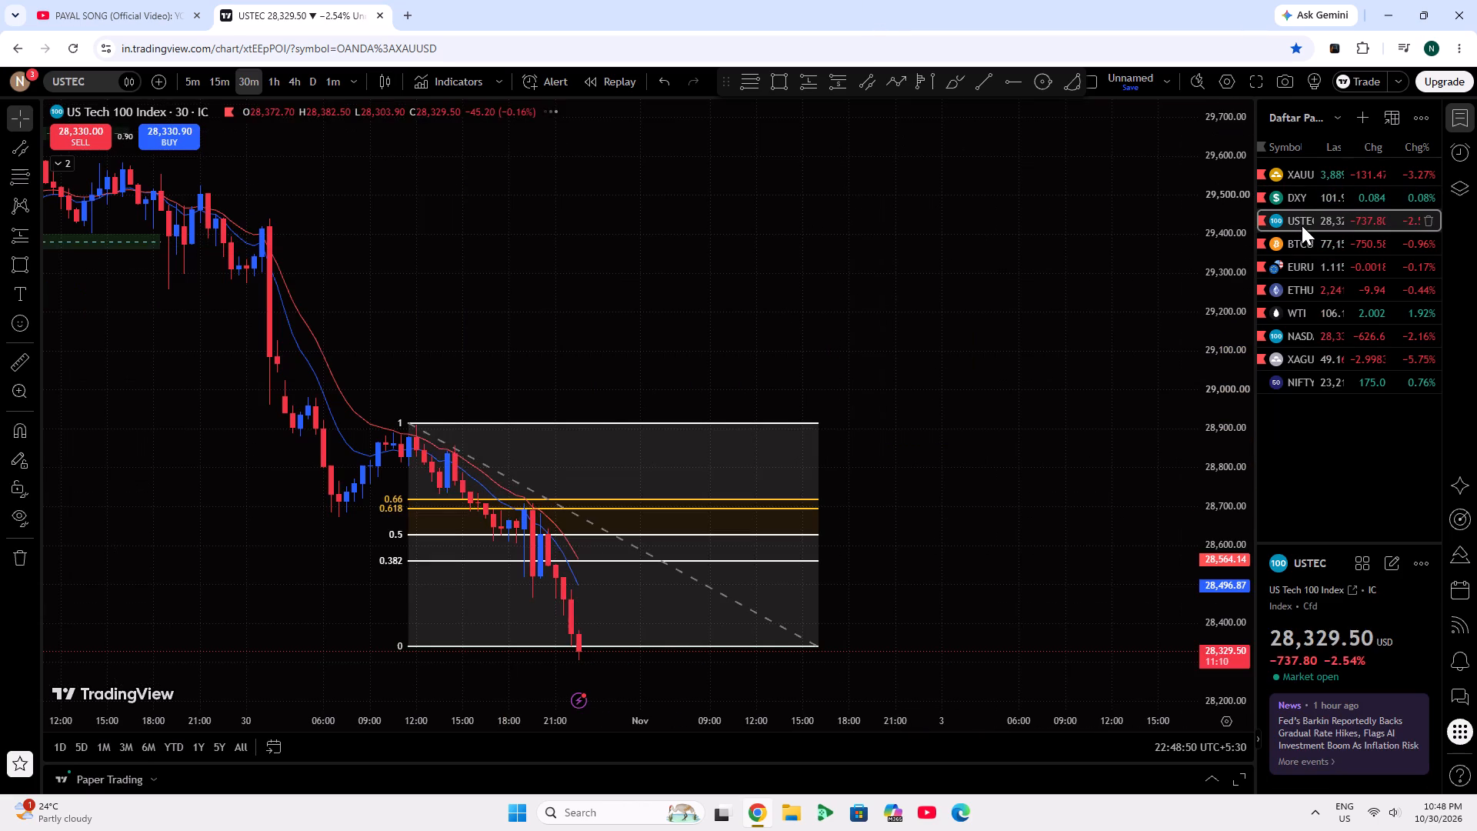
scroll(1065, 385, down, 4)
drag(1040, 496, 975, 228)
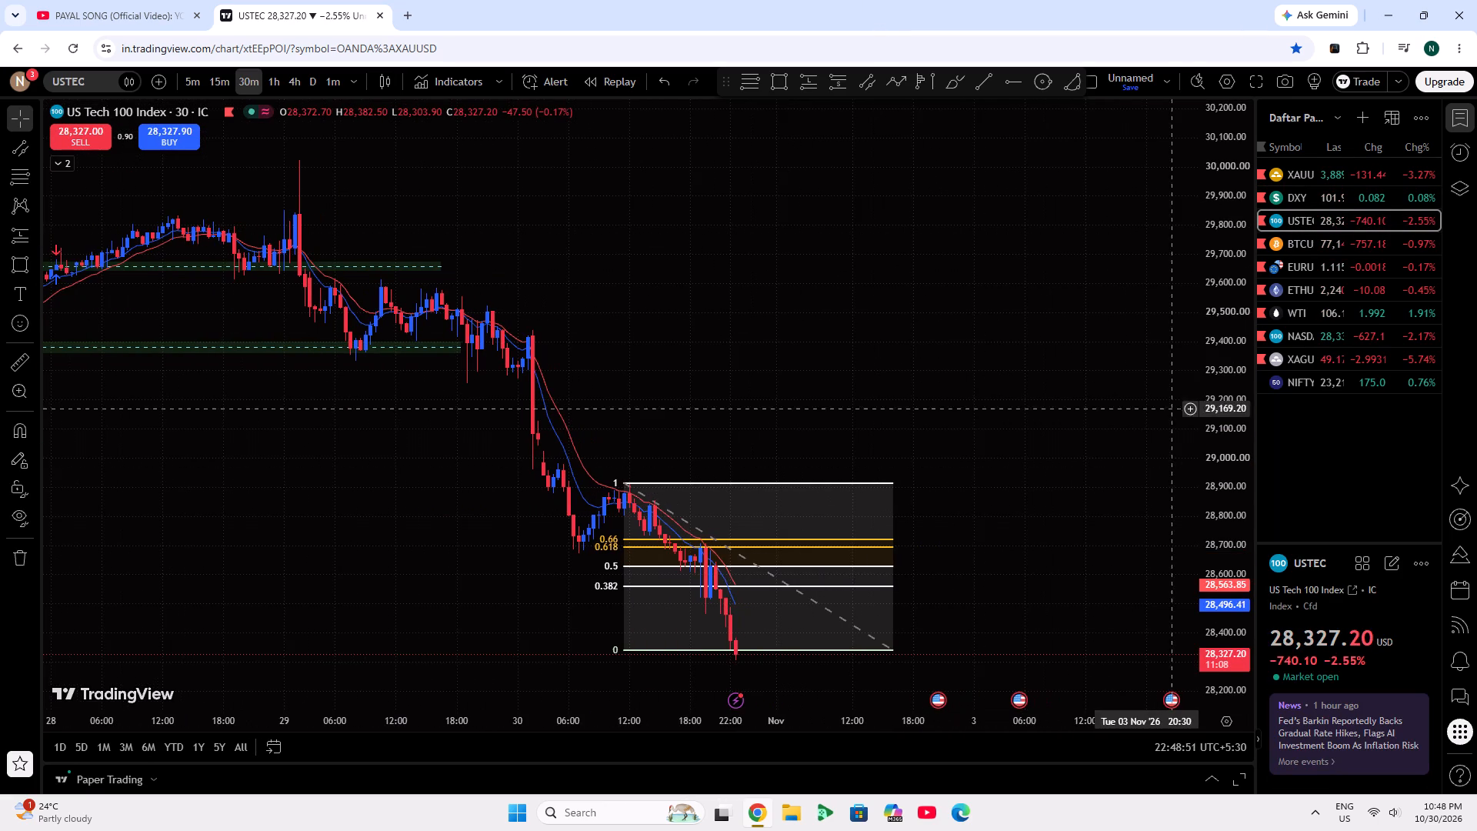
scroll(1217, 443, up, 8)
drag(1058, 514, 1117, 211)
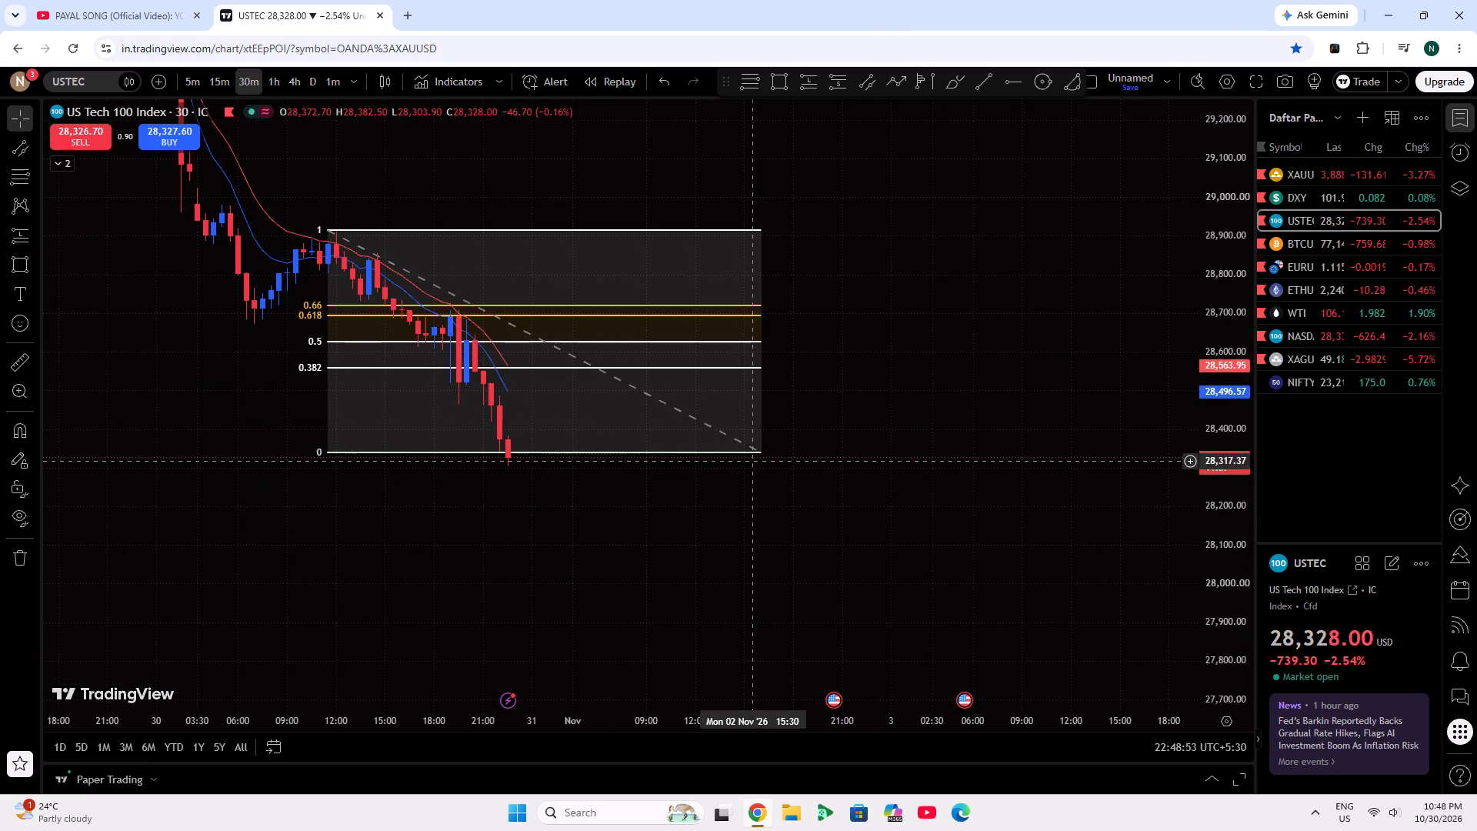
drag(760, 450, 786, 466)
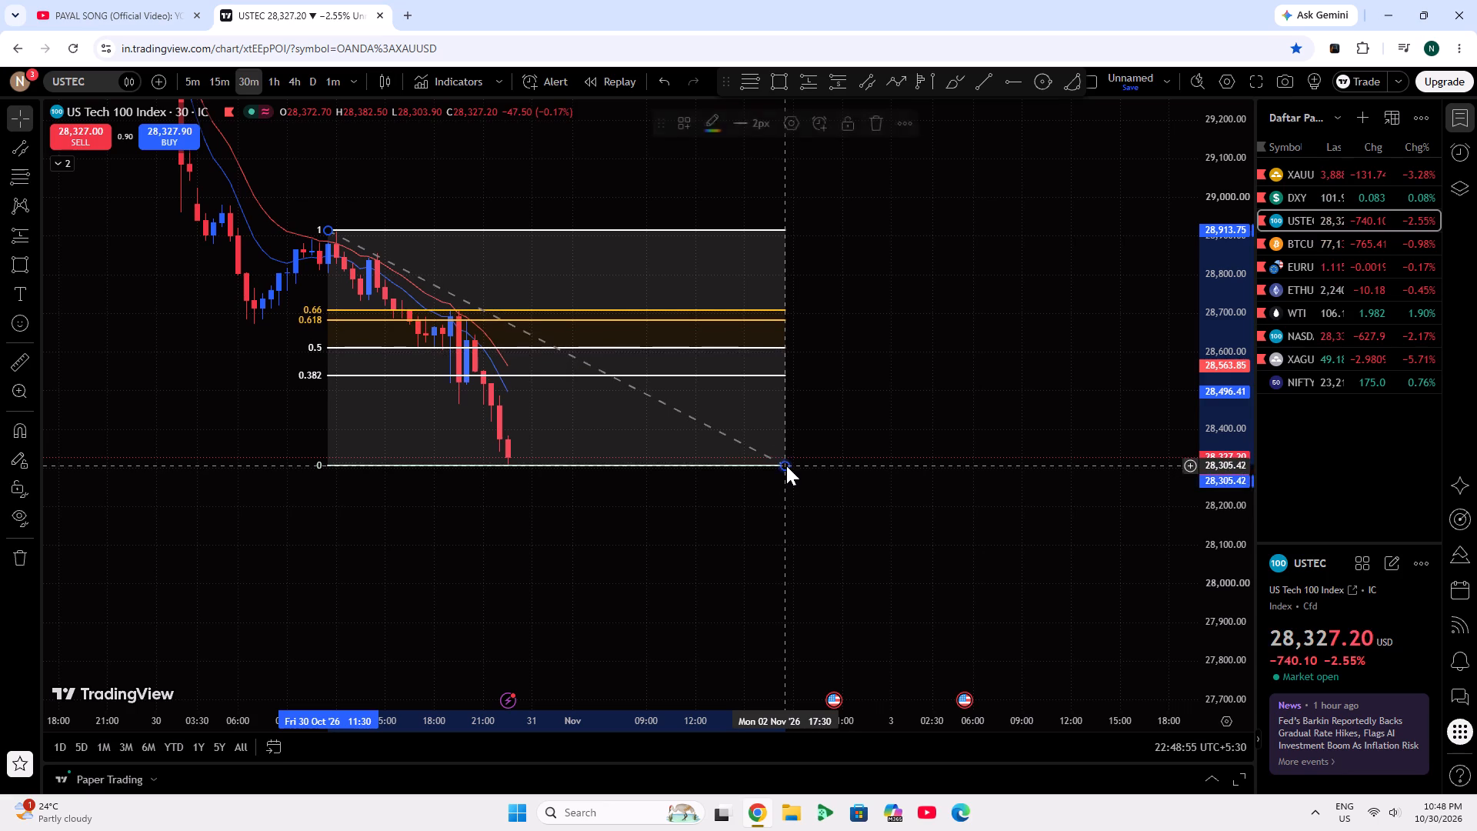
click(722, 525)
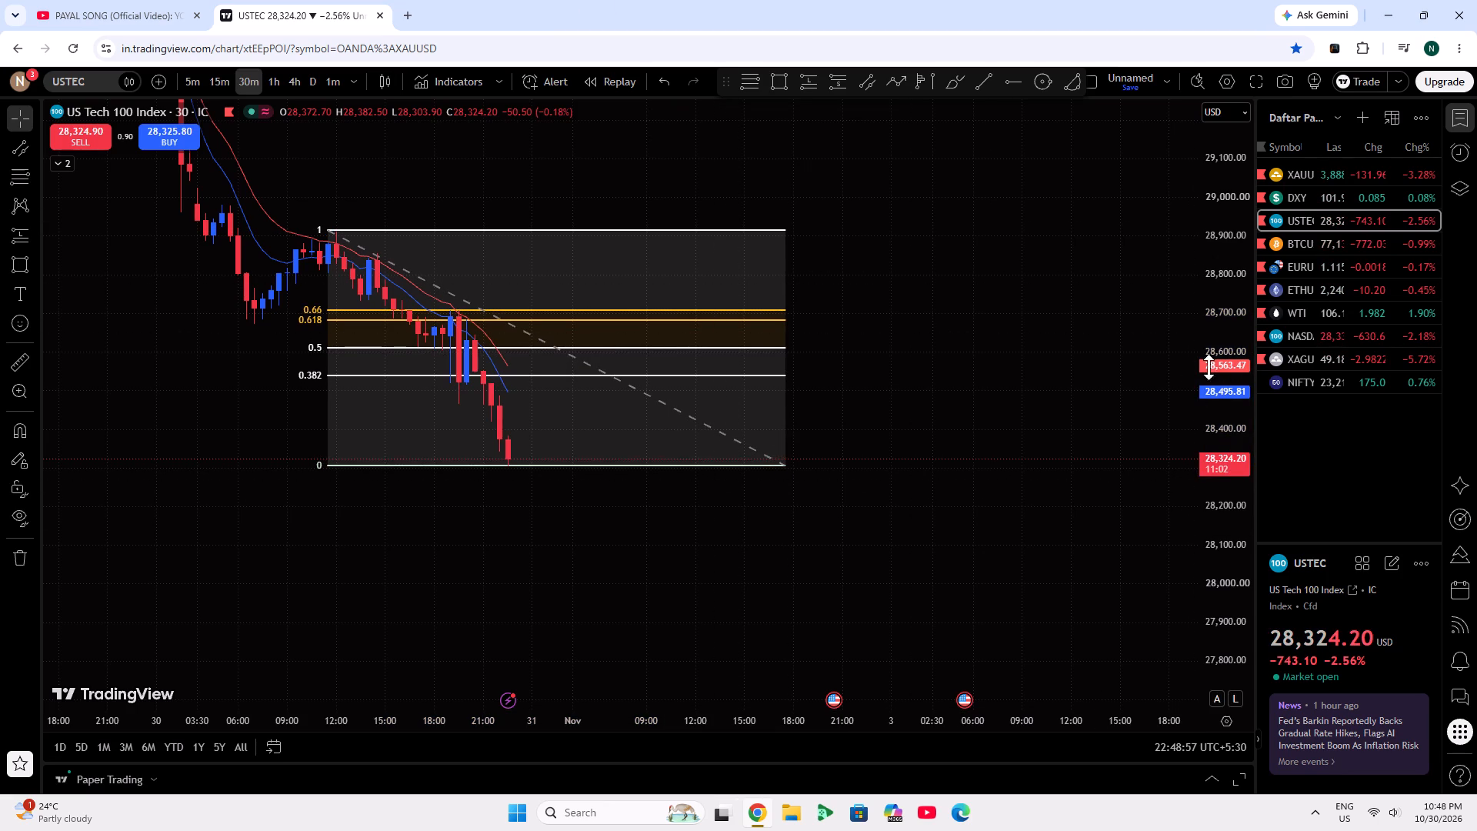
double_click(1213, 354)
drag(953, 395, 1017, 405)
Switch to YouTube and resume playing the PAYAL SONG video.
click(181, 0)
click(414, 295)
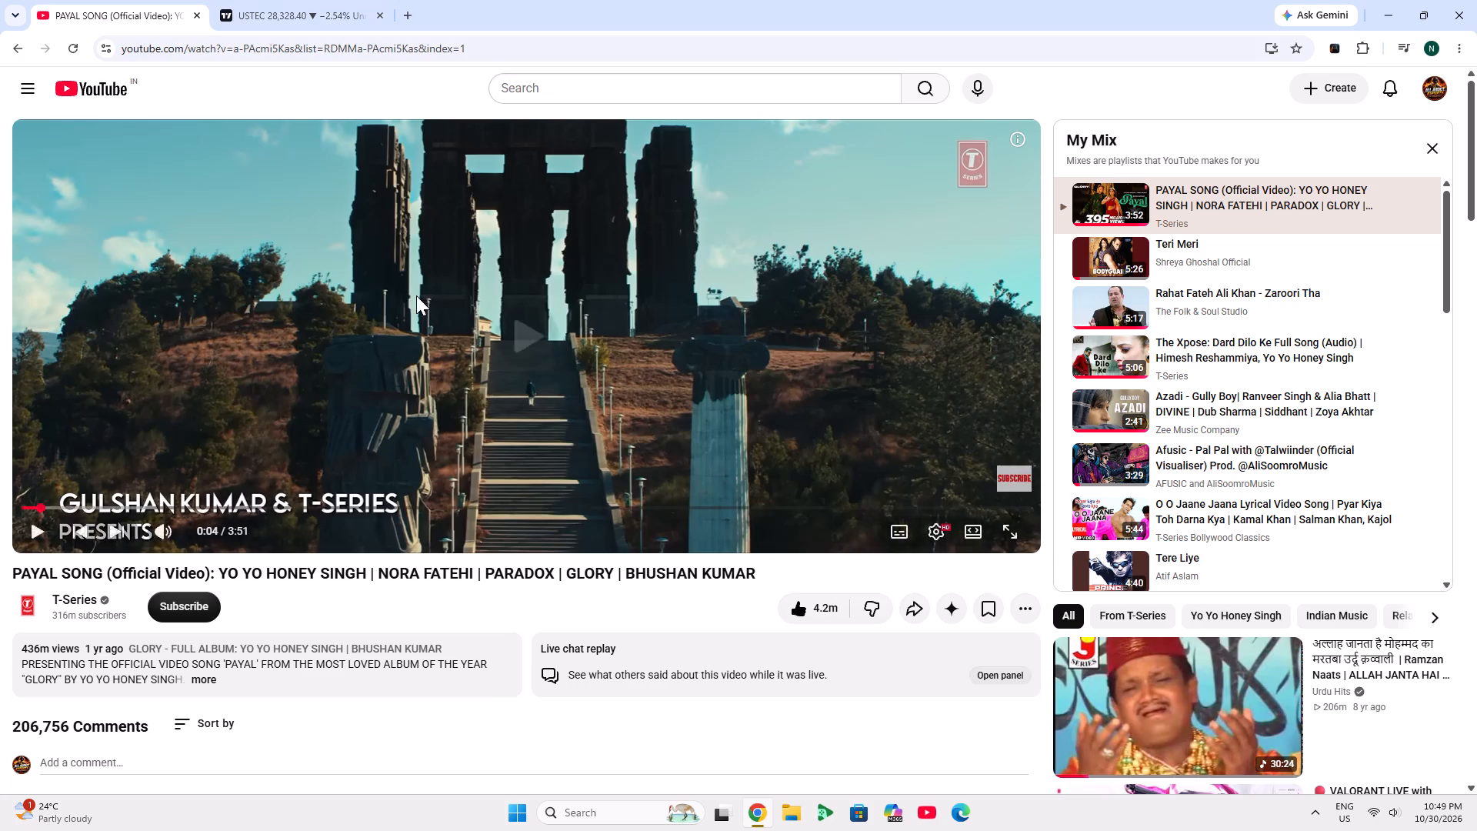
Return to the USTEC 30-minute chart in TradingView and examine the recent decline against the earlier price action and zones.
click(264, 0)
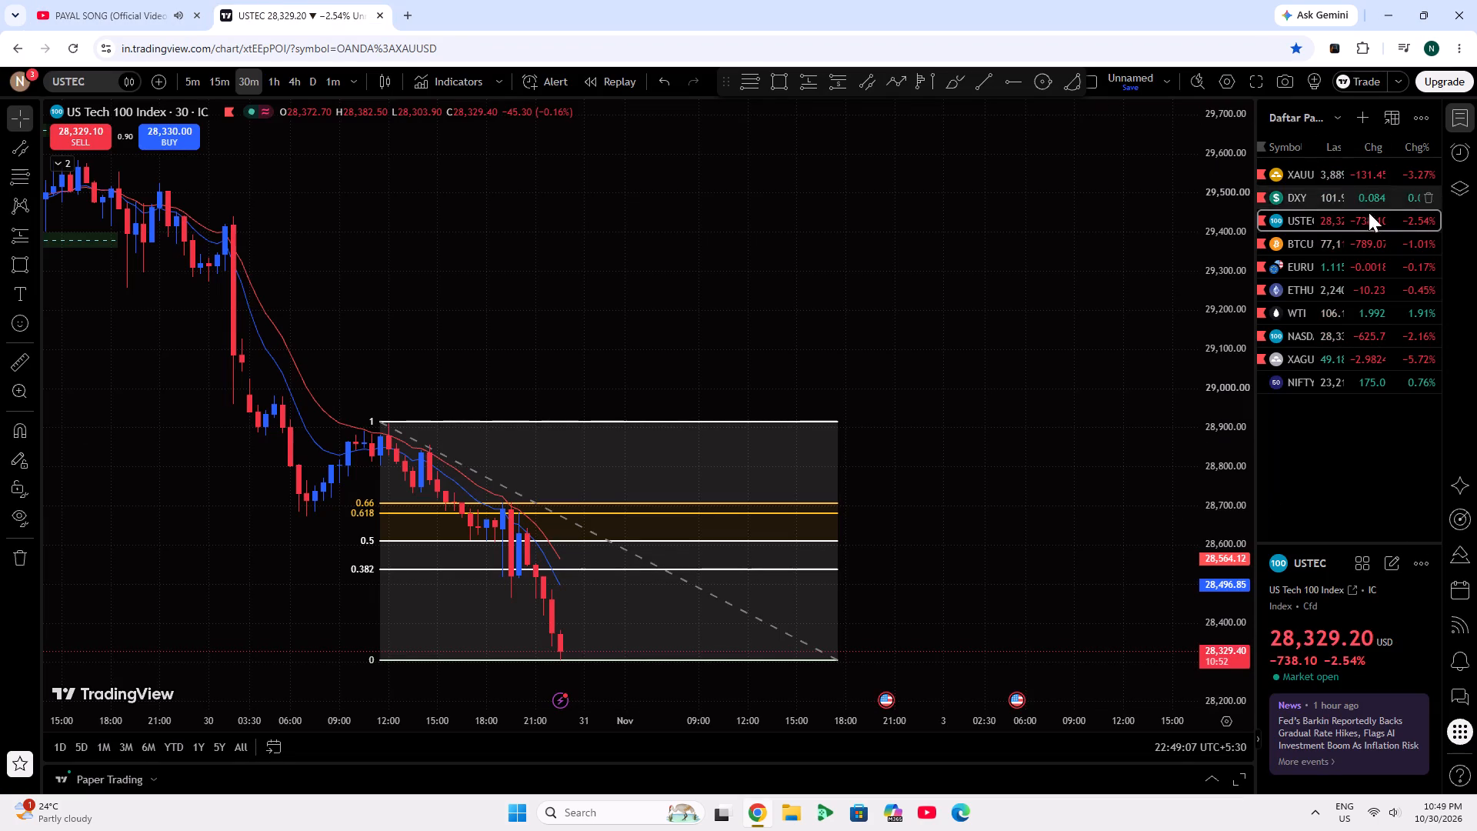
scroll(746, 403, down, 5)
scroll(745, 406, up, 2)
scroll(745, 409, down, 4)
scroll(745, 409, up, 4)
drag(744, 410, 789, 404)
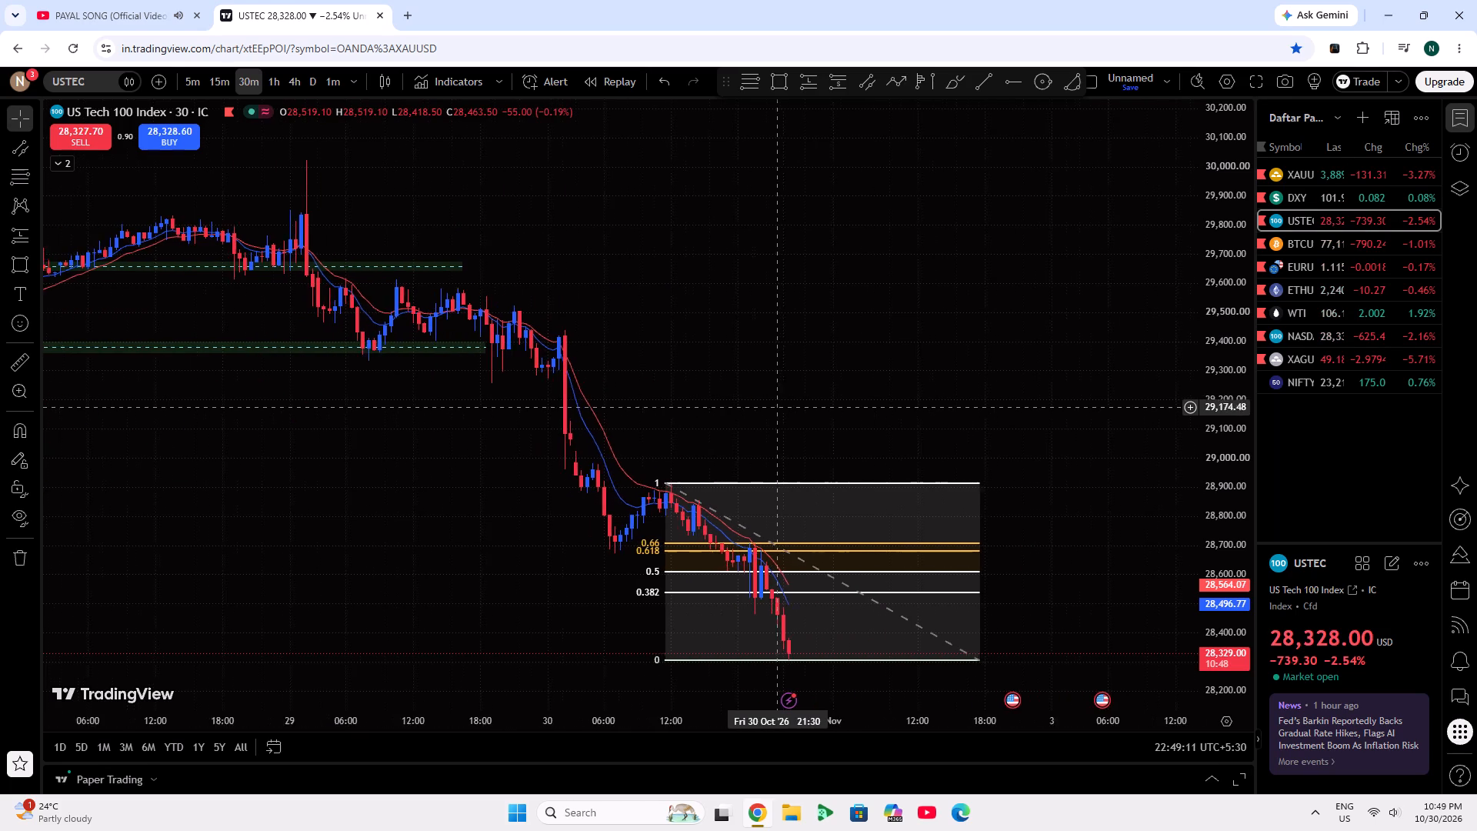
drag(789, 404, 804, 399)
scroll(804, 399, down, 5)
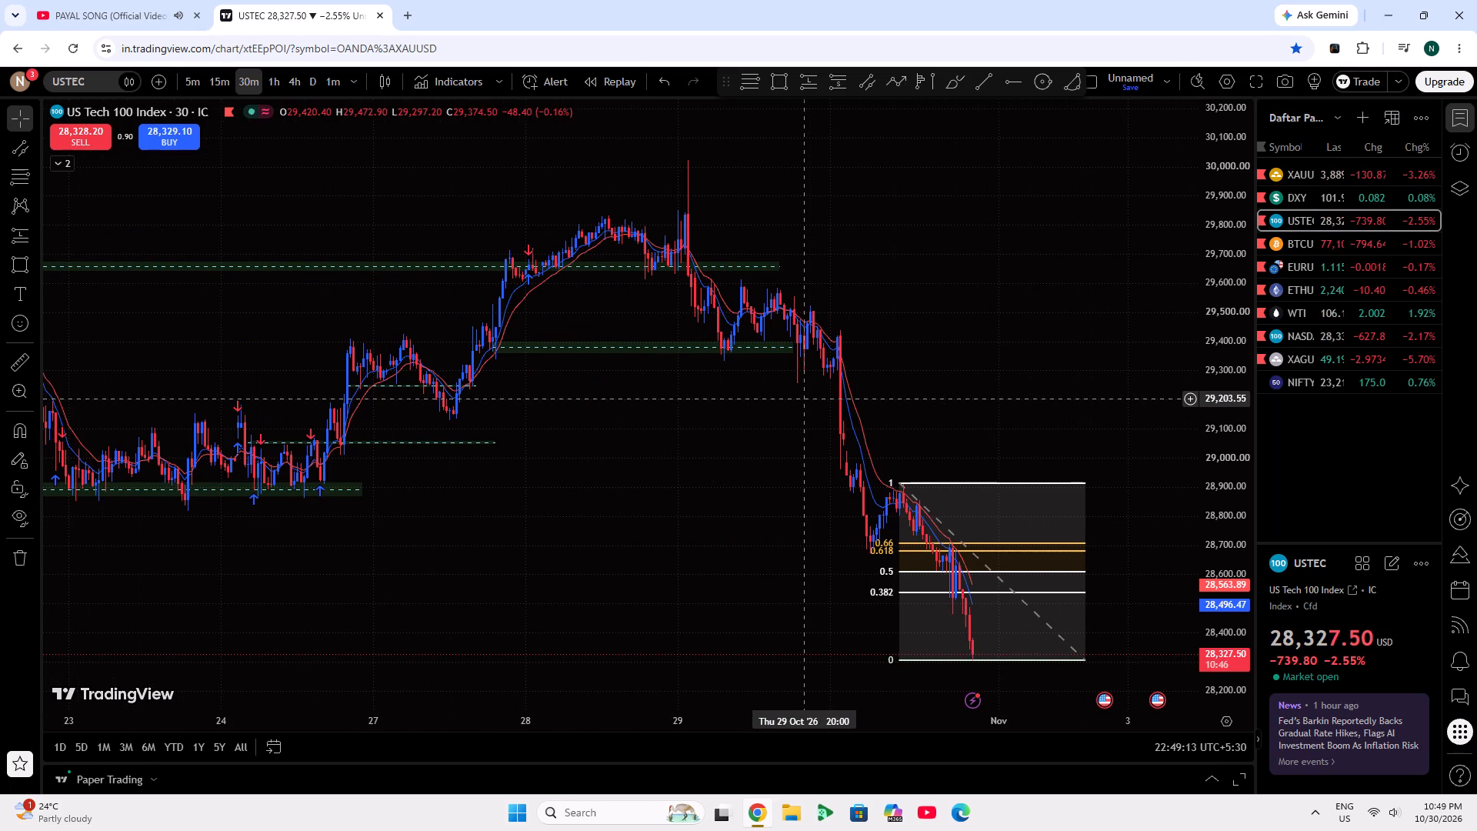
scroll(804, 399, up, 7)
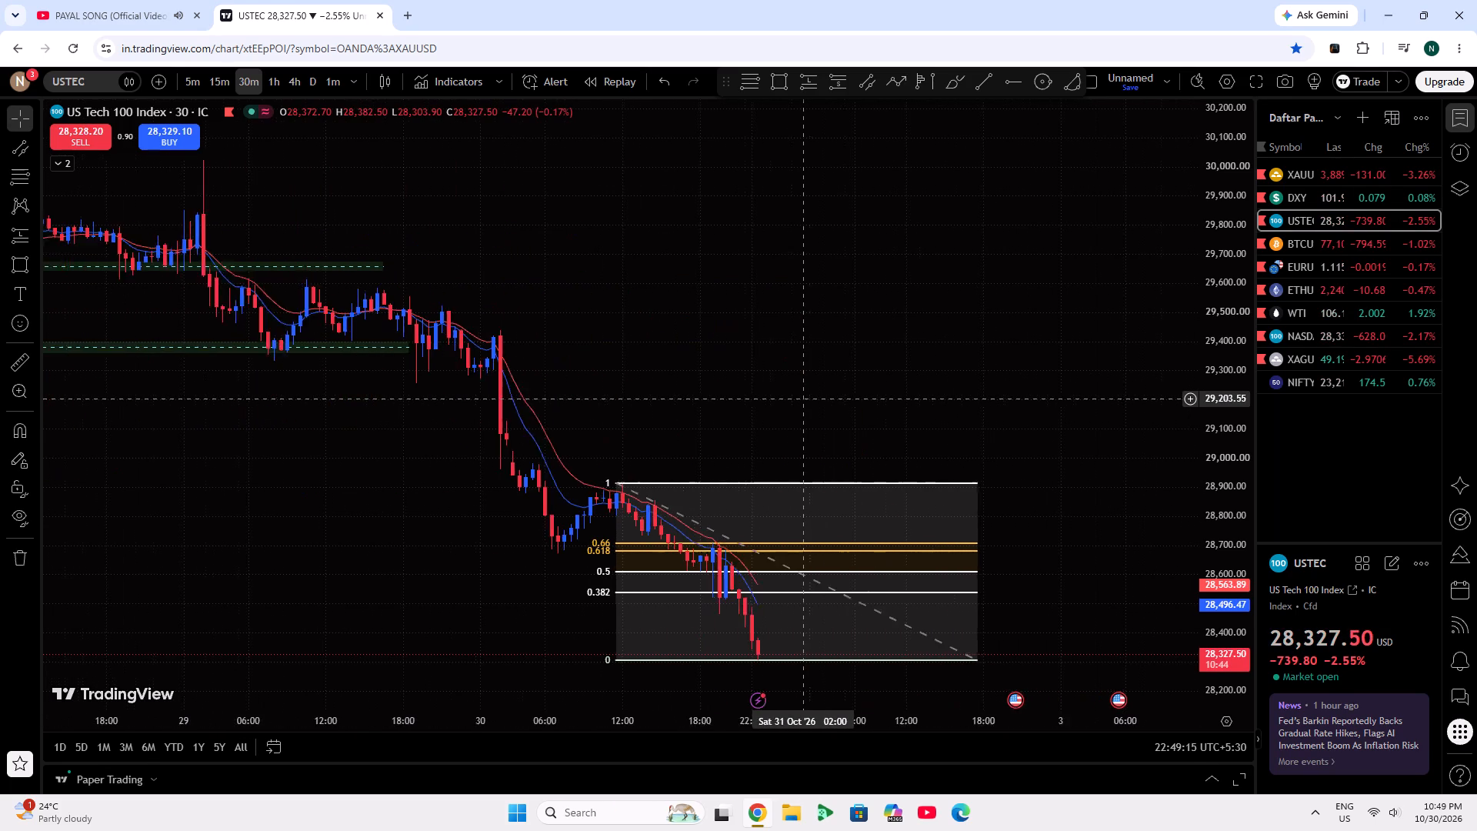
scroll(804, 399, up, 2)
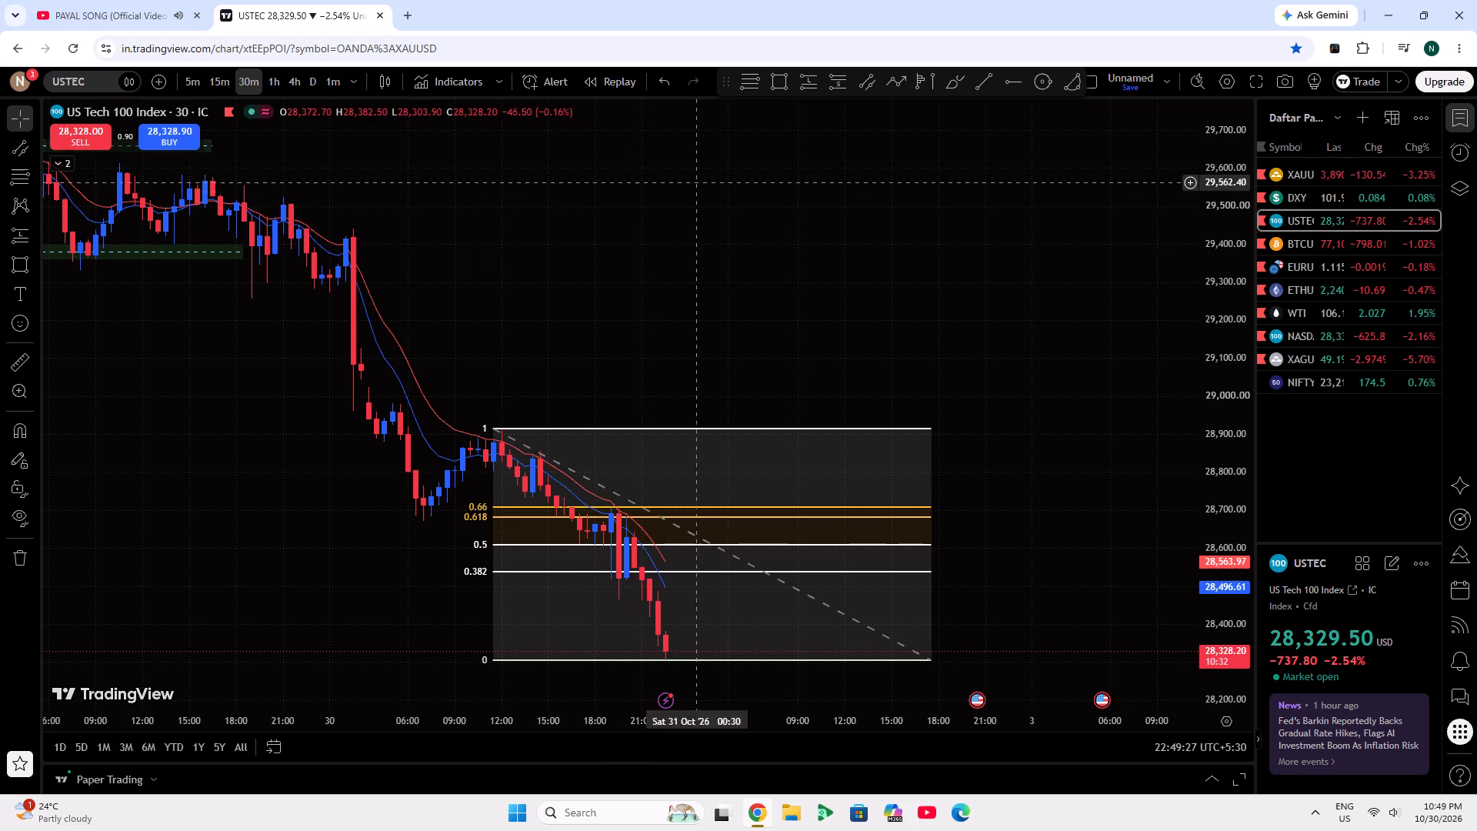
Open the BTCUSD 30-minute chart and examine price around its Fibonacci retracement and short position.
click(1306, 242)
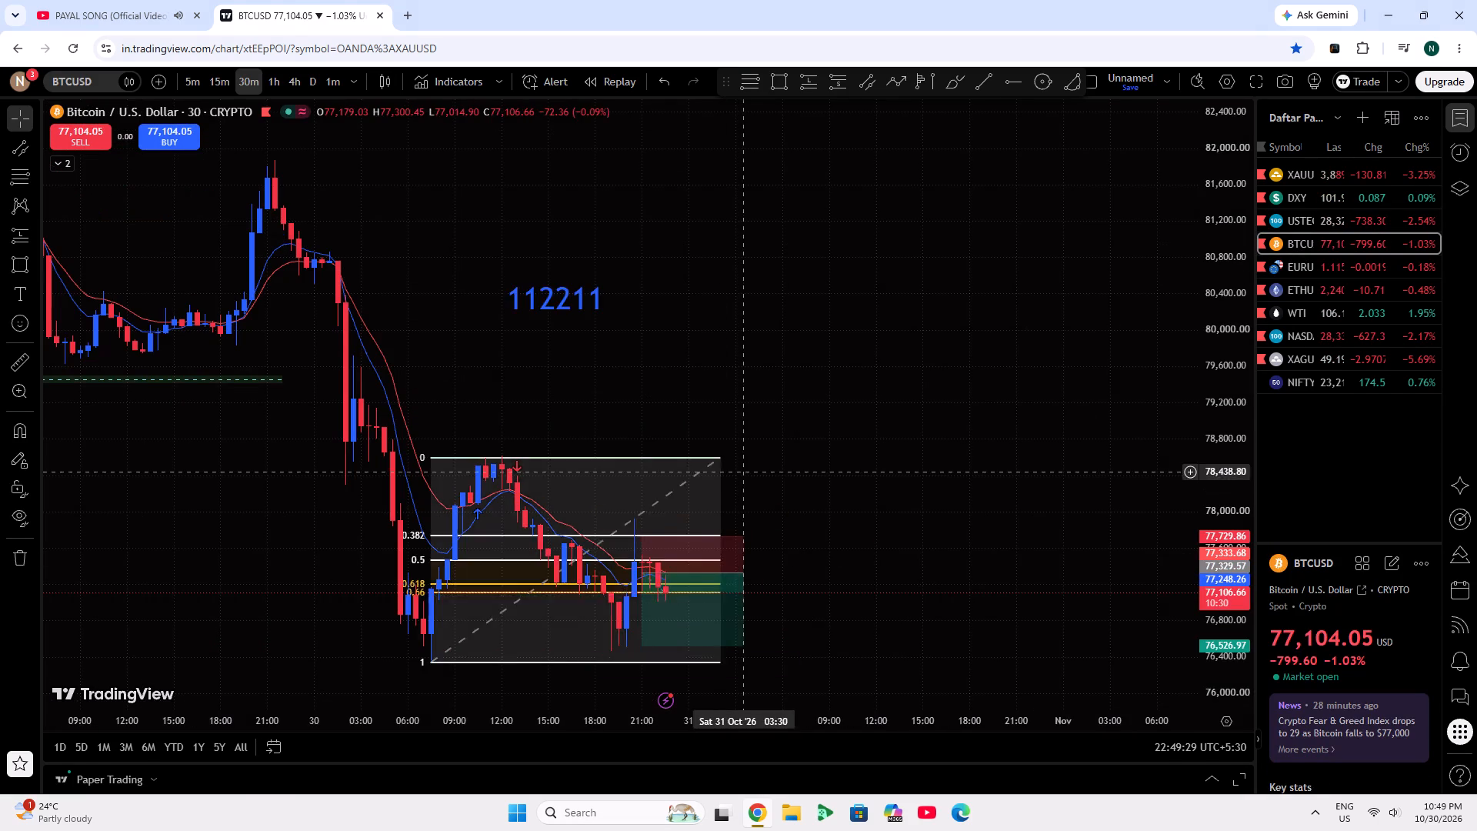
scroll(746, 468, down, 4)
scroll(860, 486, up, 6)
drag(860, 486, 1027, 414)
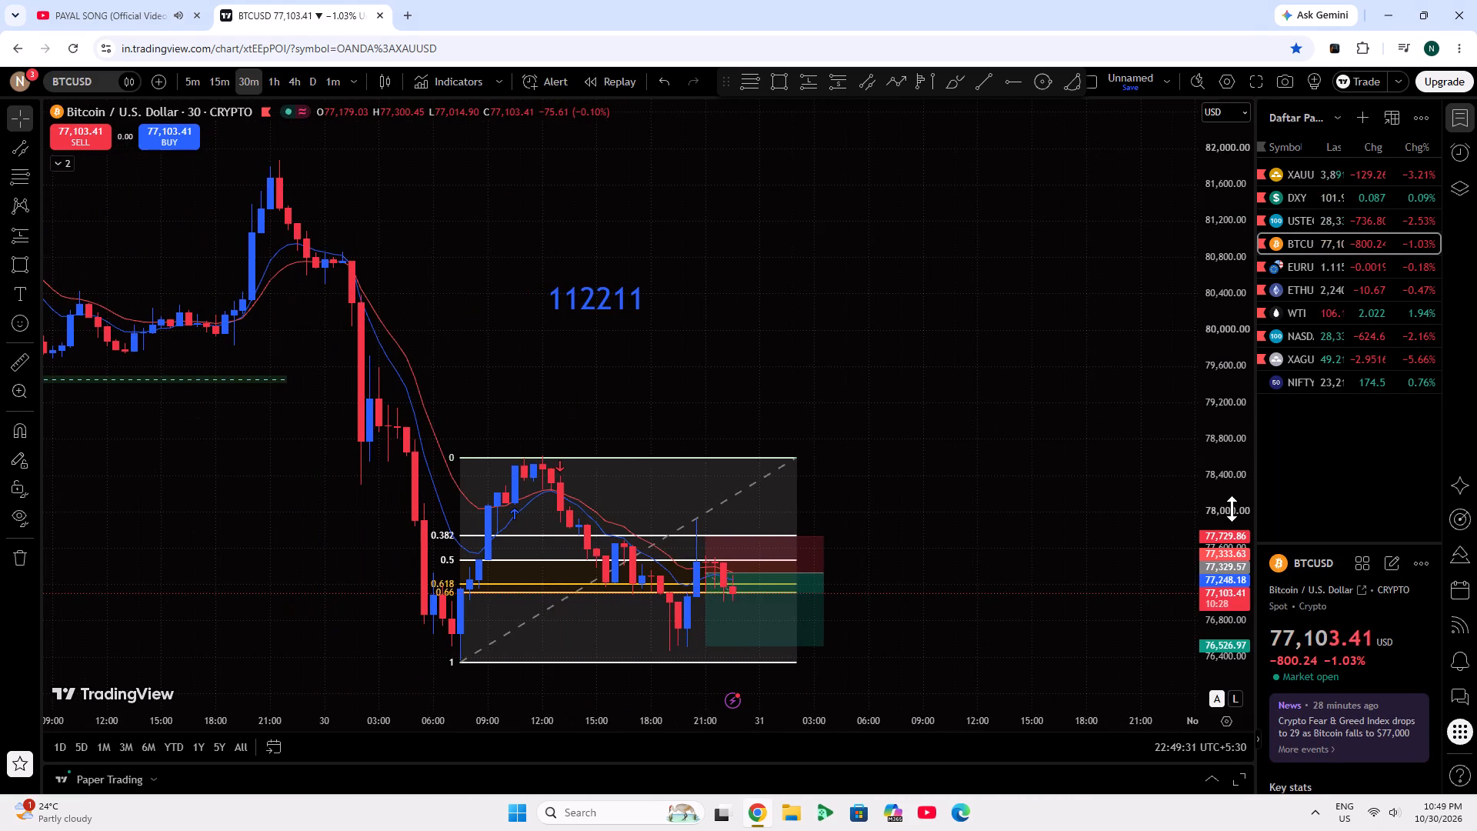
drag(1235, 507, 1221, 358)
drag(962, 547, 1003, 301)
scroll(855, 534, up, 3)
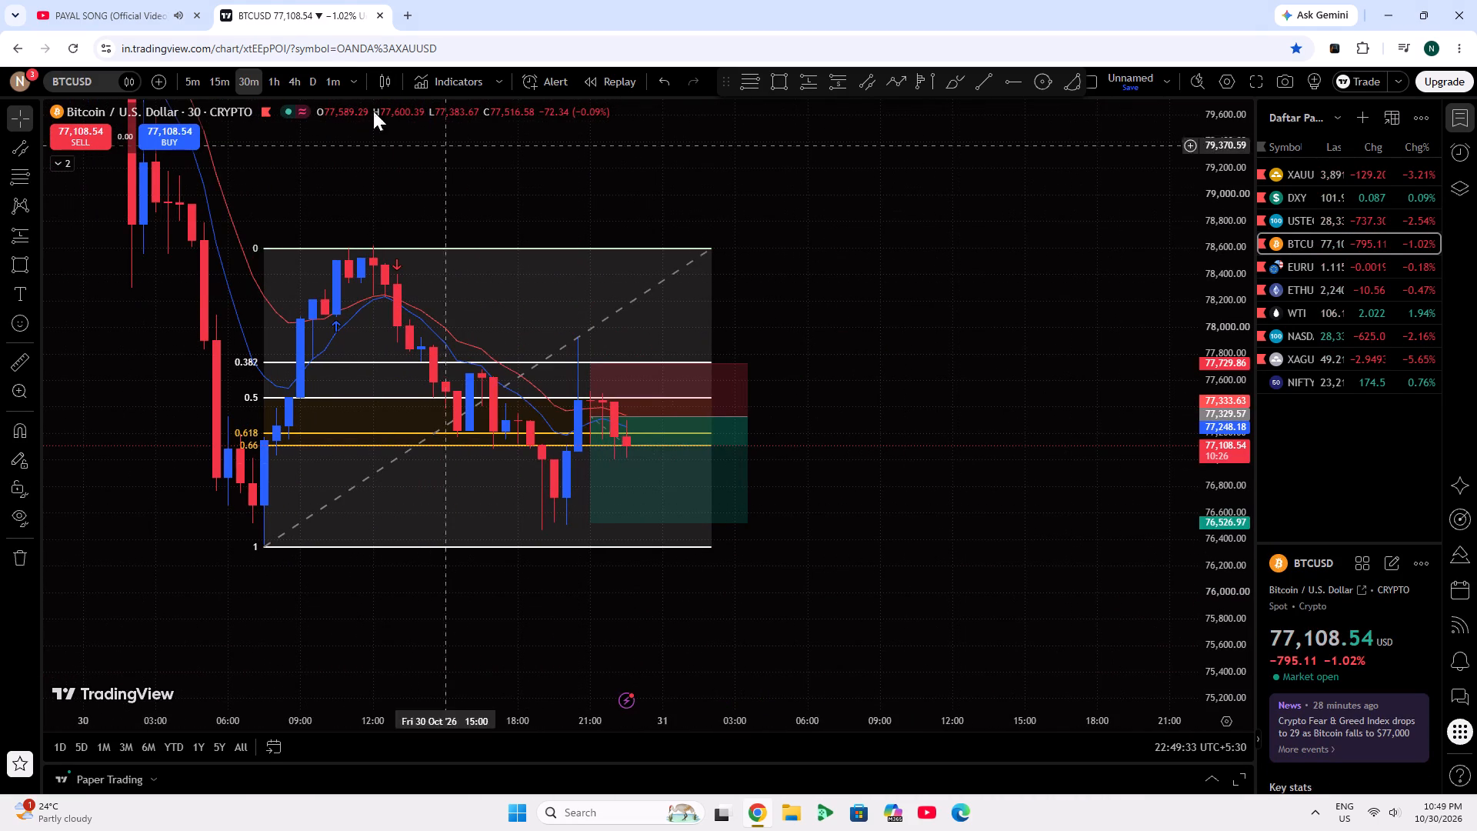
Set the BTCUSD timeframe to 5 minutes and fine-tune the short position's target to about 76,526.86.
click(191, 78)
scroll(394, 218, down, 10)
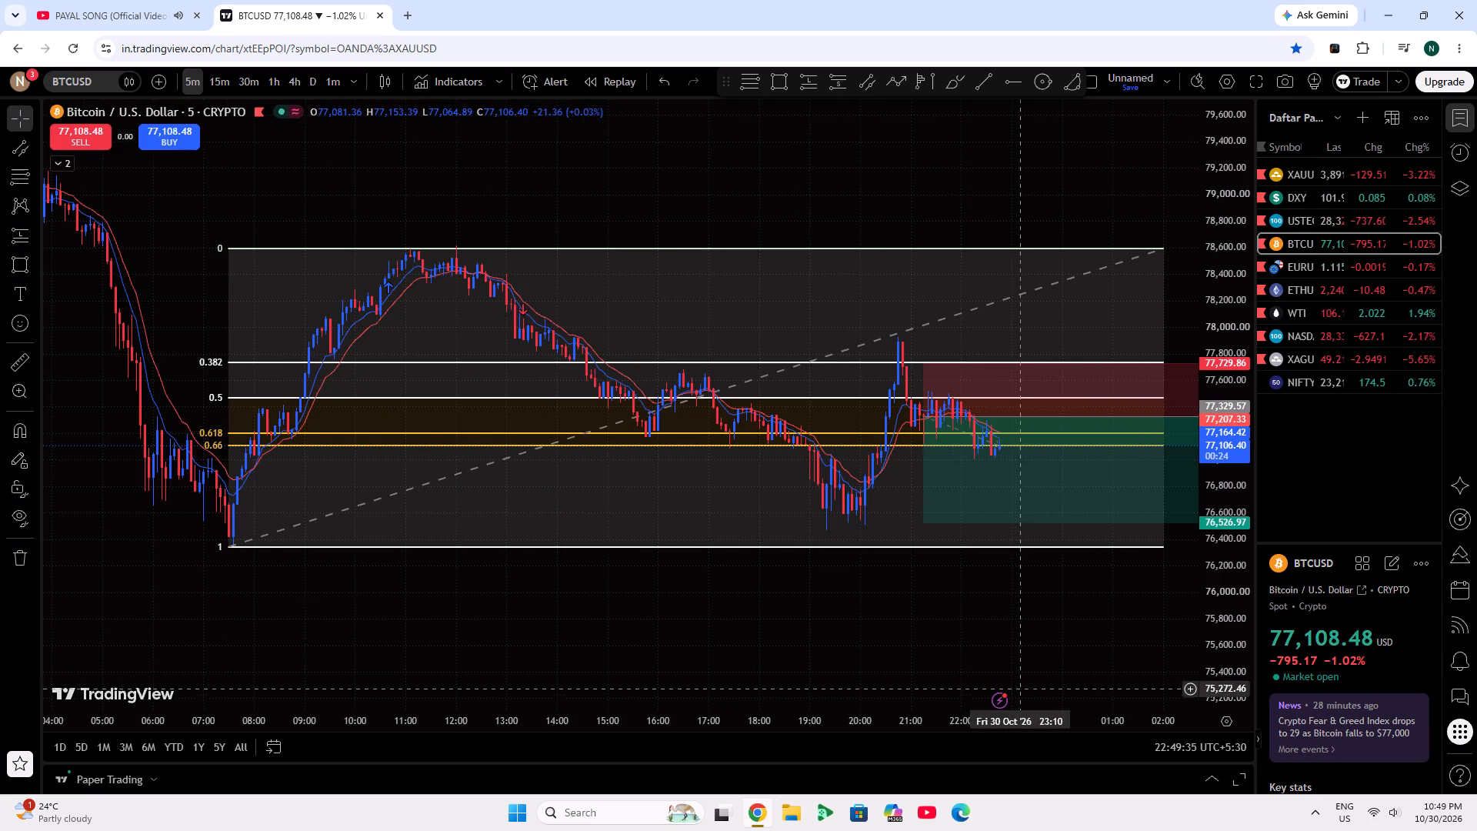
drag(1019, 628, 468, 598)
scroll(1245, 542, up, 5)
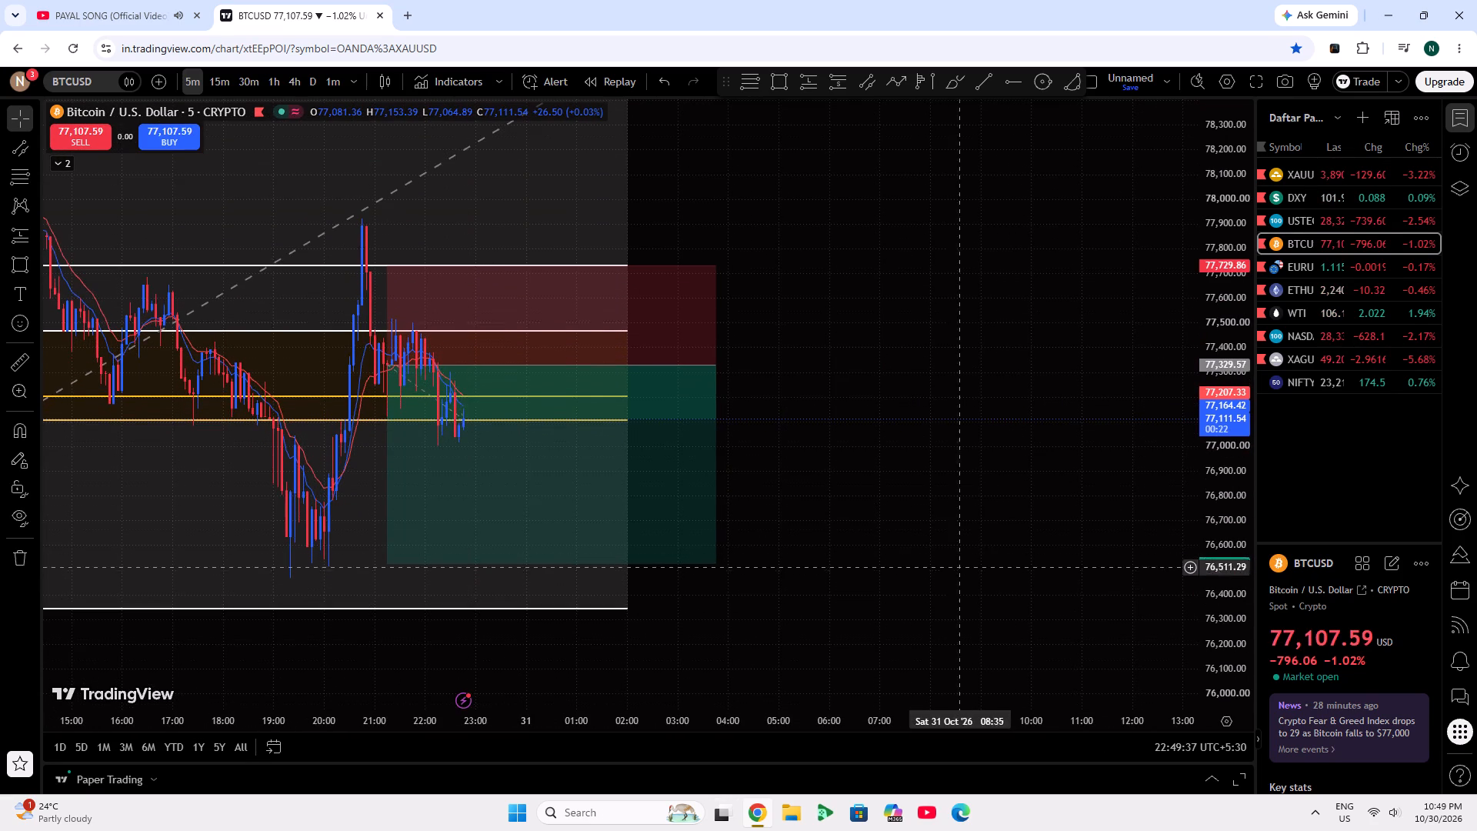
scroll(881, 509, up, 5)
drag(727, 347, 1174, 446)
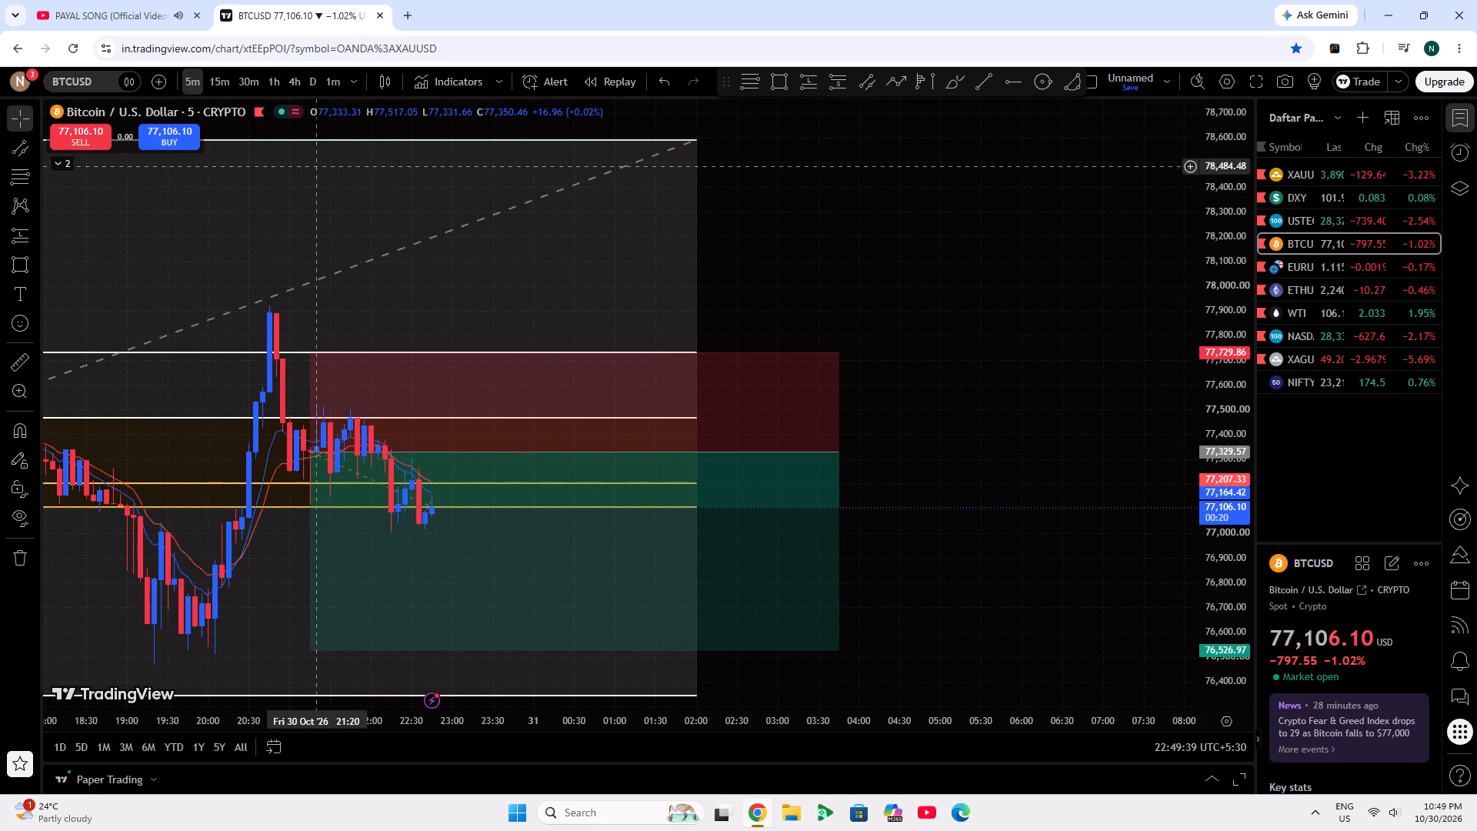
drag(881, 300, 952, 243)
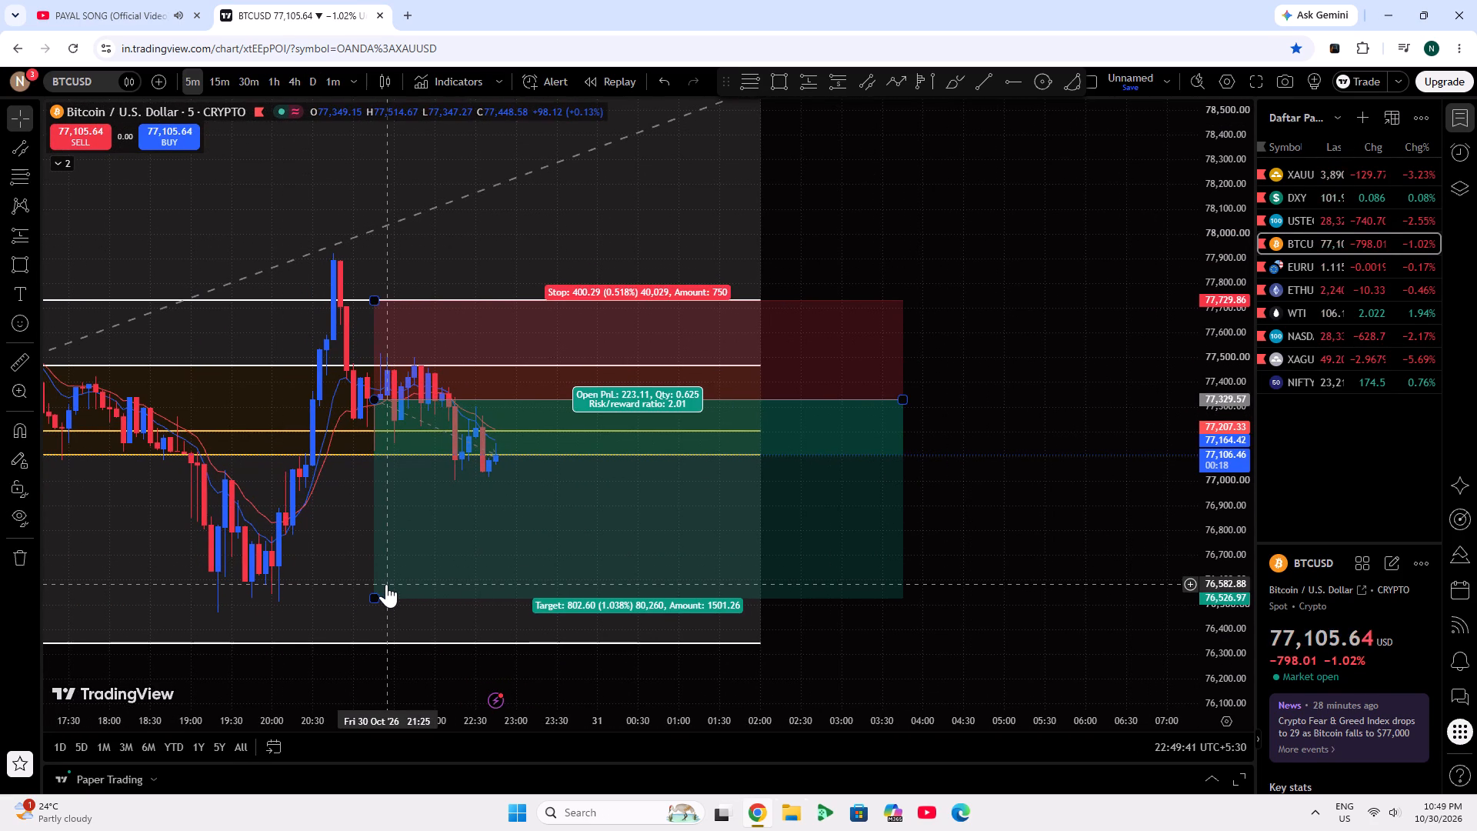
drag(375, 599, 367, 597)
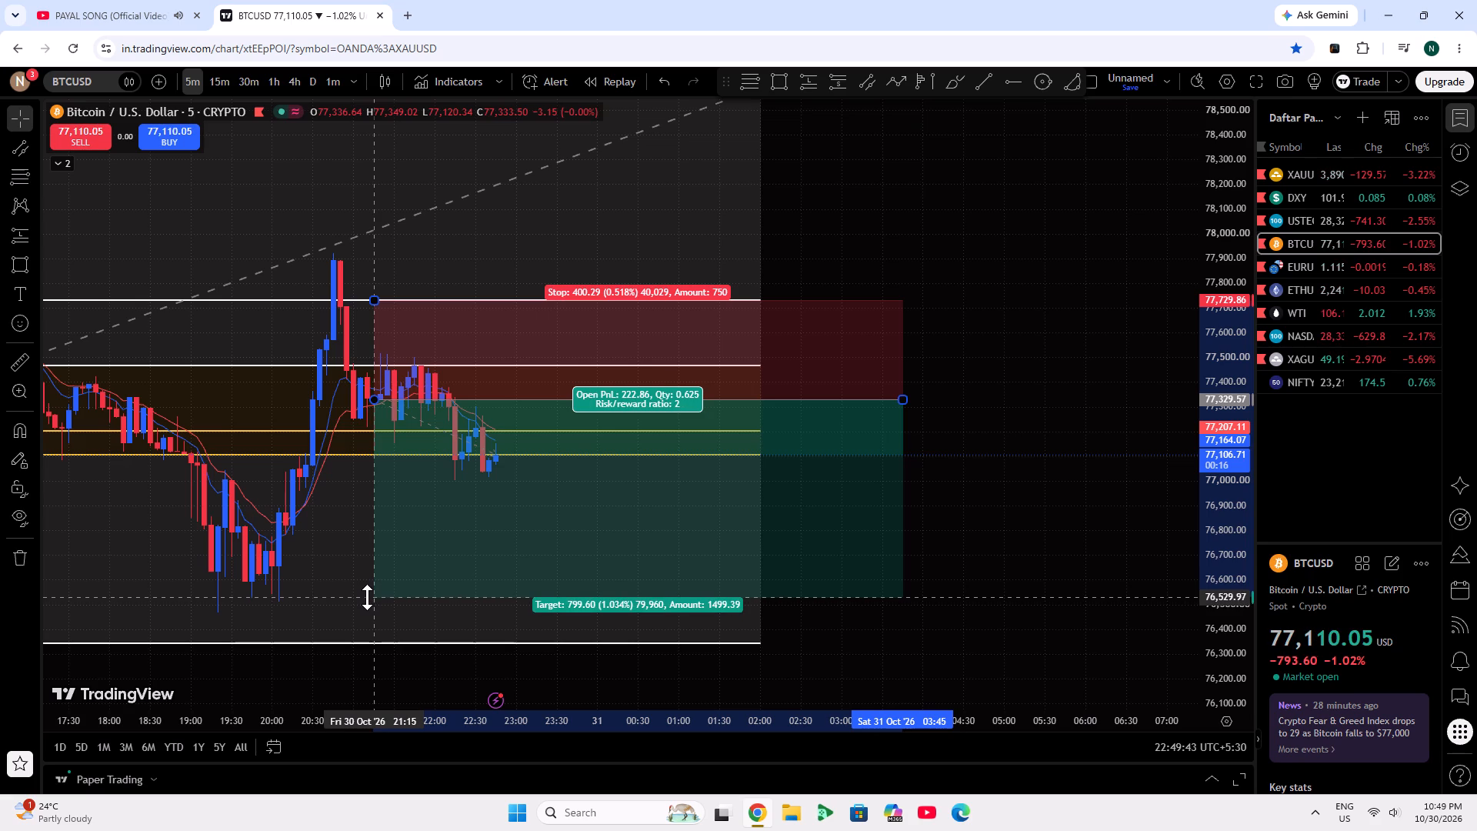
drag(367, 597, 365, 598)
click(1031, 216)
Set the BTCUSD timeframe to 15 minutes and examine the latest candles against the Fibonacci levels and short position.
scroll(750, 473, down, 3)
click(218, 82)
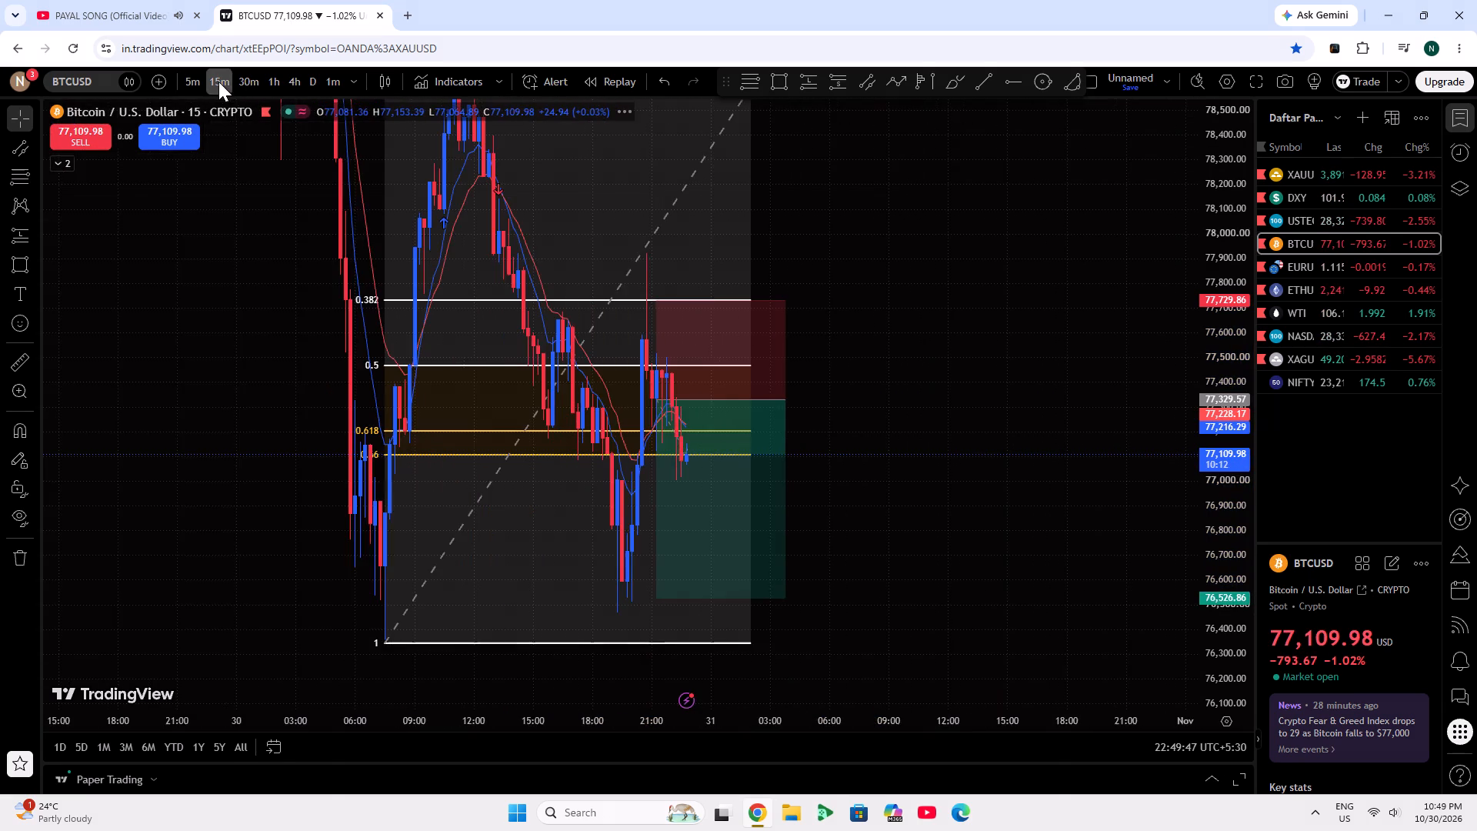
scroll(621, 397, up, 6)
drag(745, 339, 1136, 362)
double_click(1203, 314)
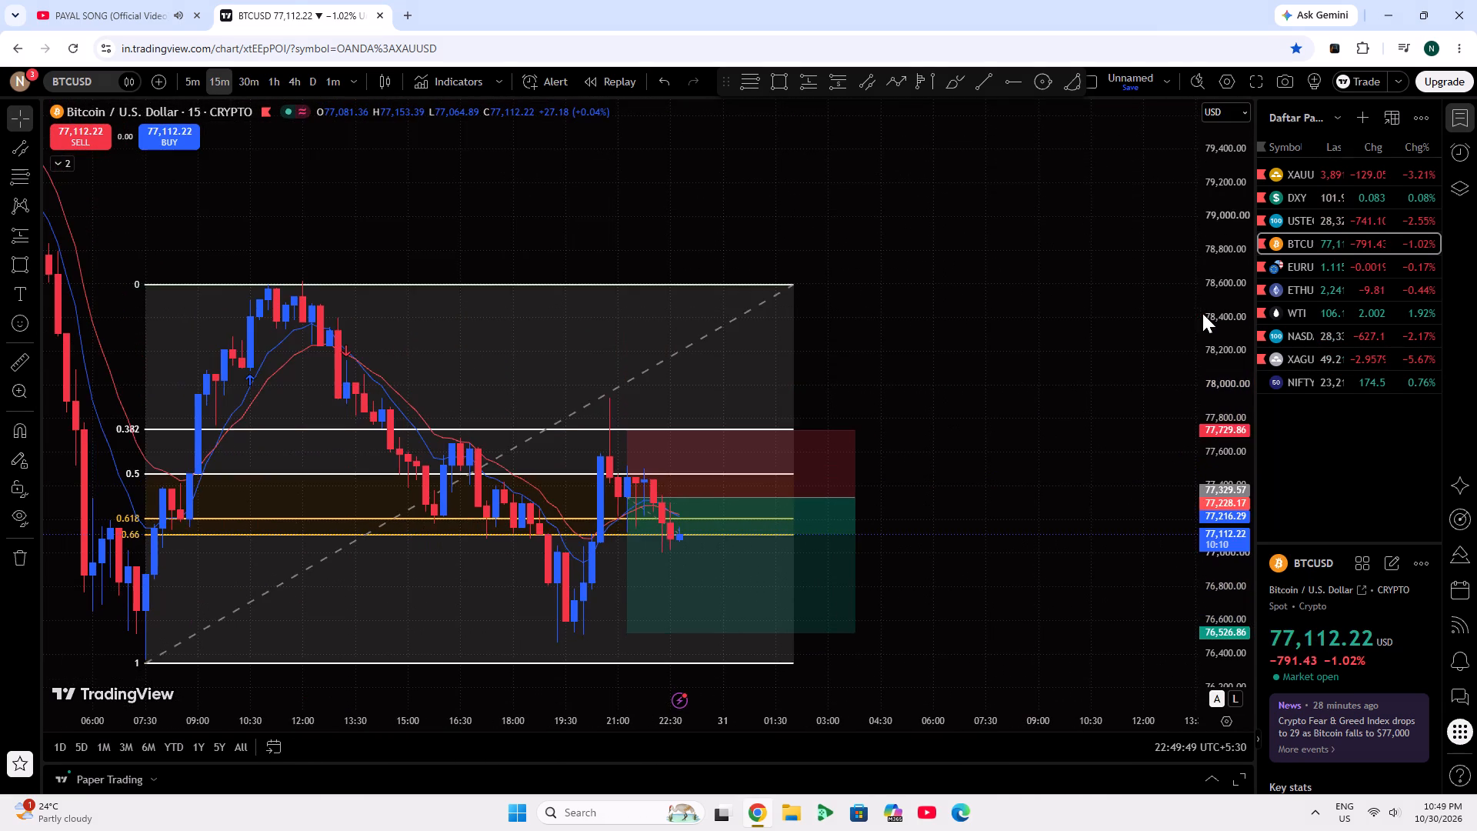
scroll(1189, 360, down, 4)
scroll(1224, 513, up, 6)
drag(1107, 576, 1052, 312)
scroll(1055, 314, down, 3)
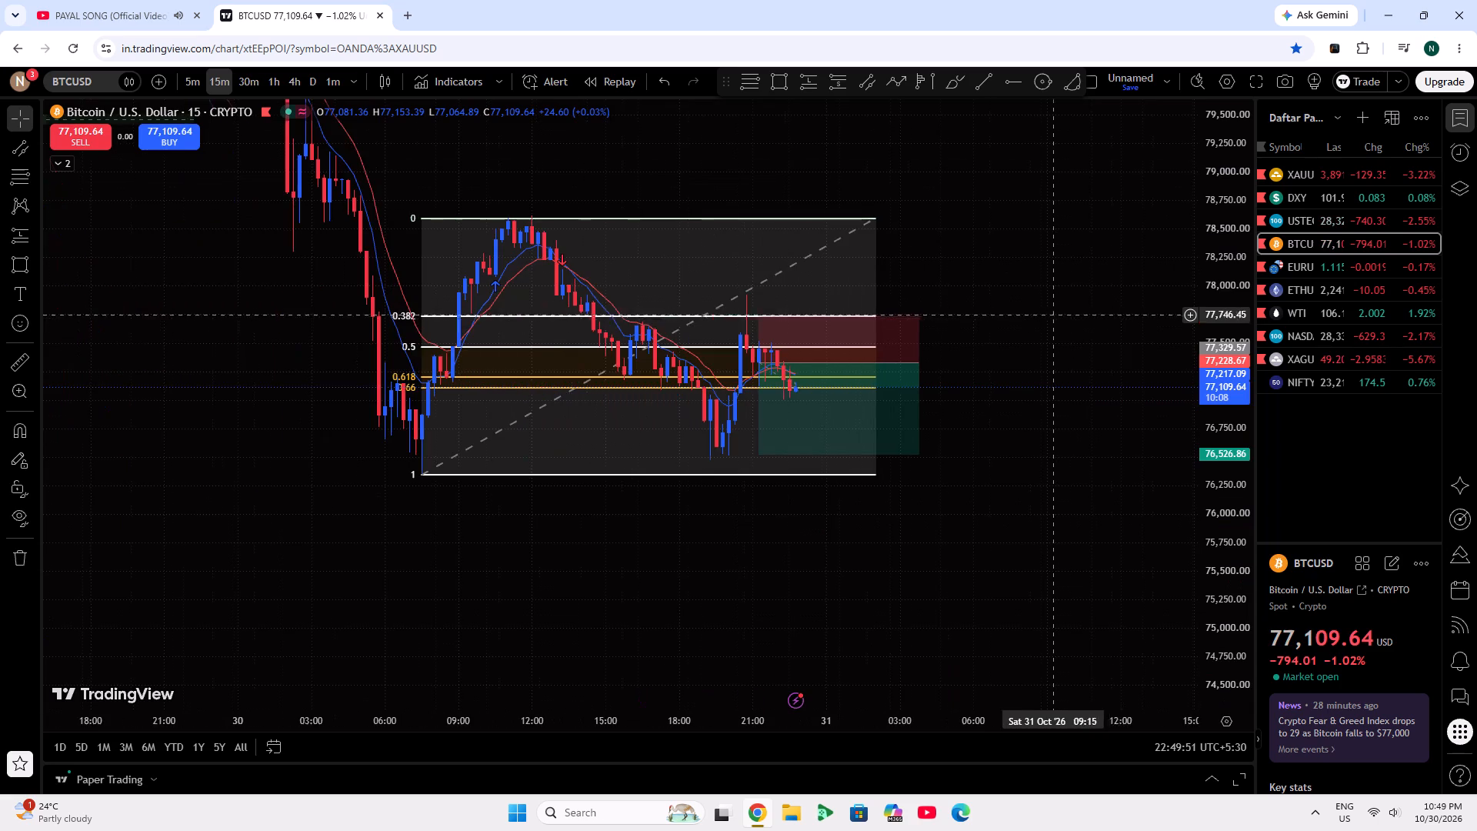
scroll(1250, 457, up, 8)
drag(997, 506, 1168, 587)
scroll(1164, 589, down, 4)
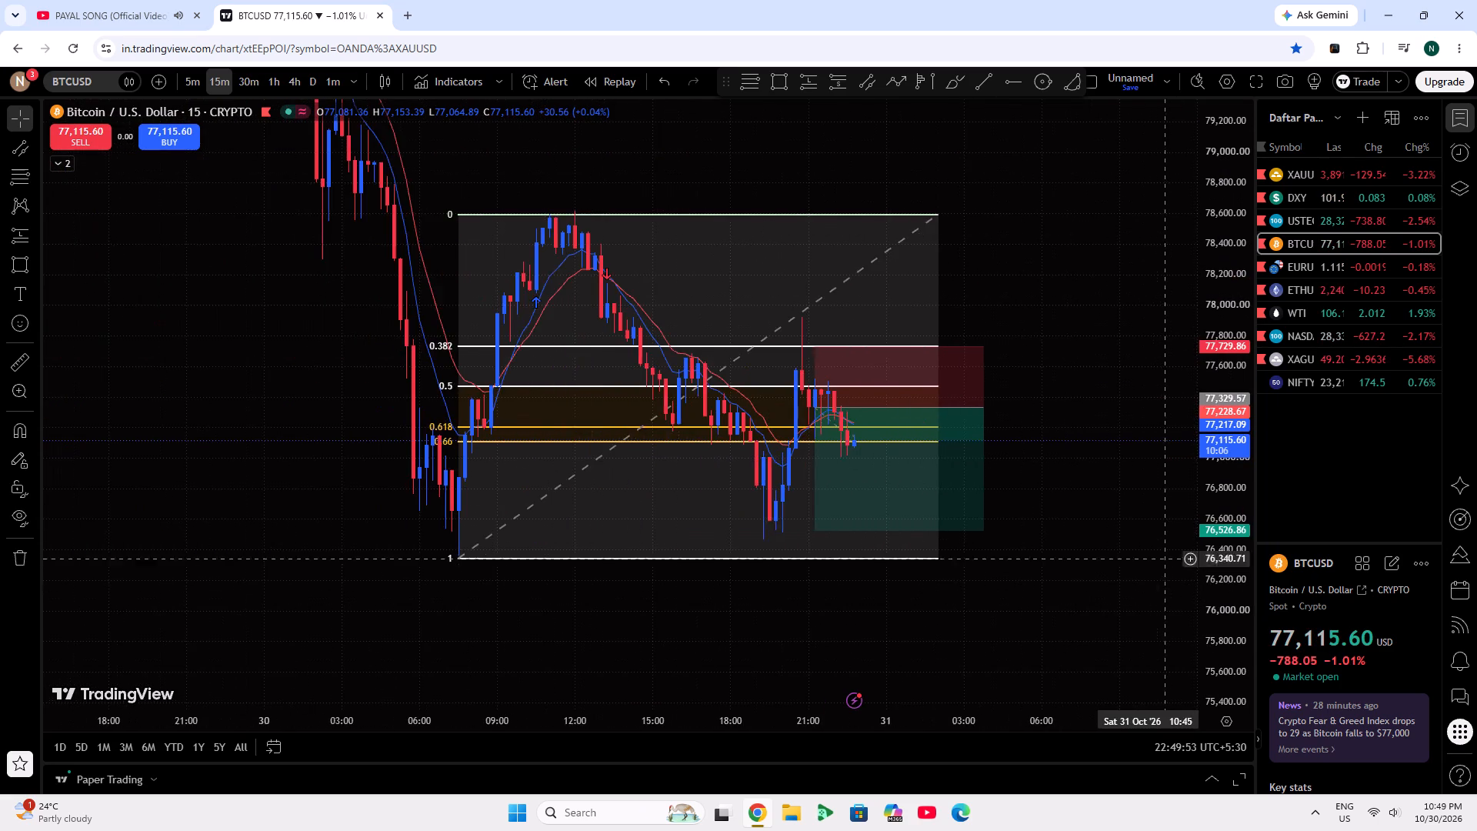
scroll(1229, 514, down, 3)
scroll(1093, 569, up, 1)
drag(1091, 572, 1042, 592)
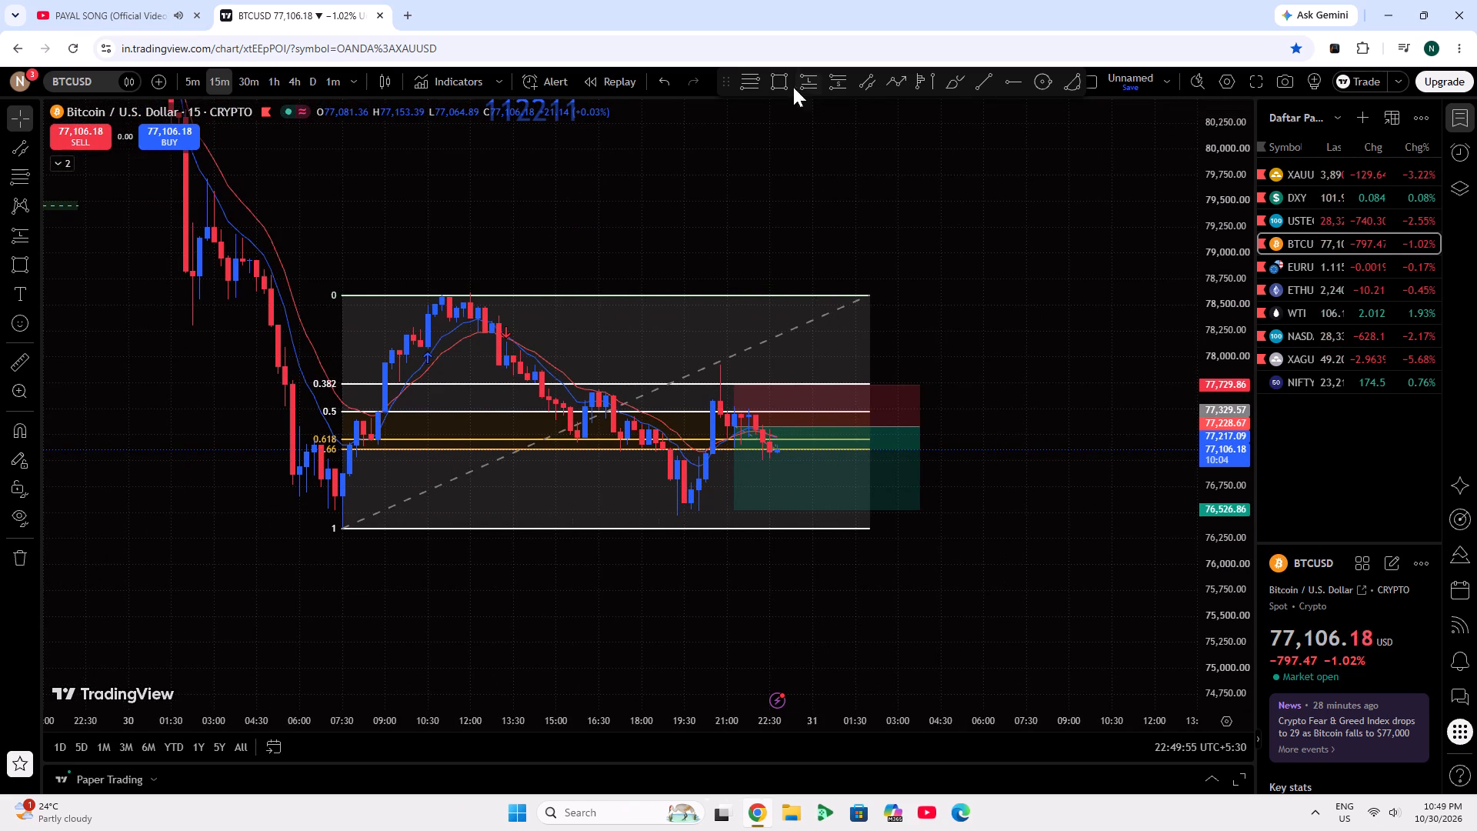
Draw a falling parallel channel on the BTCUSD chart from about 78,624.90 at the 12:00 high, with its lower line along the swing lows.
click(875, 77)
click(473, 292)
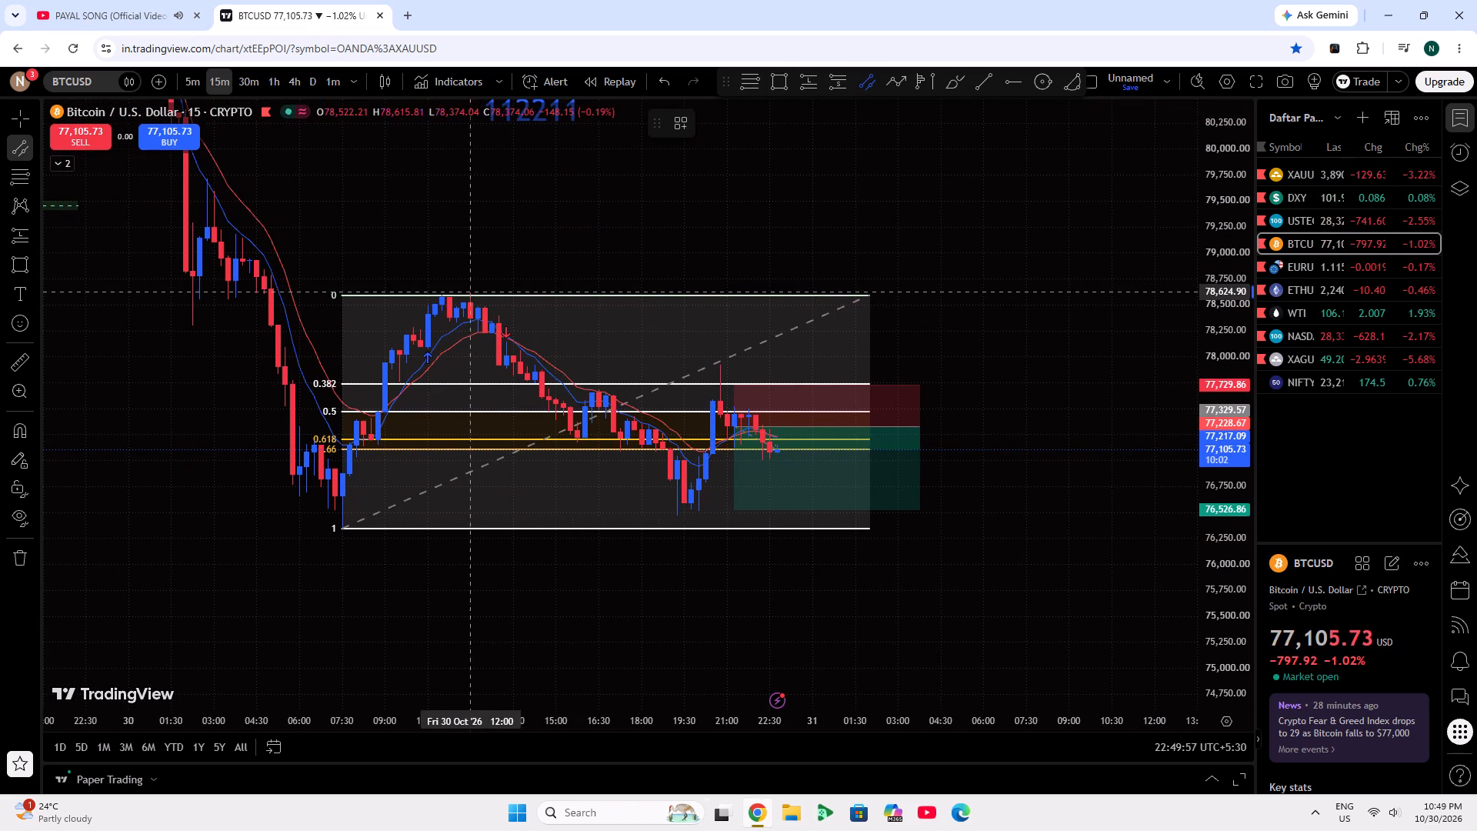
click(869, 459)
click(876, 458)
click(946, 210)
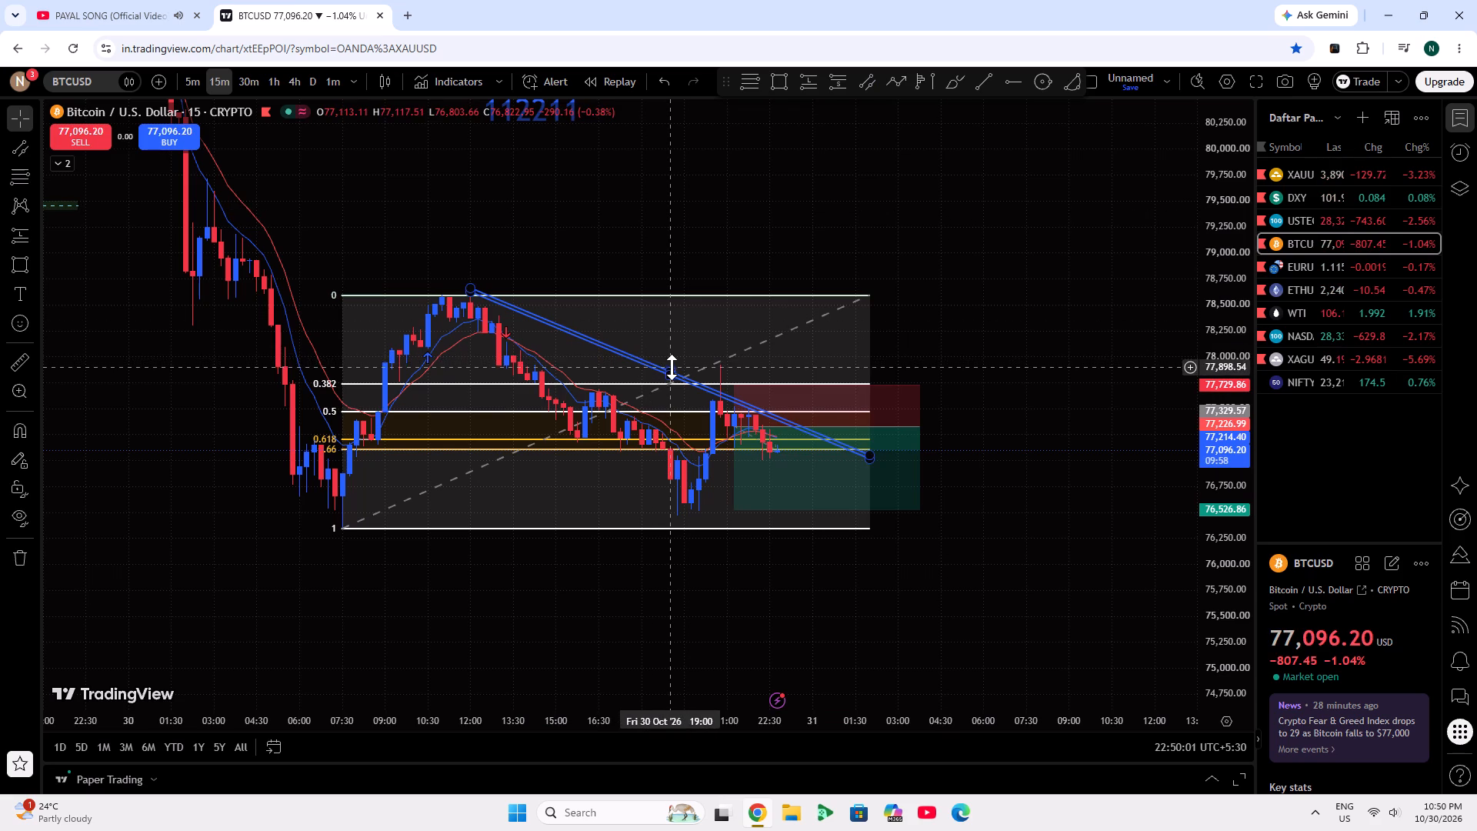
drag(672, 367, 585, 469)
click(565, 554)
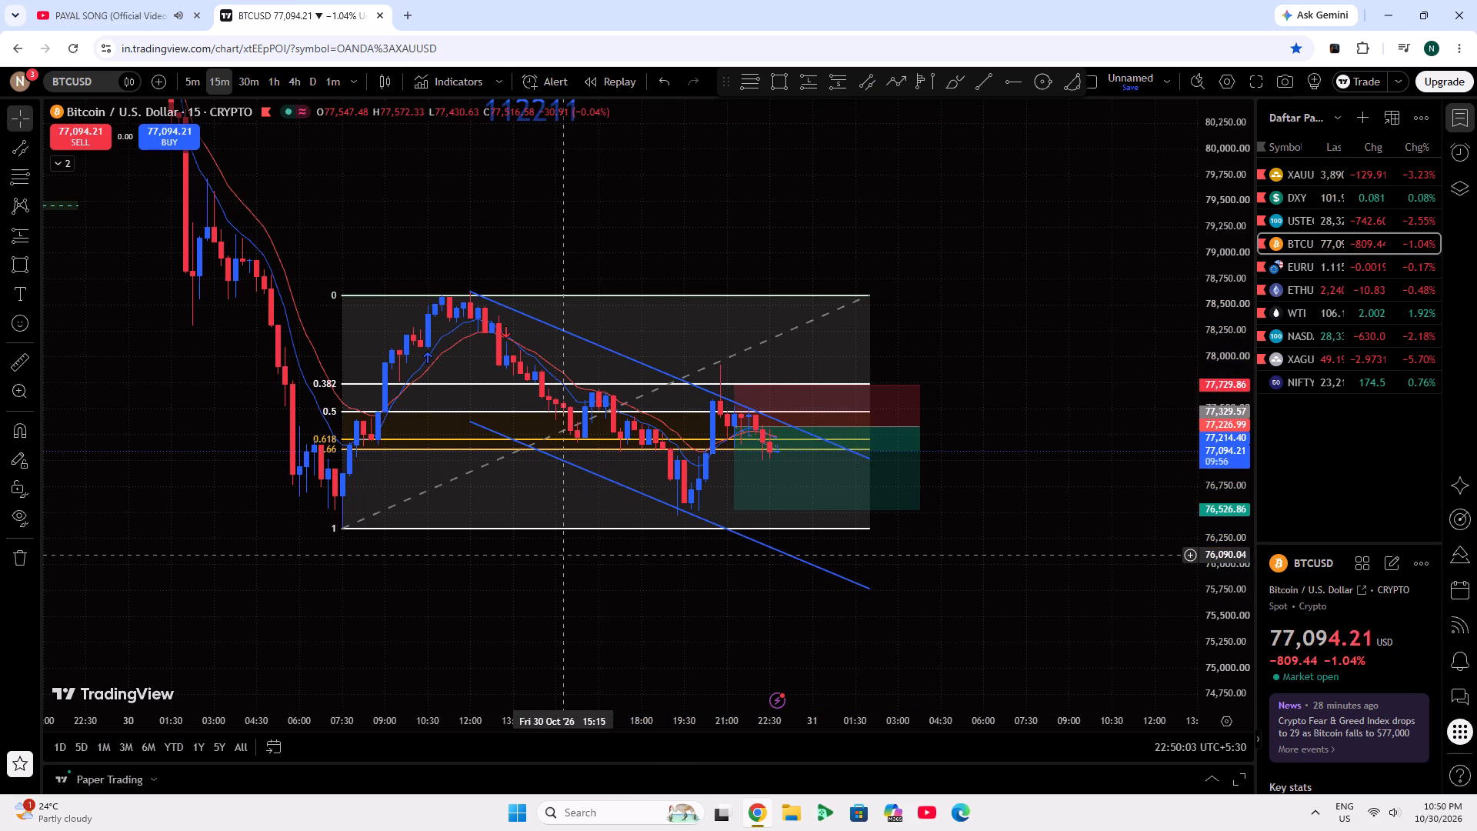
Pause PAYAL SONG on YouTube and return to a closer view of the BTCUSD channel in TradingView.
click(78, 10)
click(361, 199)
click(292, 0)
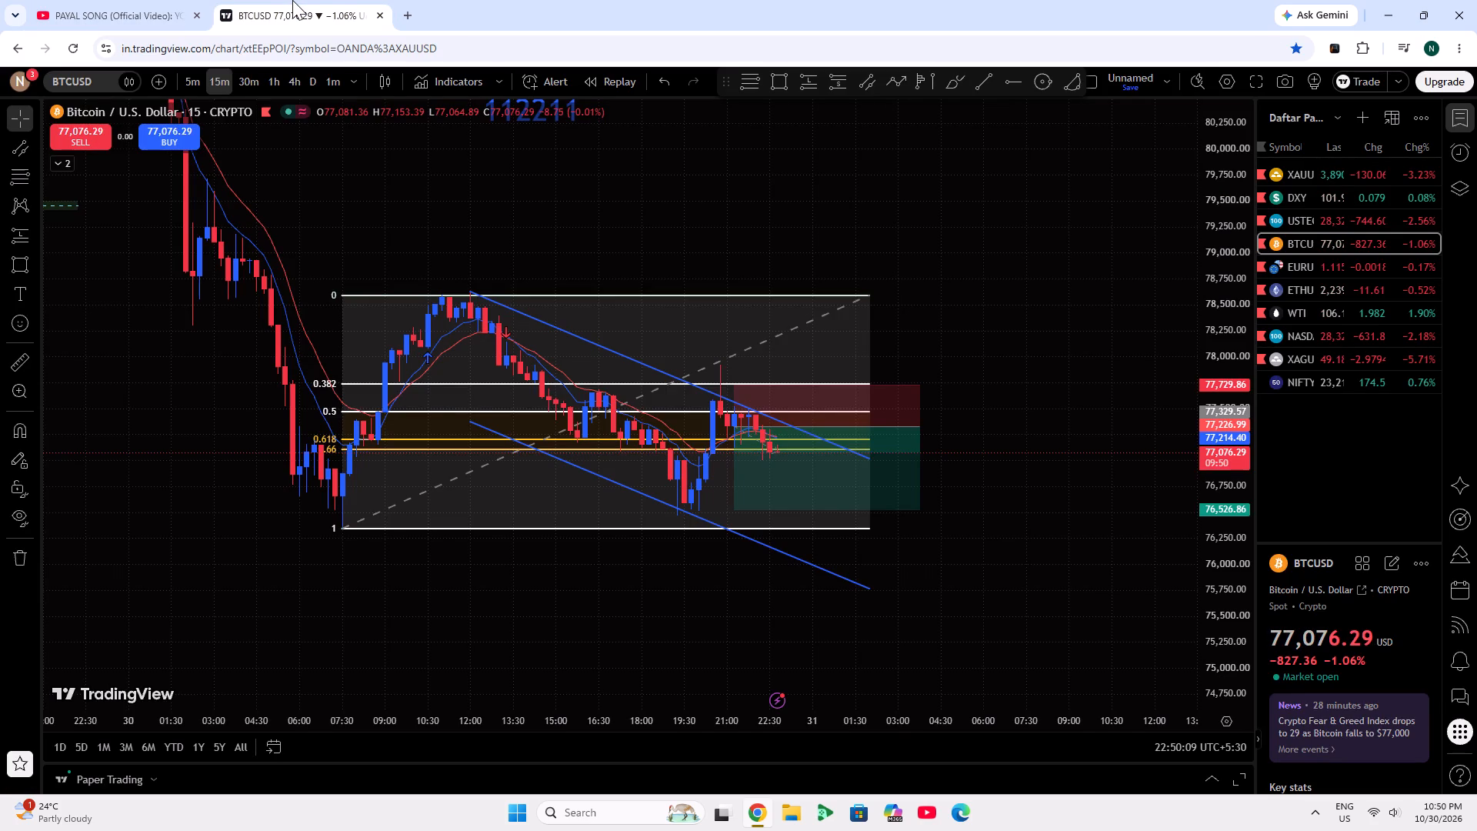
click(917, 276)
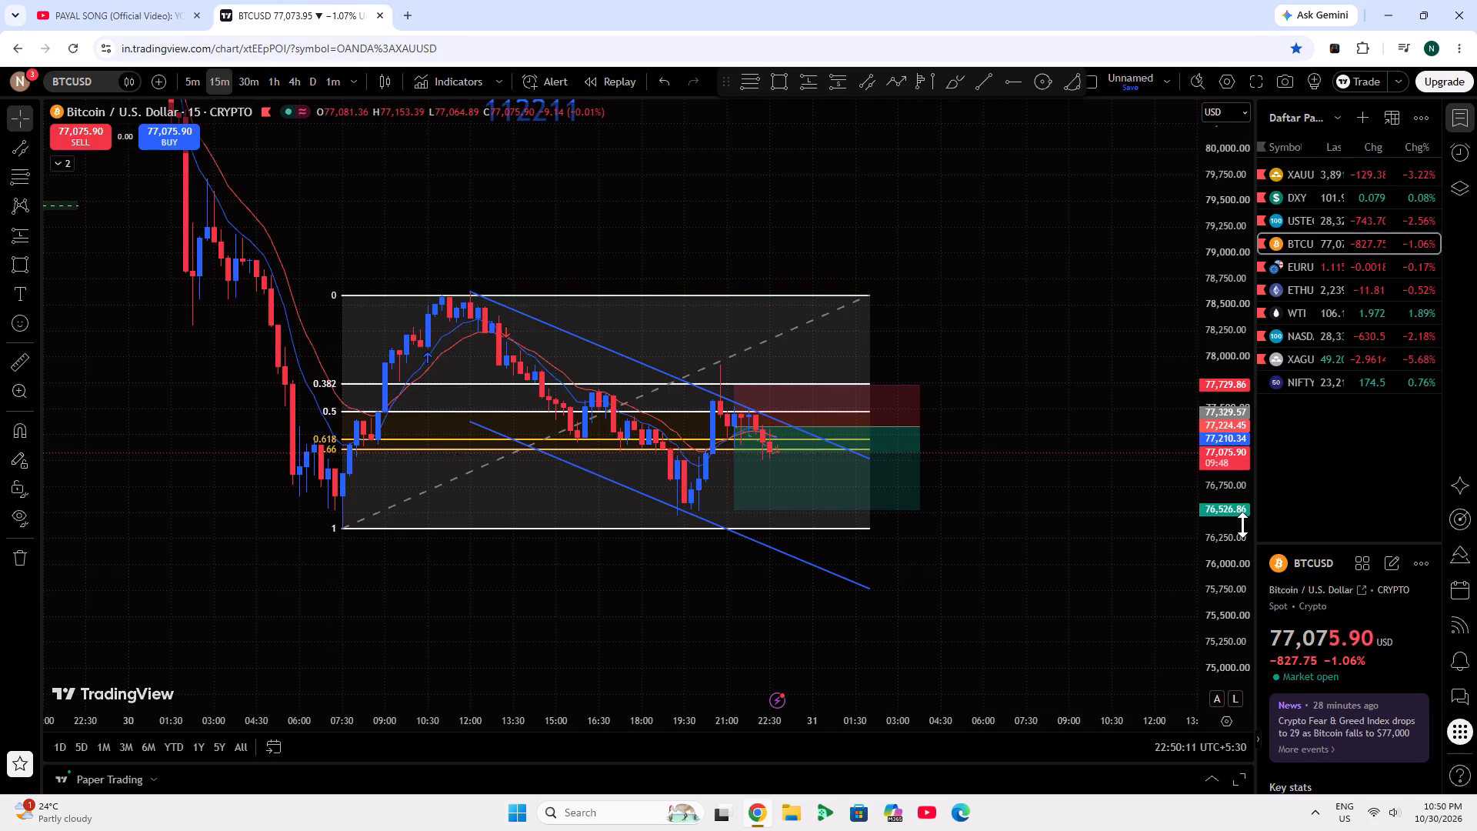
scroll(1242, 525, up, 4)
scroll(966, 486, up, 2)
scroll(612, 0, down, 2)
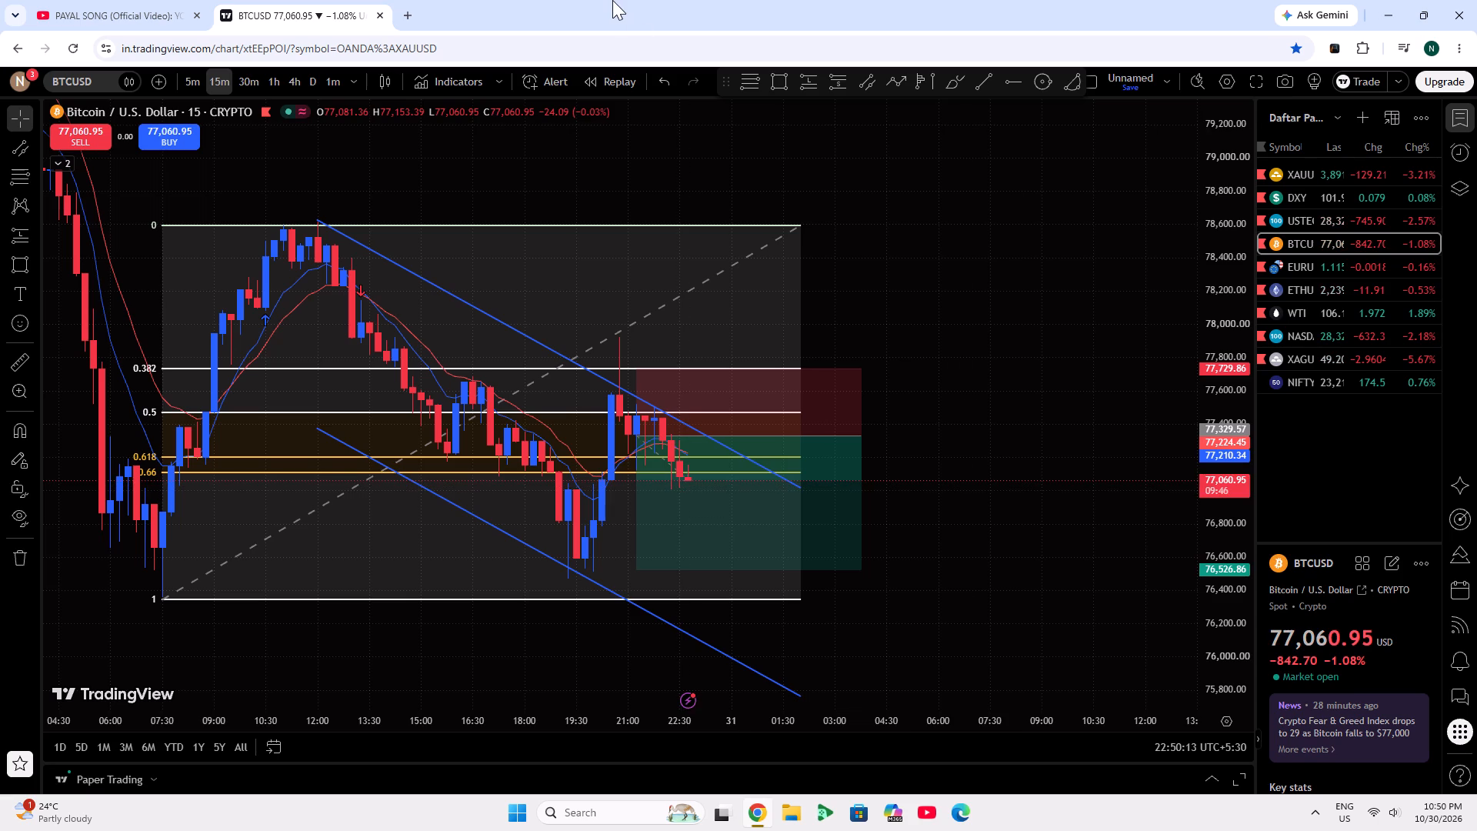
scroll(612, 0, down, 2)
Resume PAYAL SONG on YouTube, rewind it to an earlier point, and return to the BTCUSD chart in TradingView.
click(144, 0)
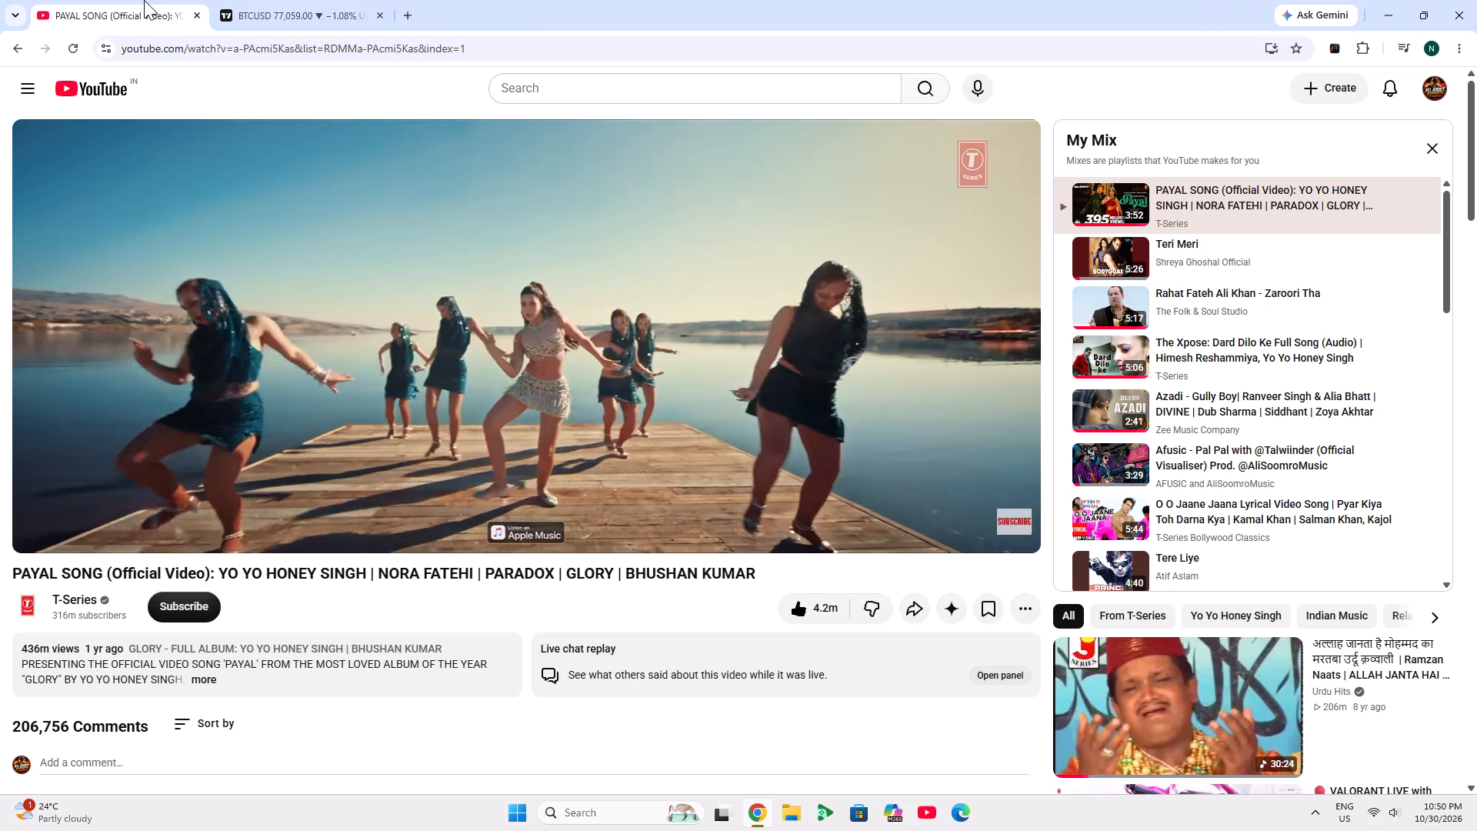
click(381, 325)
click(341, 0)
click(153, 0)
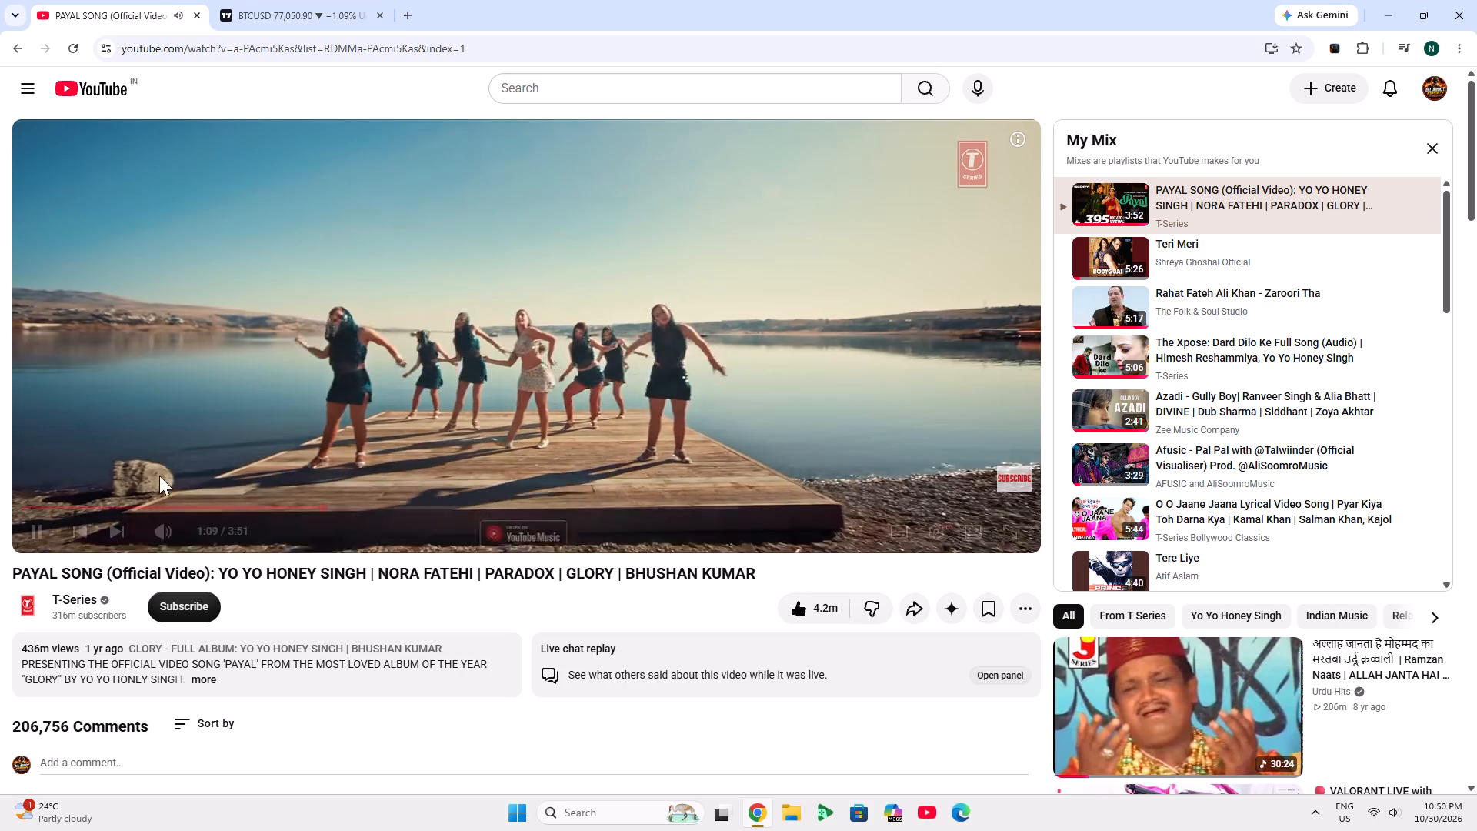
click(191, 506)
click(268, 0)
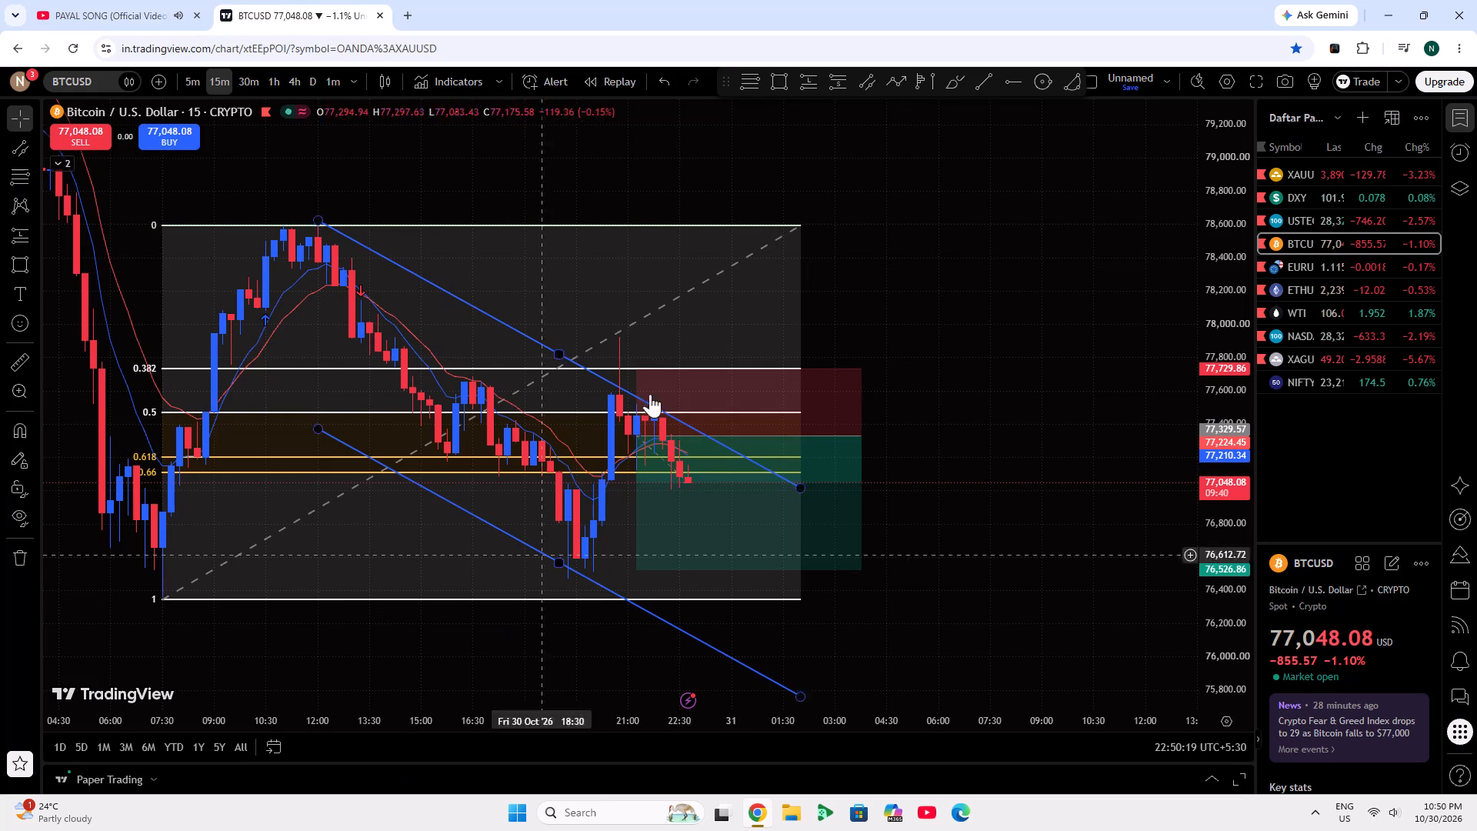
Set the BTCUSD timeframe to 5 minutes and examine price within the parallel channel and Fibonacci levels.
click(198, 75)
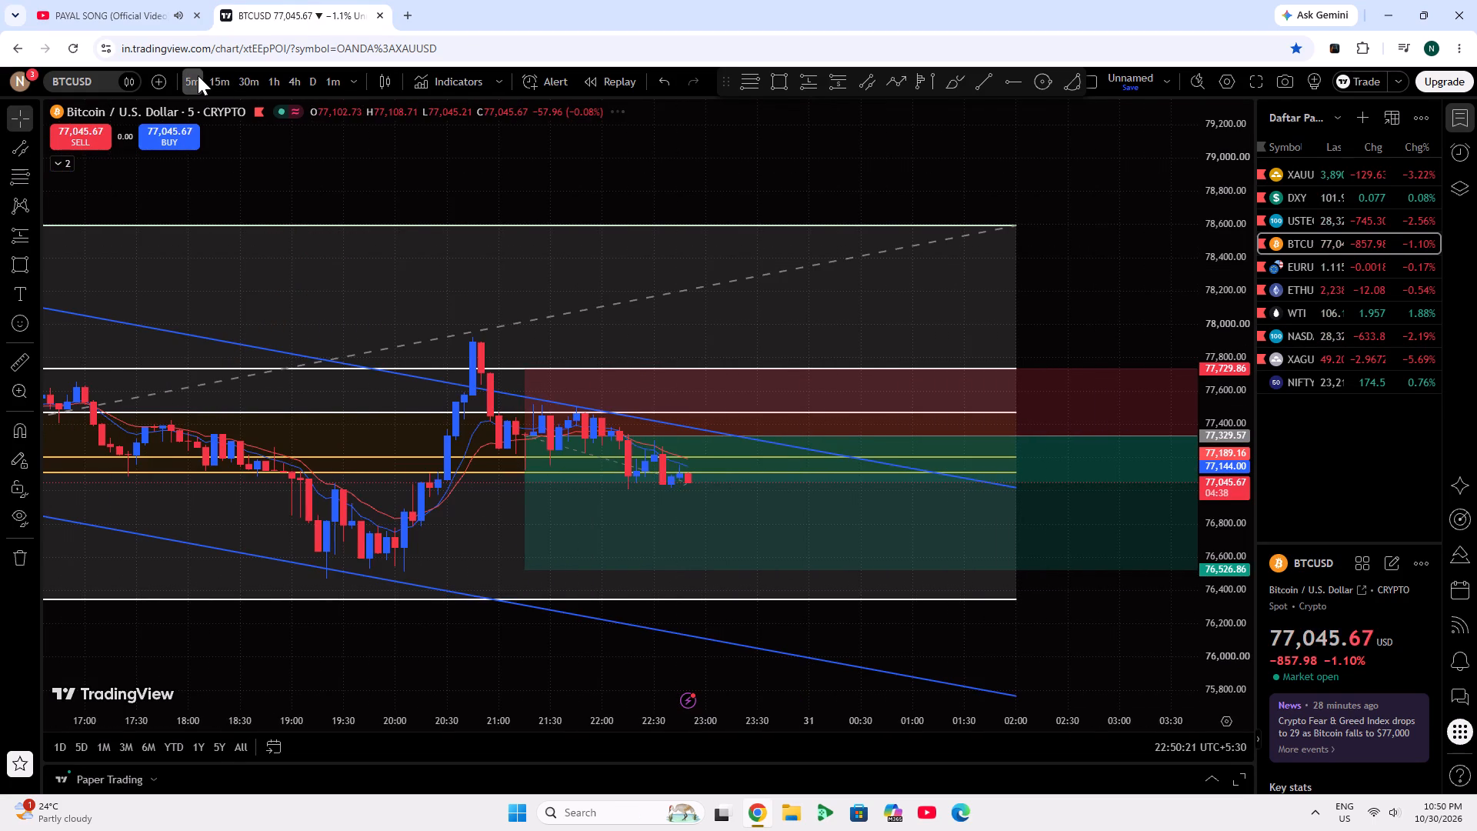
scroll(430, 372, down, 4)
scroll(1107, 586, down, 5)
drag(975, 652, 955, 650)
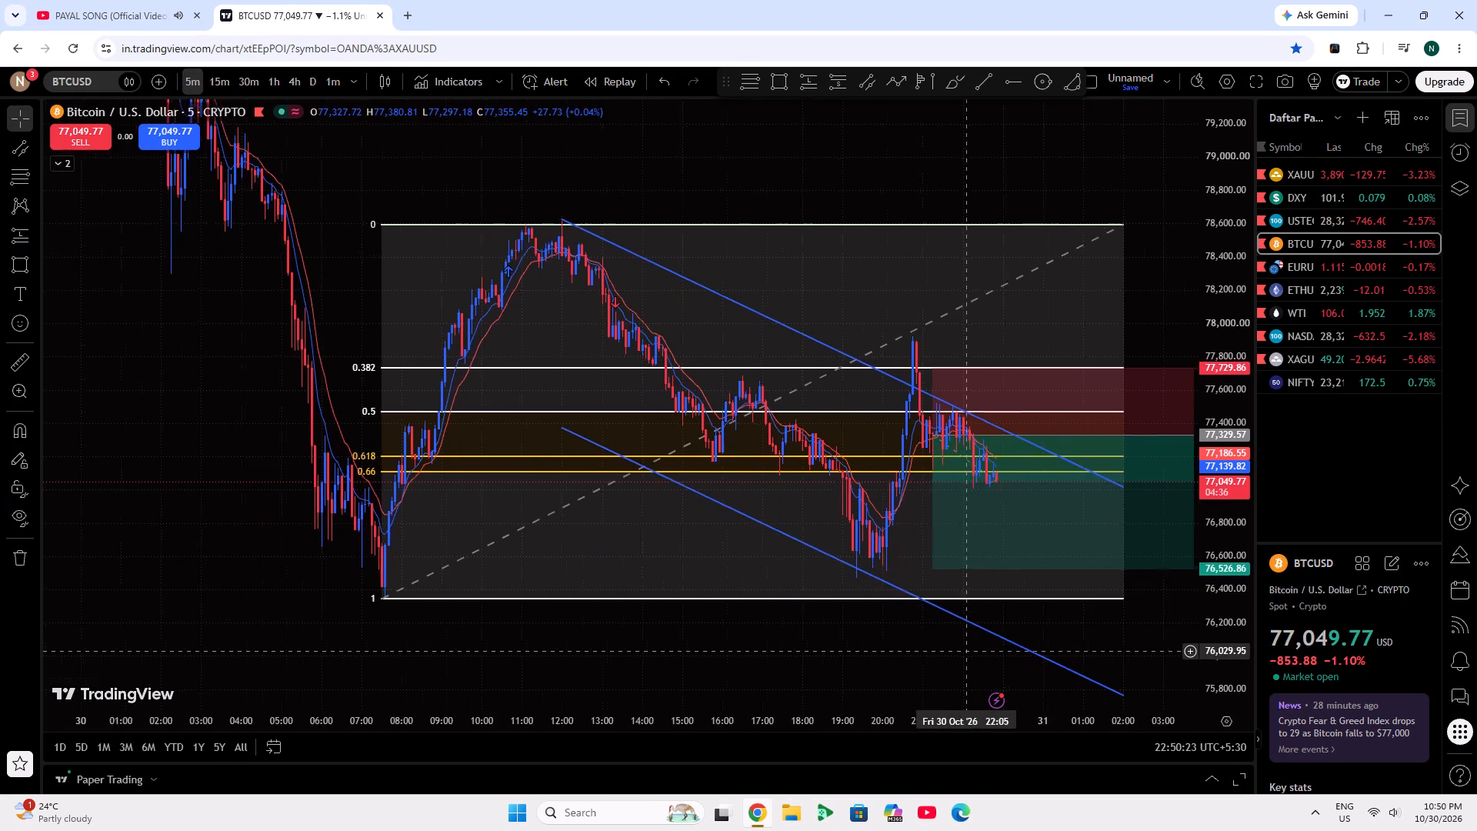
drag(955, 650, 802, 625)
Set the BTCUSD timeframe to 15 minutes and examine the latest candles against the channel, Fibonacci levels and short position's entry, stop and target.
click(214, 86)
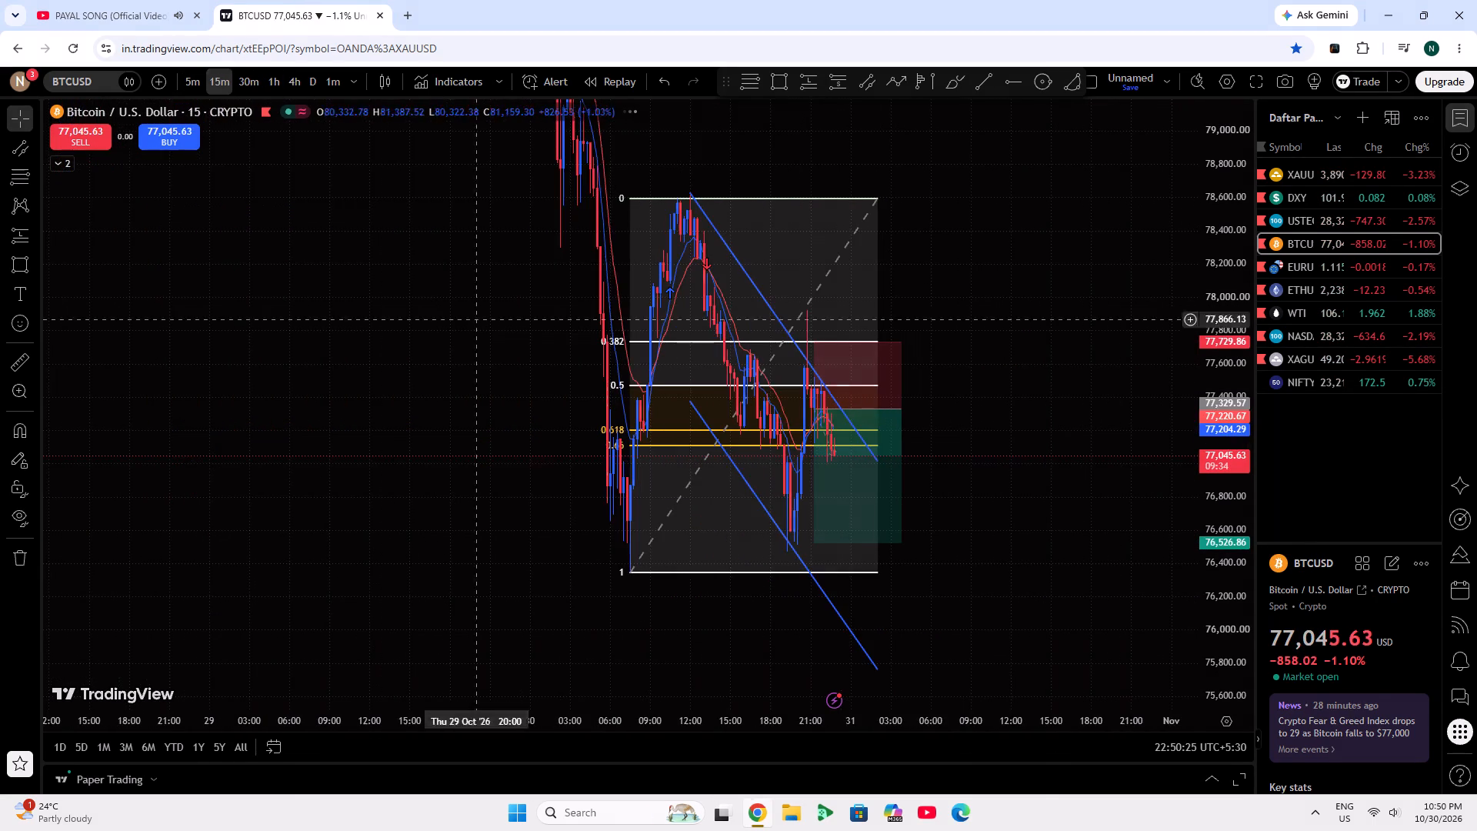
scroll(742, 551, up, 6)
double_click(1238, 471)
drag(902, 489, 1157, 426)
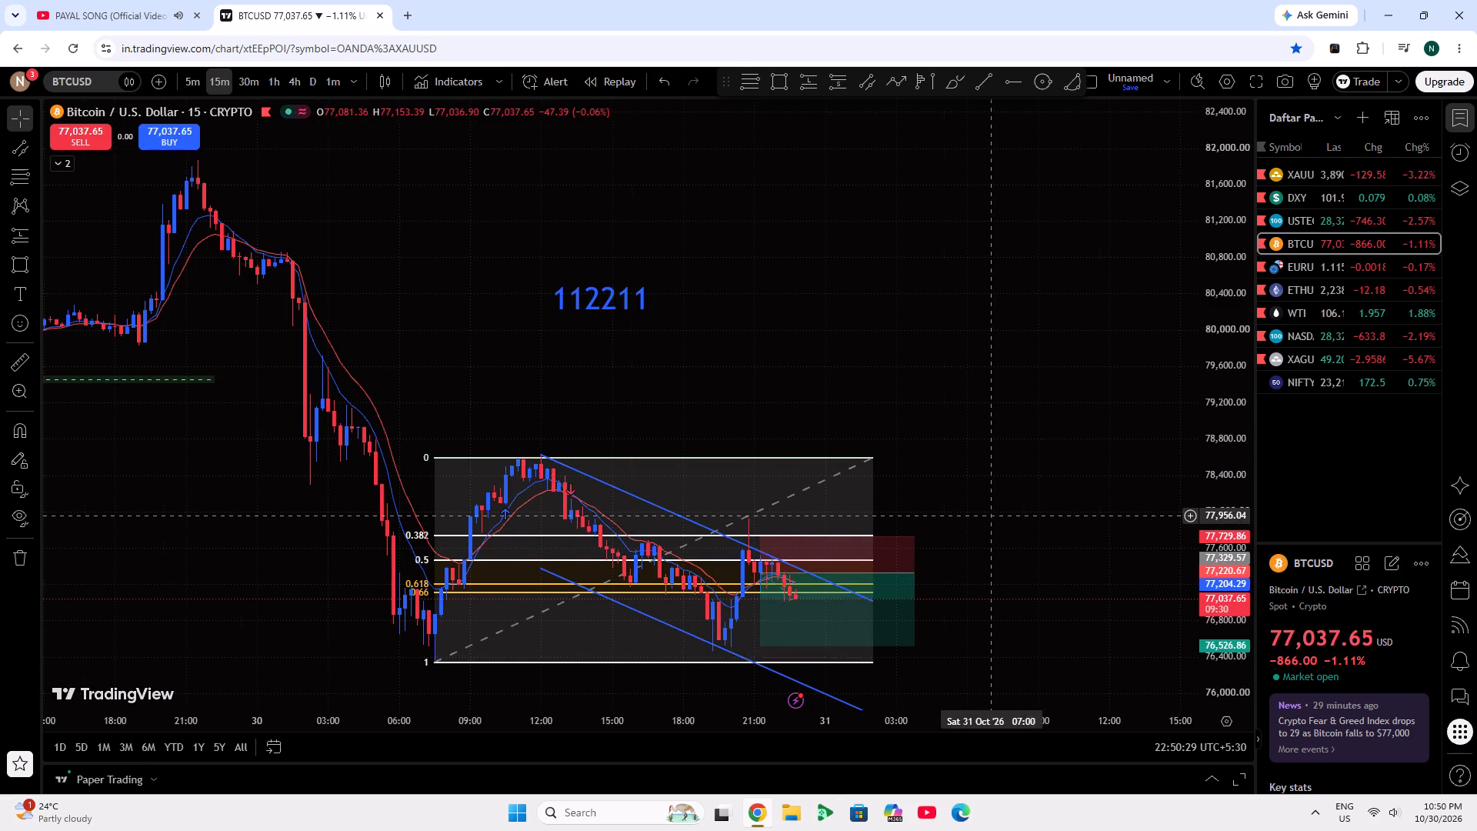
scroll(991, 516, up, 3)
drag(862, 512, 1070, 513)
scroll(1070, 513, up, 4)
scroll(1068, 516, down, 3)
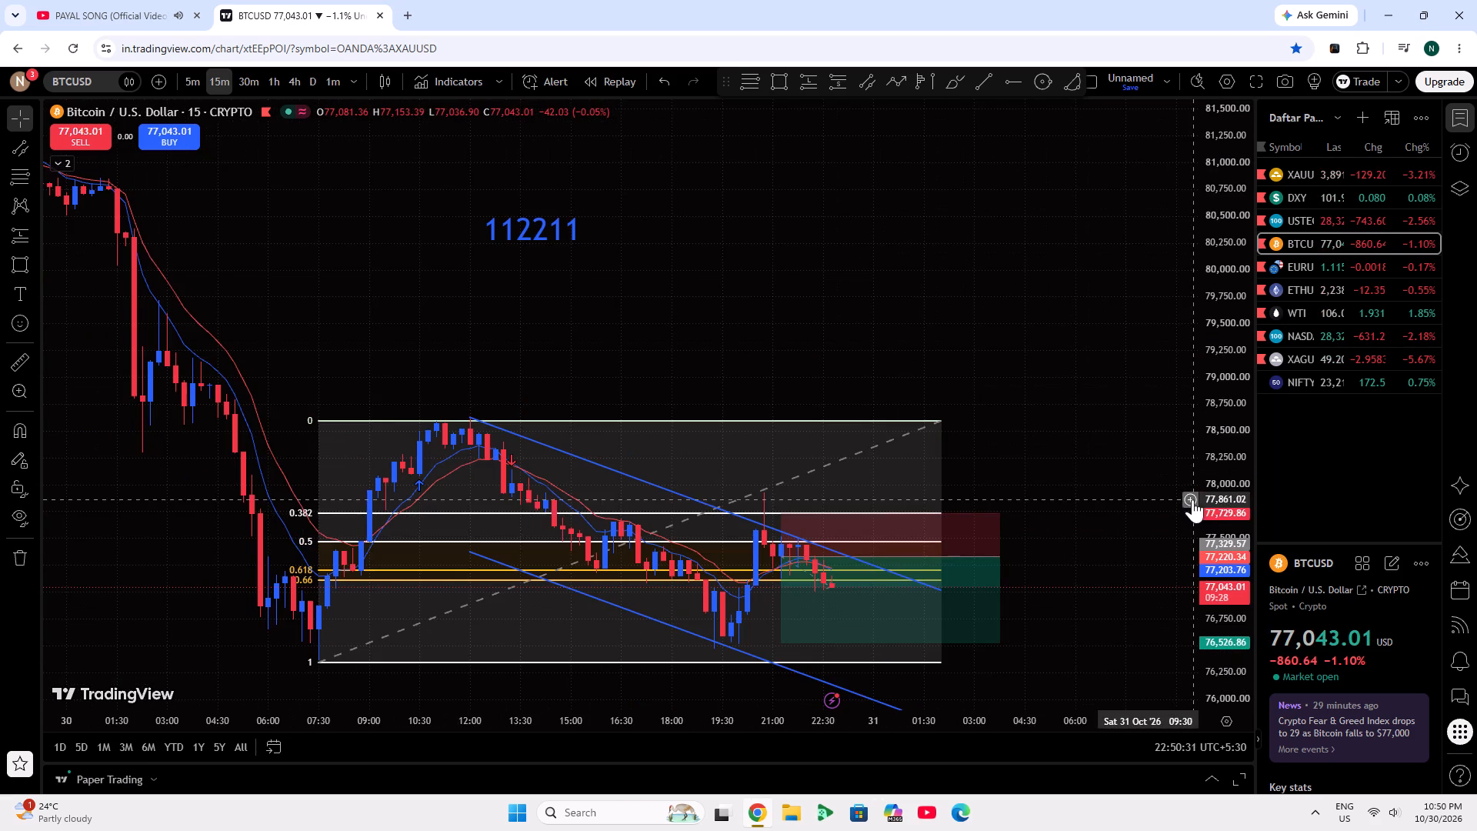
drag(1225, 537, 1226, 512)
drag(1074, 601, 1083, 489)
drag(1083, 489, 1076, 430)
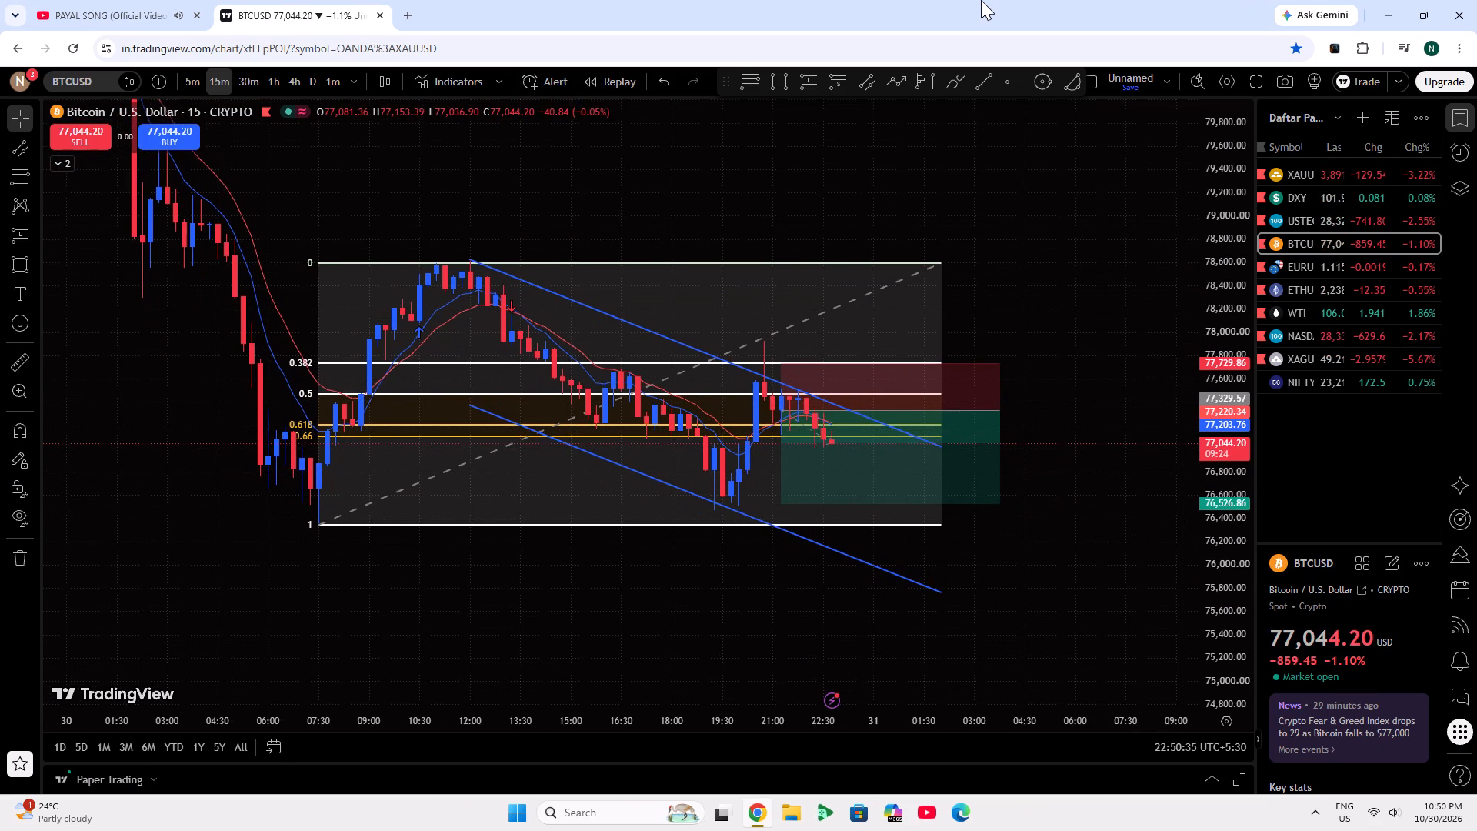
scroll(1251, 509, up, 4)
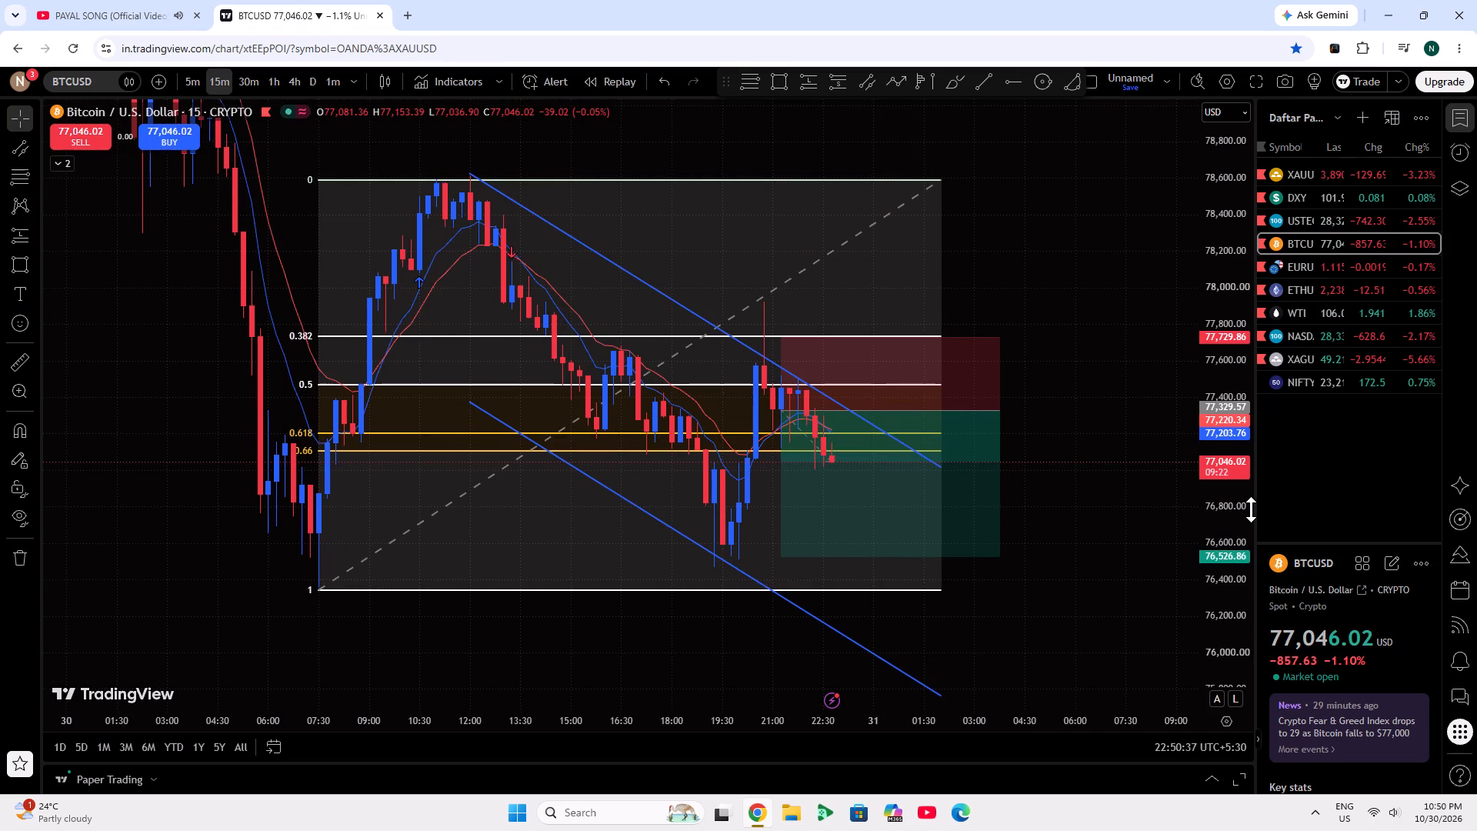
scroll(1251, 509, down, 1)
scroll(538, 0, down, 7)
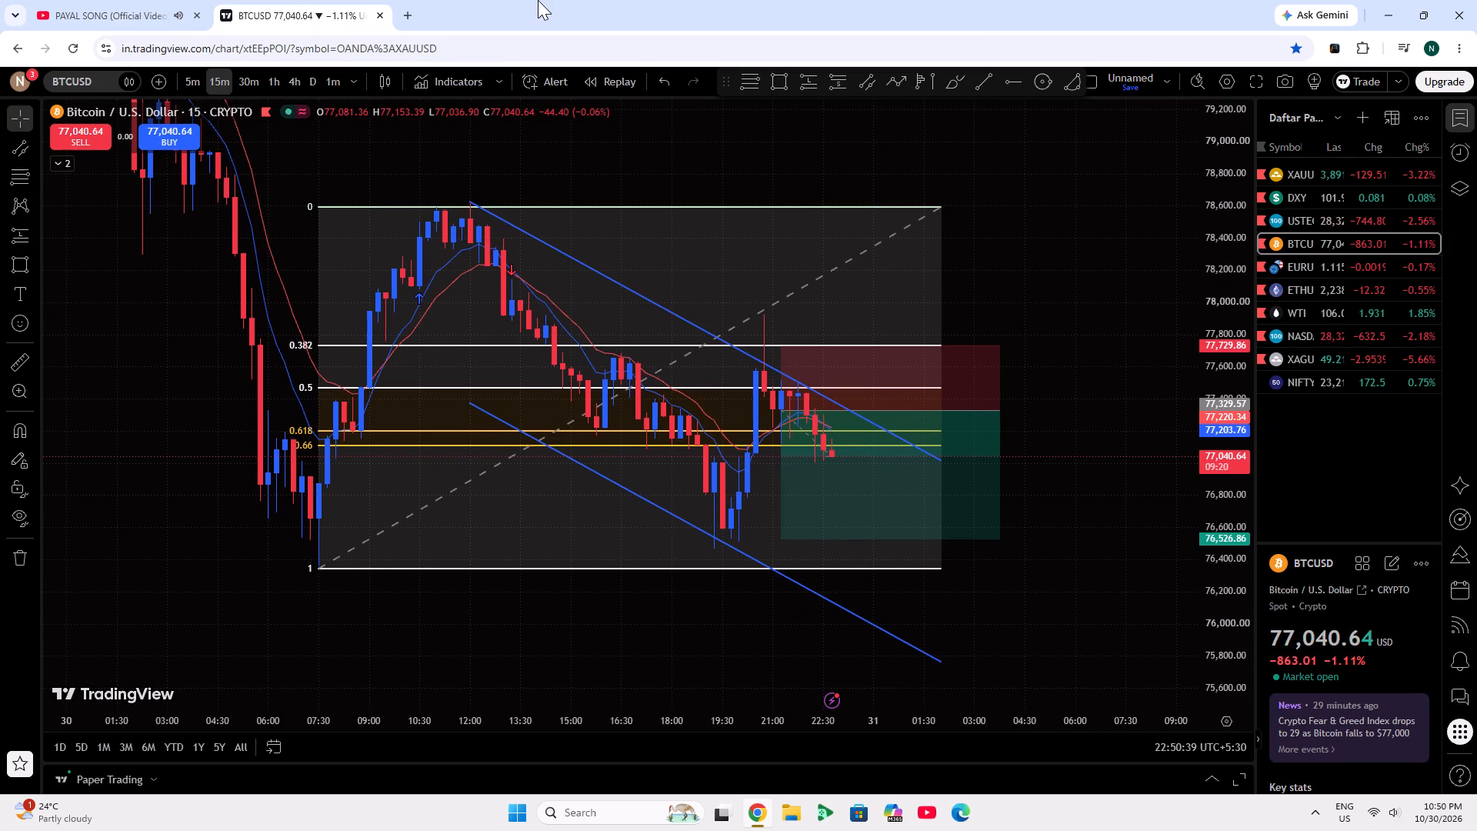
click(795, 447)
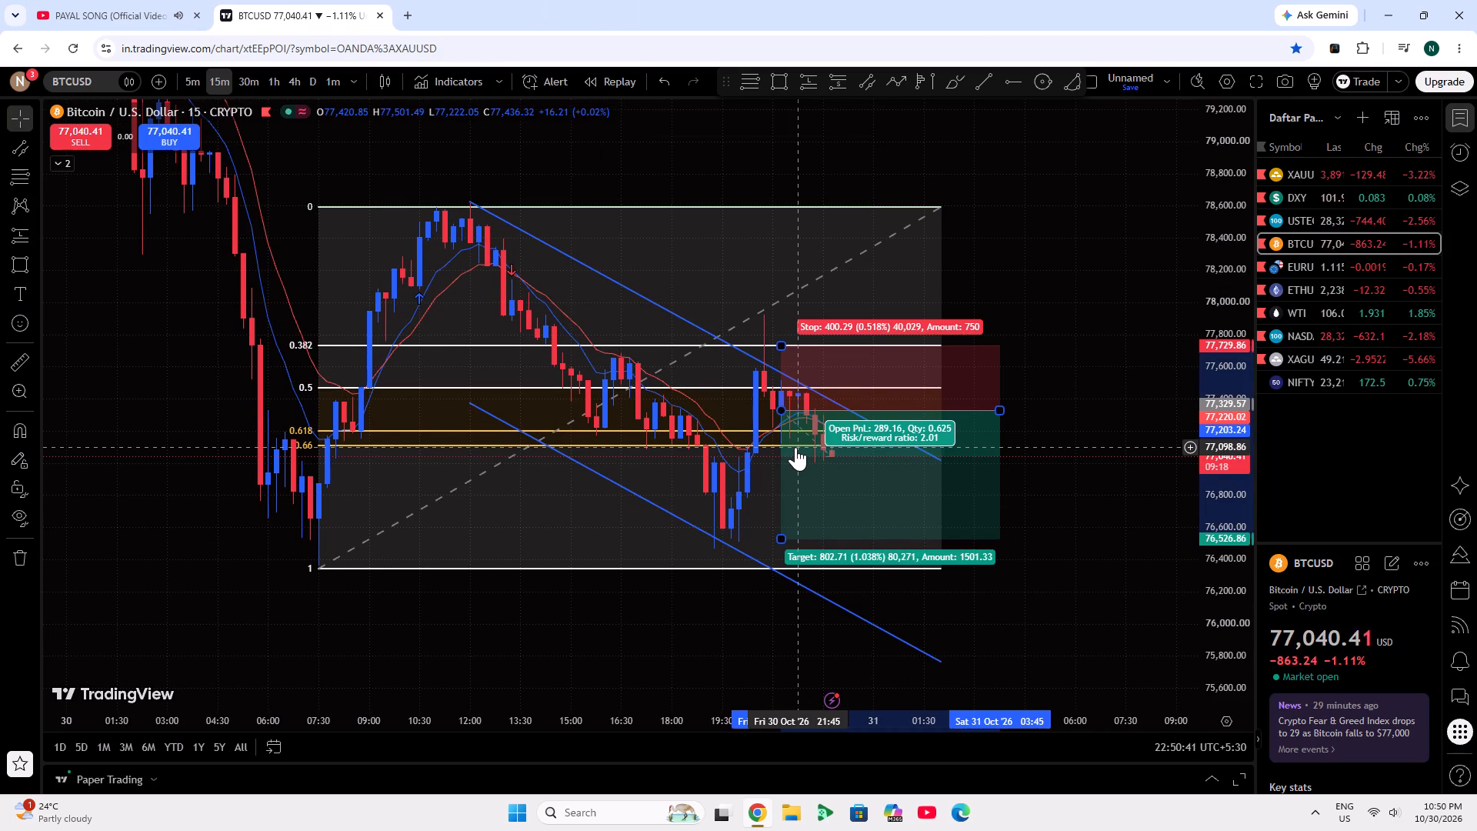
click(1061, 371)
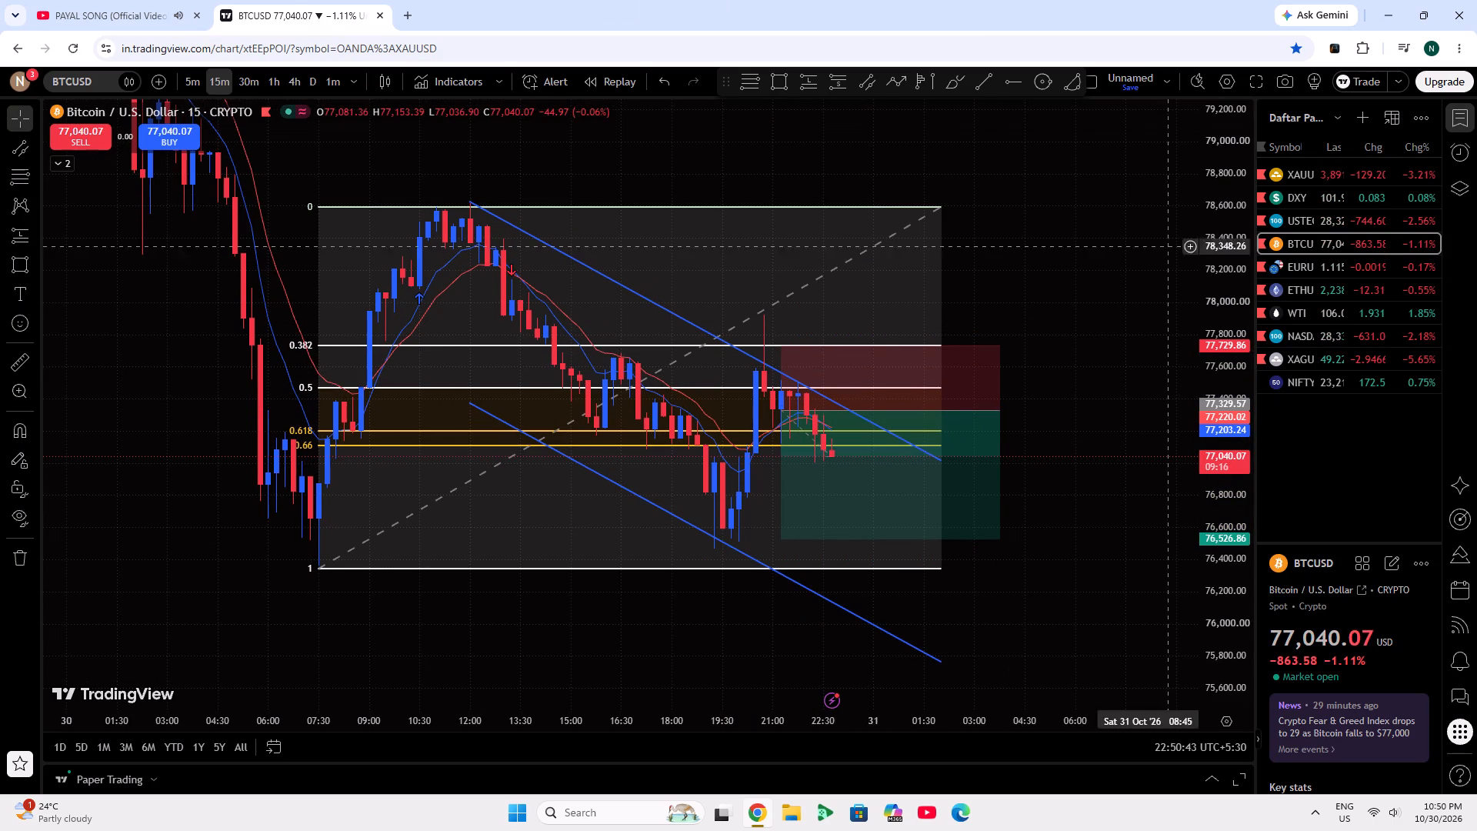
Open a buy order ticket for BTCUSD, make it a stop order, and place its price at 77,338.21 near the short position's entry.
click(168, 113)
click(188, 180)
click(182, 137)
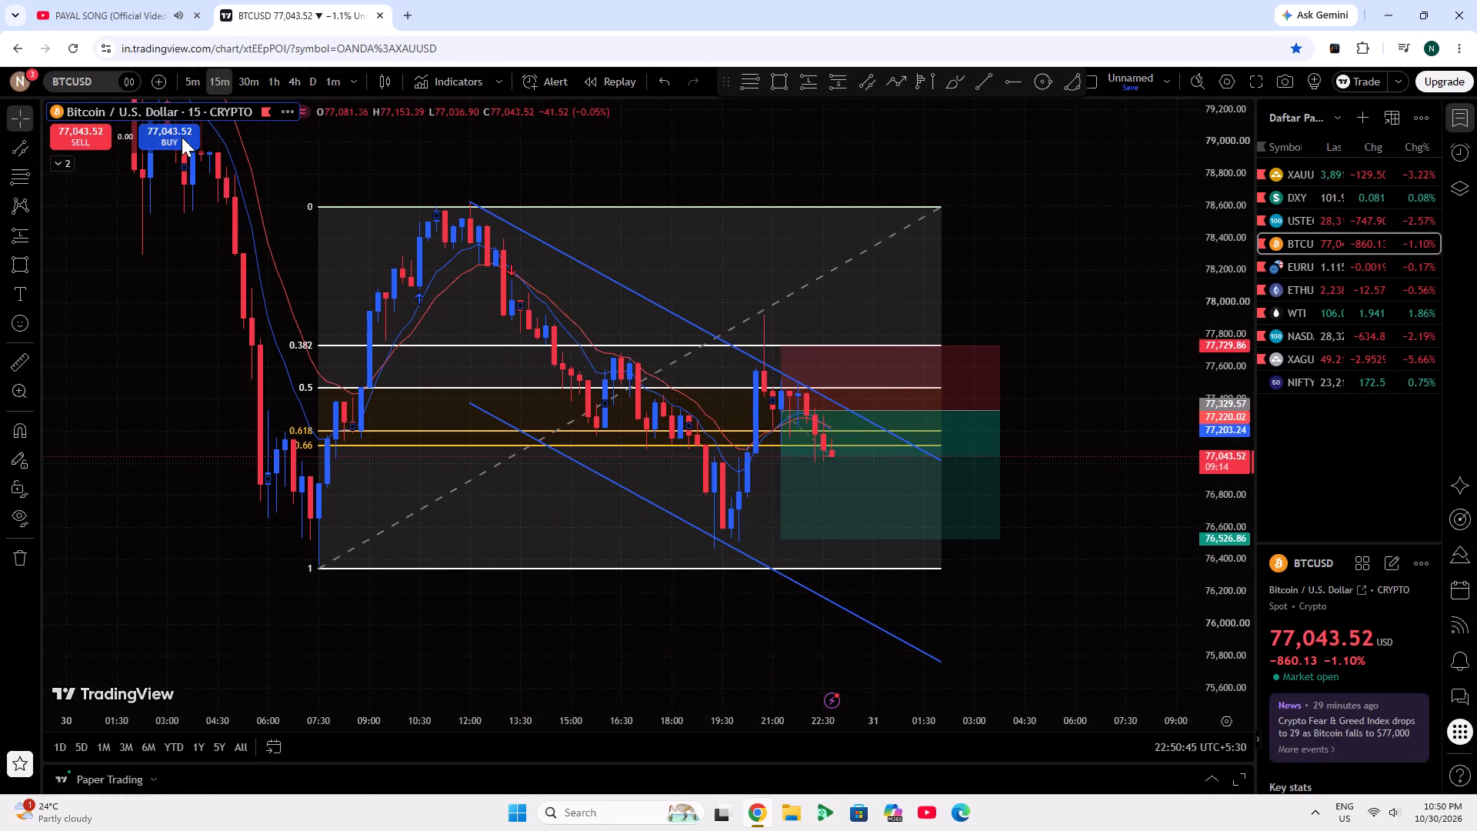
drag(678, 222, 192, 158)
click(355, 256)
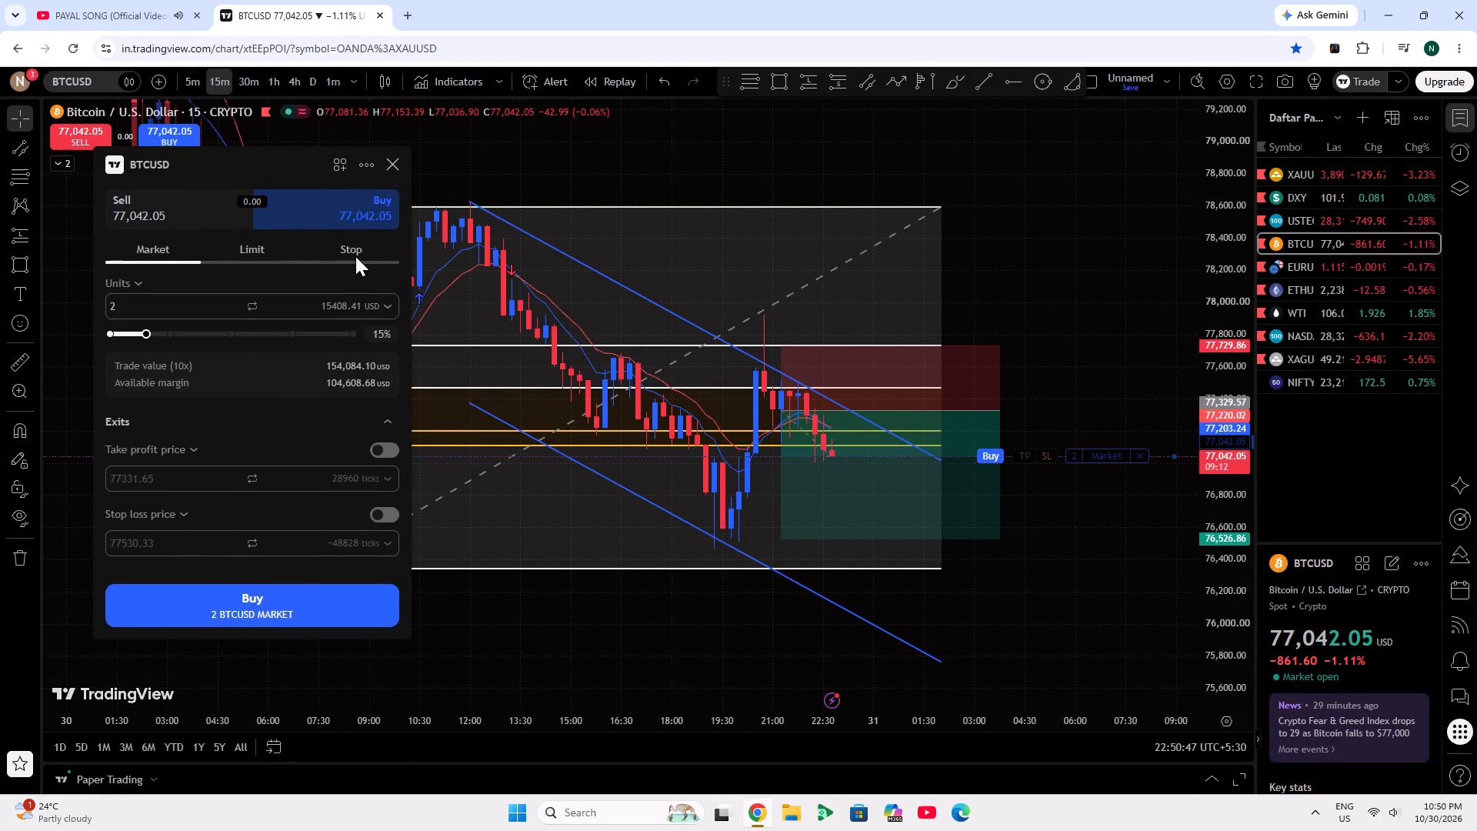
drag(1105, 459, 1090, 411)
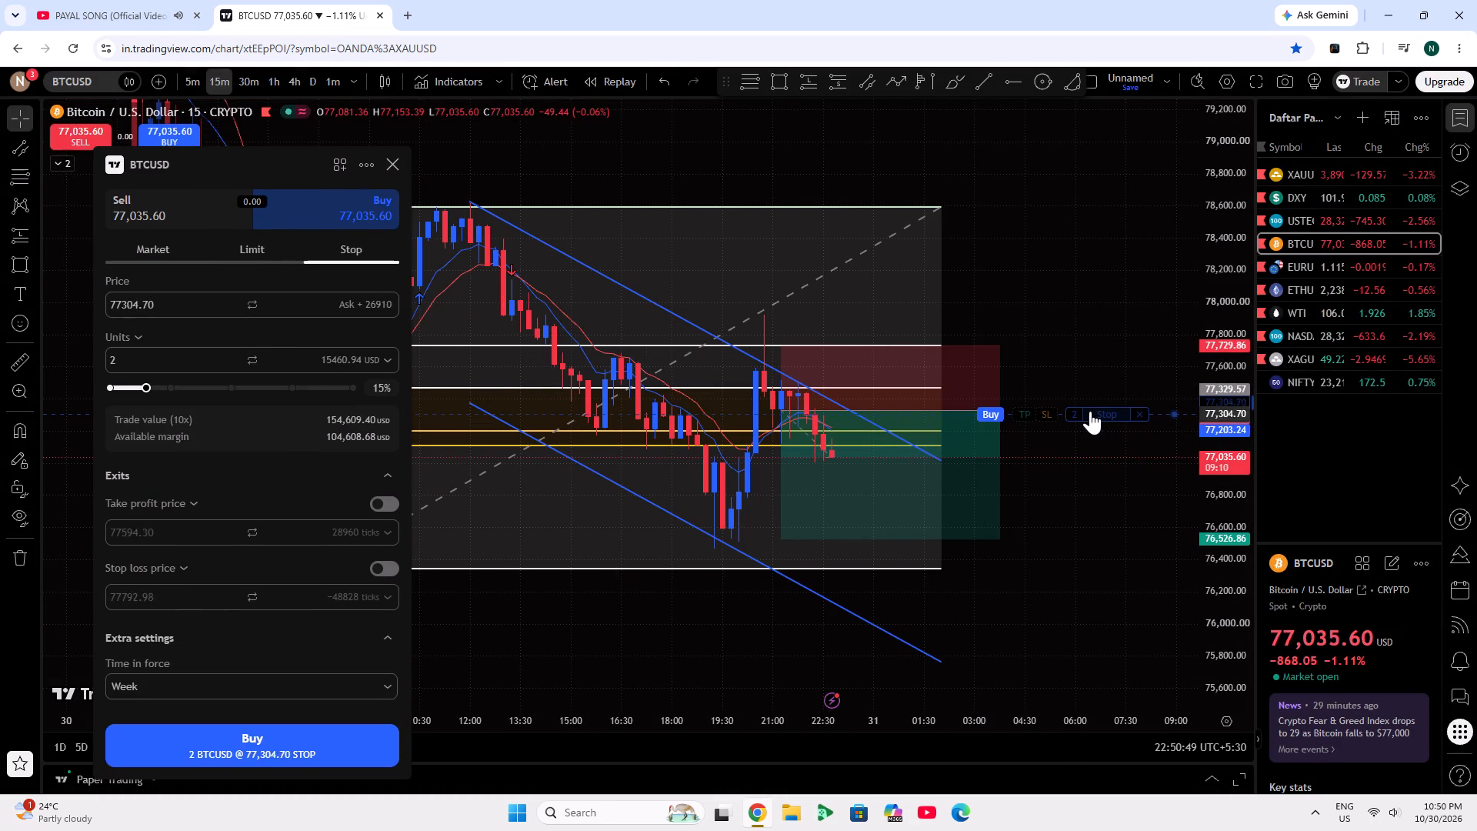
drag(1090, 411, 1095, 409)
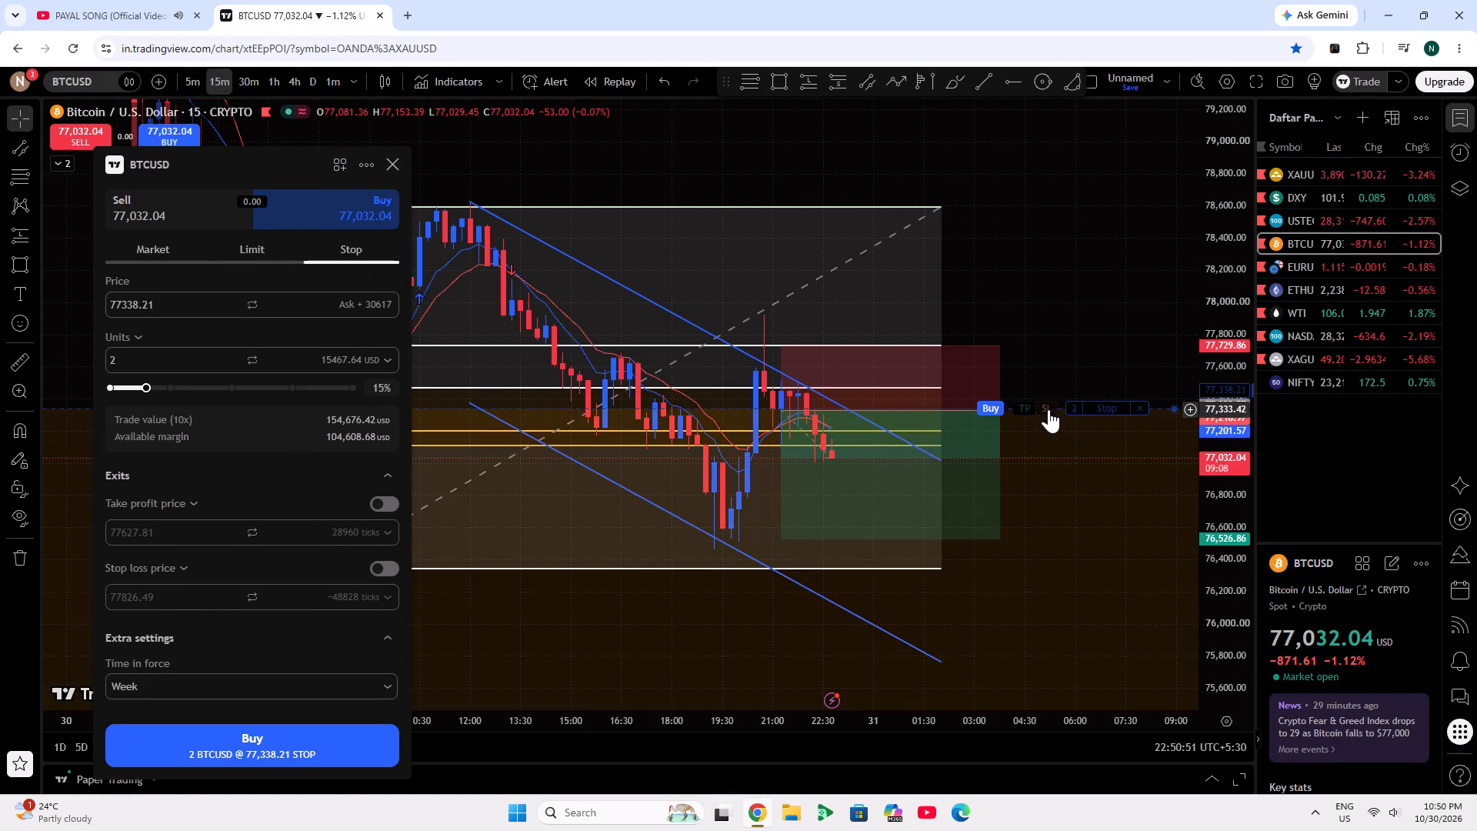
Add a stop loss at 77,730.74 and a take profit at 76,538.79 to the BTCUSD buy stop order.
drag(1048, 409, 1049, 345)
drag(1047, 409, 1055, 541)
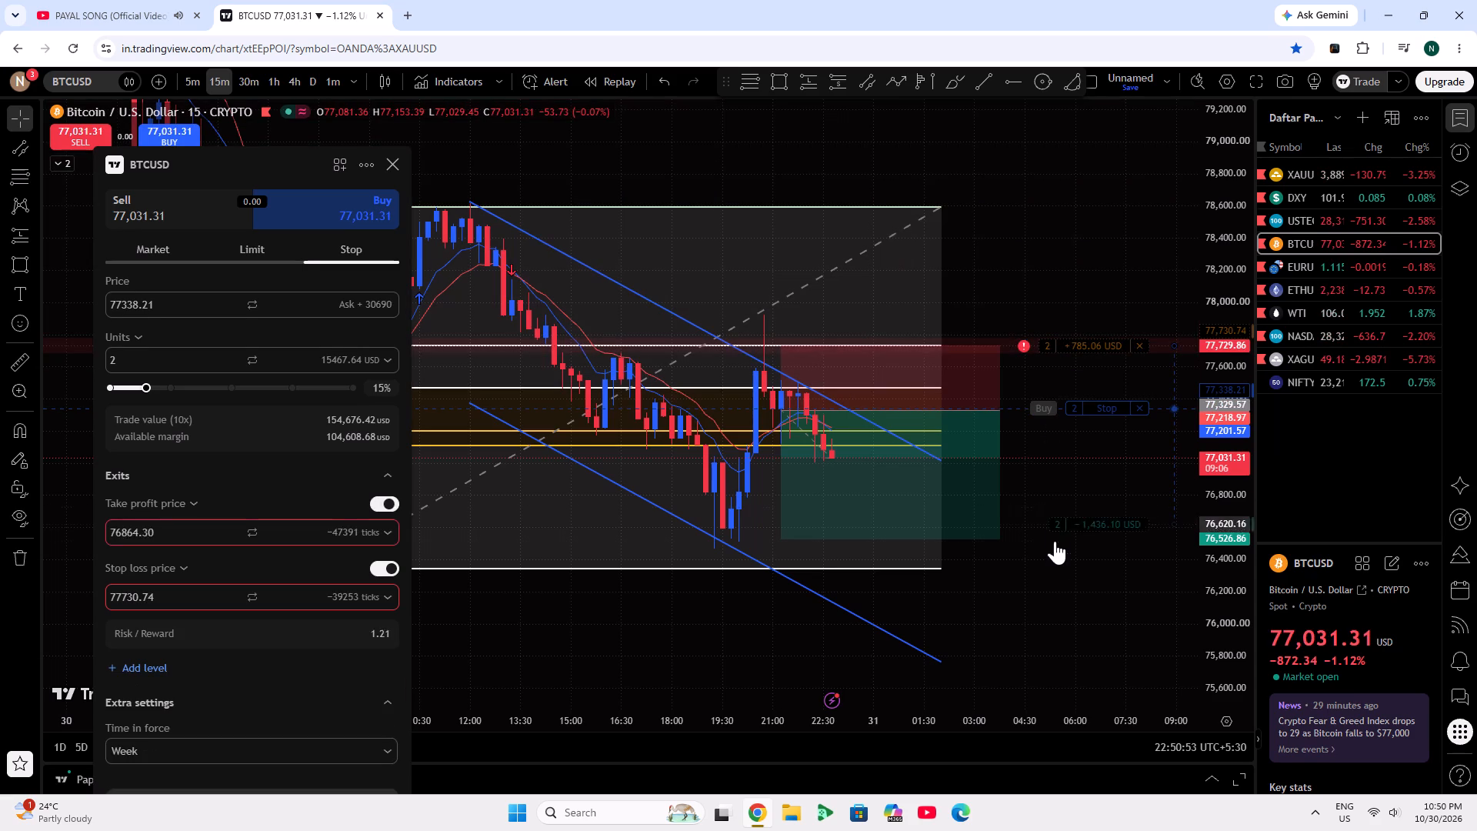
drag(1055, 541, 1059, 537)
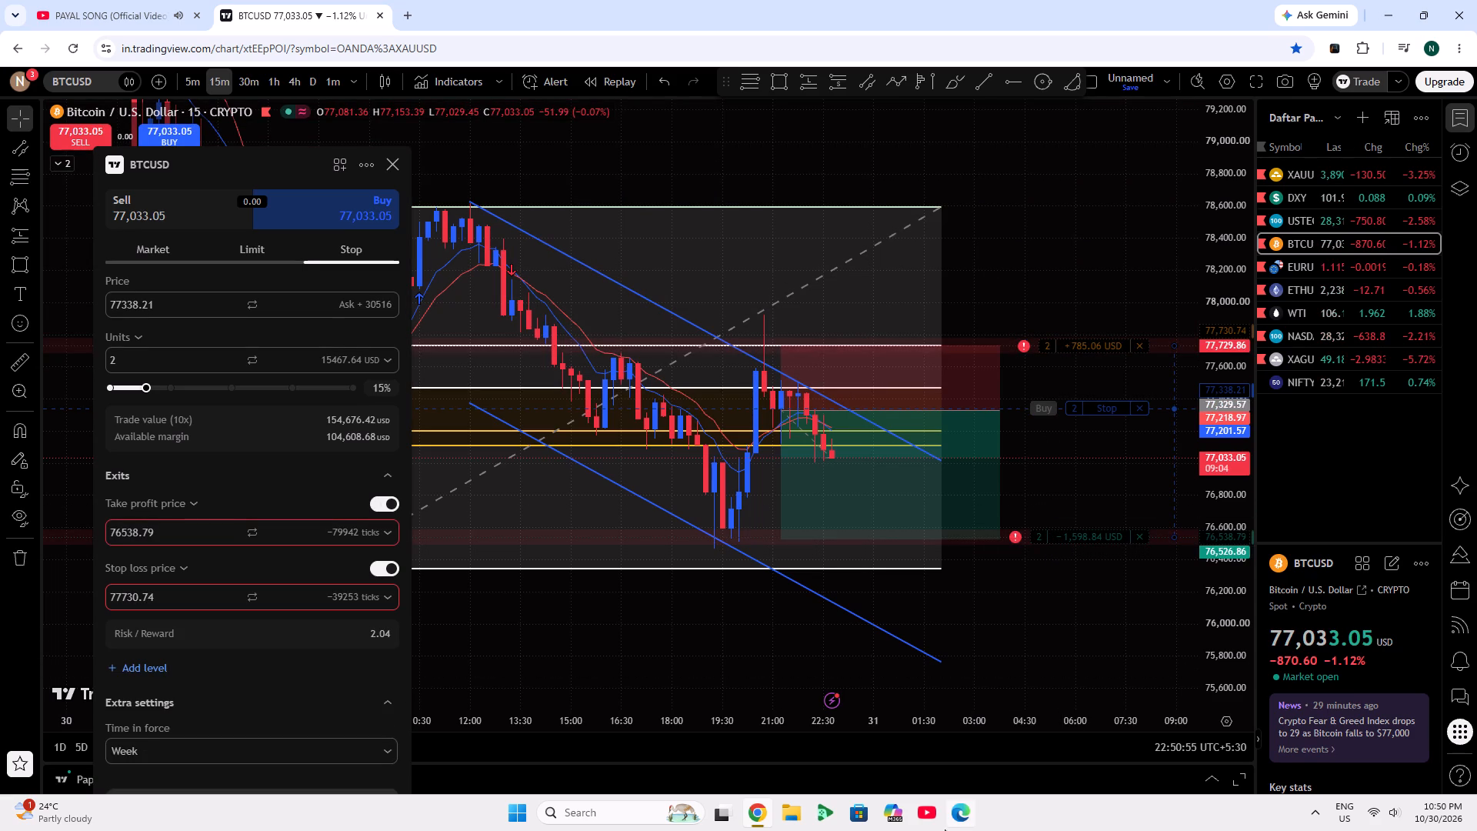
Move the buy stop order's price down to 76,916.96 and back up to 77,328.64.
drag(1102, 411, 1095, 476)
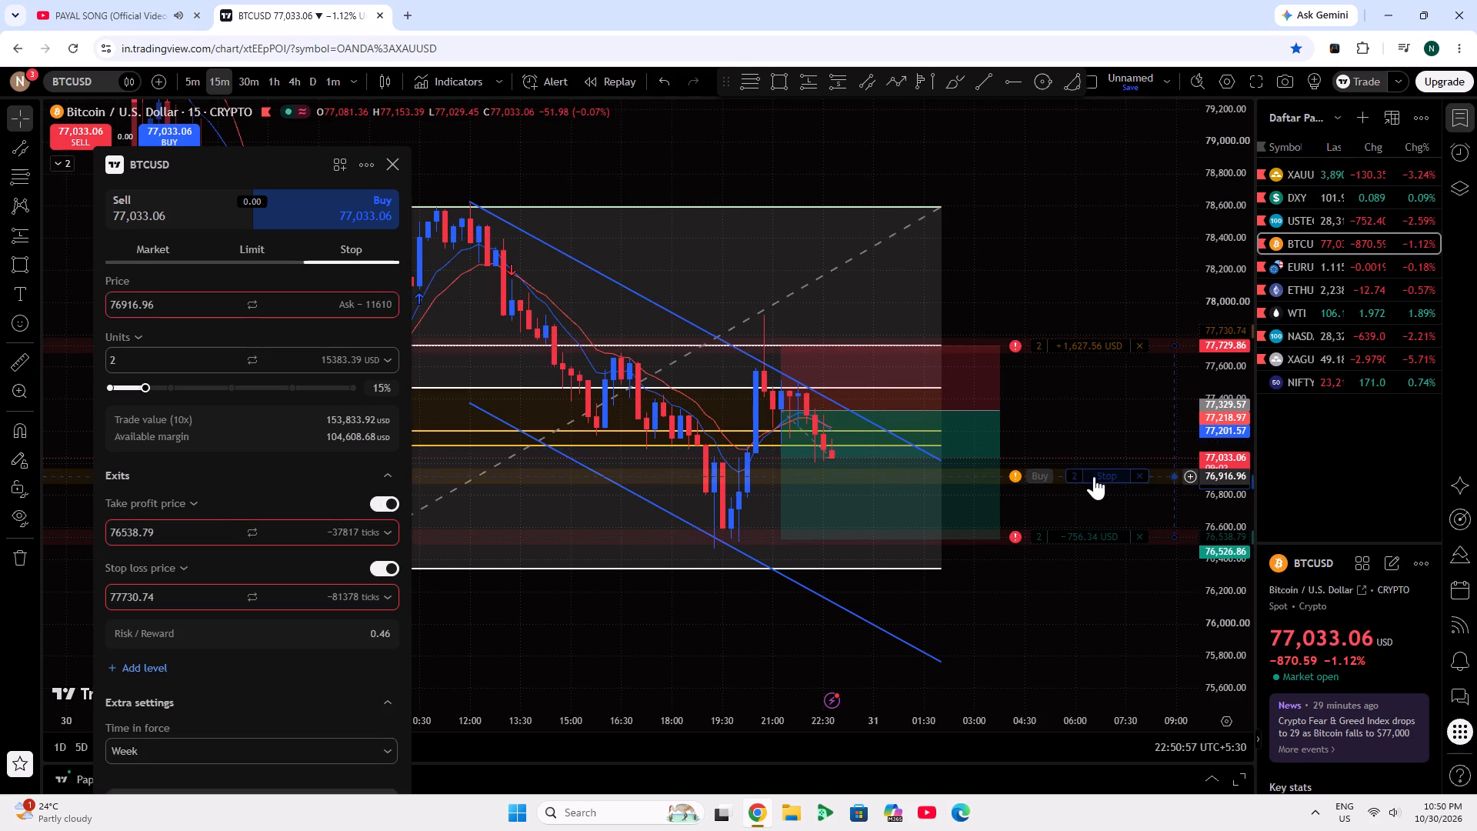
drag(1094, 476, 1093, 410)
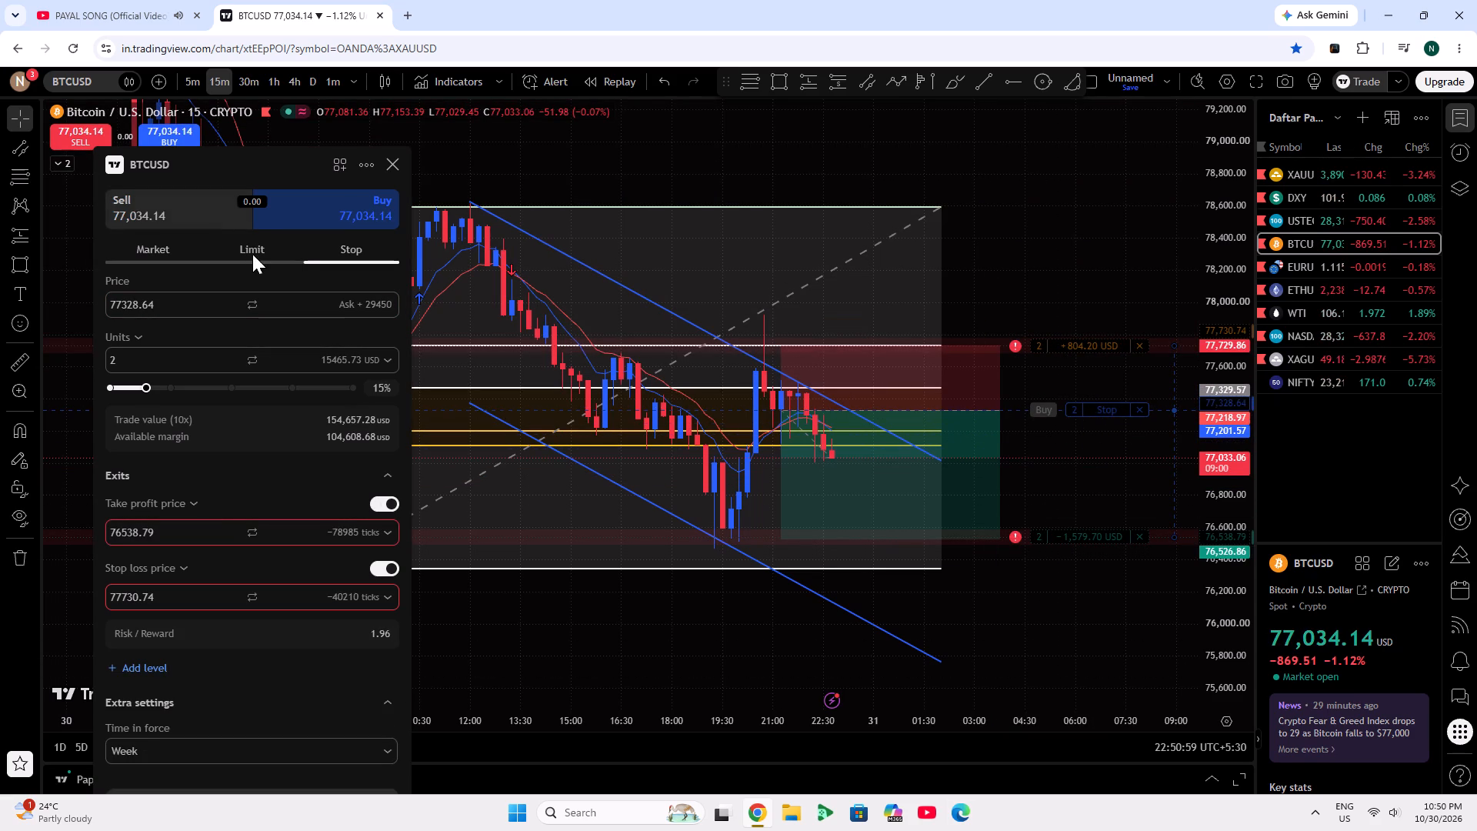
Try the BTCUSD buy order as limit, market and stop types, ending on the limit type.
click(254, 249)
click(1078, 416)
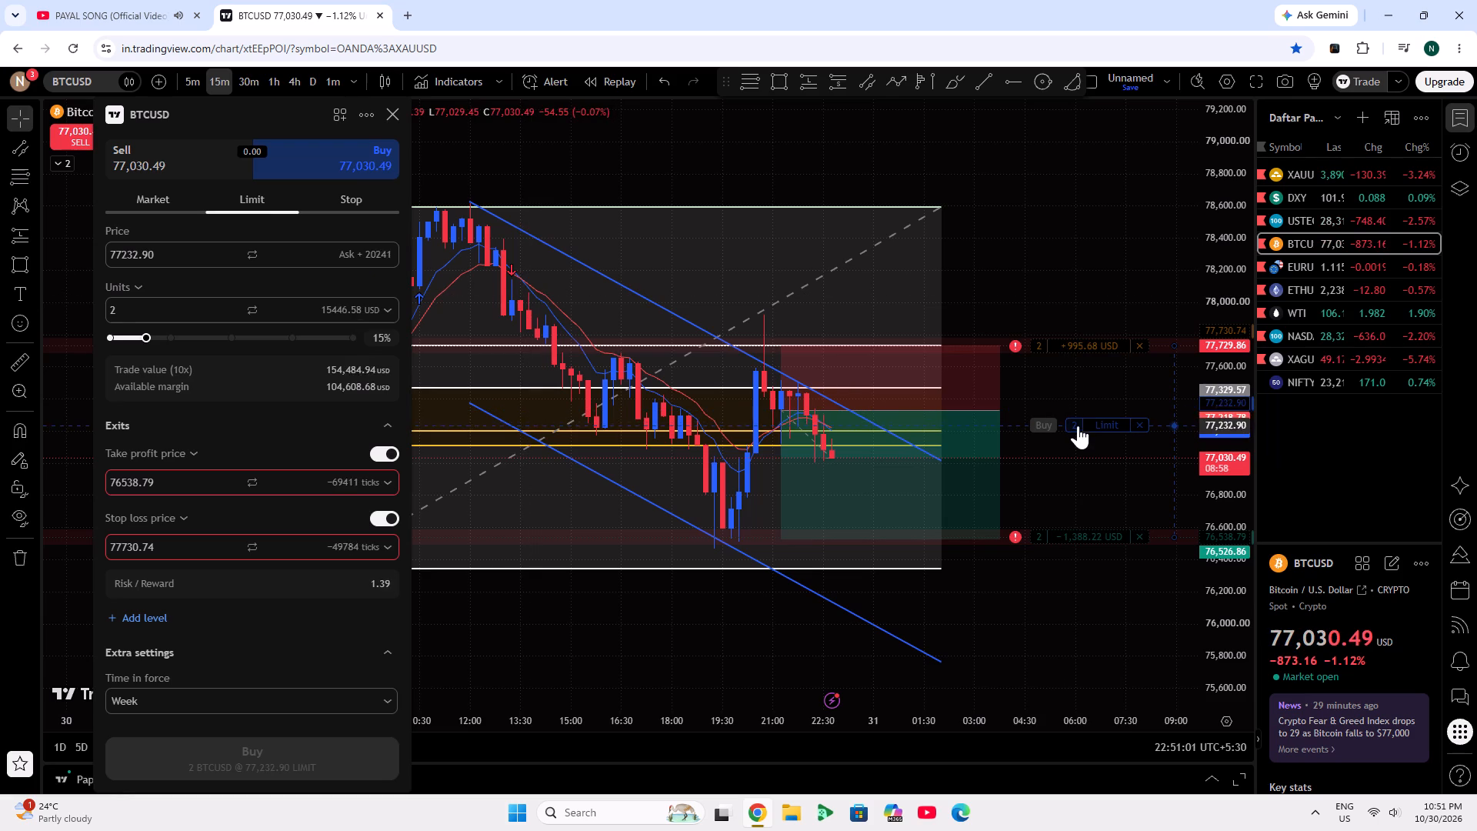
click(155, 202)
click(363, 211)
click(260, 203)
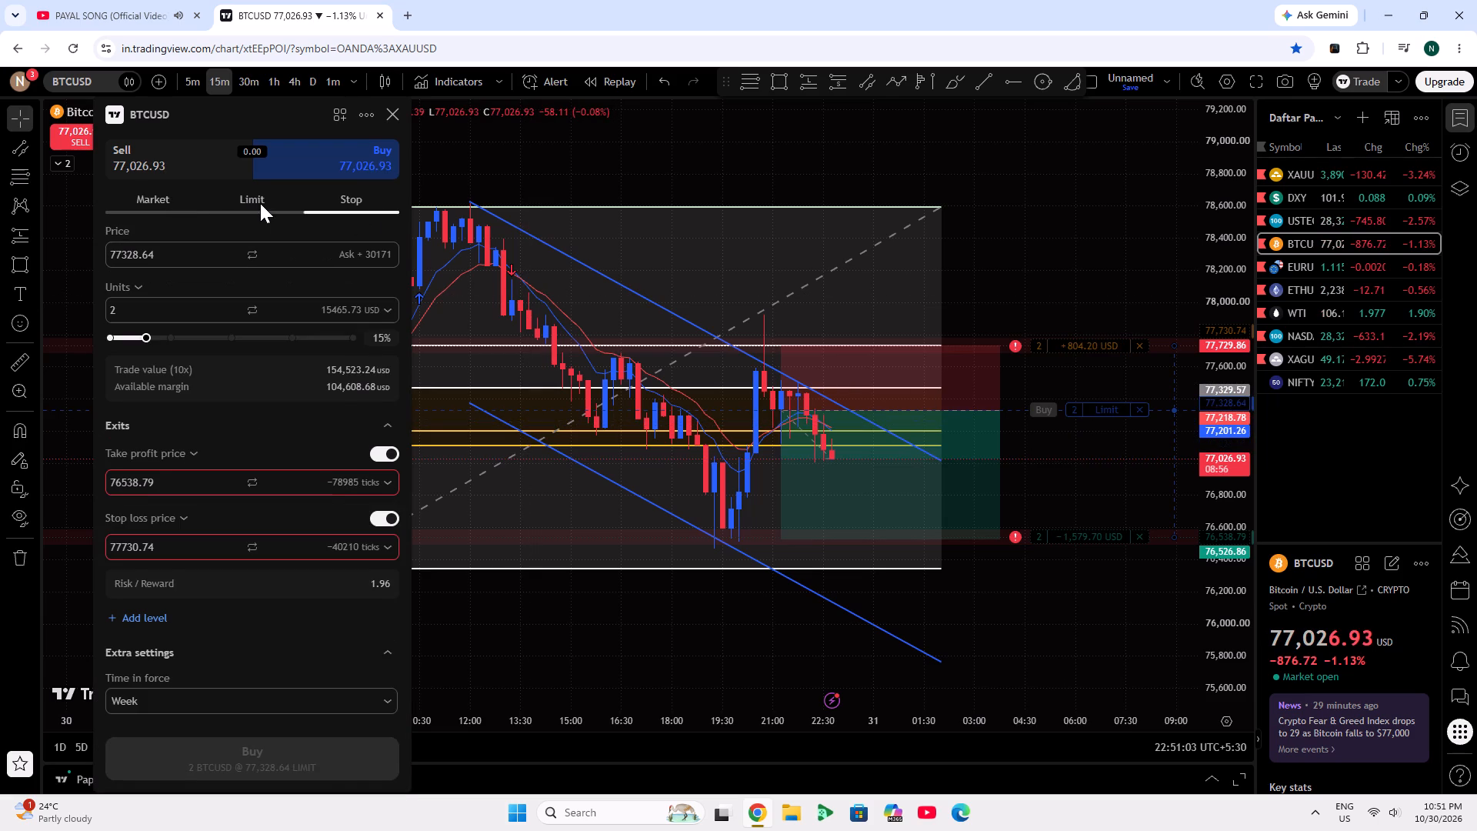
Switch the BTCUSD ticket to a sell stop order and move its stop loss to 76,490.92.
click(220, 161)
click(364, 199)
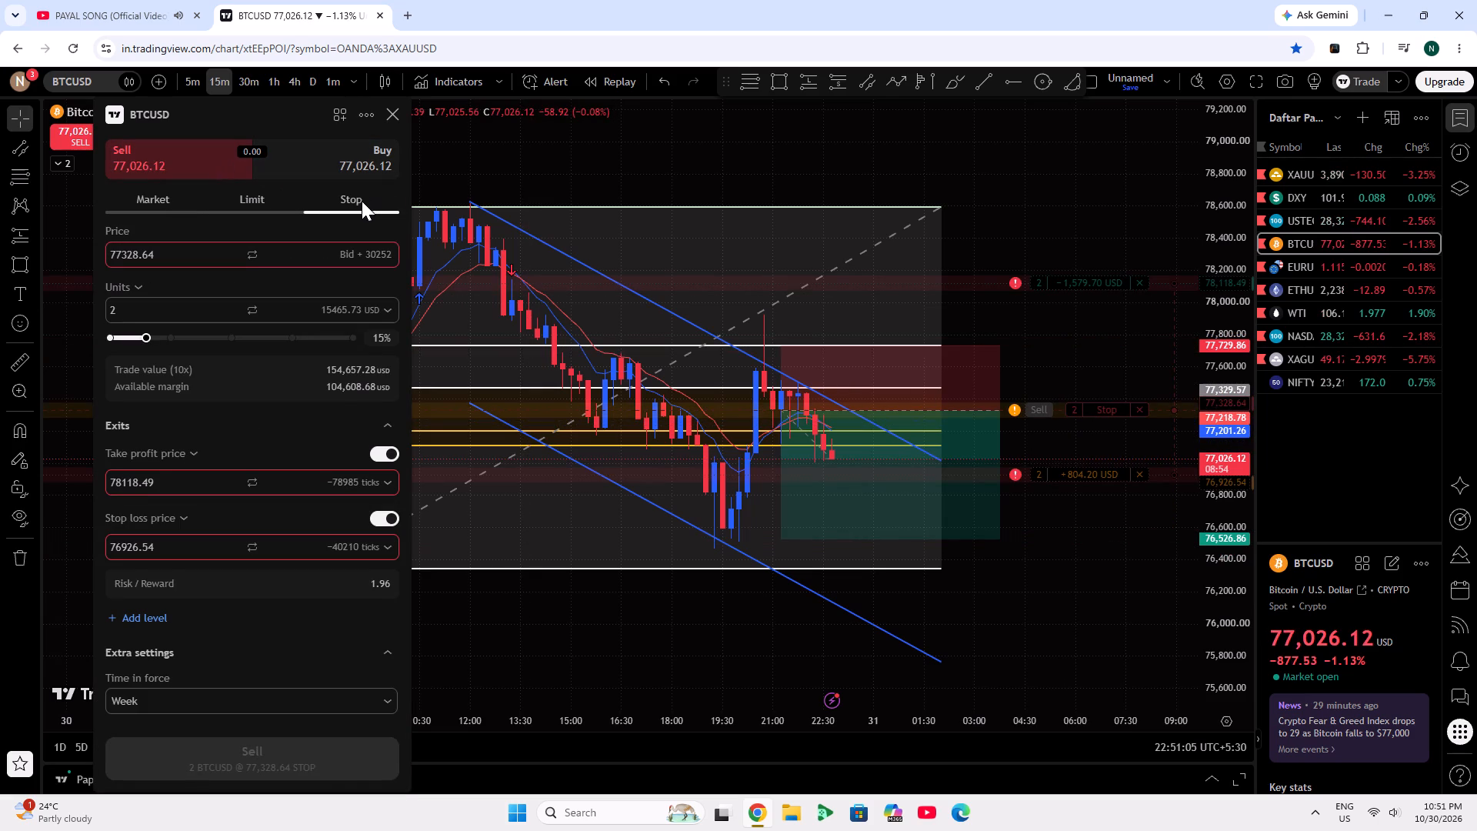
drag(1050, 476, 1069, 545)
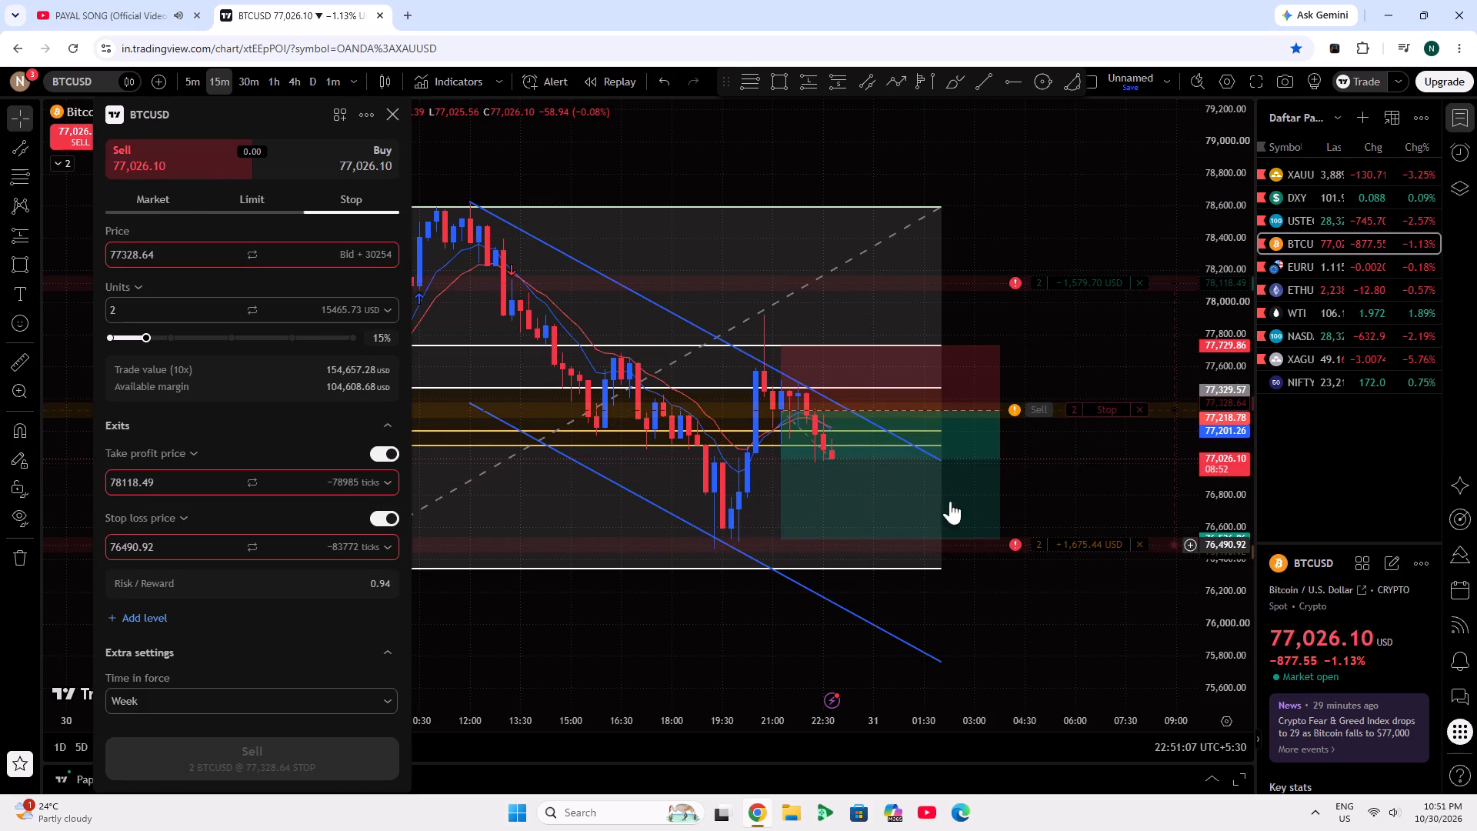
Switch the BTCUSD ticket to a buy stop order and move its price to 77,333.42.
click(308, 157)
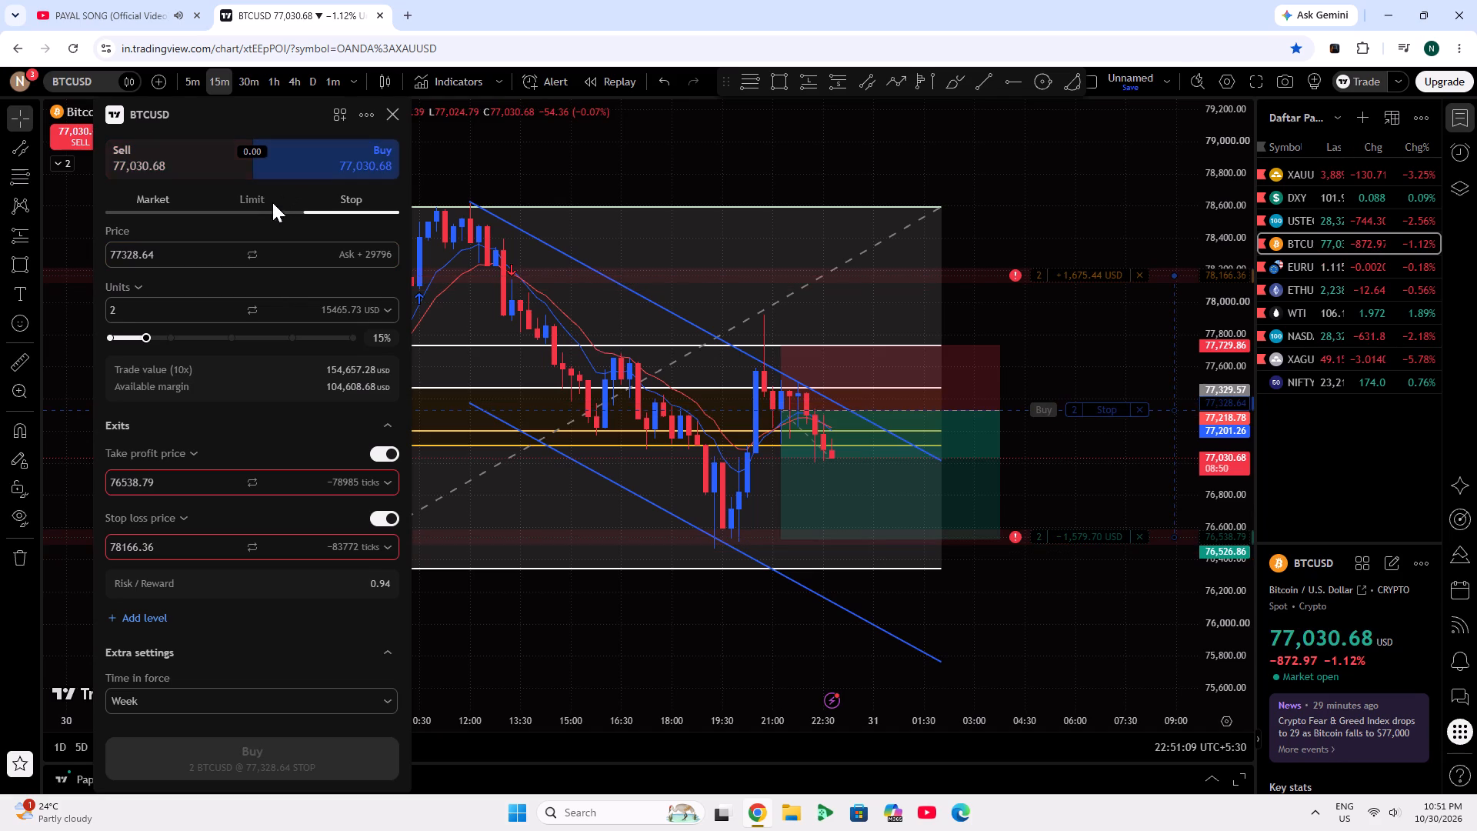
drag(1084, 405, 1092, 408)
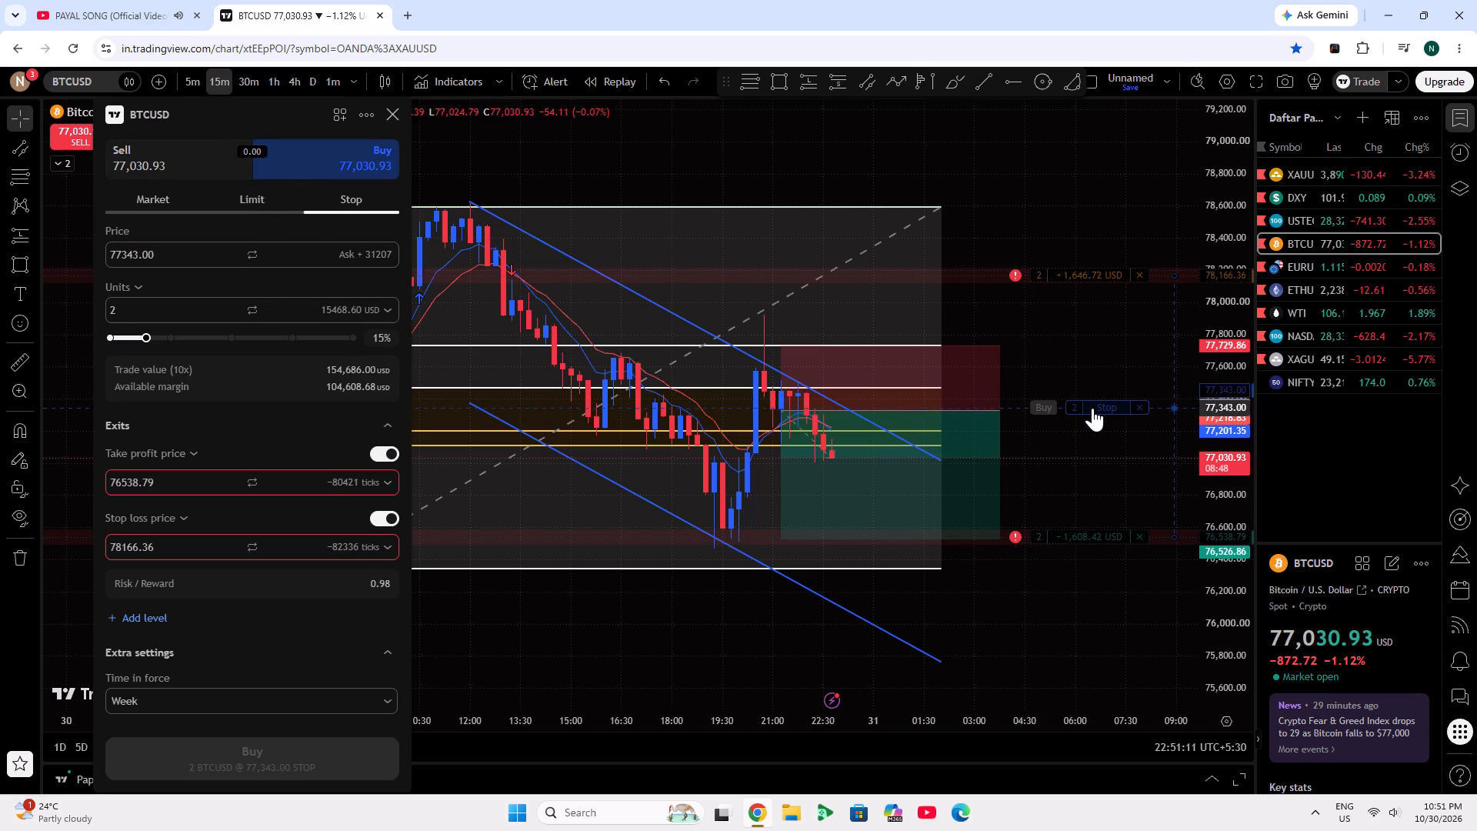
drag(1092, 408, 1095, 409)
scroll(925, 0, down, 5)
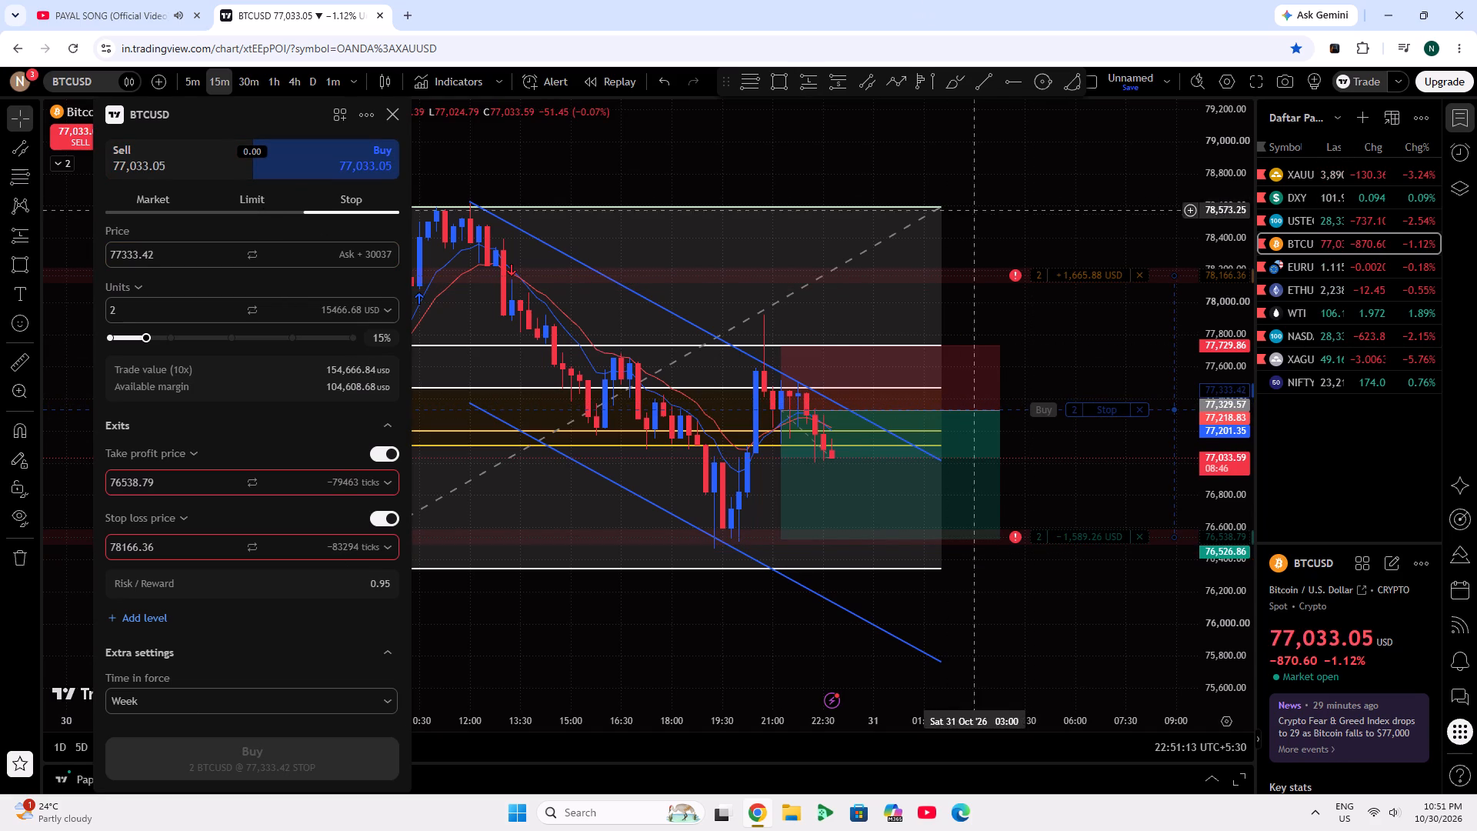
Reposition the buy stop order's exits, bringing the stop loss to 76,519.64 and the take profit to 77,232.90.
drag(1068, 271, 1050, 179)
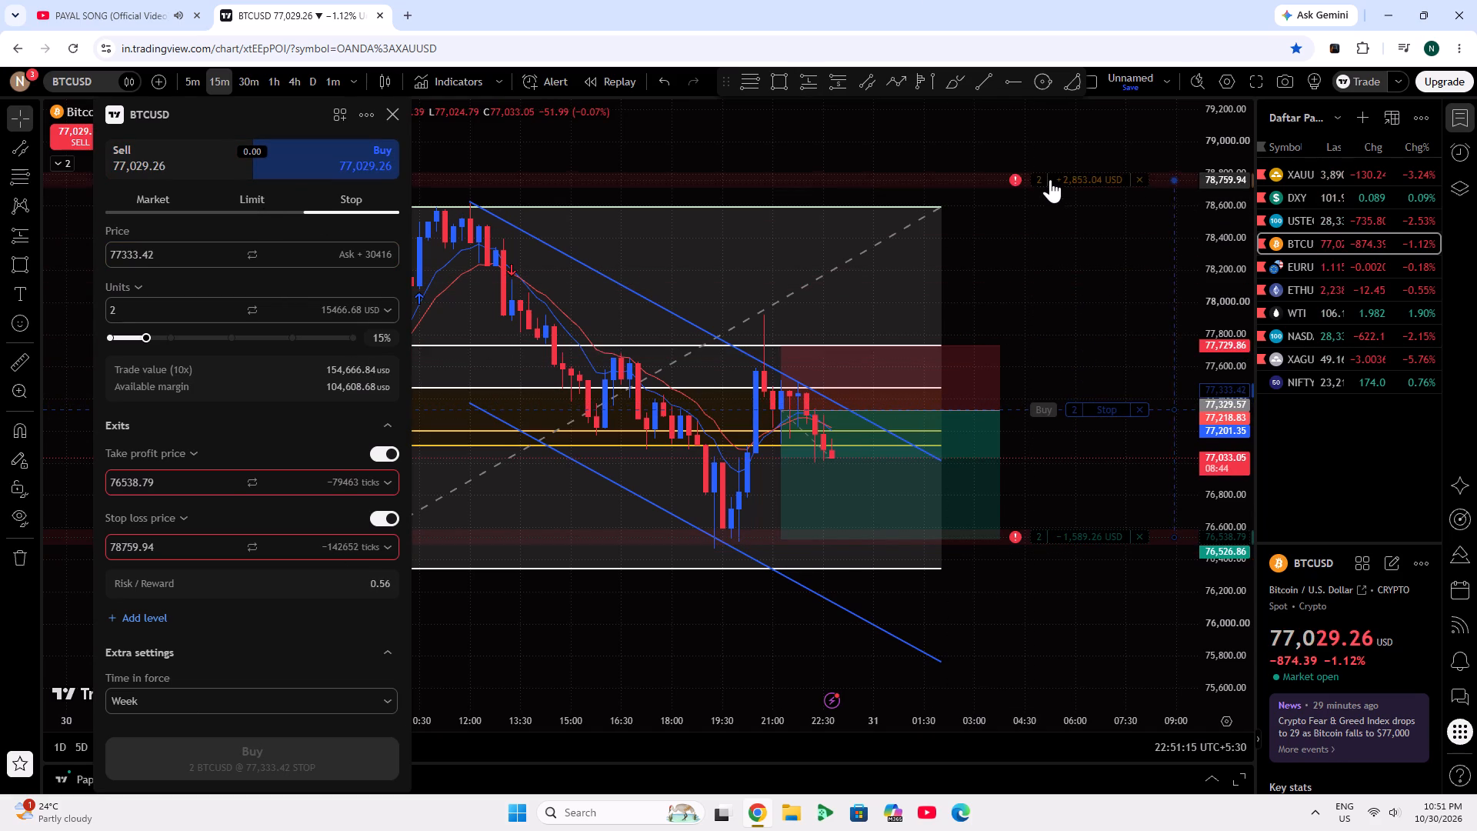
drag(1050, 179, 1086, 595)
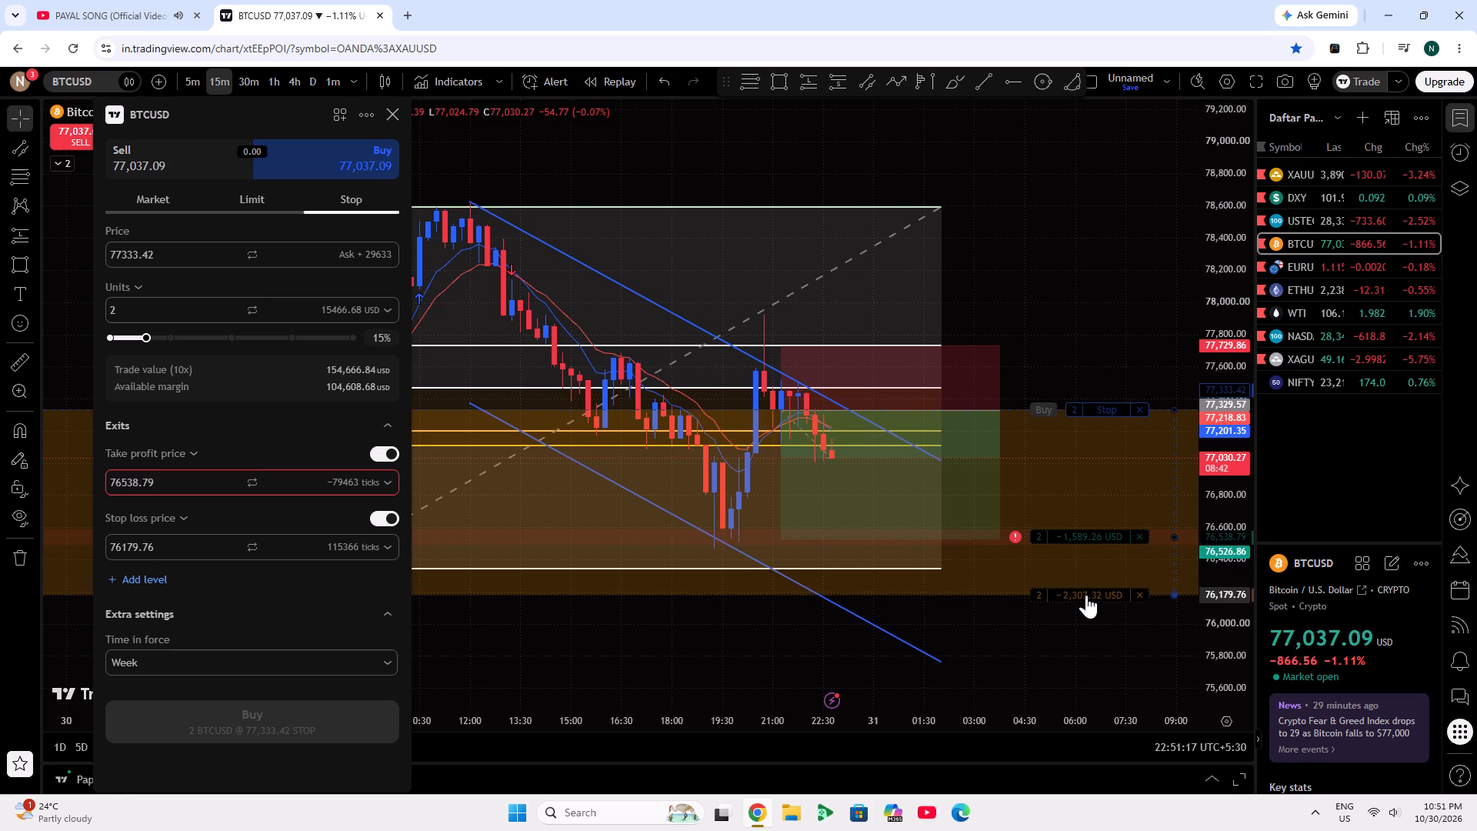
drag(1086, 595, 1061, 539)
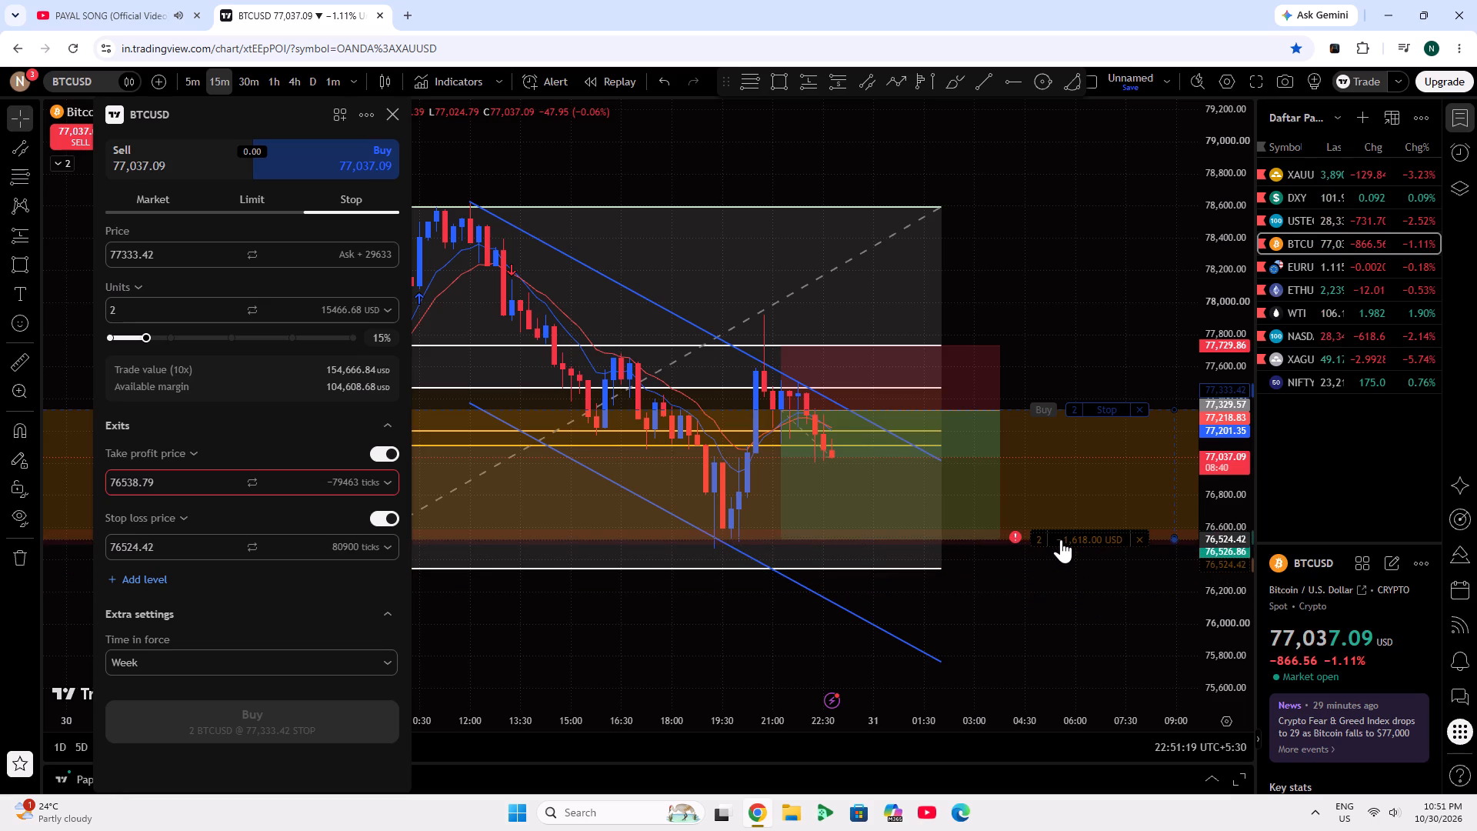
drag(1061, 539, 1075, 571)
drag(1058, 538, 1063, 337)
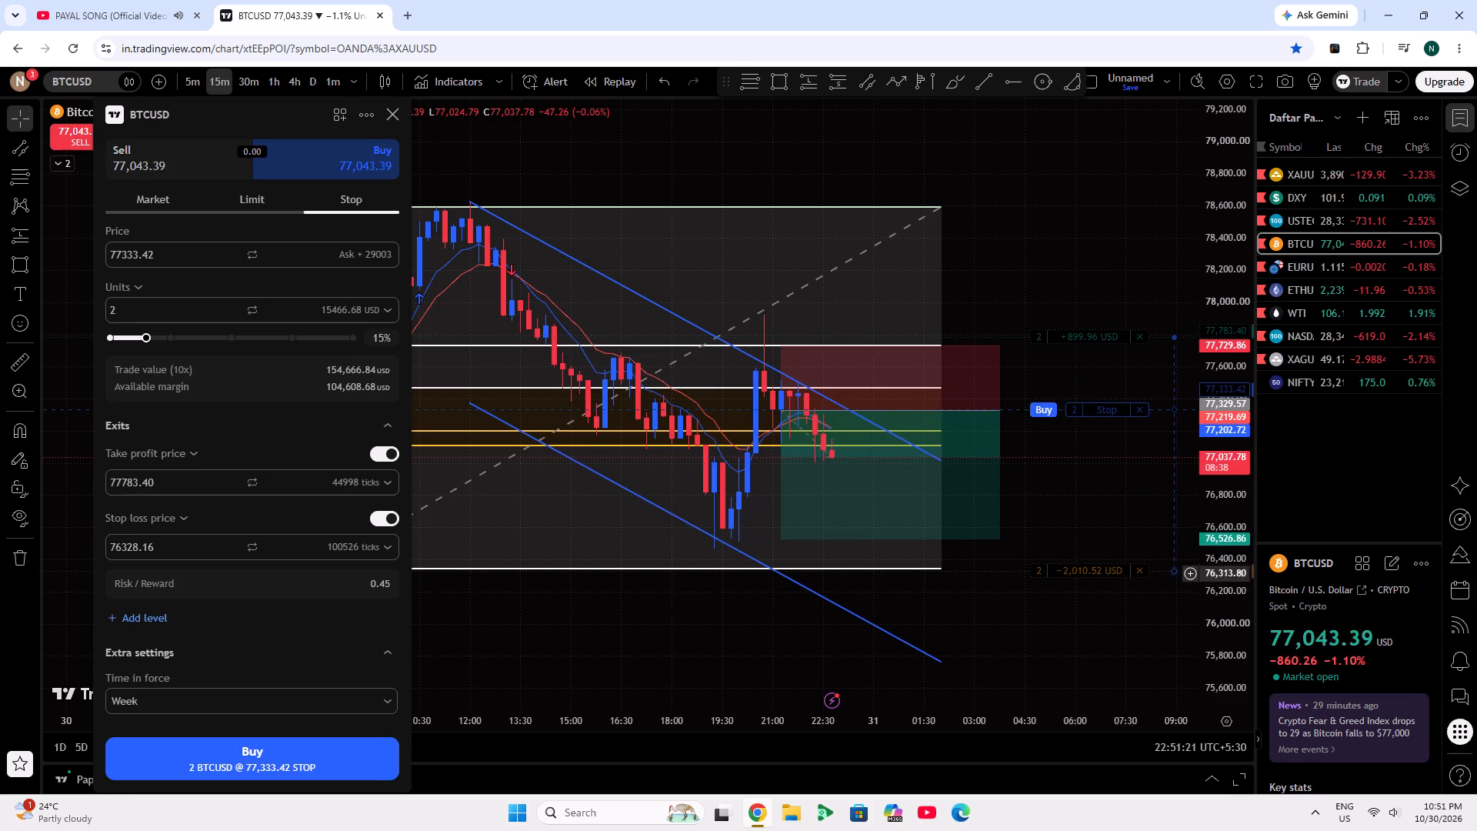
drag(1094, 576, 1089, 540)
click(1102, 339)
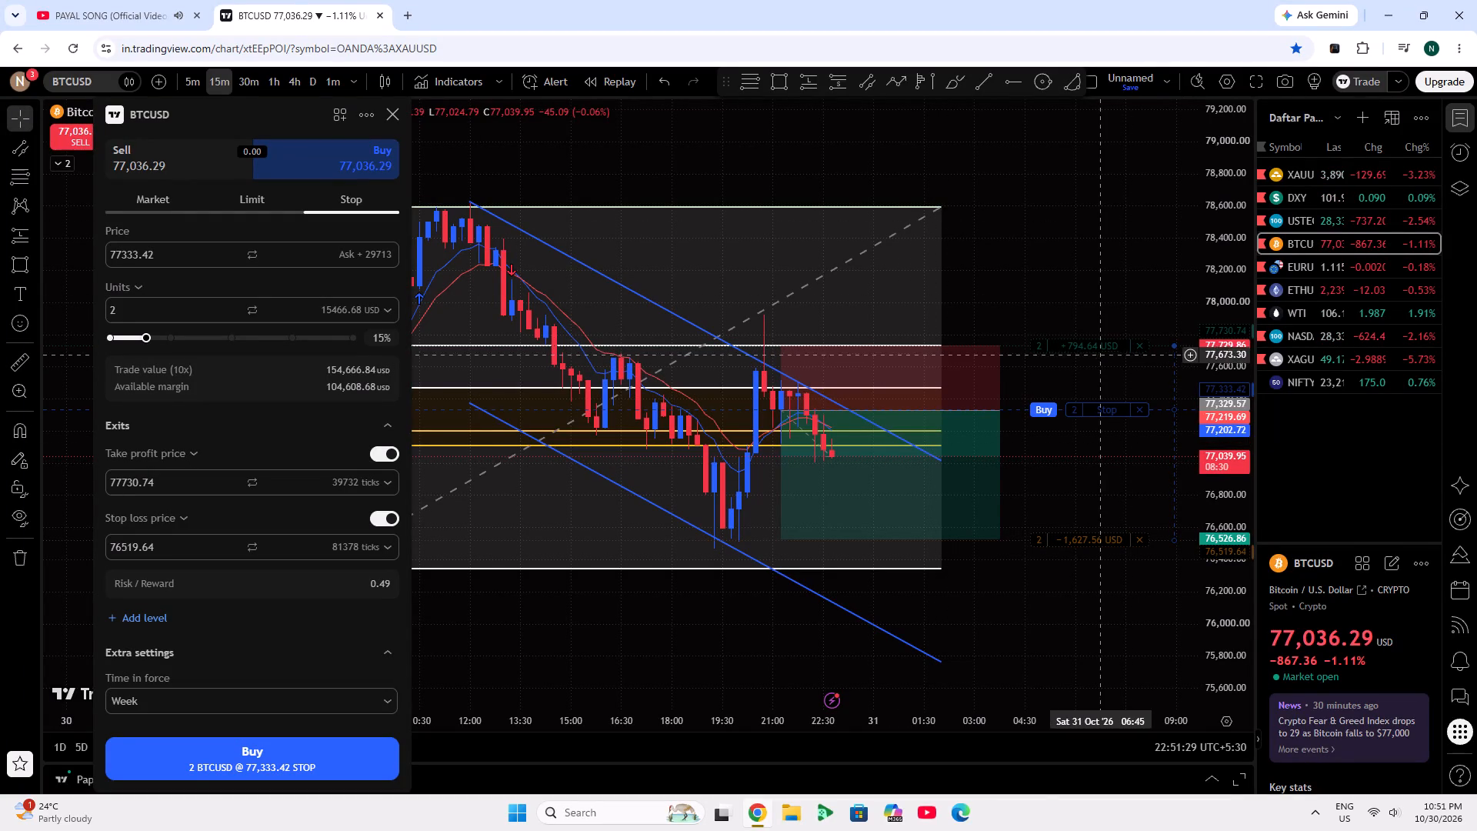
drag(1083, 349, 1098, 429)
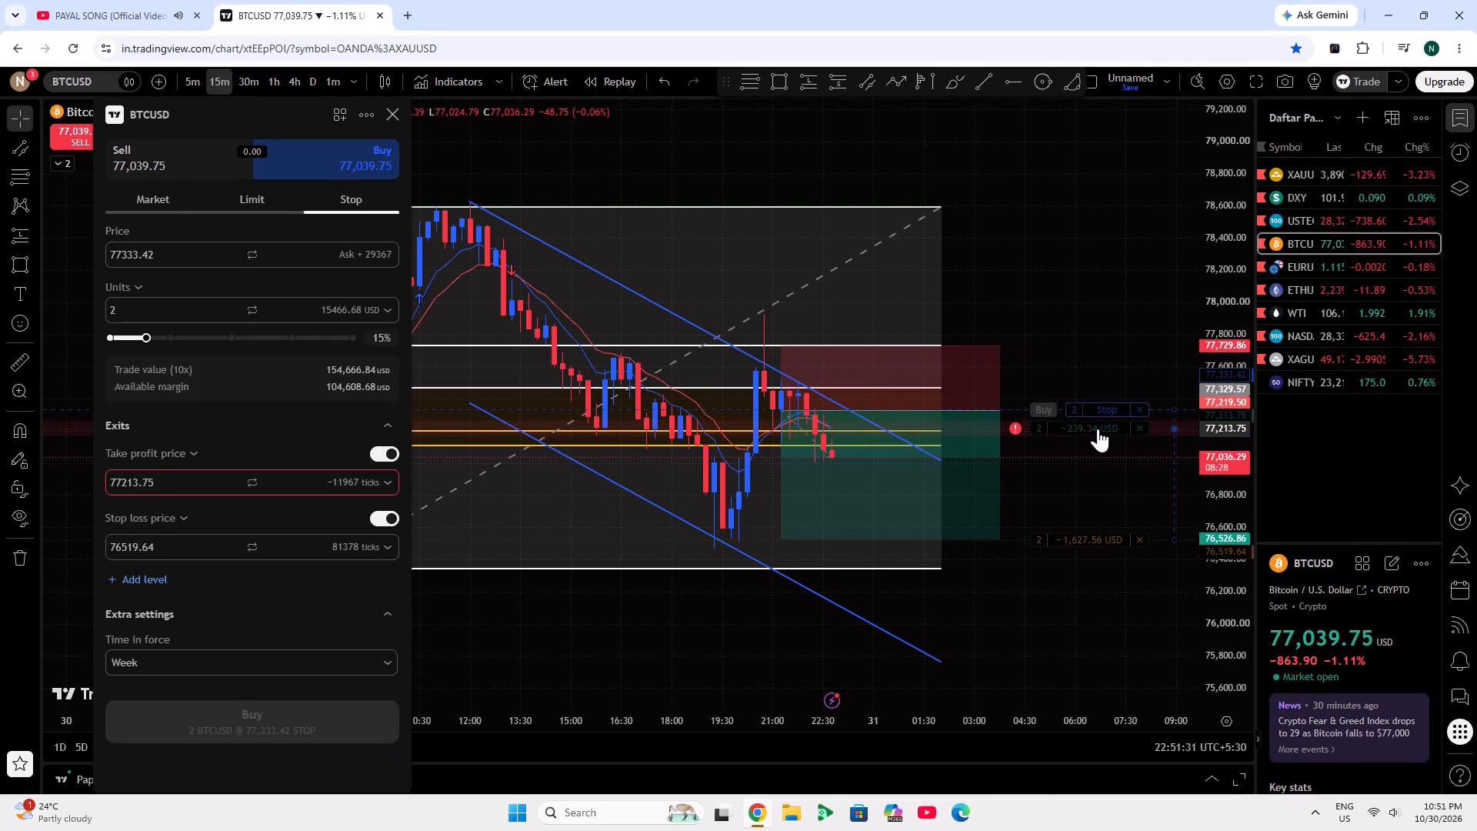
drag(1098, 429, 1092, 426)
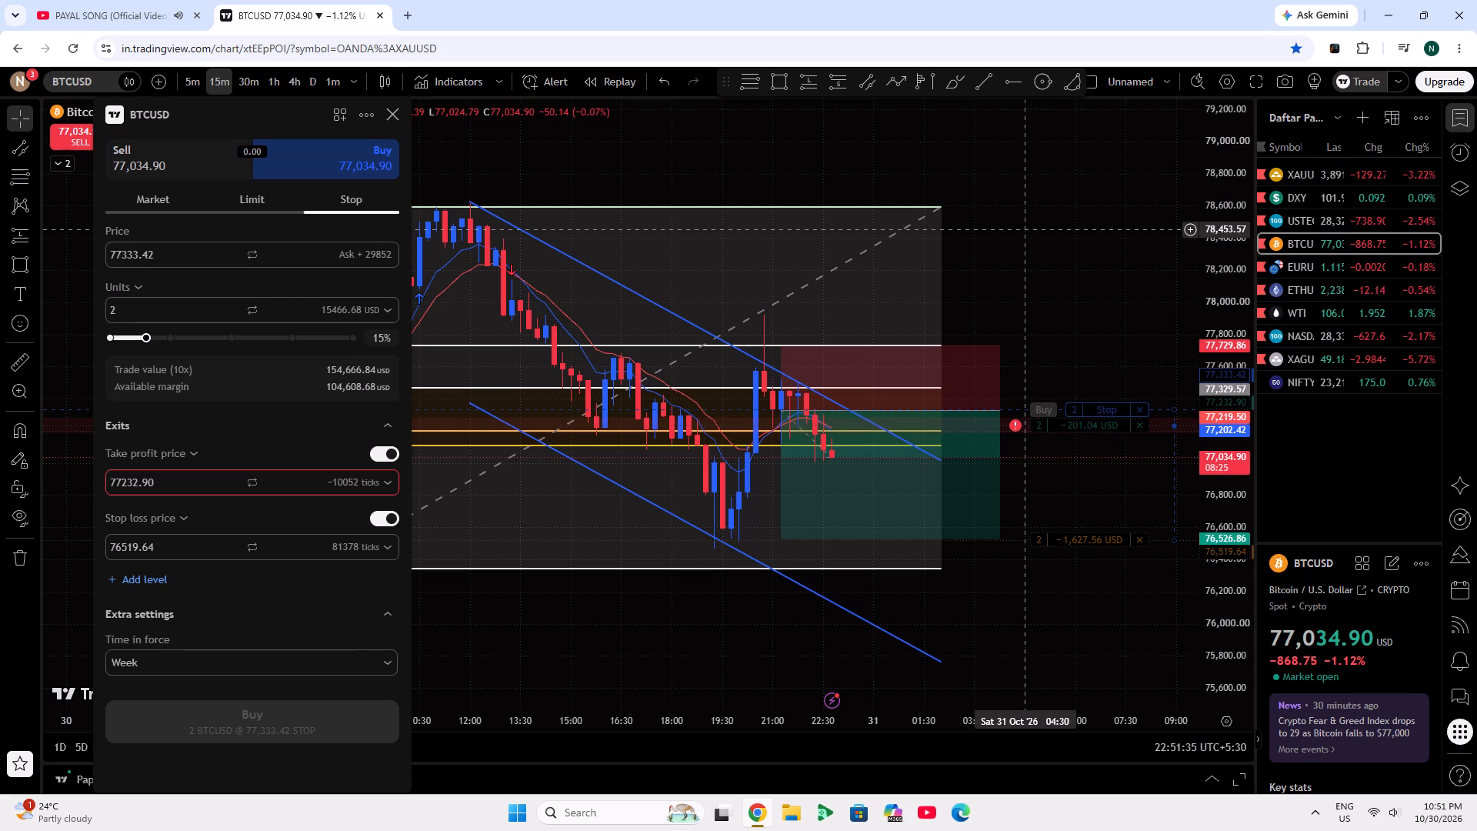
Examine the BTCUSD short setup and recent candles on the 5-minute timeframe.
click(196, 79)
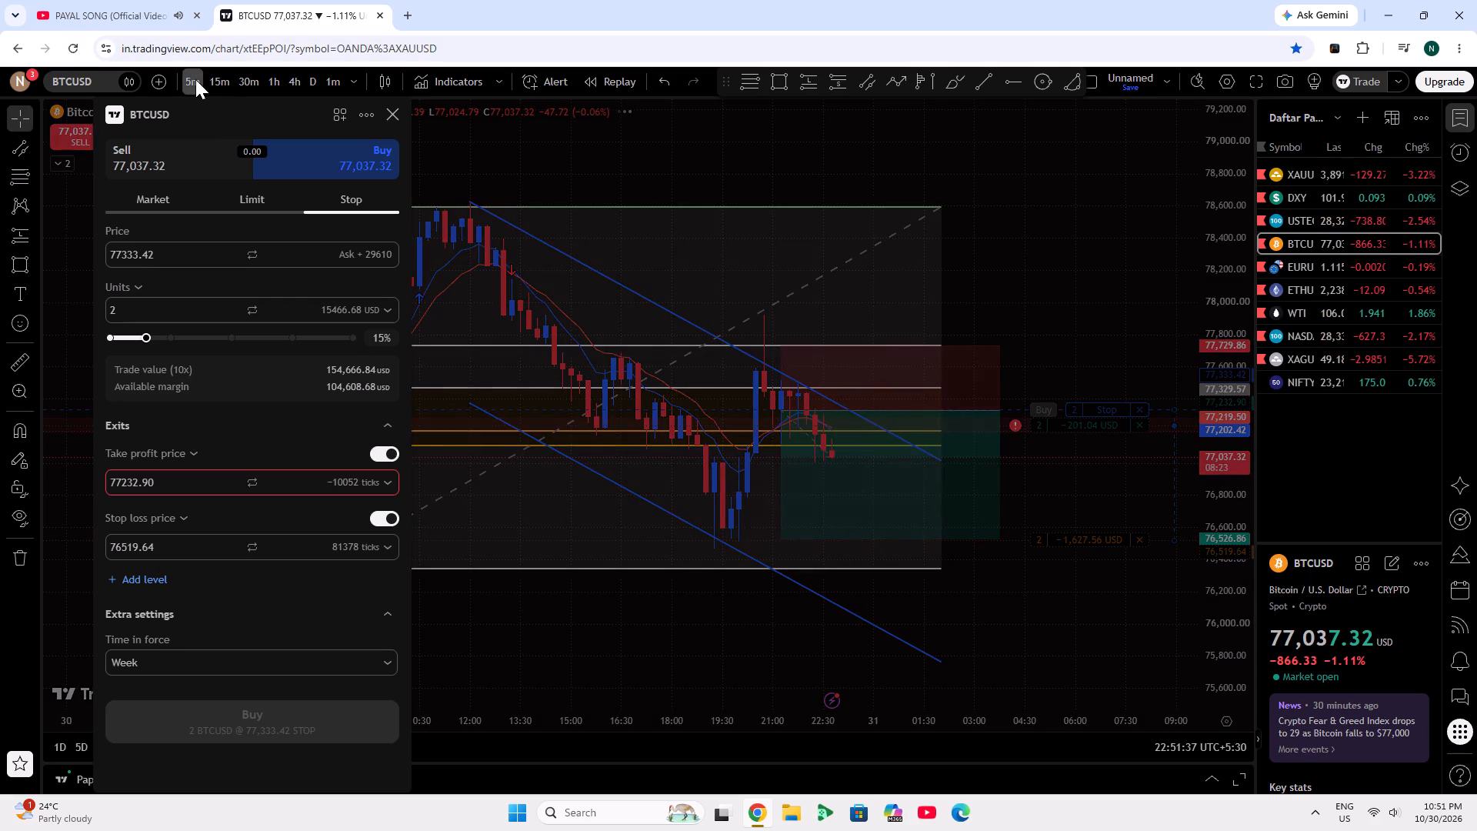
scroll(960, 476, down, 4)
scroll(1222, 510, up, 5)
scroll(1222, 511, down, 3)
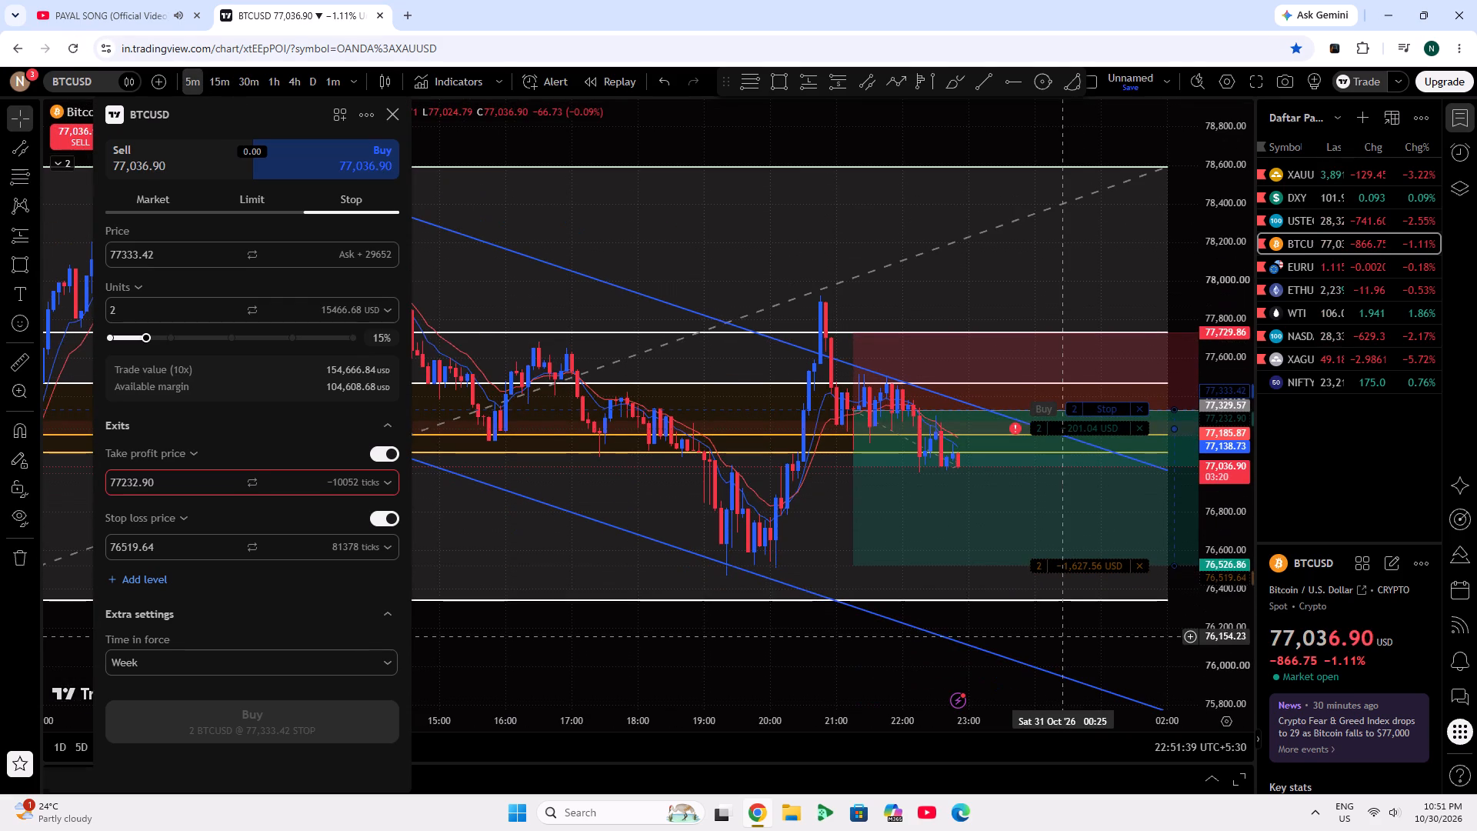
click(1065, 629)
scroll(1065, 629, down, 4)
drag(965, 659, 759, 651)
scroll(758, 650, up, 2)
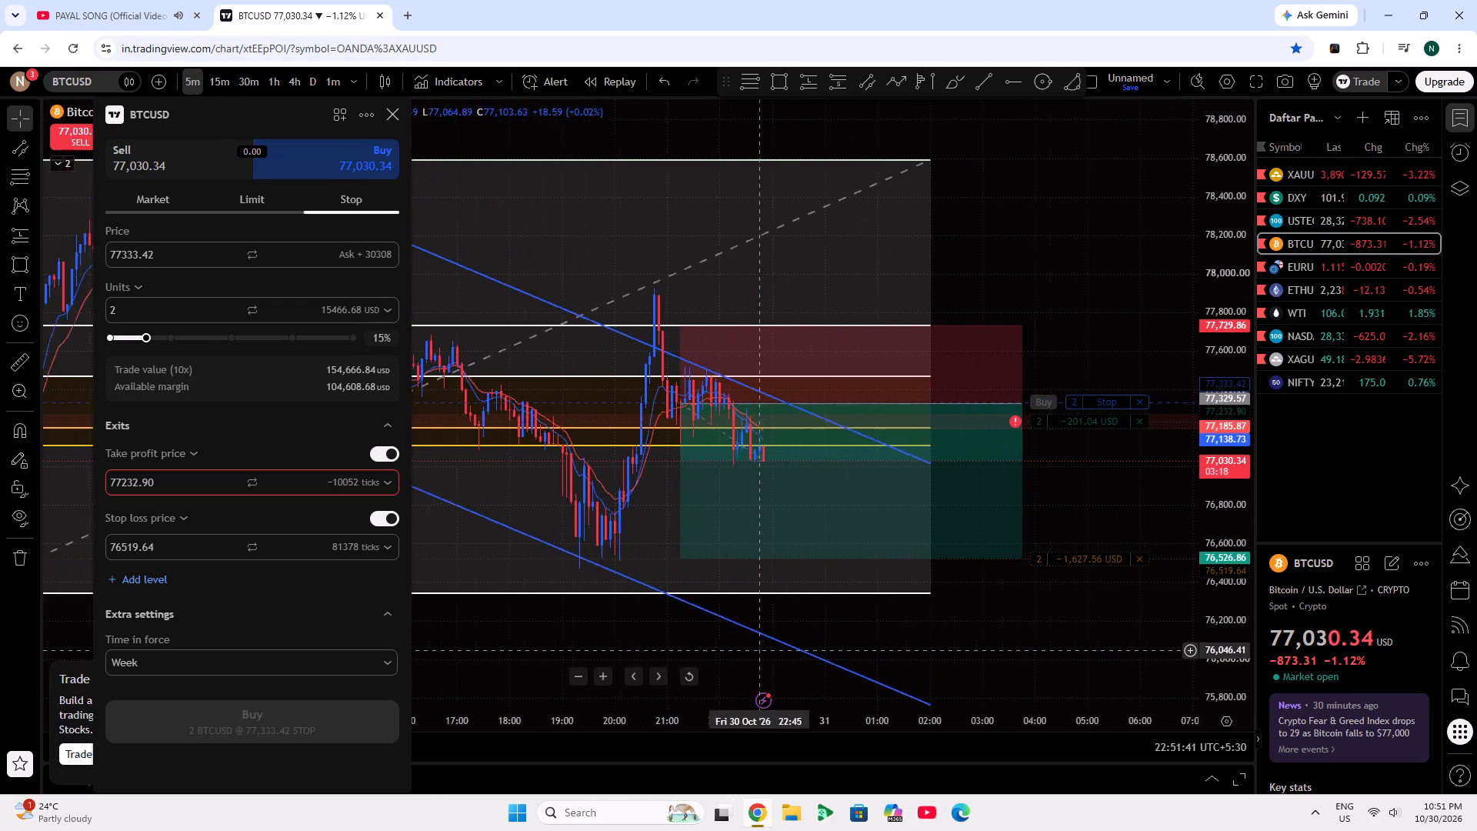
scroll(758, 650, up, 2)
Close the order ticket, return BTCUSD to the 15-minute timeframe and remove the drafted buy stop order with its take profit.
click(396, 108)
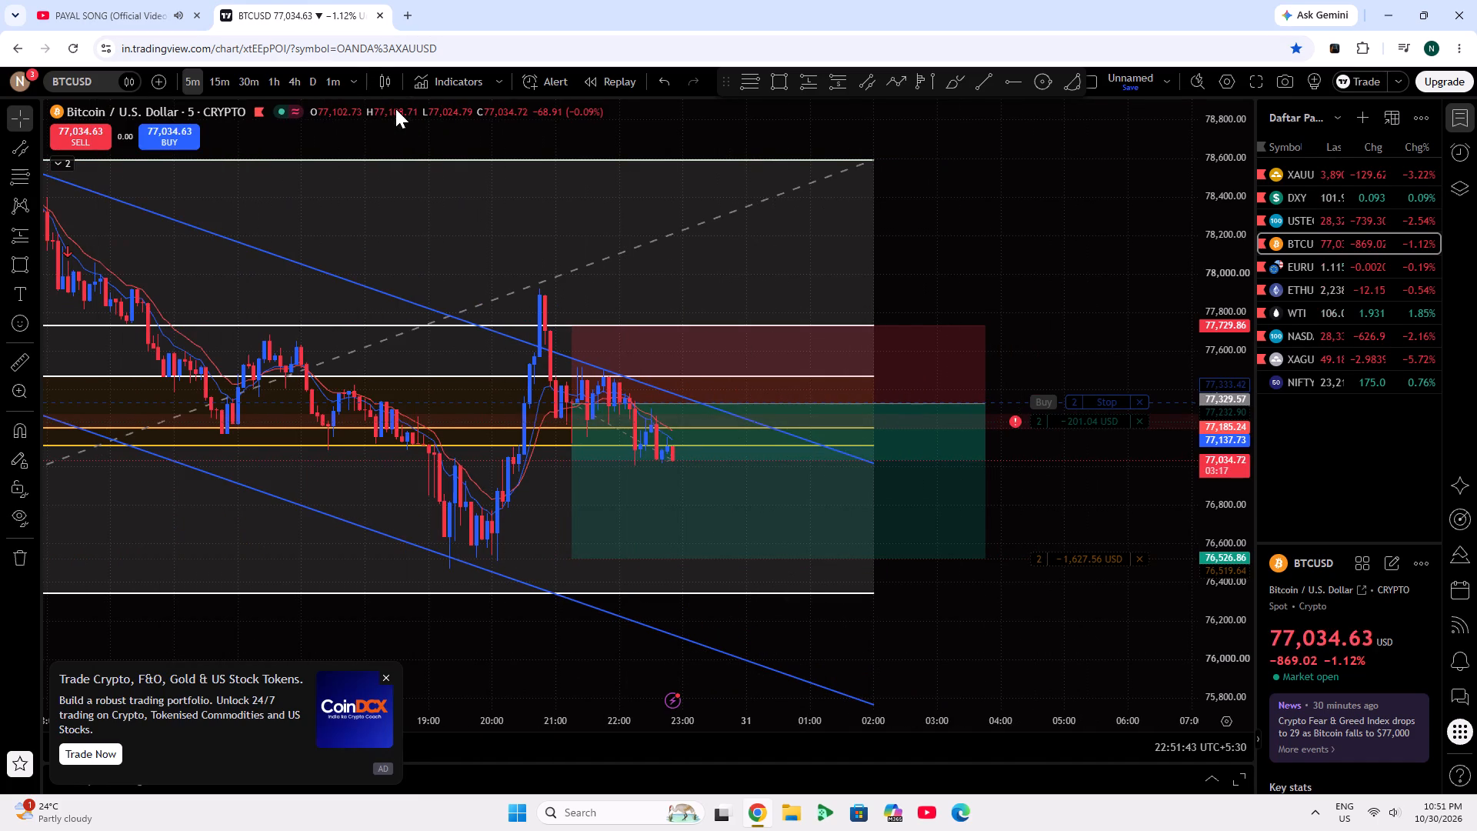
click(217, 78)
click(1142, 418)
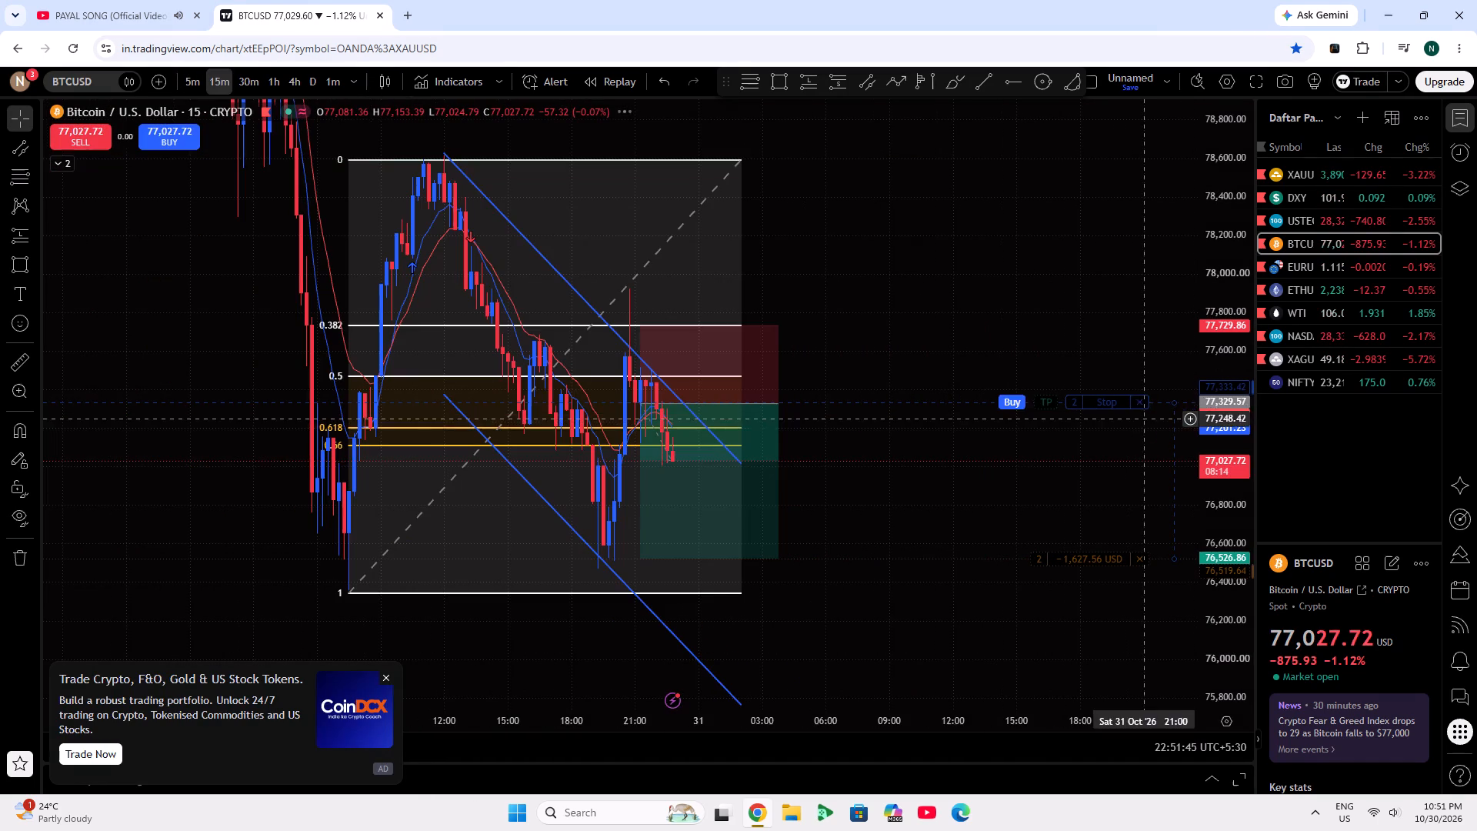
drag(1038, 398, 1182, 397)
click(1151, 397)
click(1144, 405)
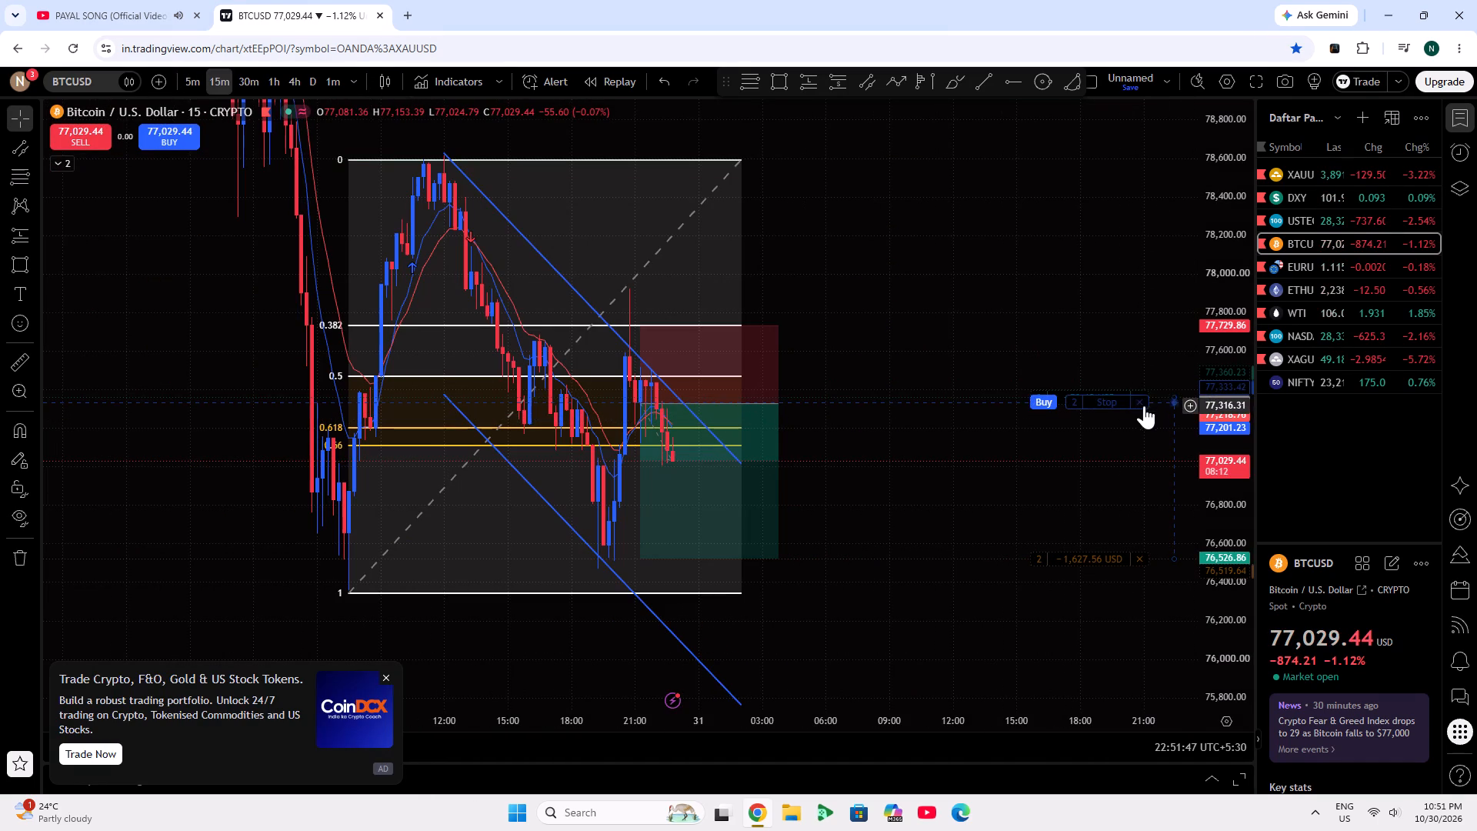
Dismiss the CoinDCX advertisement covering the BTCUSD chart.
double_click(1221, 387)
scroll(1221, 387, up, 8)
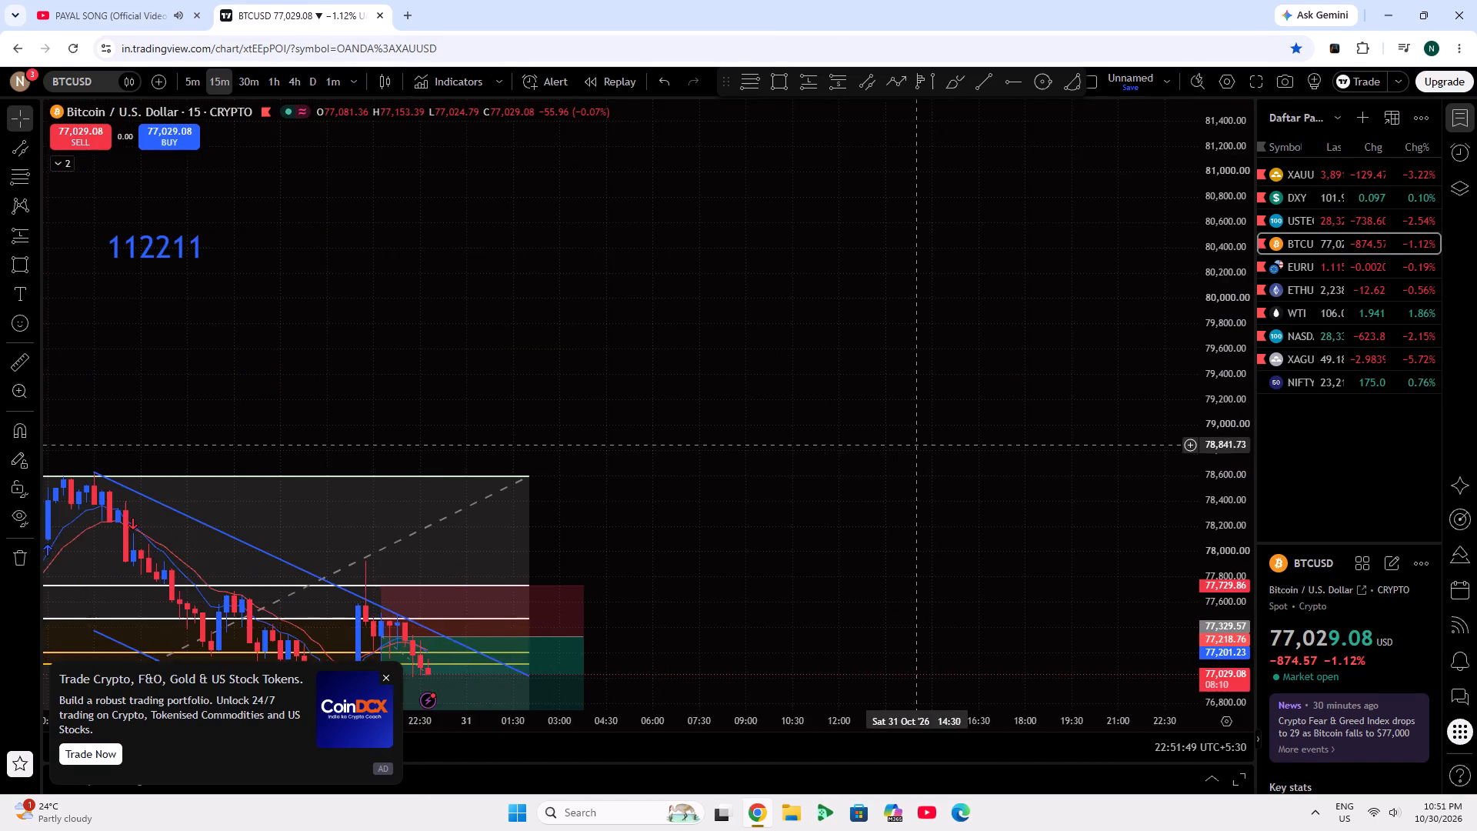
drag(870, 457, 1191, 202)
scroll(1119, 406, down, 4)
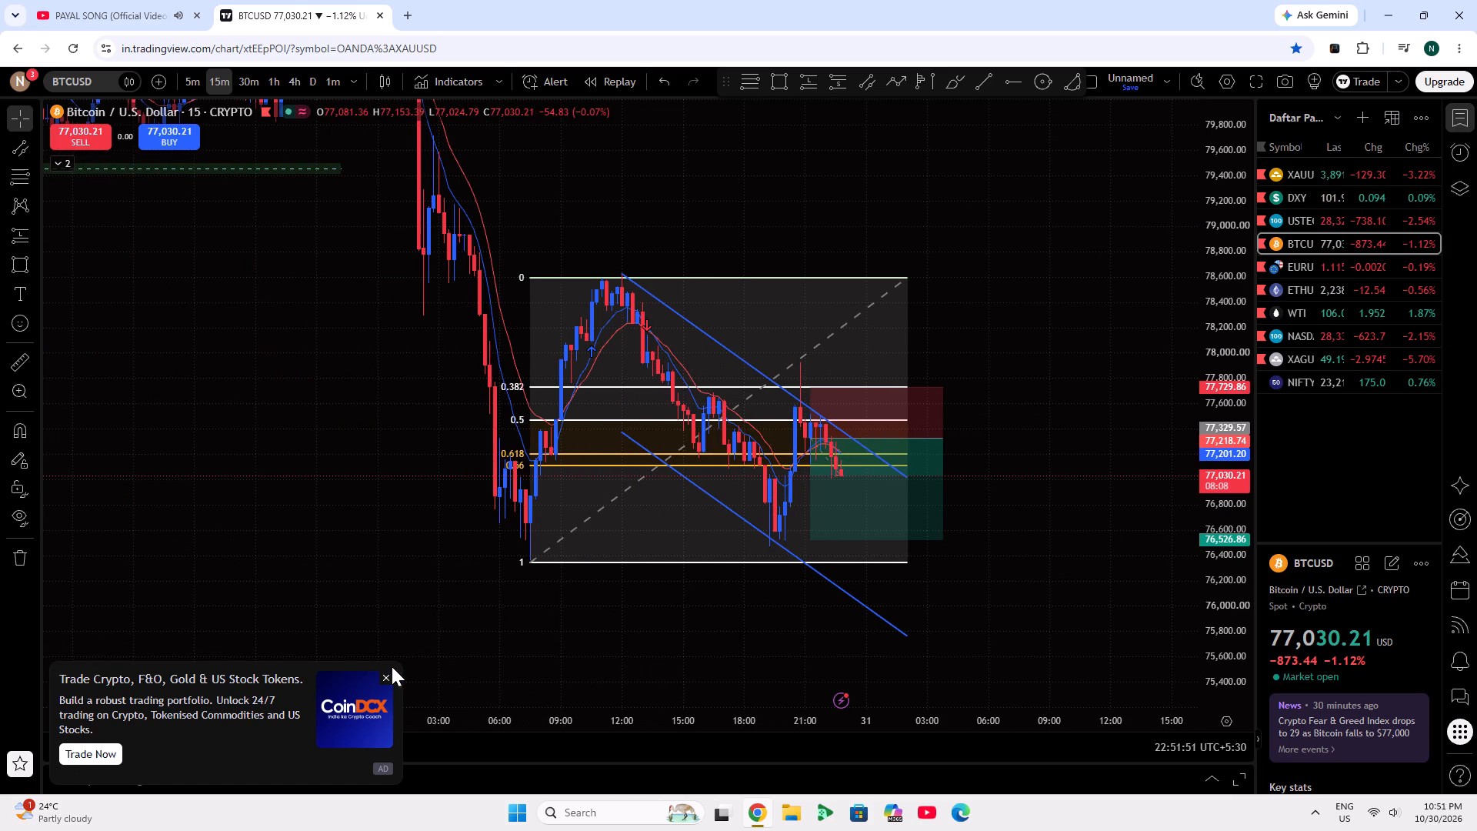
click(381, 676)
scroll(510, 629, up, 4)
Open a new browser tab.
click(405, 8)
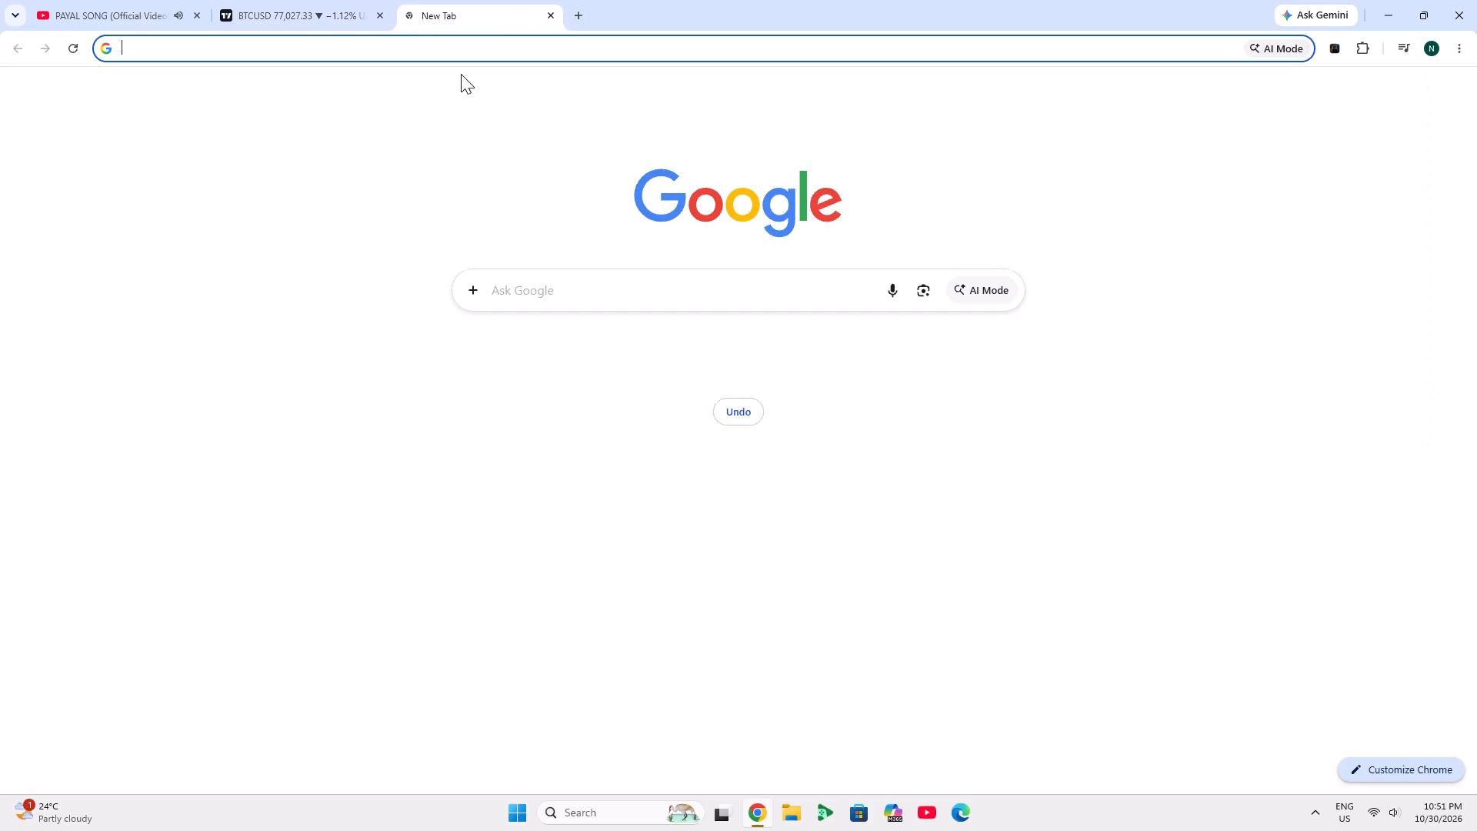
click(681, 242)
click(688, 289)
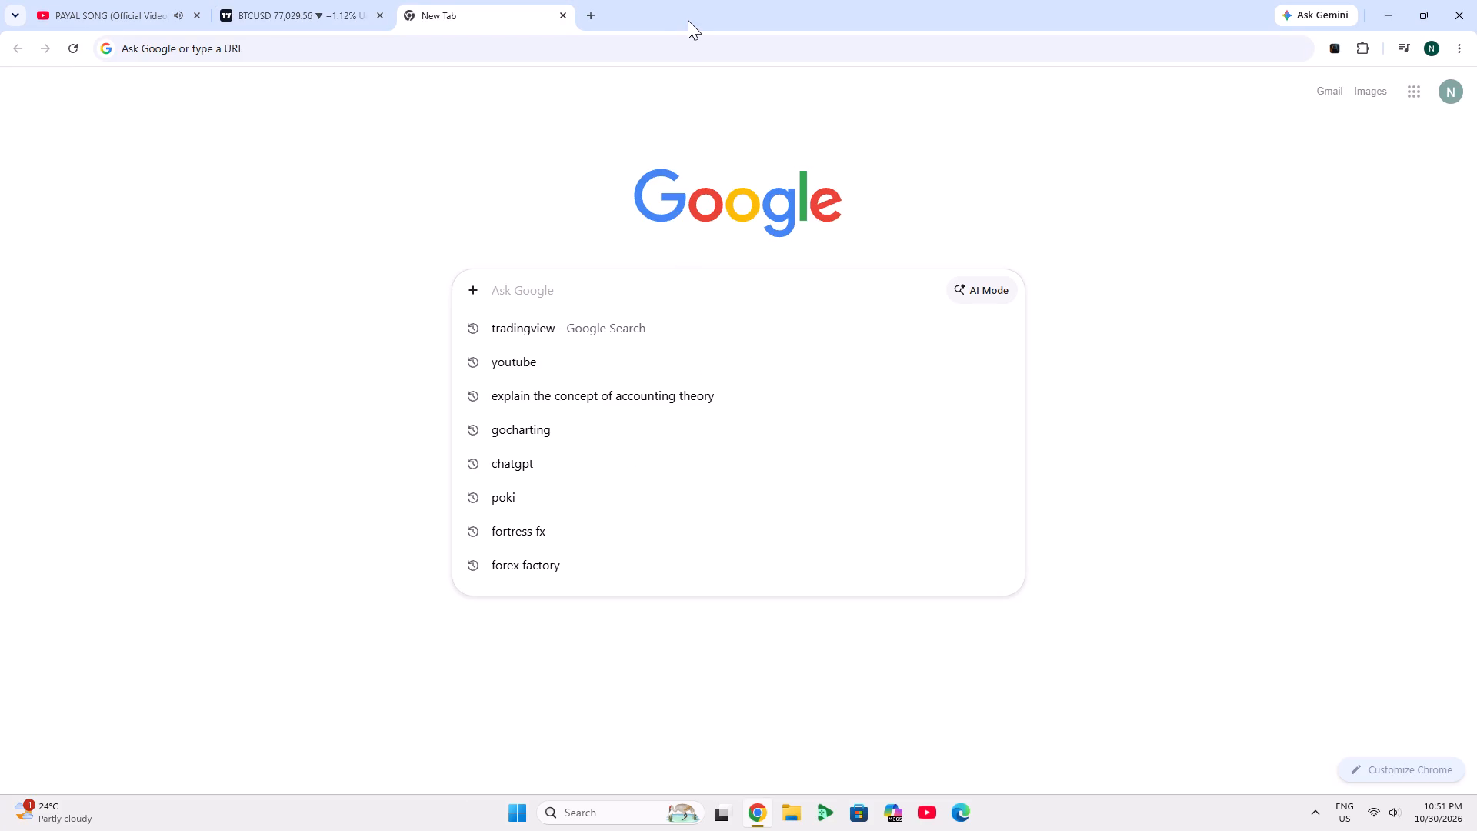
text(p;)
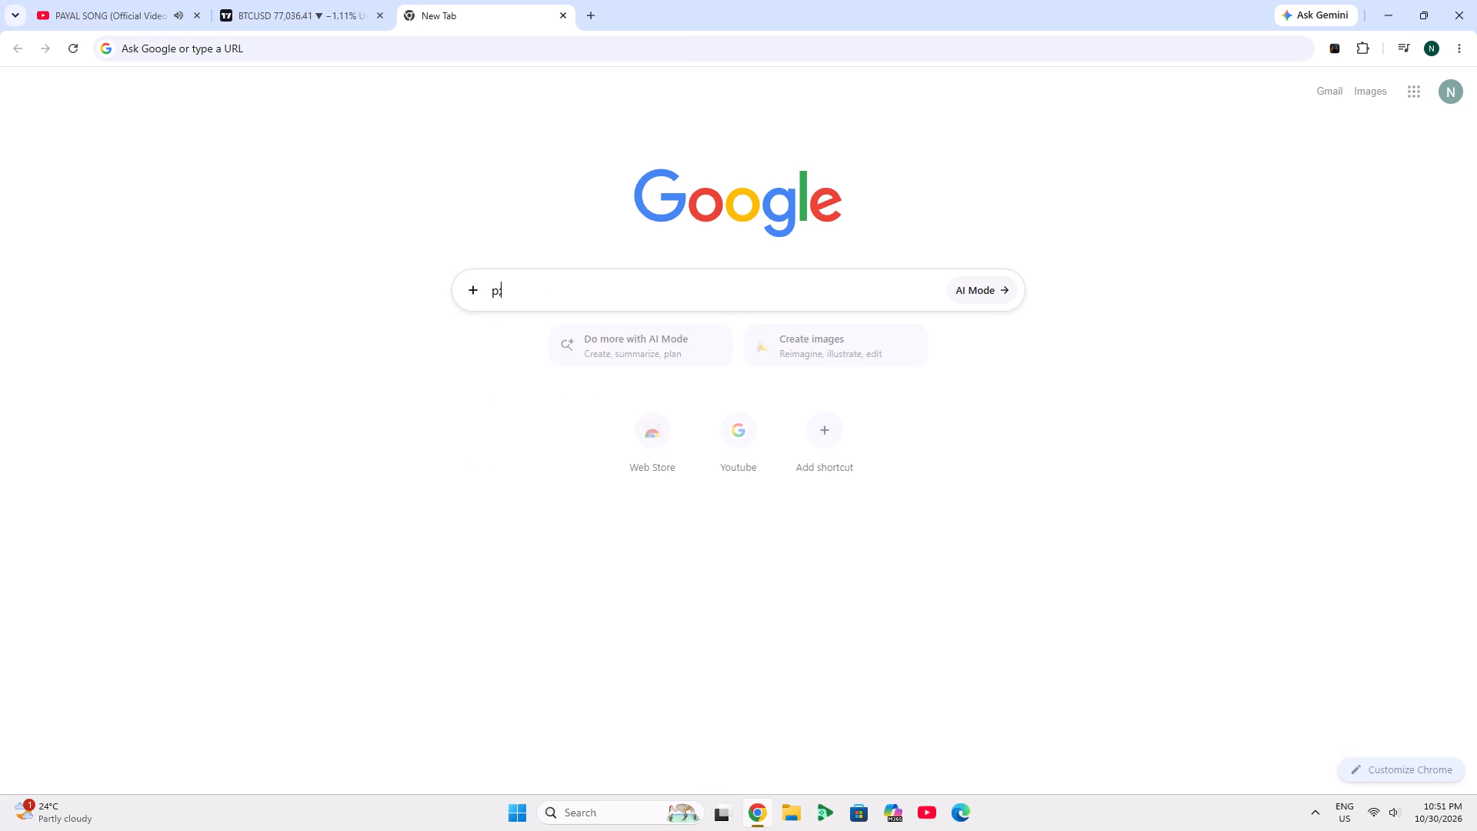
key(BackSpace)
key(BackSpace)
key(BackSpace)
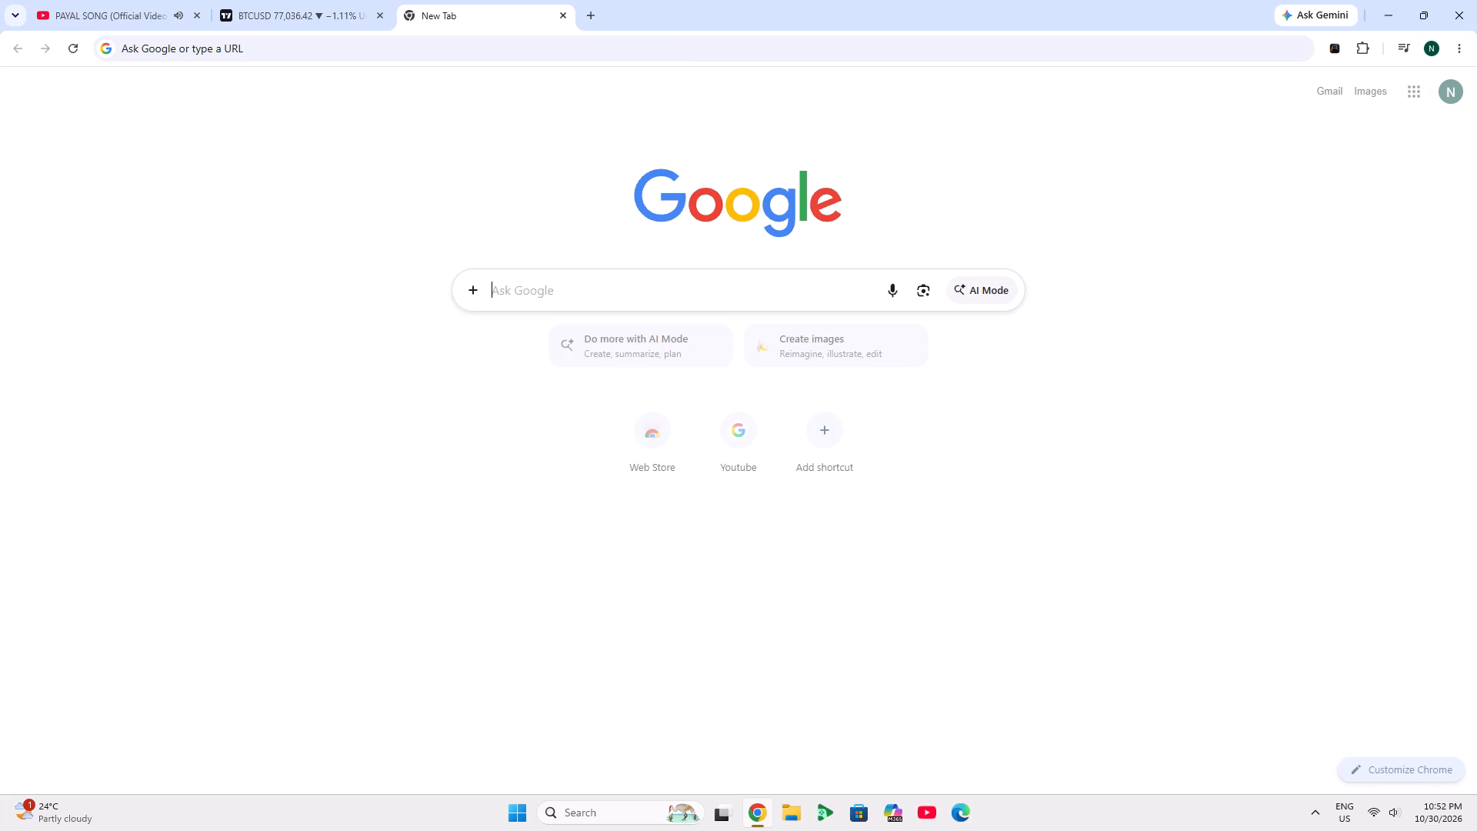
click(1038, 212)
Go to YouTube and open the Booming Bulls "Live Trading" video from the watch history.
click(747, 481)
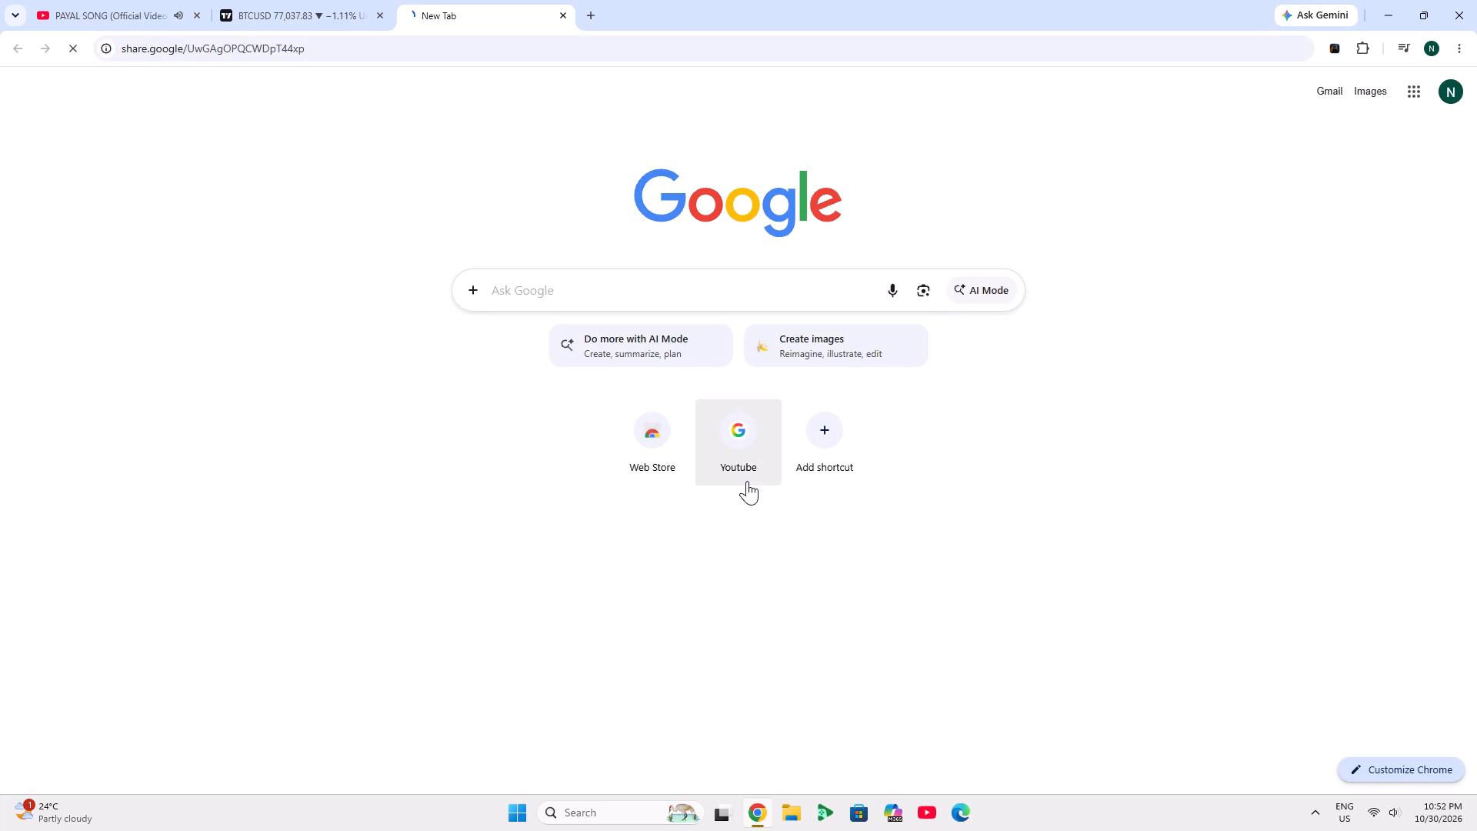
click(165, 325)
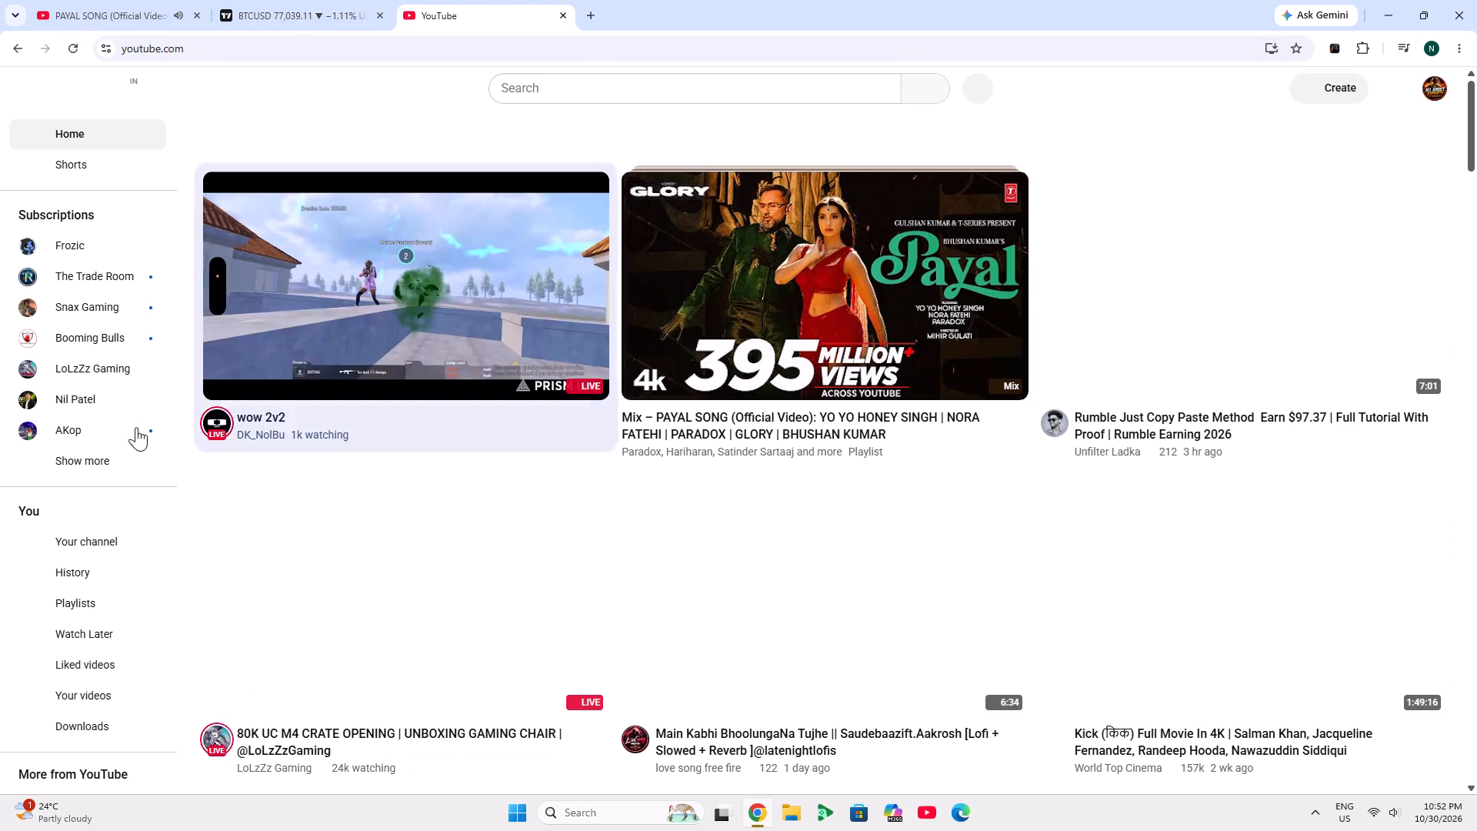
click(94, 565)
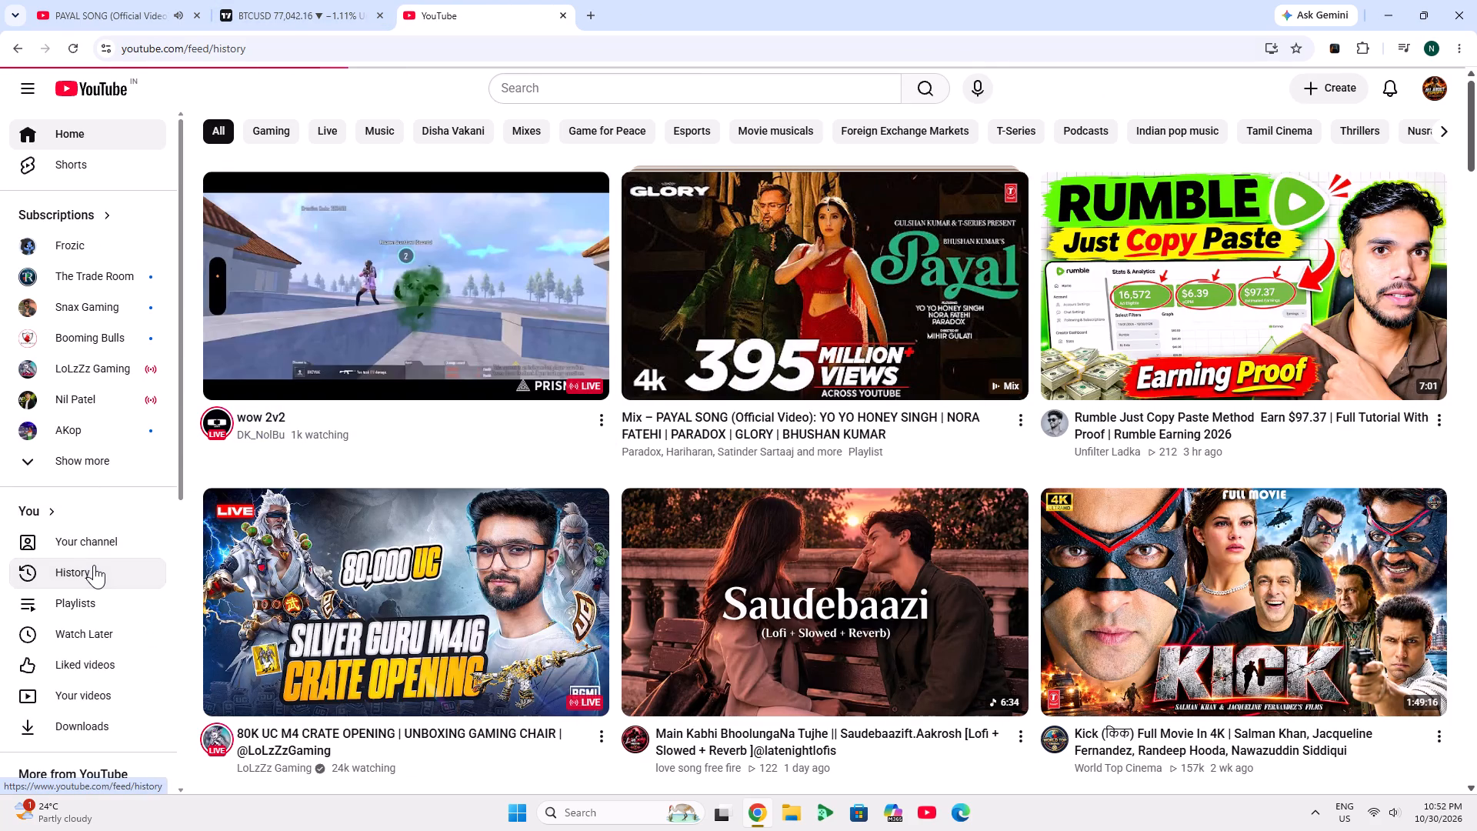
scroll(488, 365, down, 4)
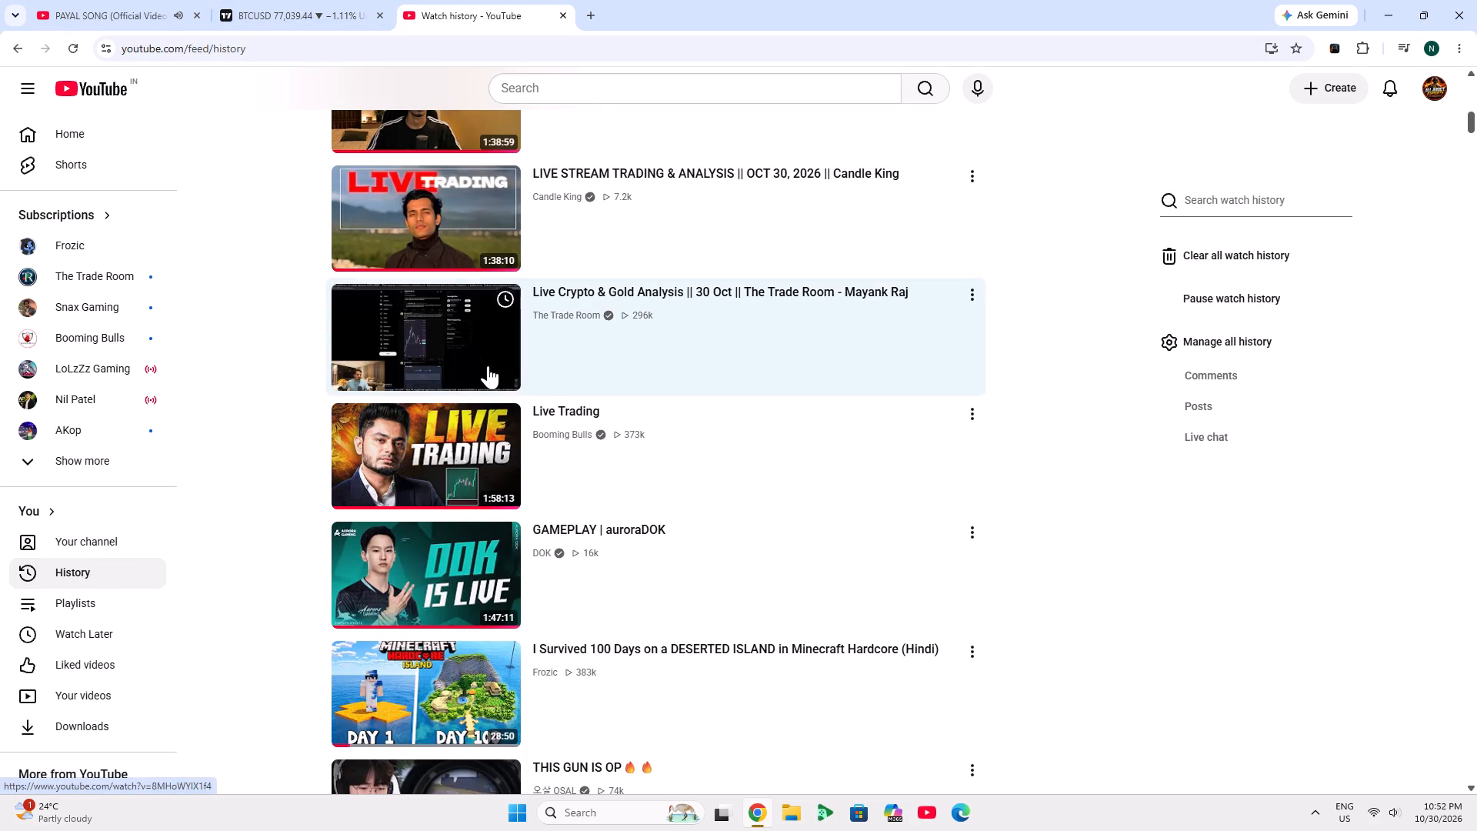
click(439, 446)
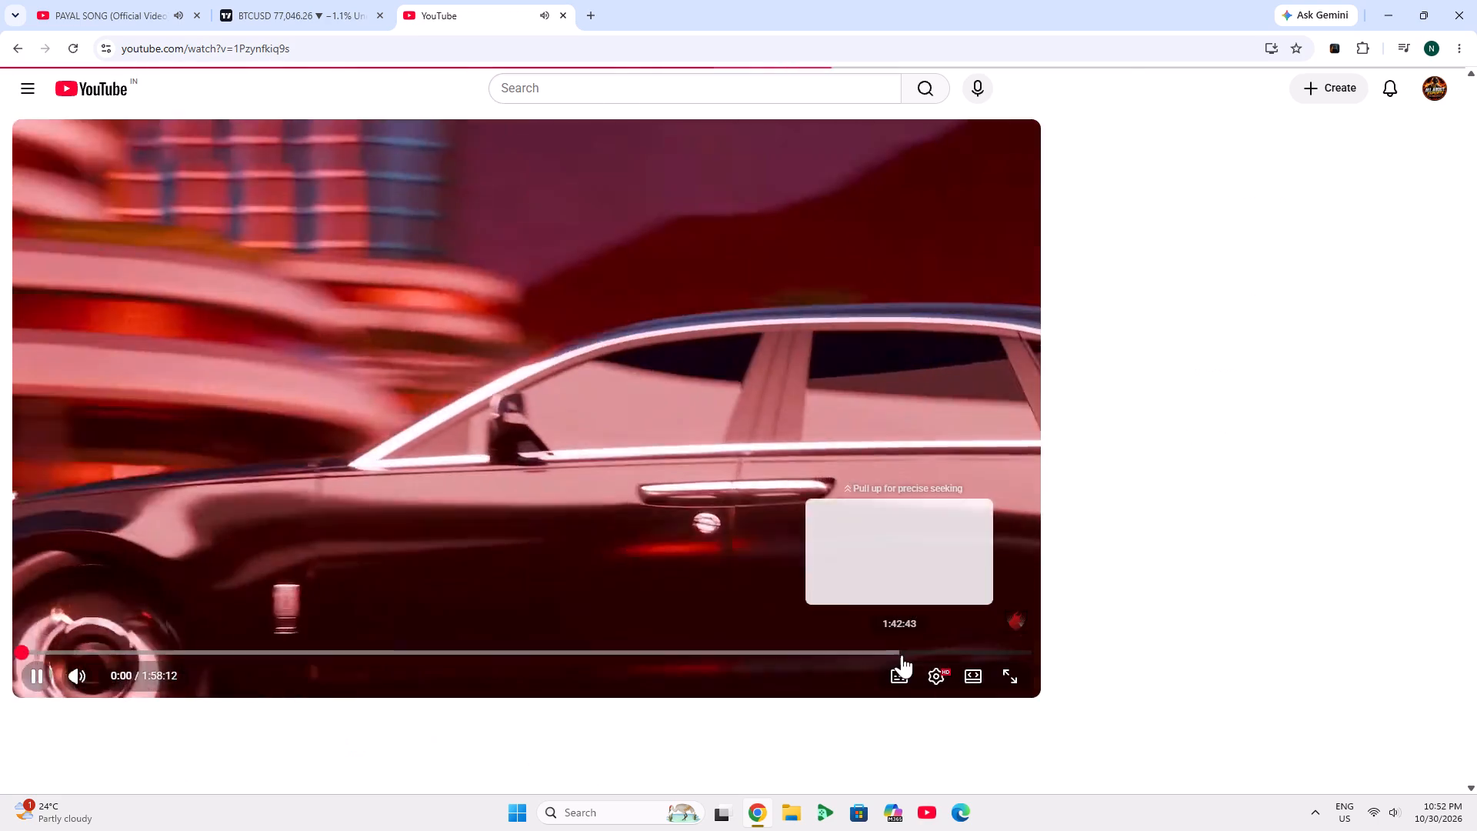
Skip the Live Trading video ahead to about 1:46:41, mute it and keep it playing.
click(932, 653)
triple_click(933, 653)
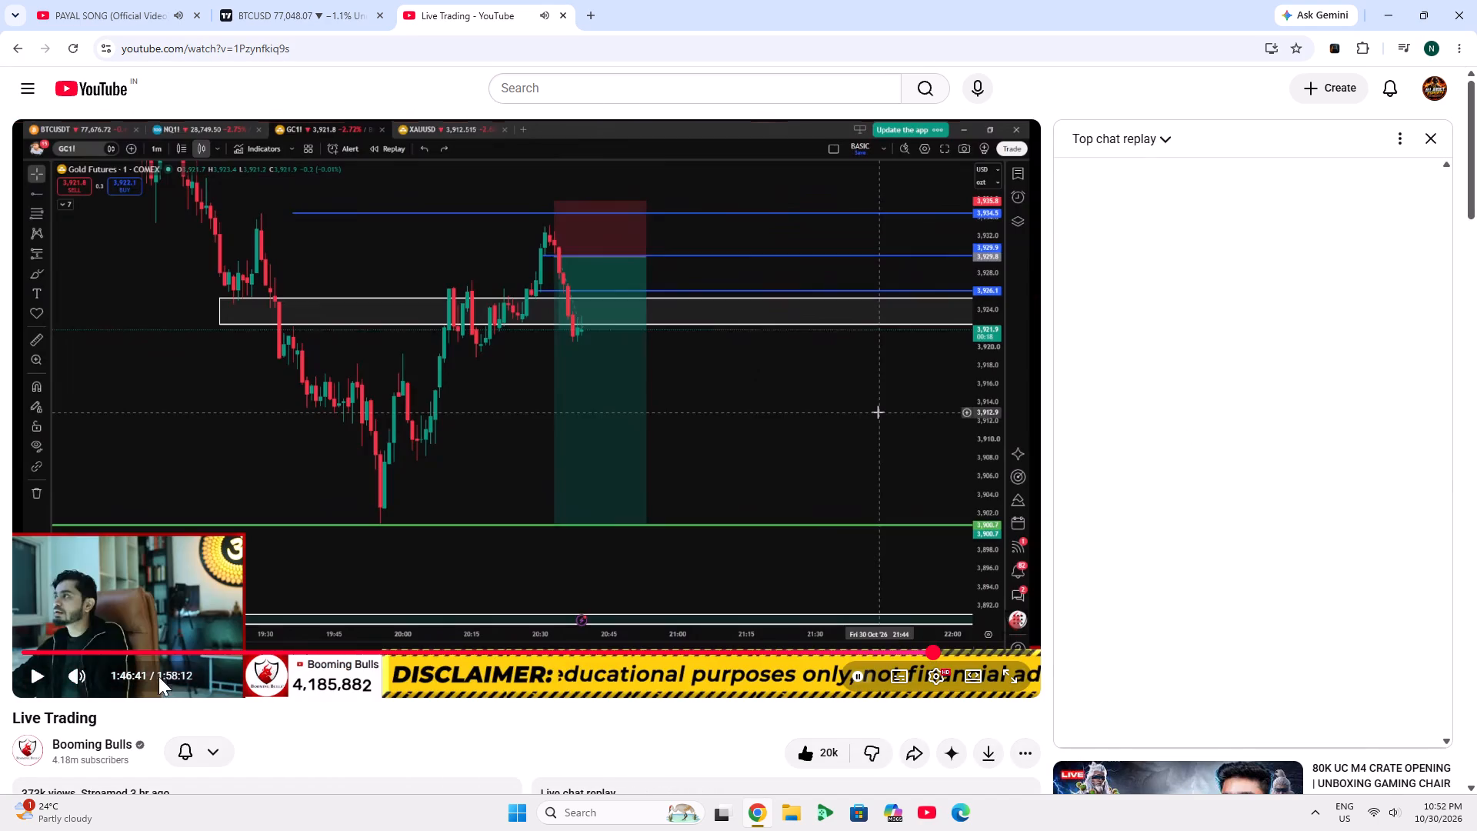
click(77, 669)
click(378, 497)
scroll(805, 0, down, 4)
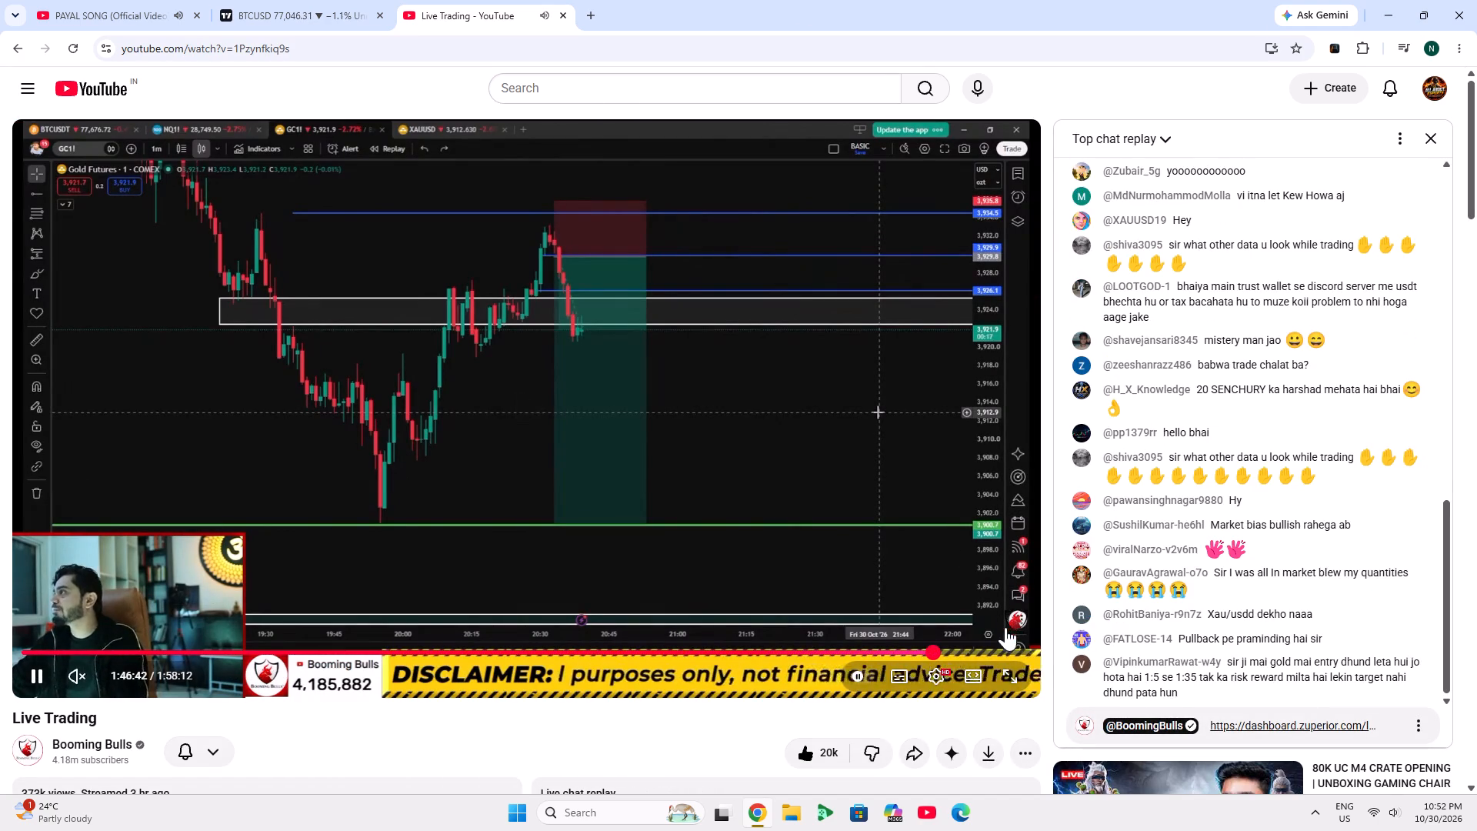
Skim the closing part of the Live Trading stream between about 1:52 and 1:55:41 to examine the gold trades.
click(996, 645)
scroll(731, 0, down, 4)
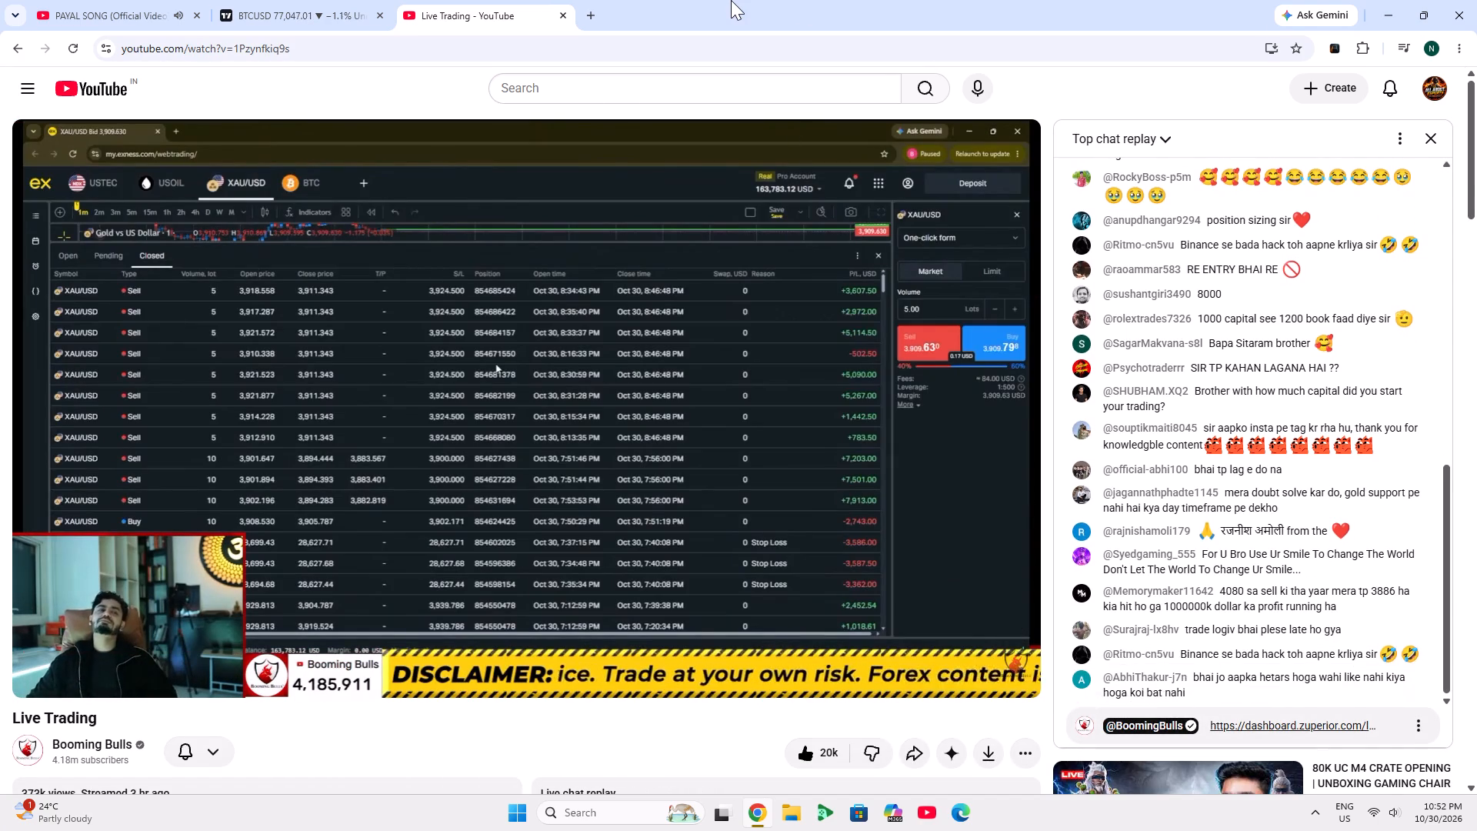
scroll(731, 0, down, 3)
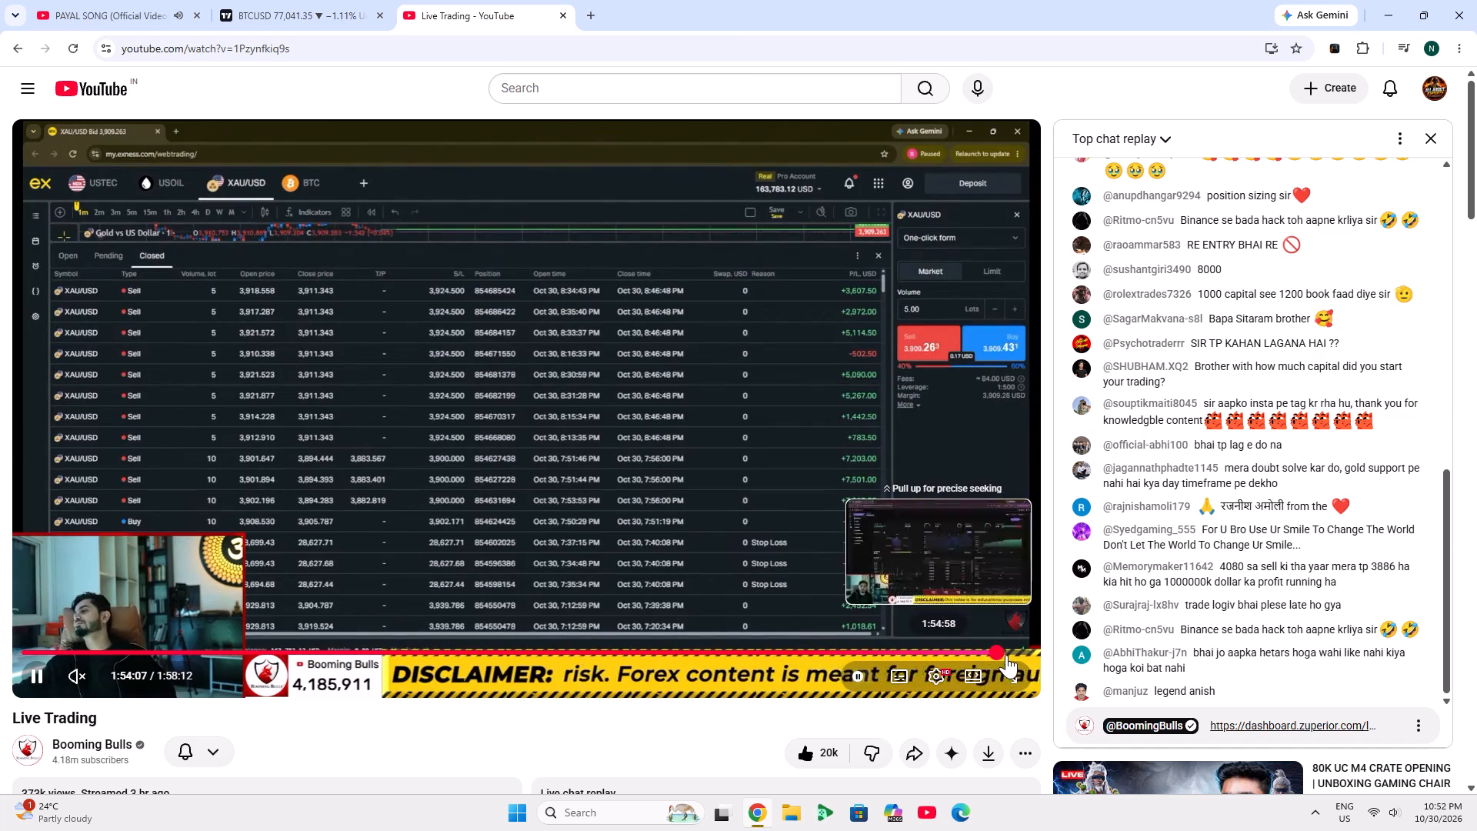
click(1012, 655)
click(988, 650)
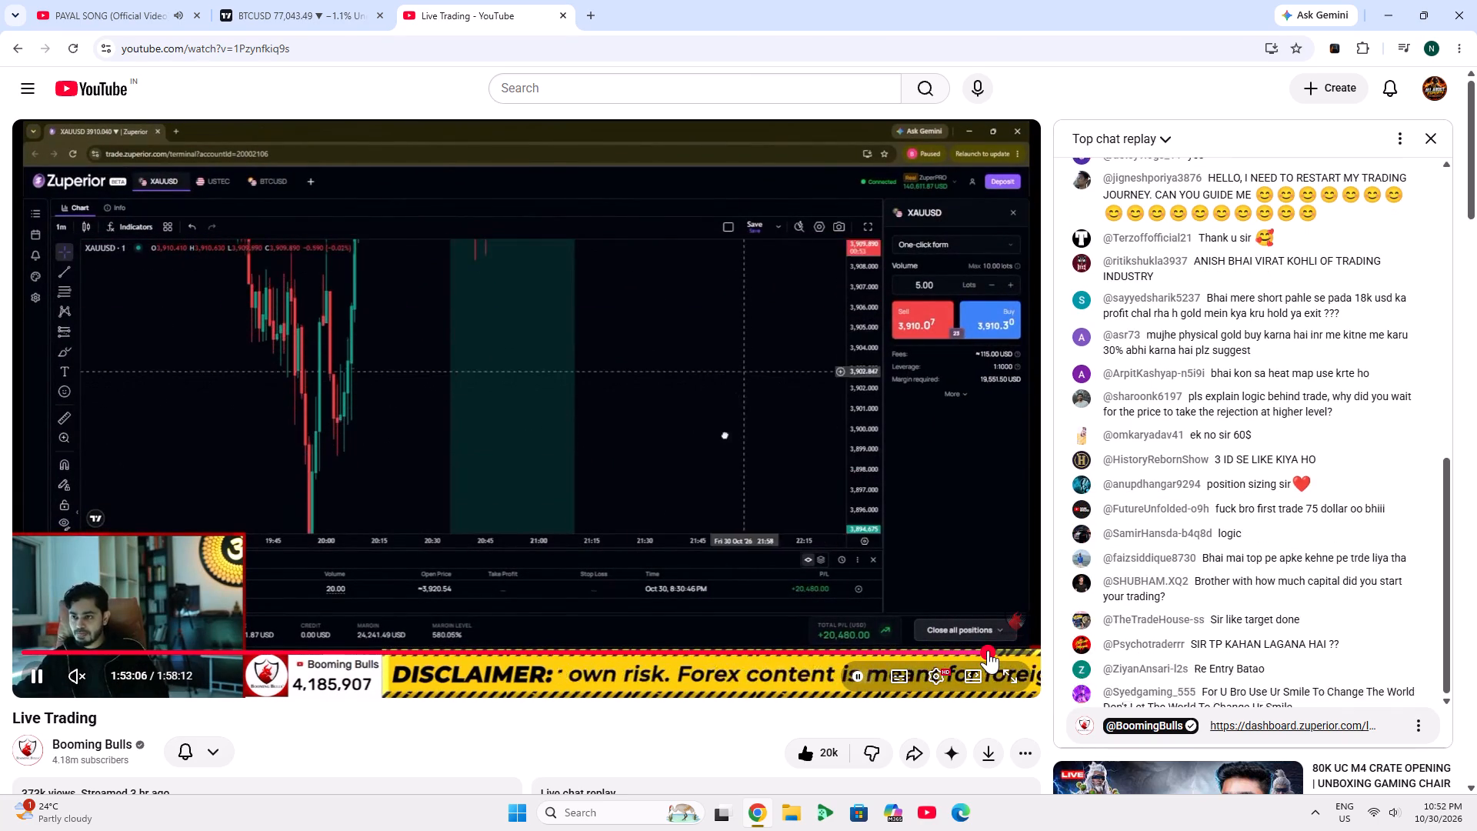
click(993, 650)
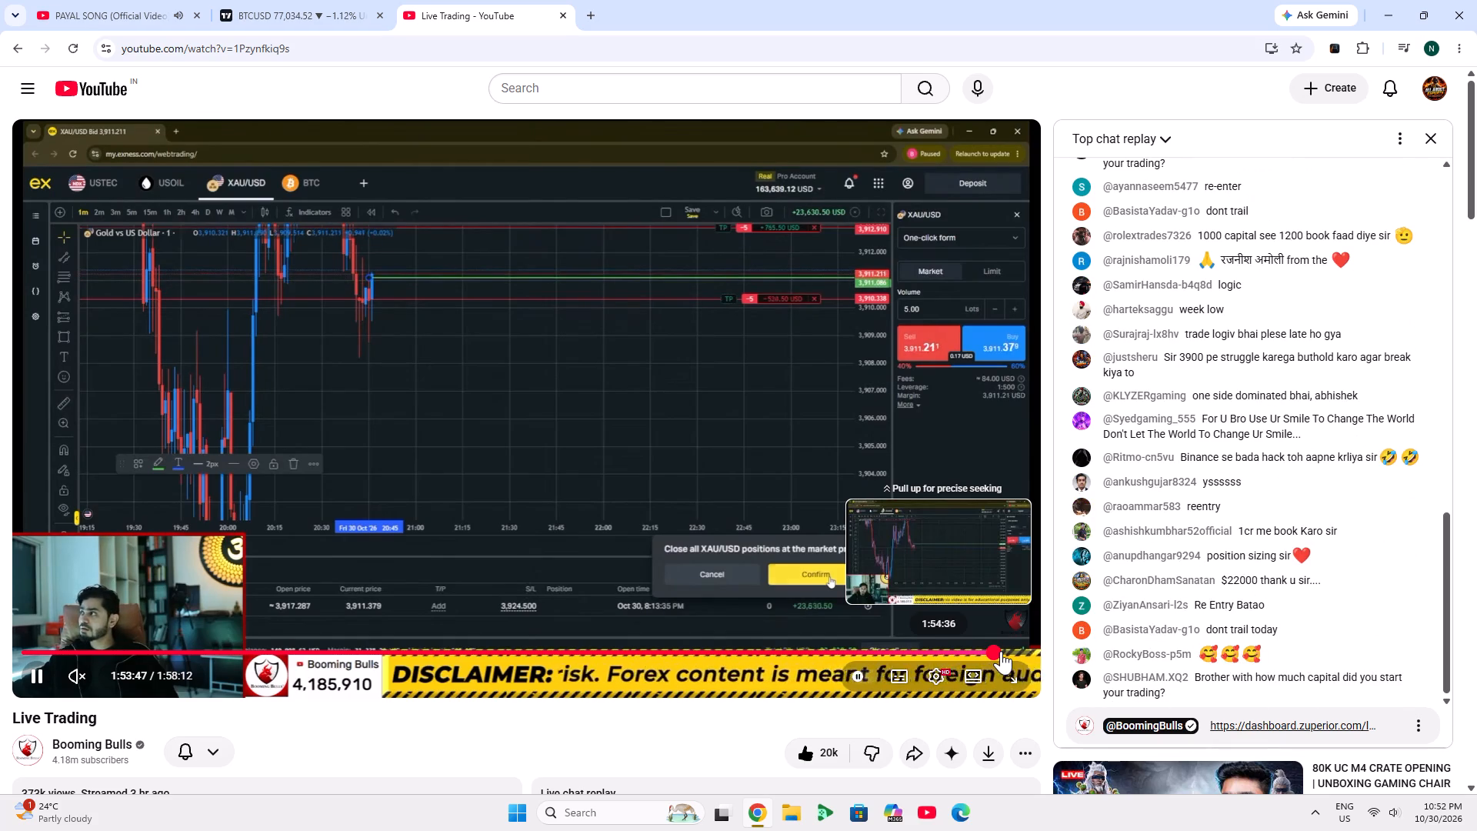
click(1001, 651)
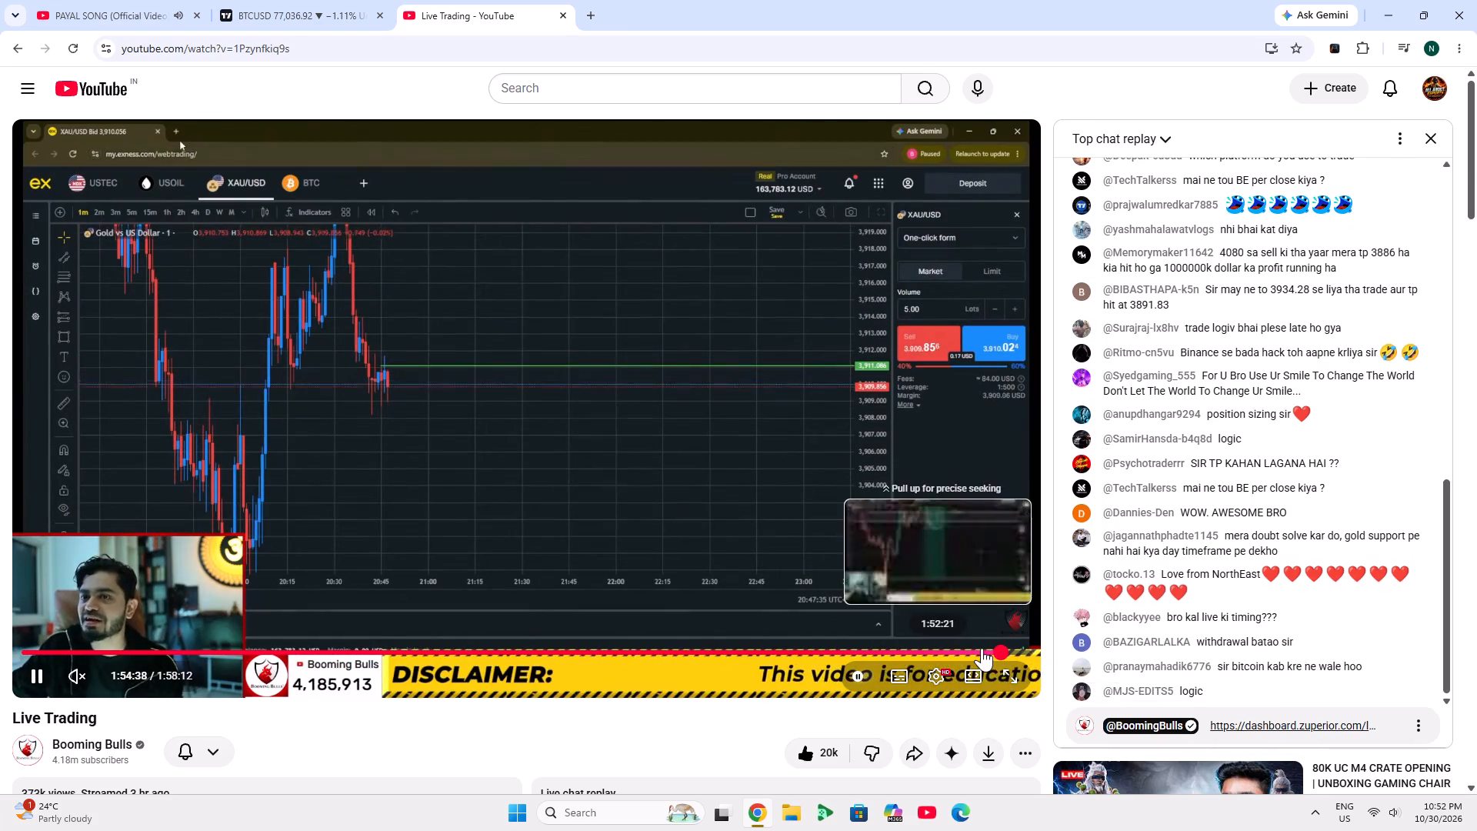
click(982, 648)
click(1010, 653)
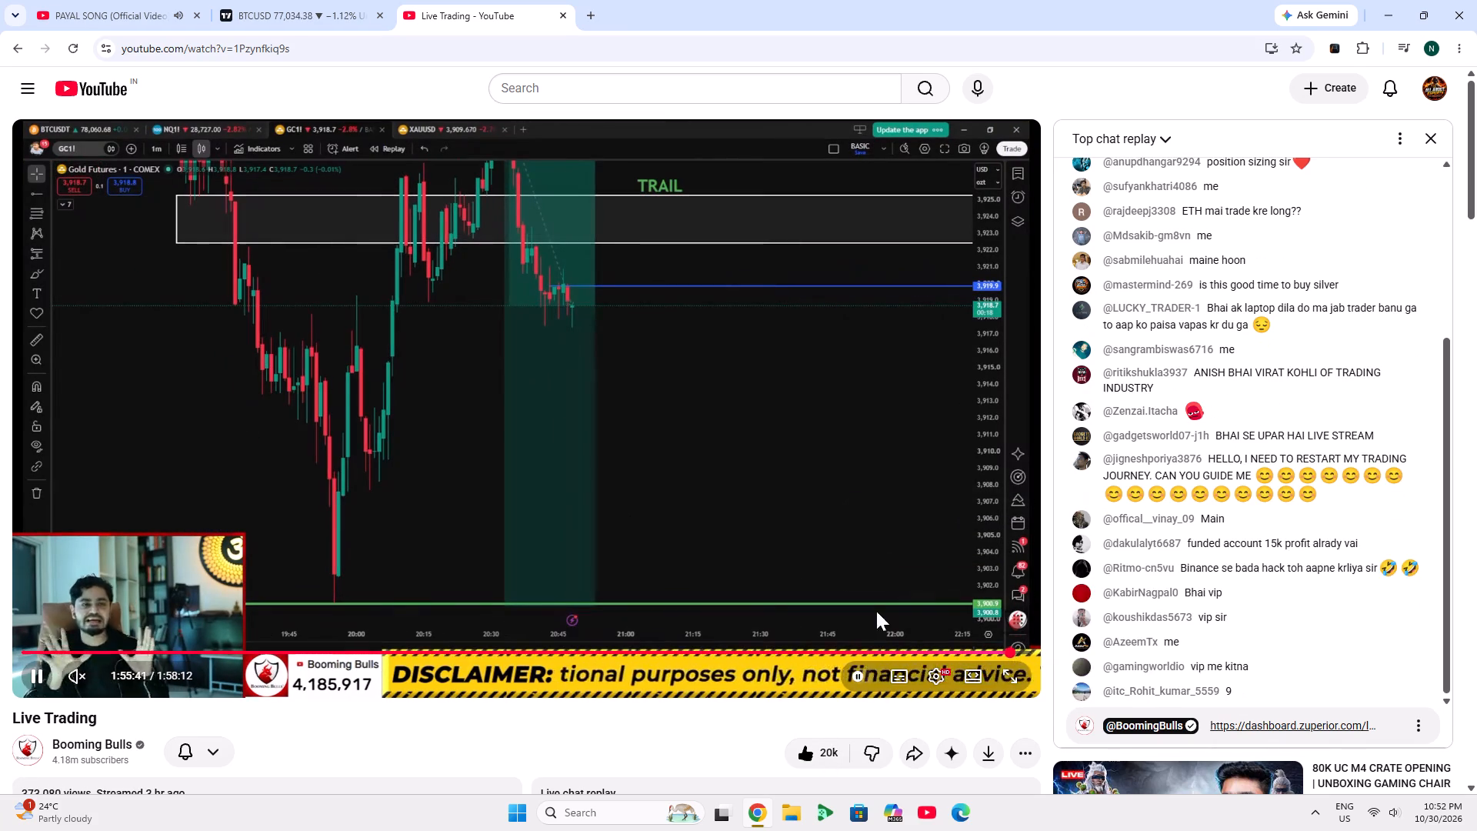
Open the Booming Bulls channel page from the Live Trading video and show its full description and links.
click(85, 743)
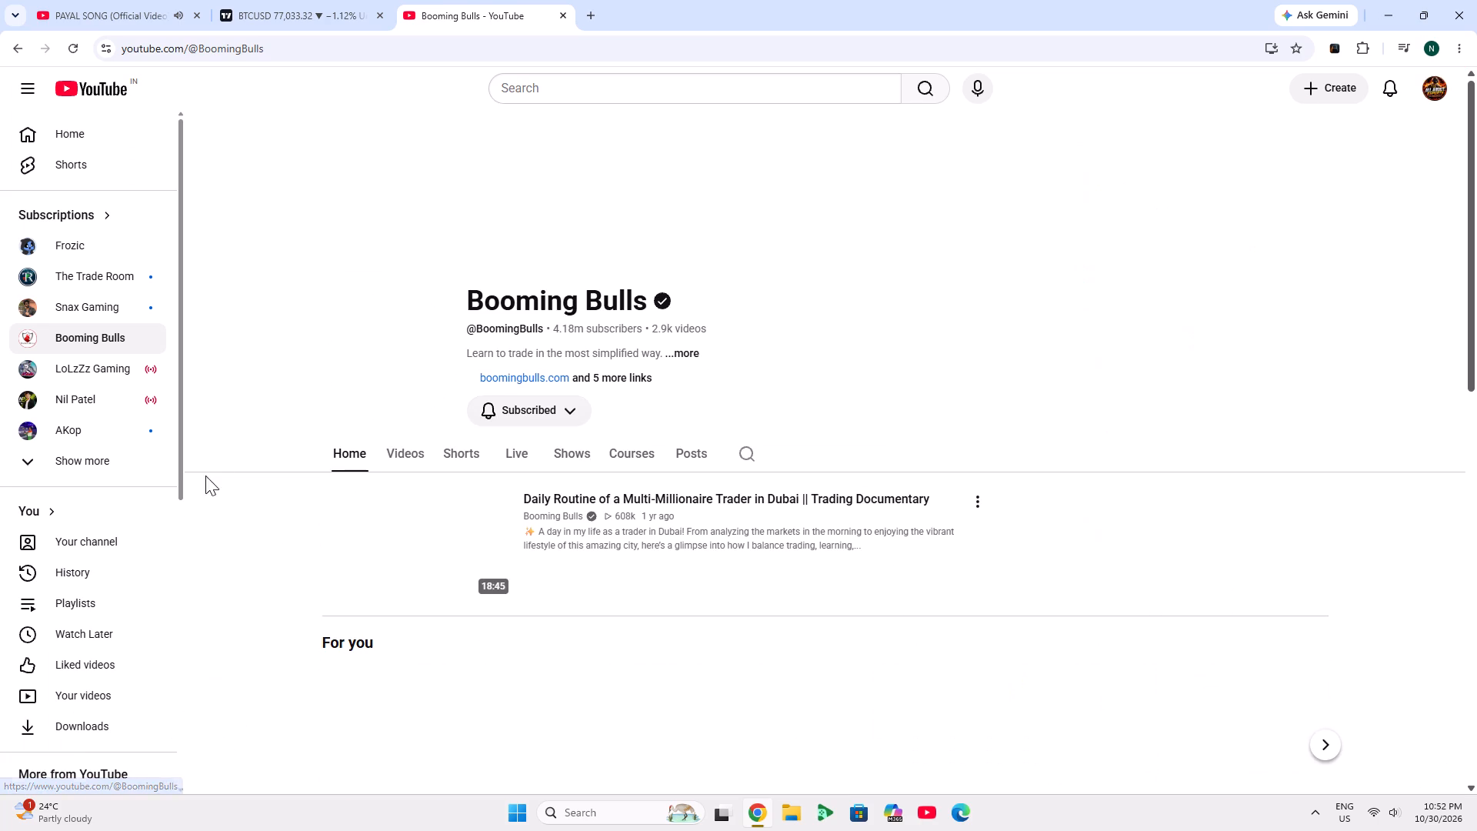
click(627, 380)
scroll(748, 0, down, 4)
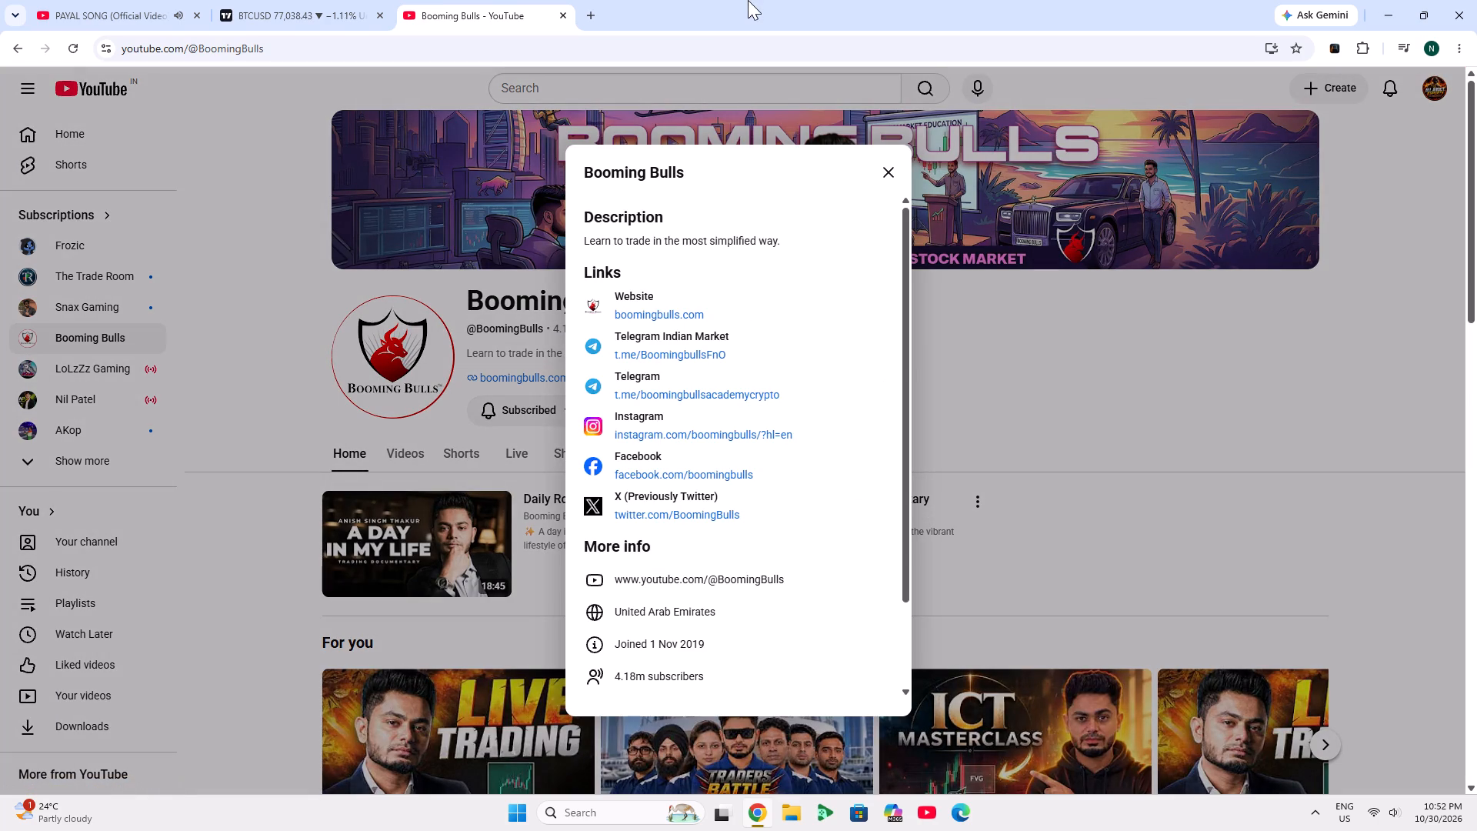
scroll(748, 0, down, 2)
Open the channel's boomingbulls.com website and look over its home page.
click(679, 312)
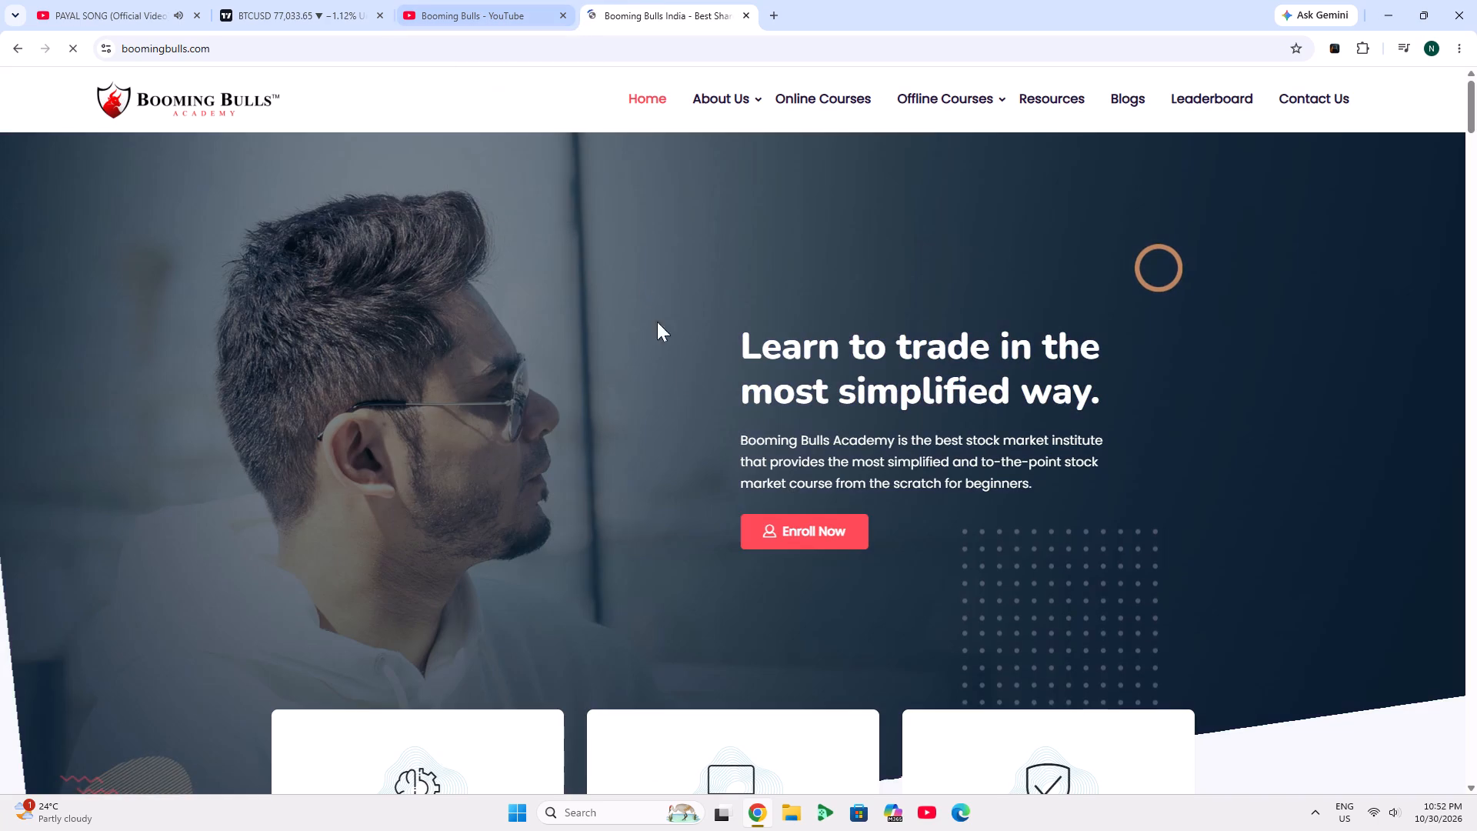
scroll(698, 399, down, 3)
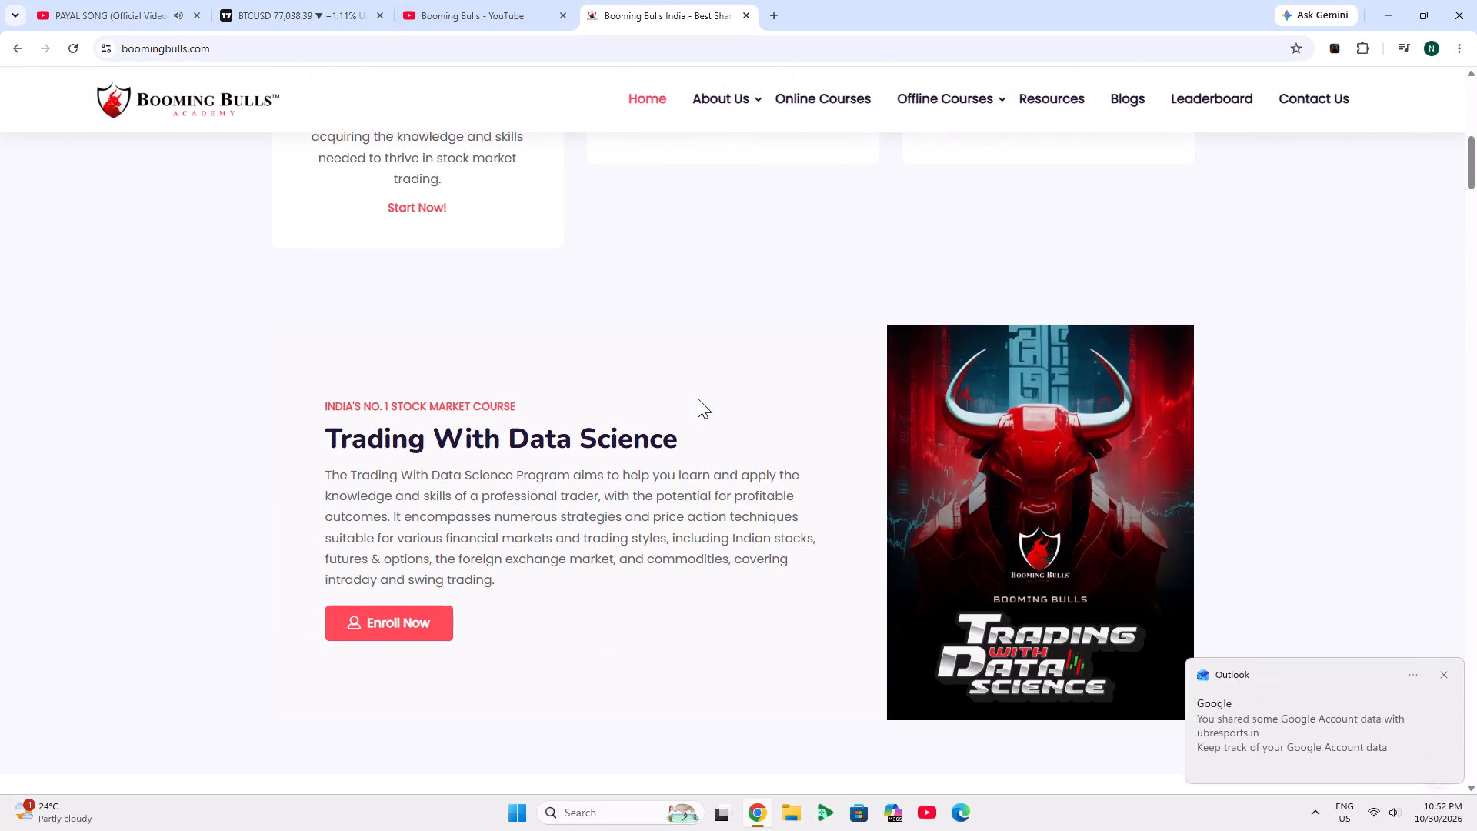
scroll(698, 399, up, 1)
scroll(662, 529, up, 2)
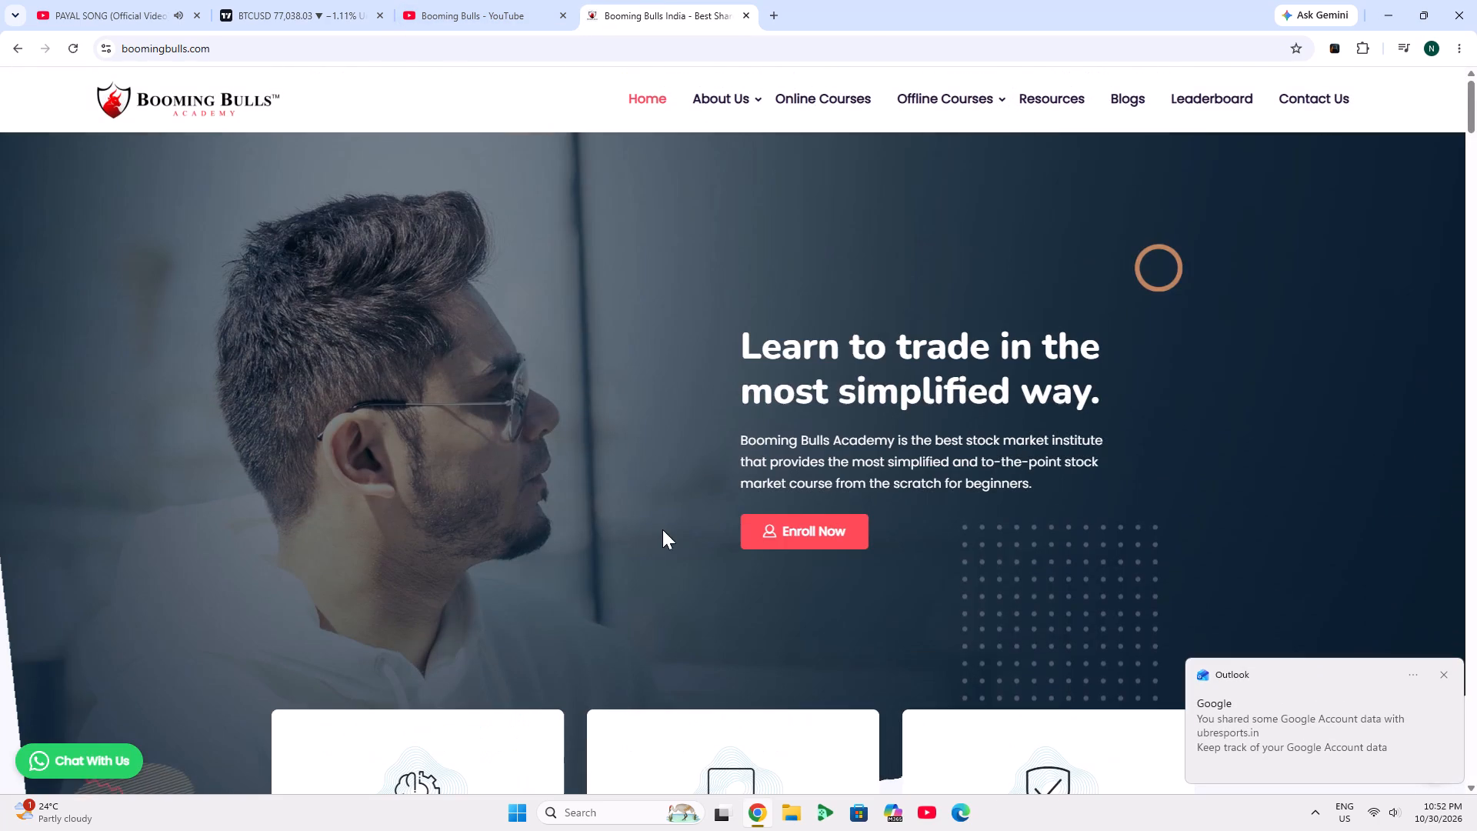
scroll(523, 0, down, 4)
Examine the academy's Online Courses page from the two course phases down to the footer, and close the website.
click(819, 90)
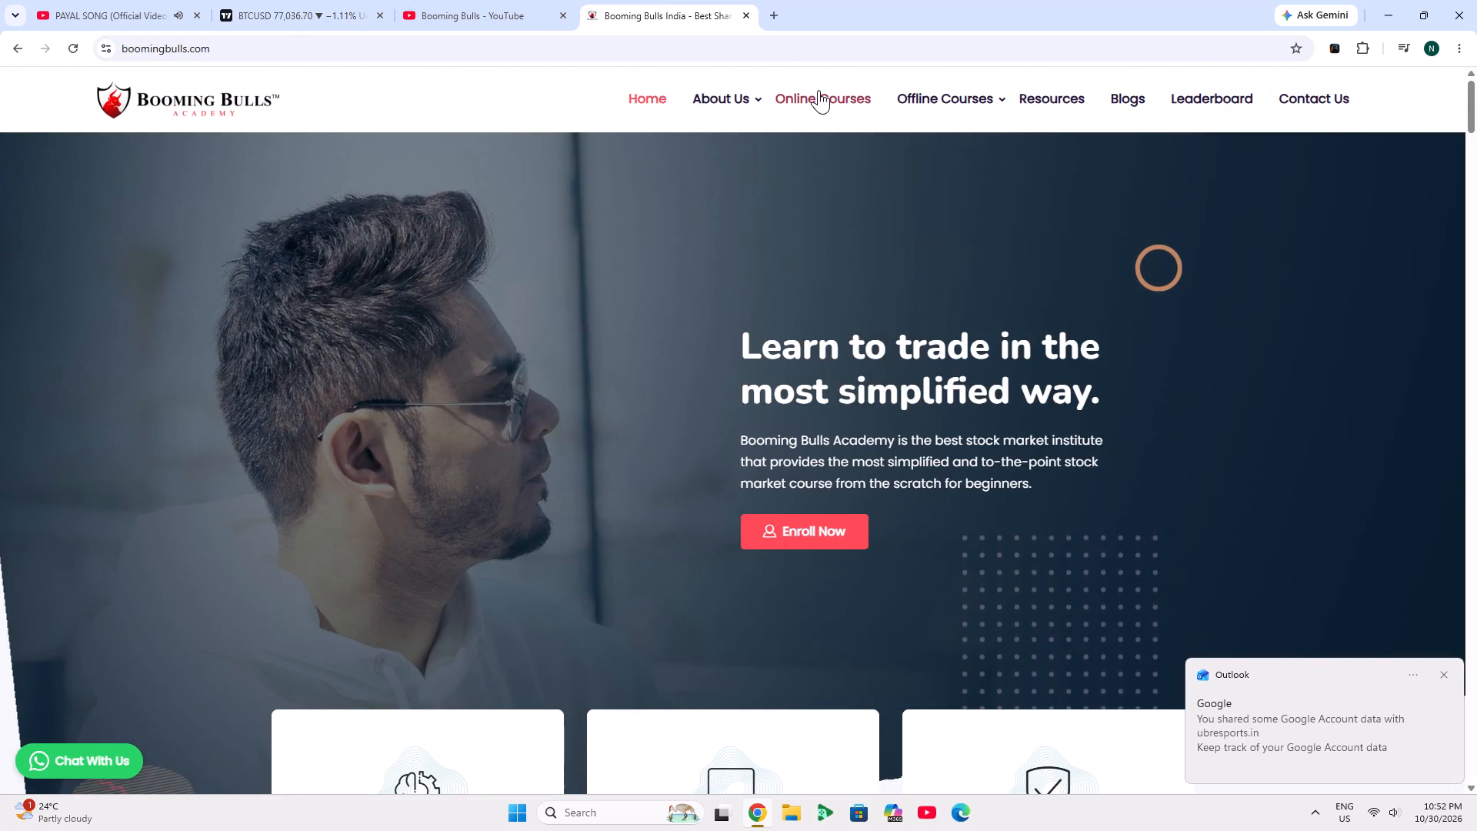
scroll(814, 252, down, 4)
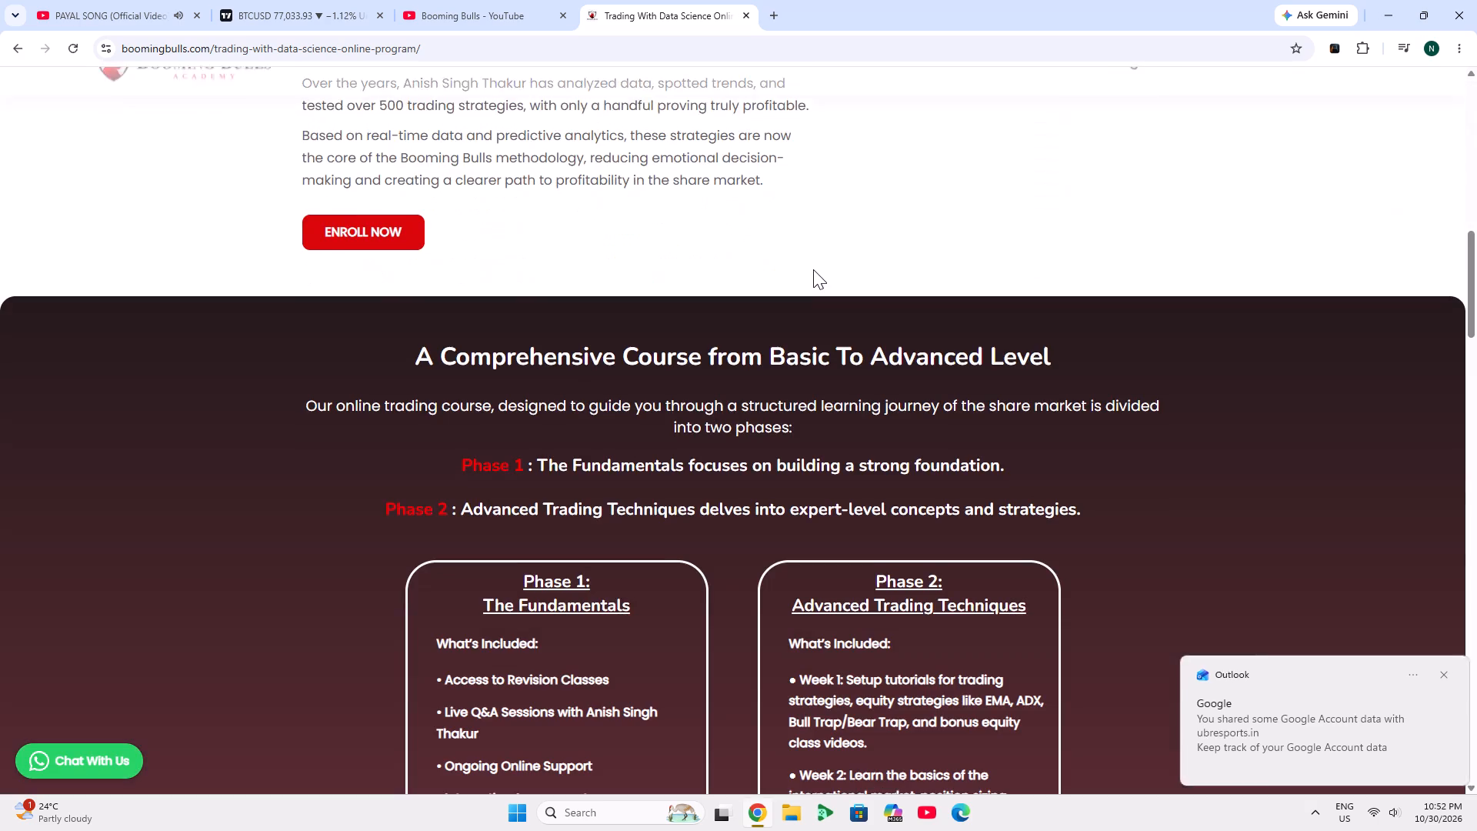
scroll(813, 269, down, 13)
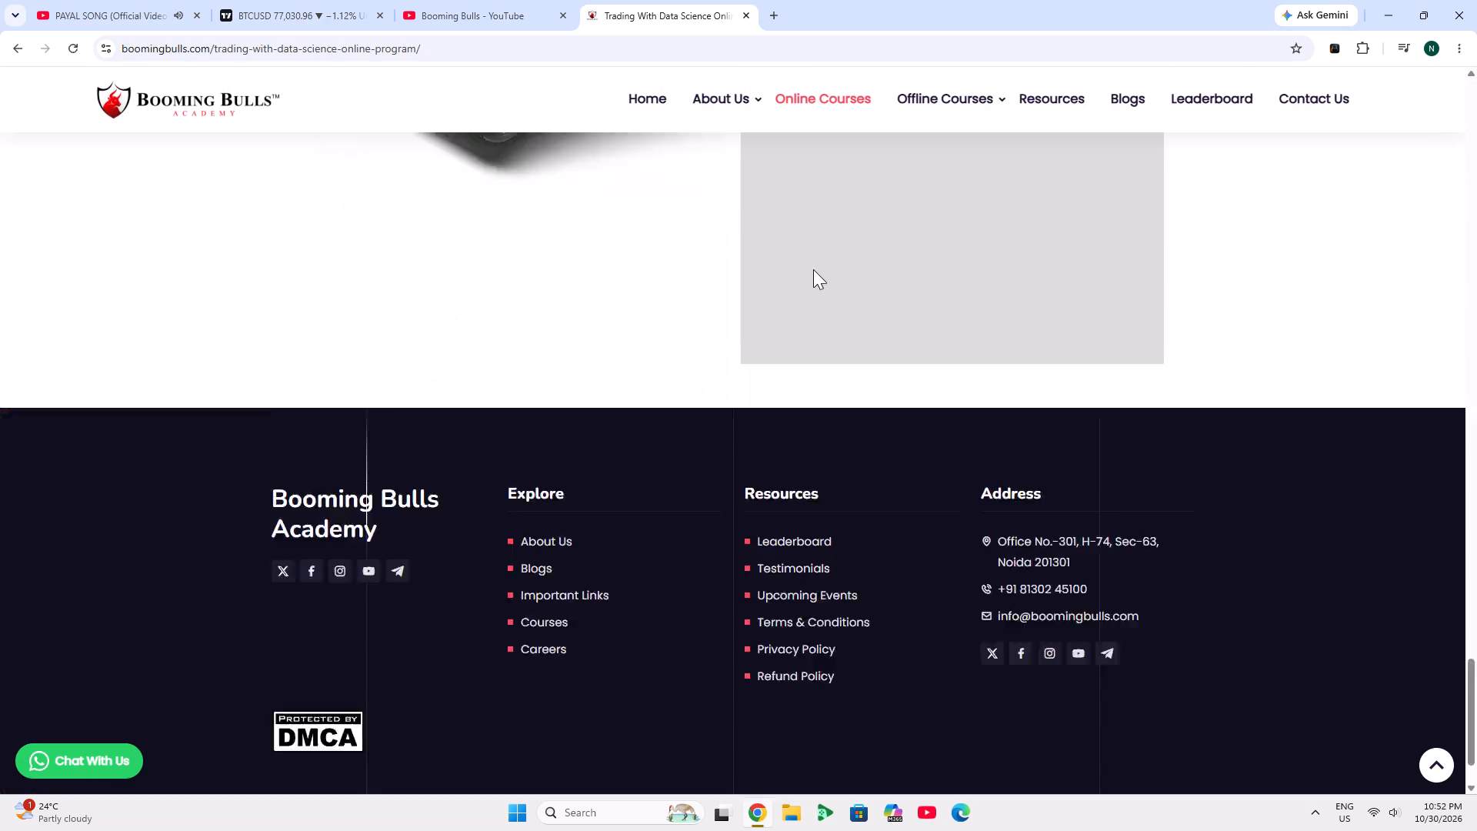
scroll(813, 269, down, 6)
scroll(813, 269, up, 7)
click(629, 0)
middle_click(629, 0)
Try to open the channel's Telegram Indian Market and Telegram links, and close the tabs they open.
scroll(629, 0, up, 1)
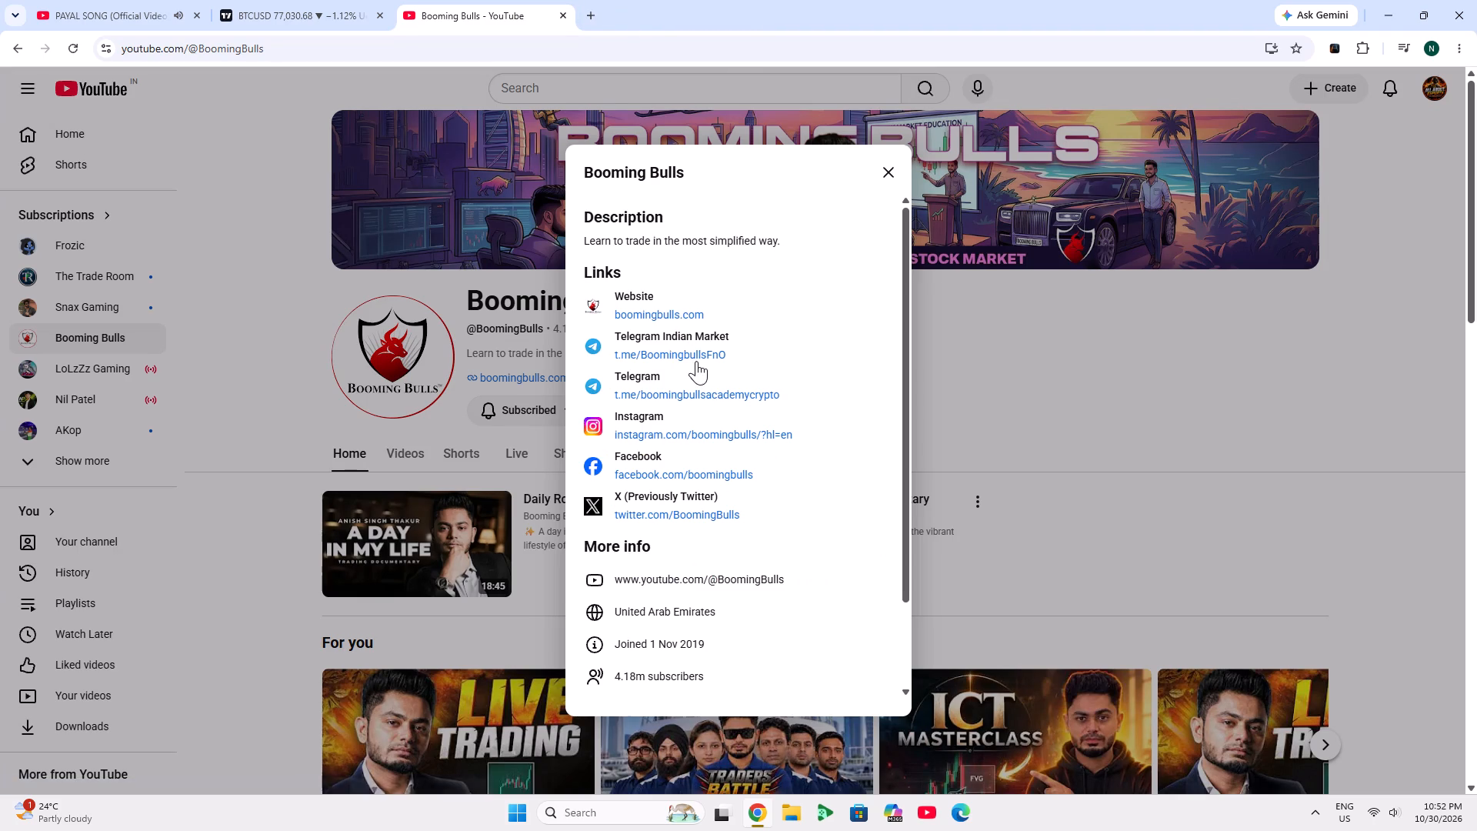
click(694, 353)
click(547, 483)
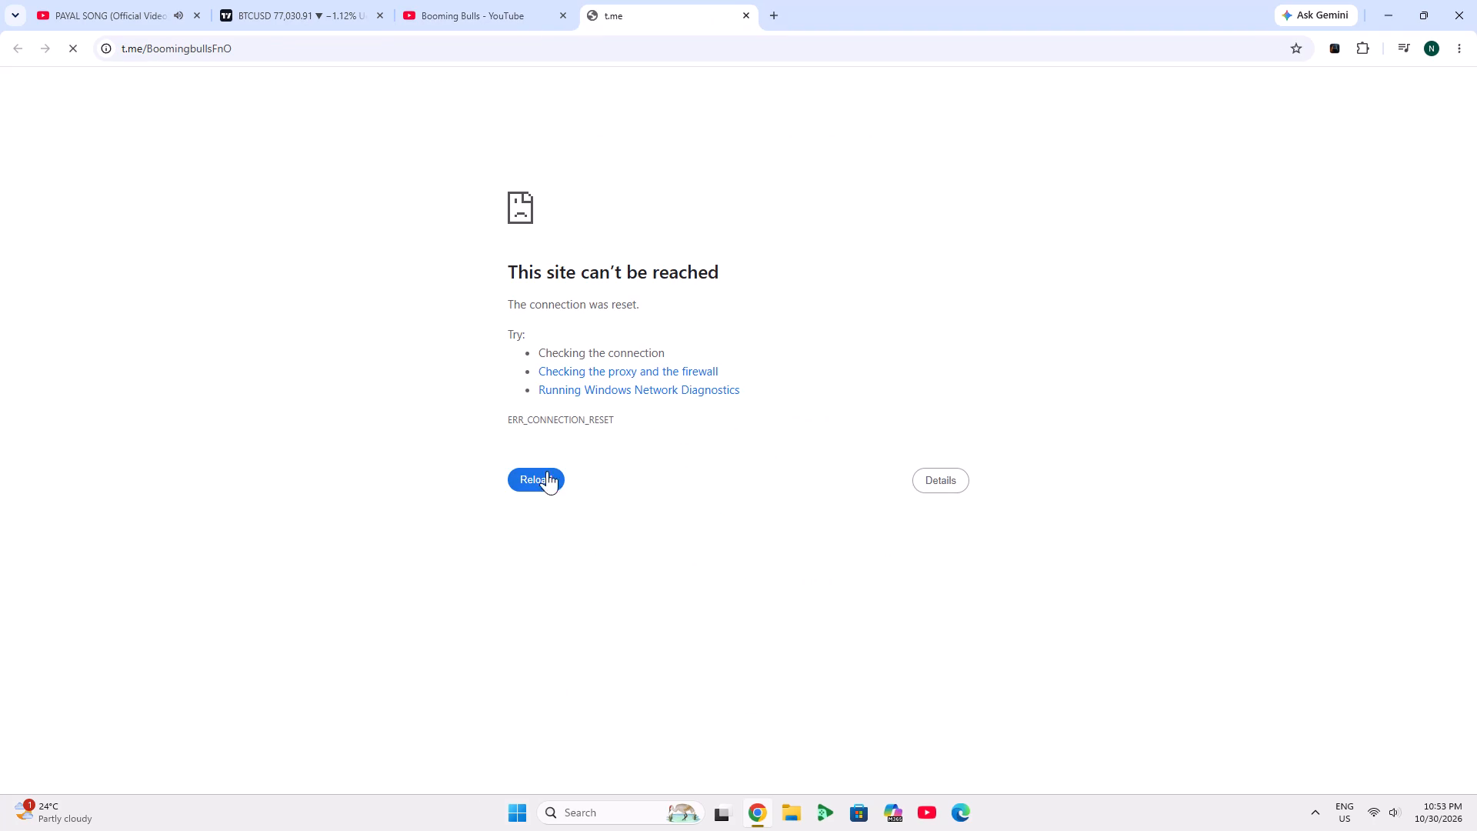
click(551, 0)
click(642, 397)
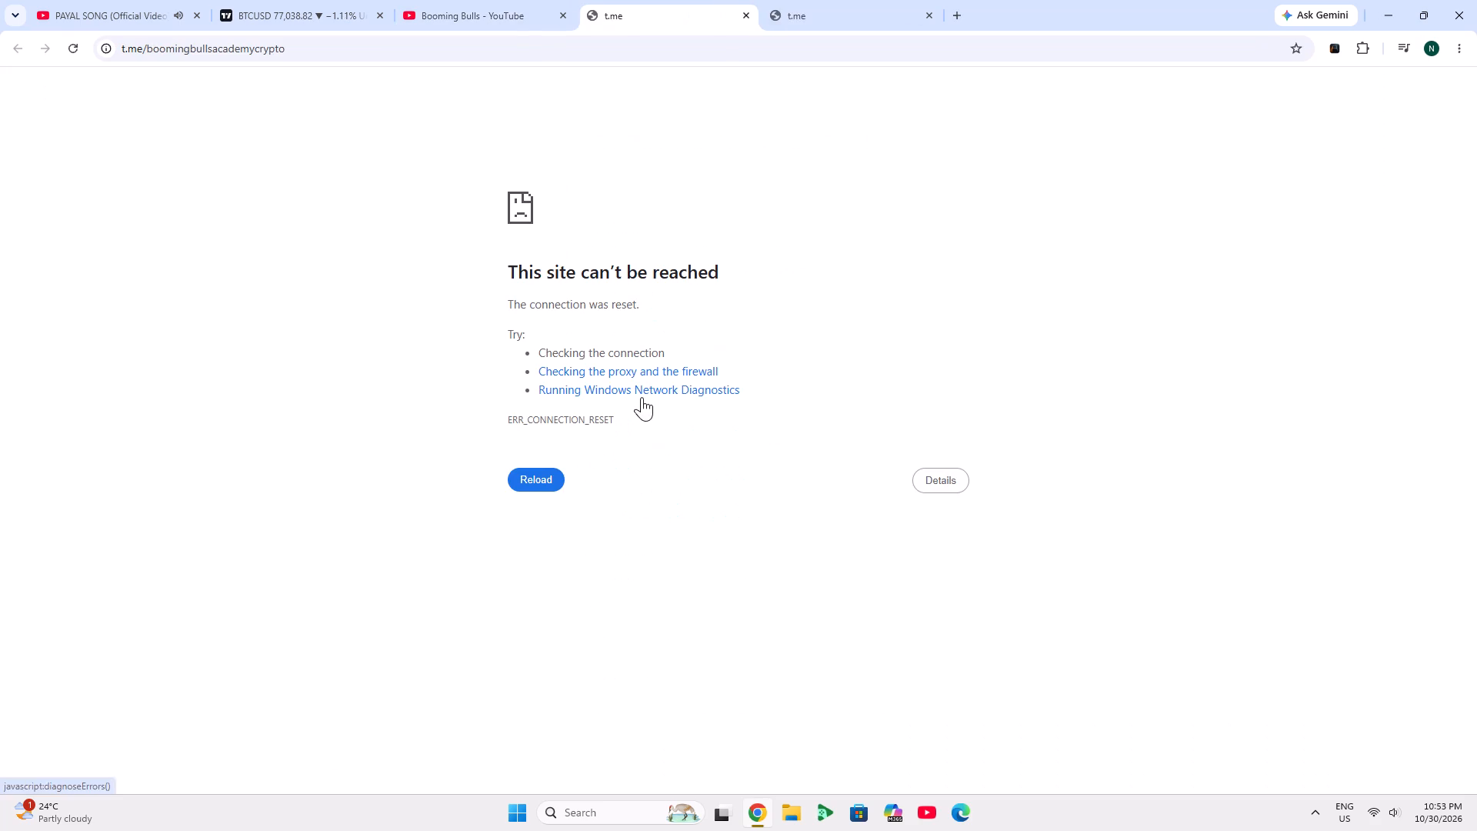
middle_click(699, 0)
scroll(699, 0, up, 1)
middle_click(699, 0)
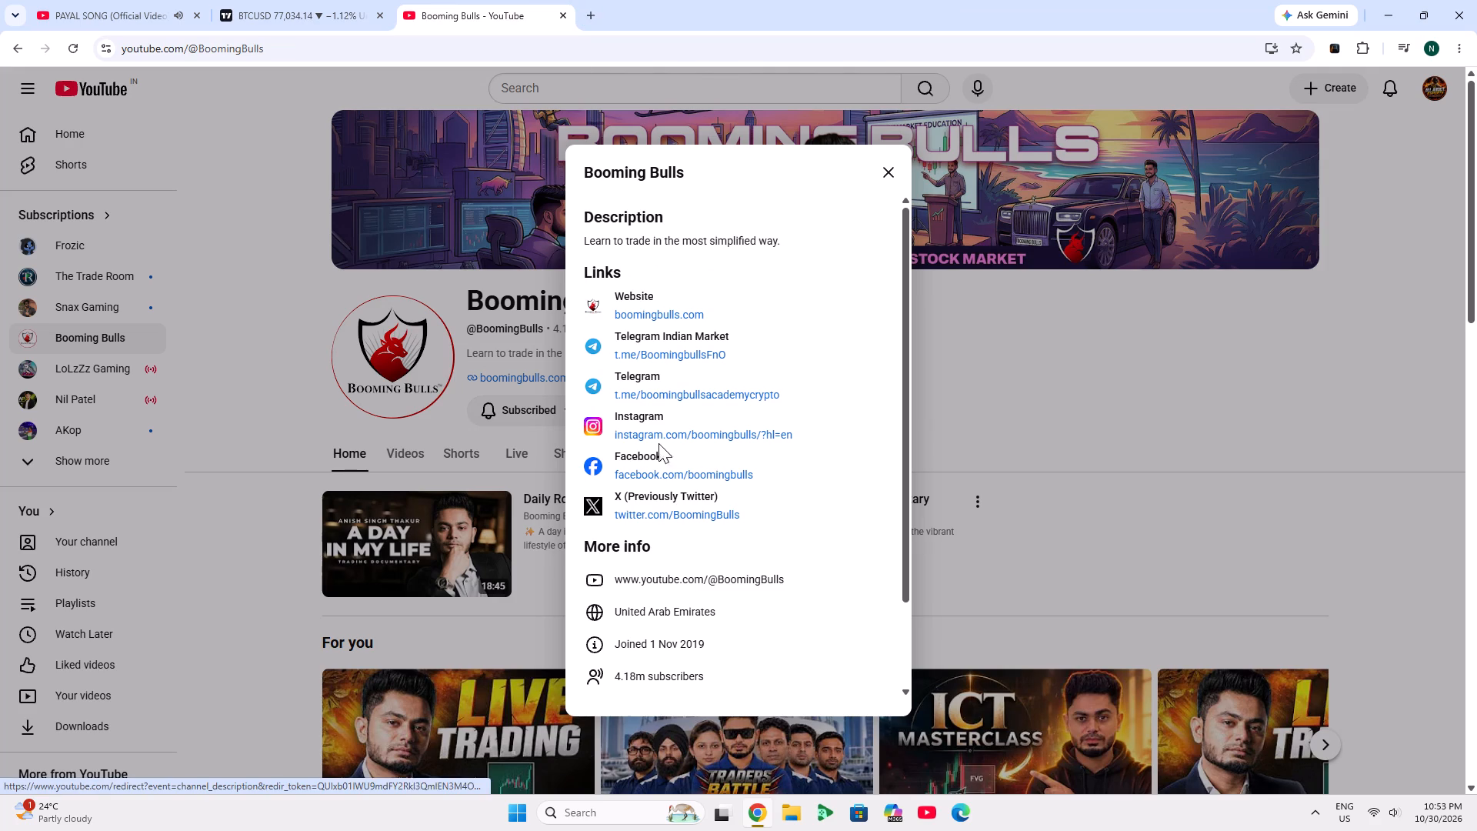
Open the channel's Instagram link, dismiss the Meta account notice, look over the boomingbulls profile and posts, and close it.
click(658, 439)
scroll(696, 0, down, 5)
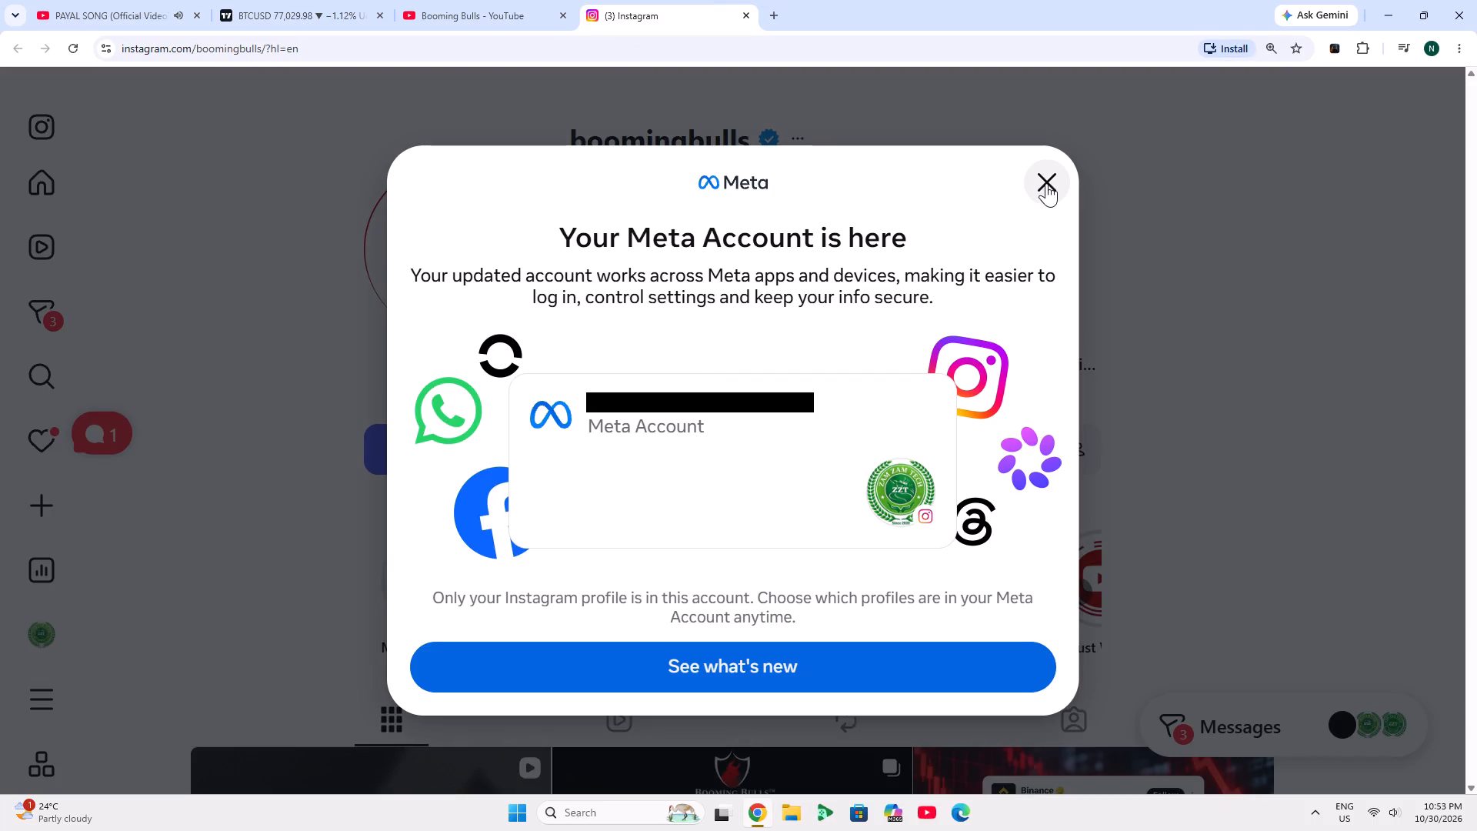
click(1046, 183)
scroll(864, 644, down, 4)
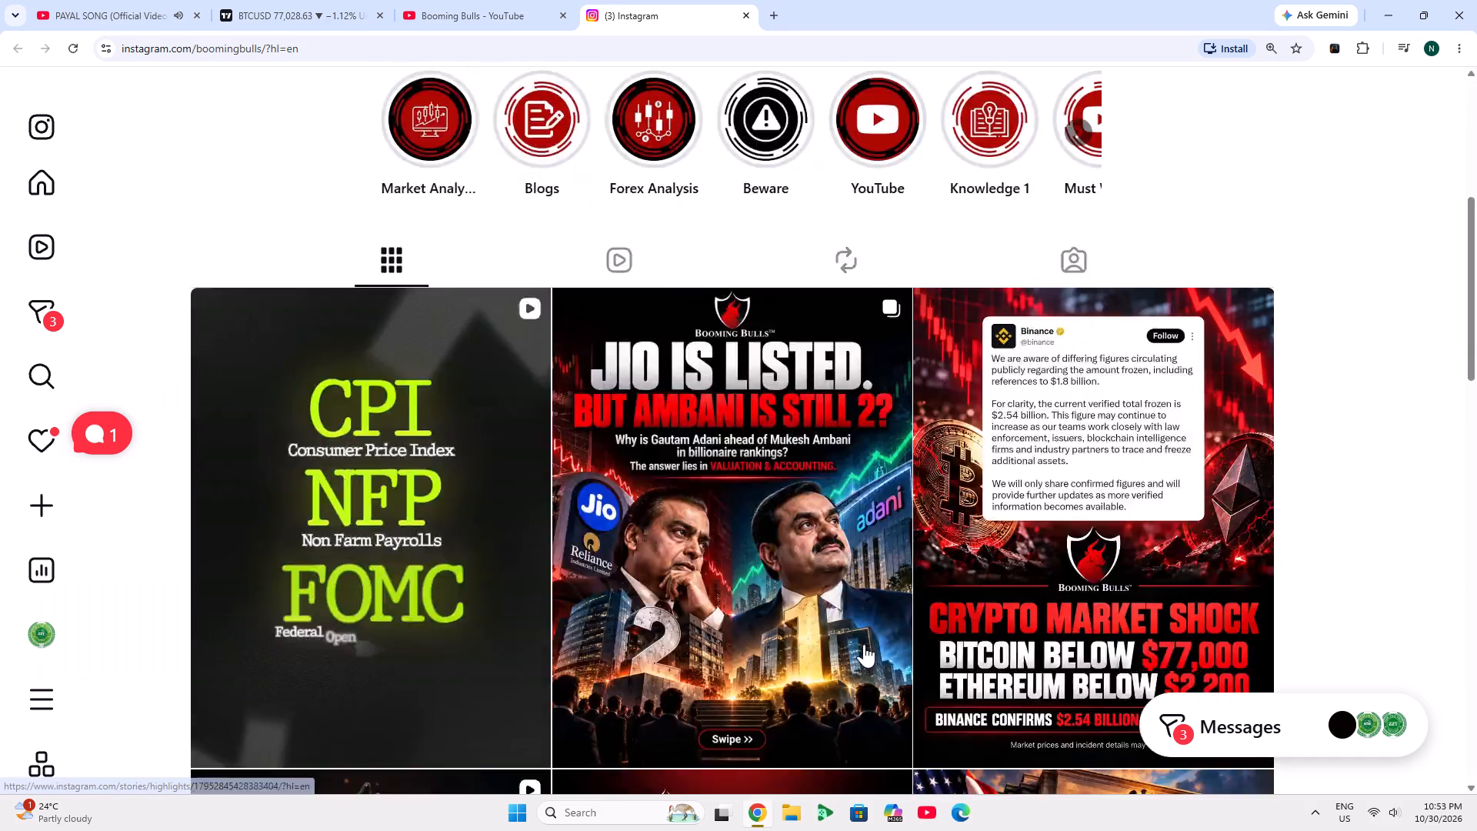
scroll(864, 644, up, 4)
scroll(676, 0, down, 5)
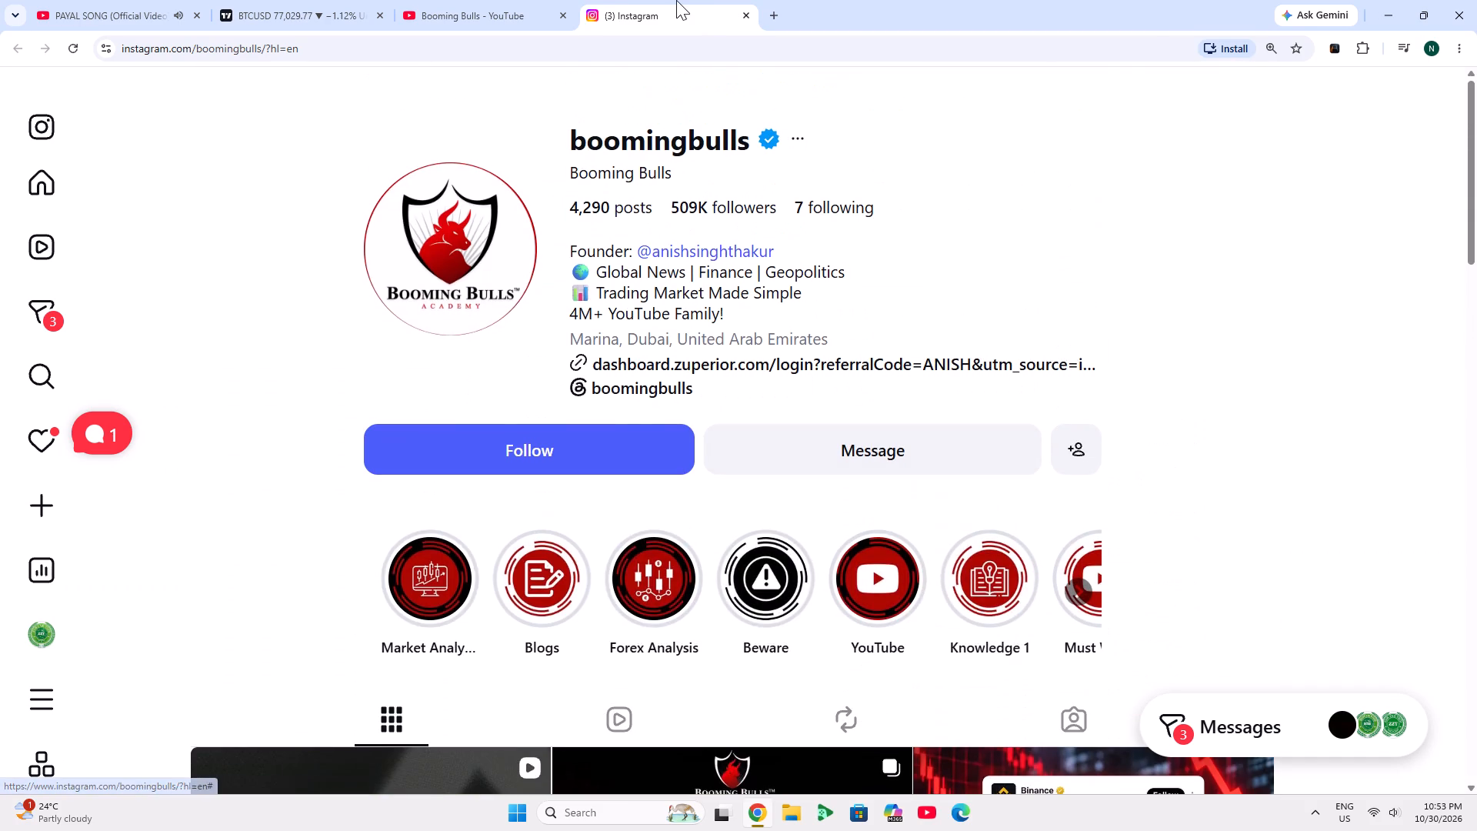
middle_click(676, 0)
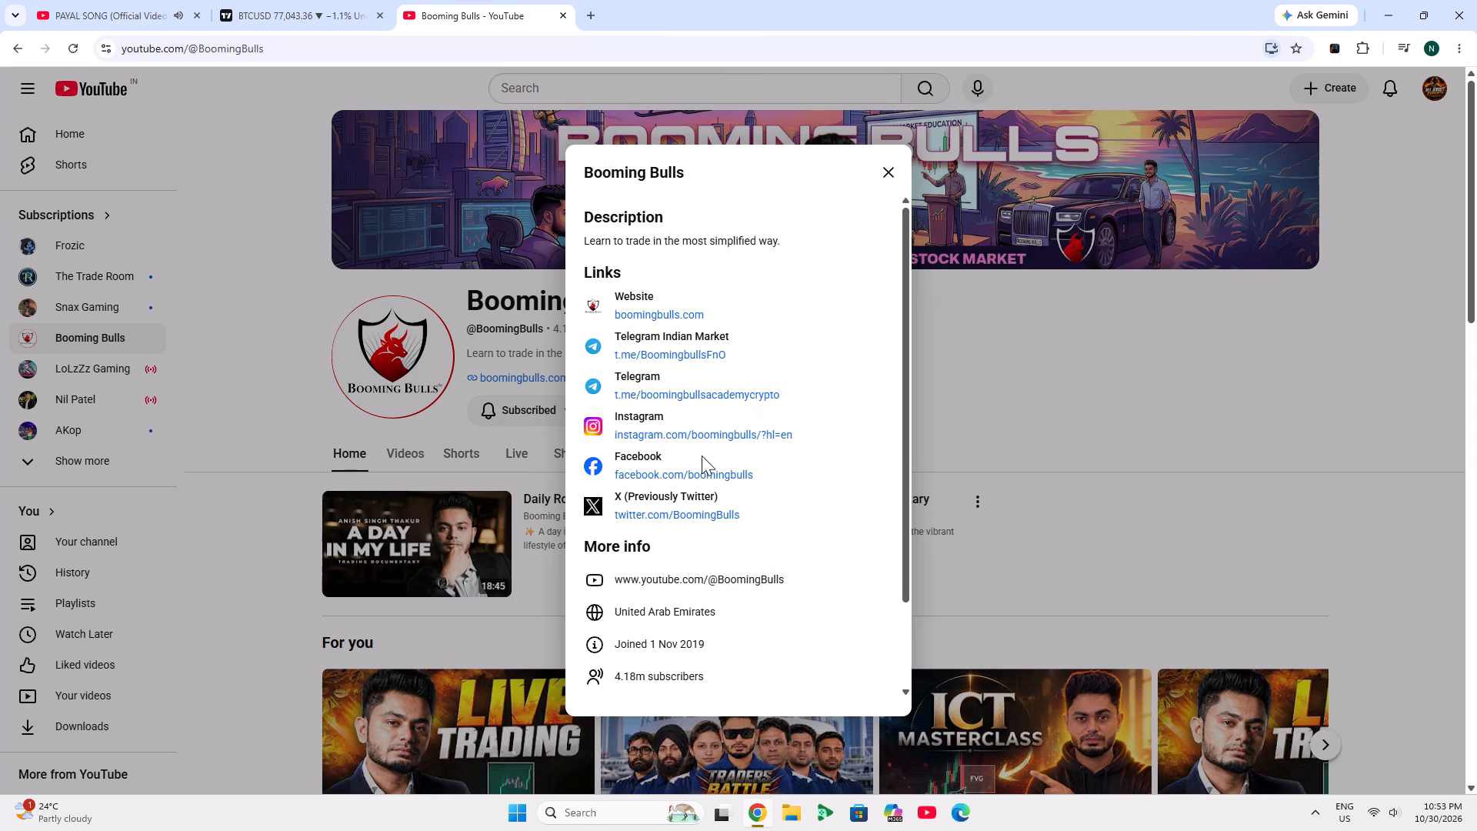
Switch to the PAYAL SONG video and rewind it to about 0:08.
click(172, 0)
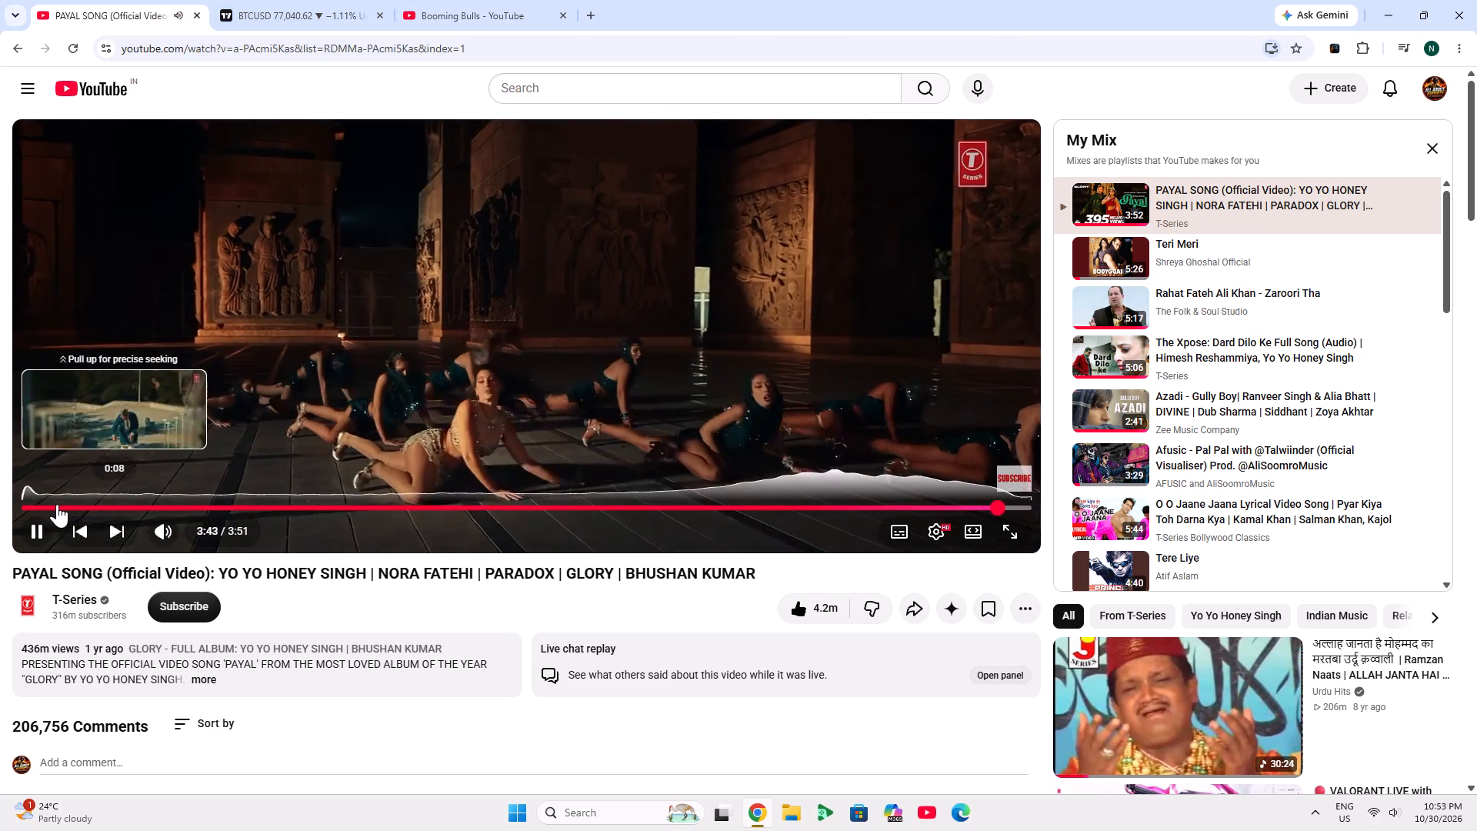
click(57, 504)
Return to the Booming Bulls channel, examine the rest of its links and details, and close the channel description.
click(445, 0)
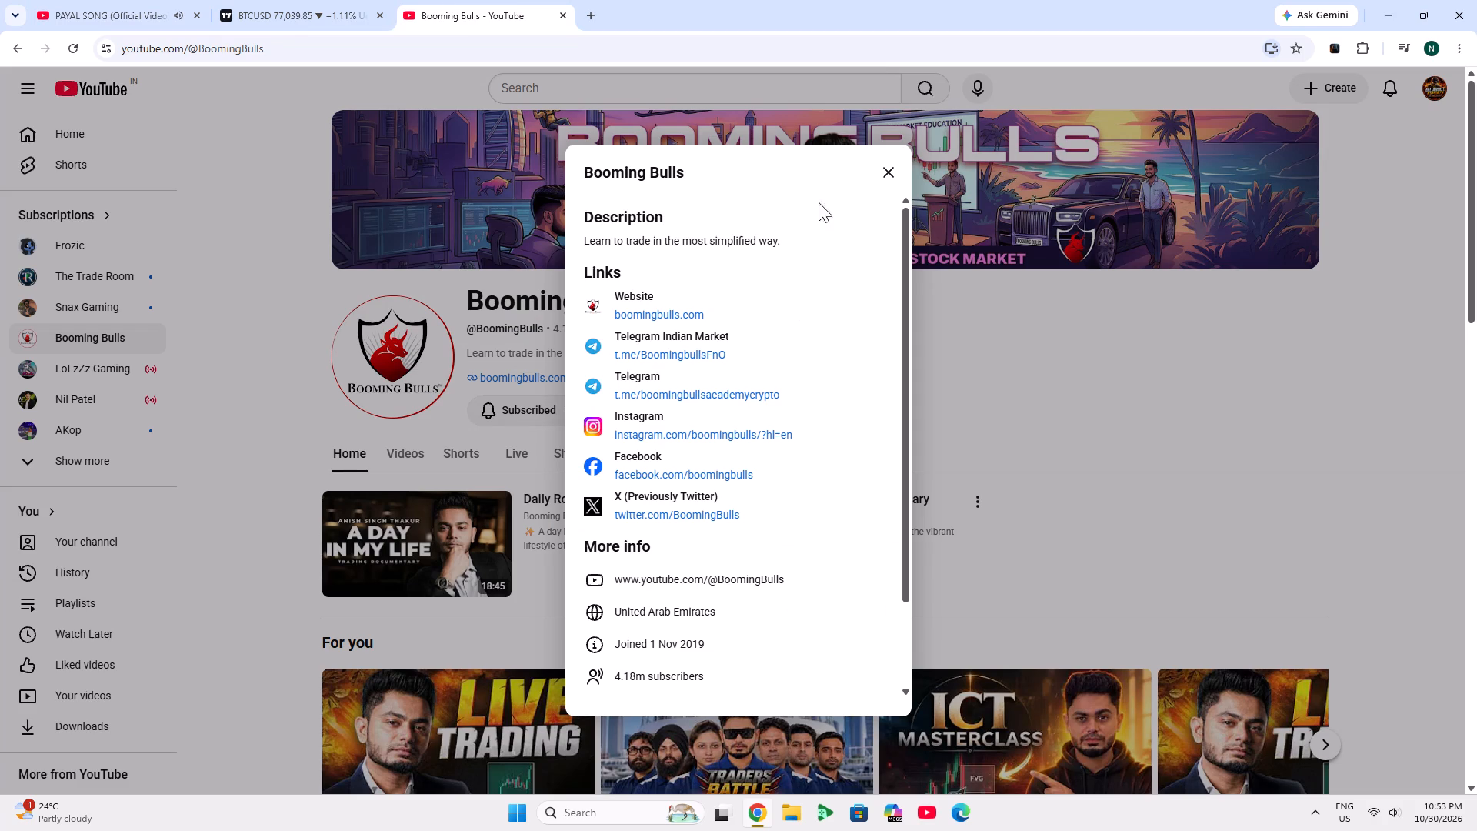
scroll(842, 128, down, 3)
scroll(842, 128, up, 6)
scroll(913, 0, down, 13)
click(887, 174)
click(887, 174)
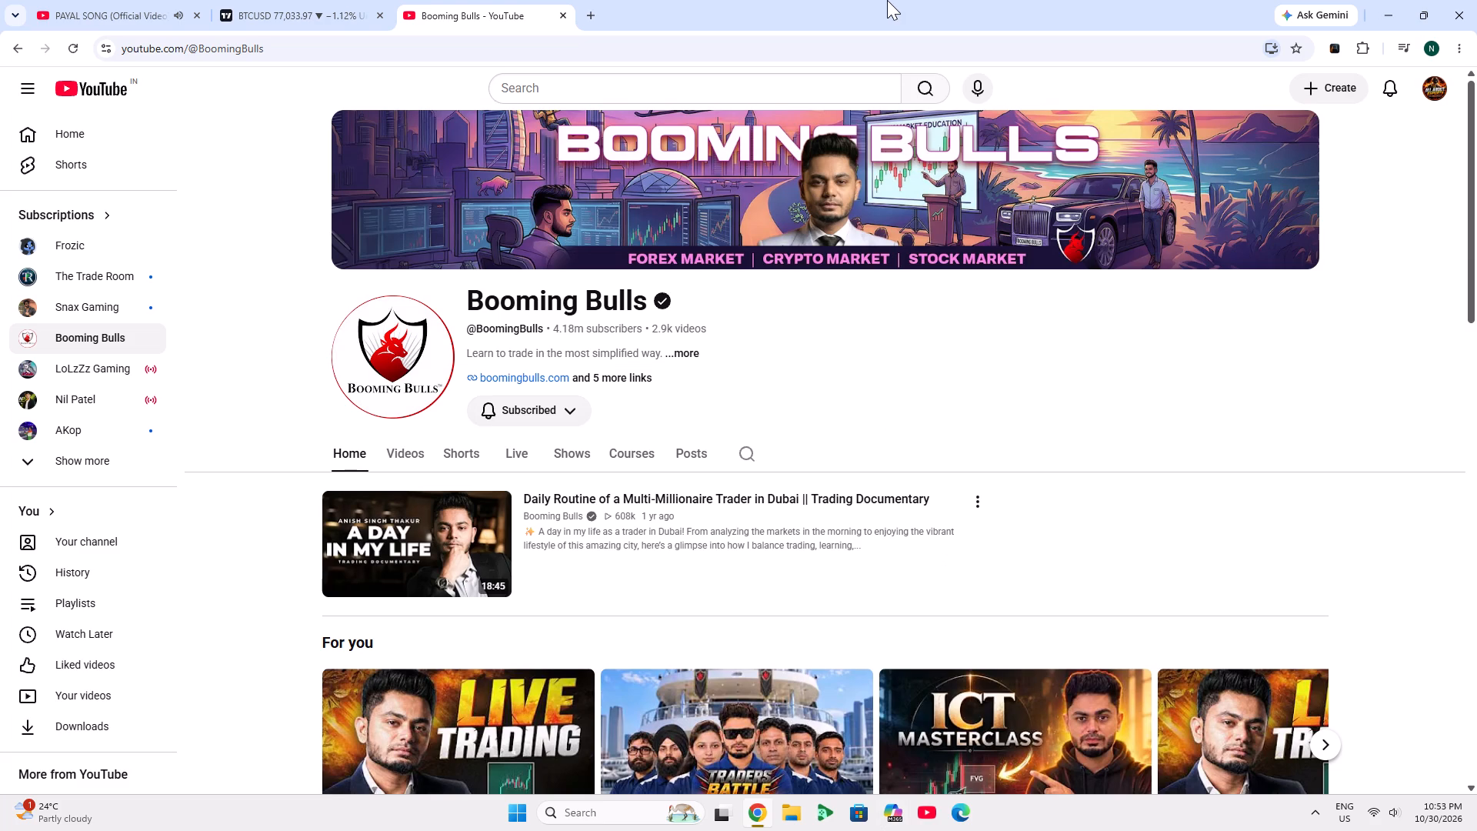
Browse the Booming Bulls channel's home page to examine its featured and recent videos.
scroll(848, 330, down, 1)
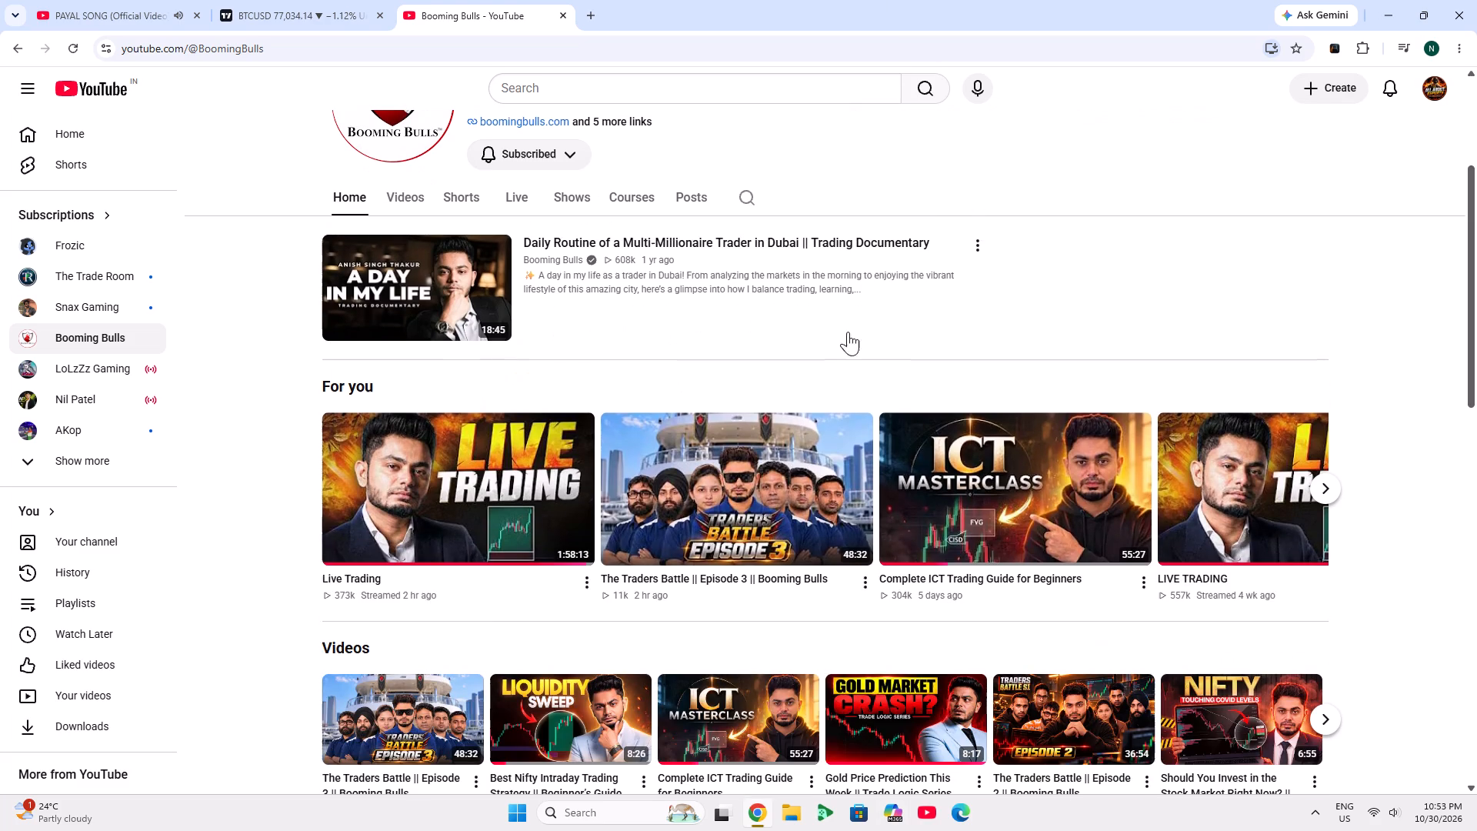
scroll(759, 0, up, 3)
scroll(759, 0, down, 3)
scroll(794, 359, up, 2)
scroll(838, 0, down, 4)
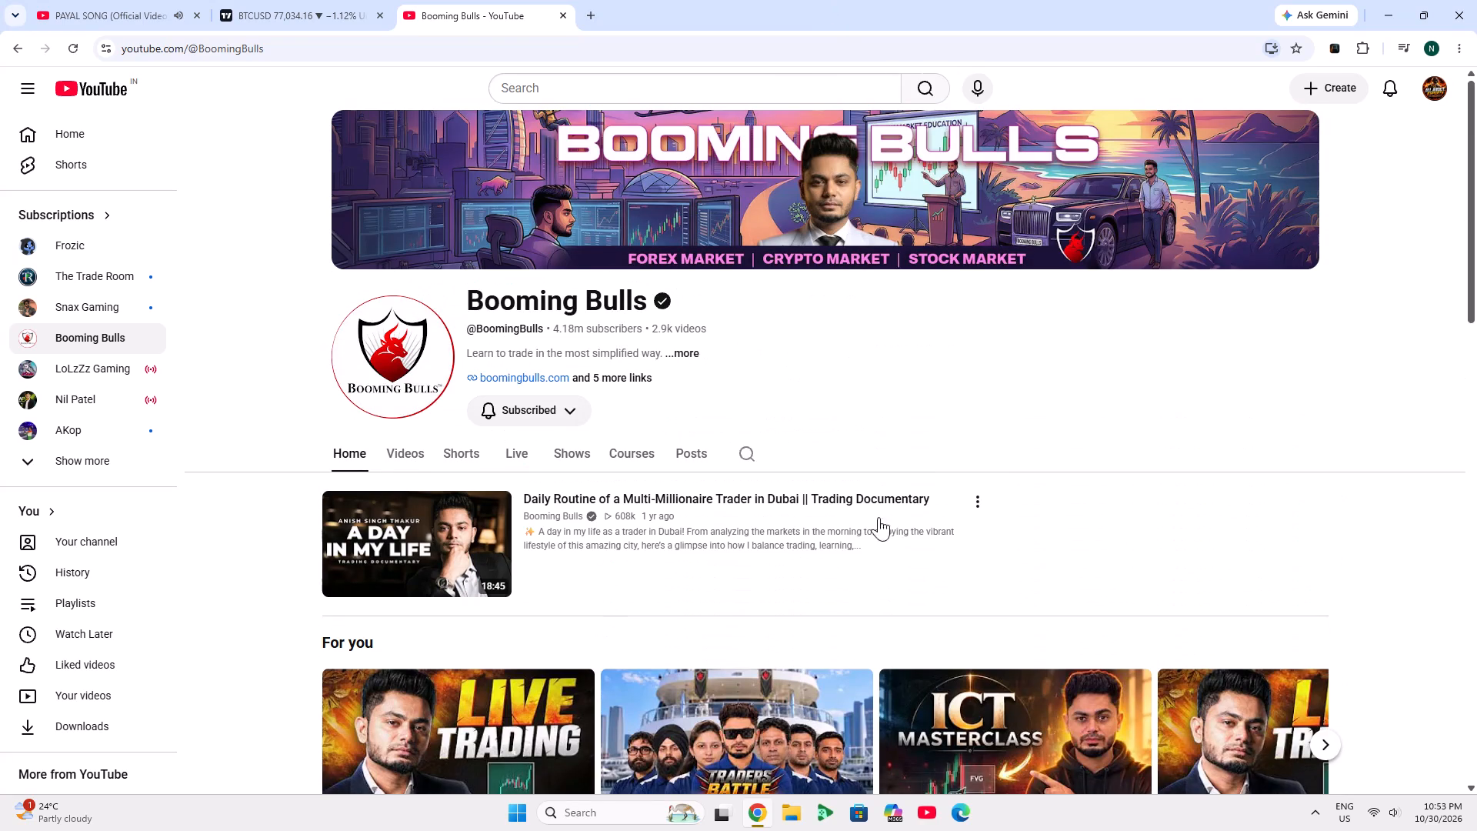
scroll(871, 494, down, 1)
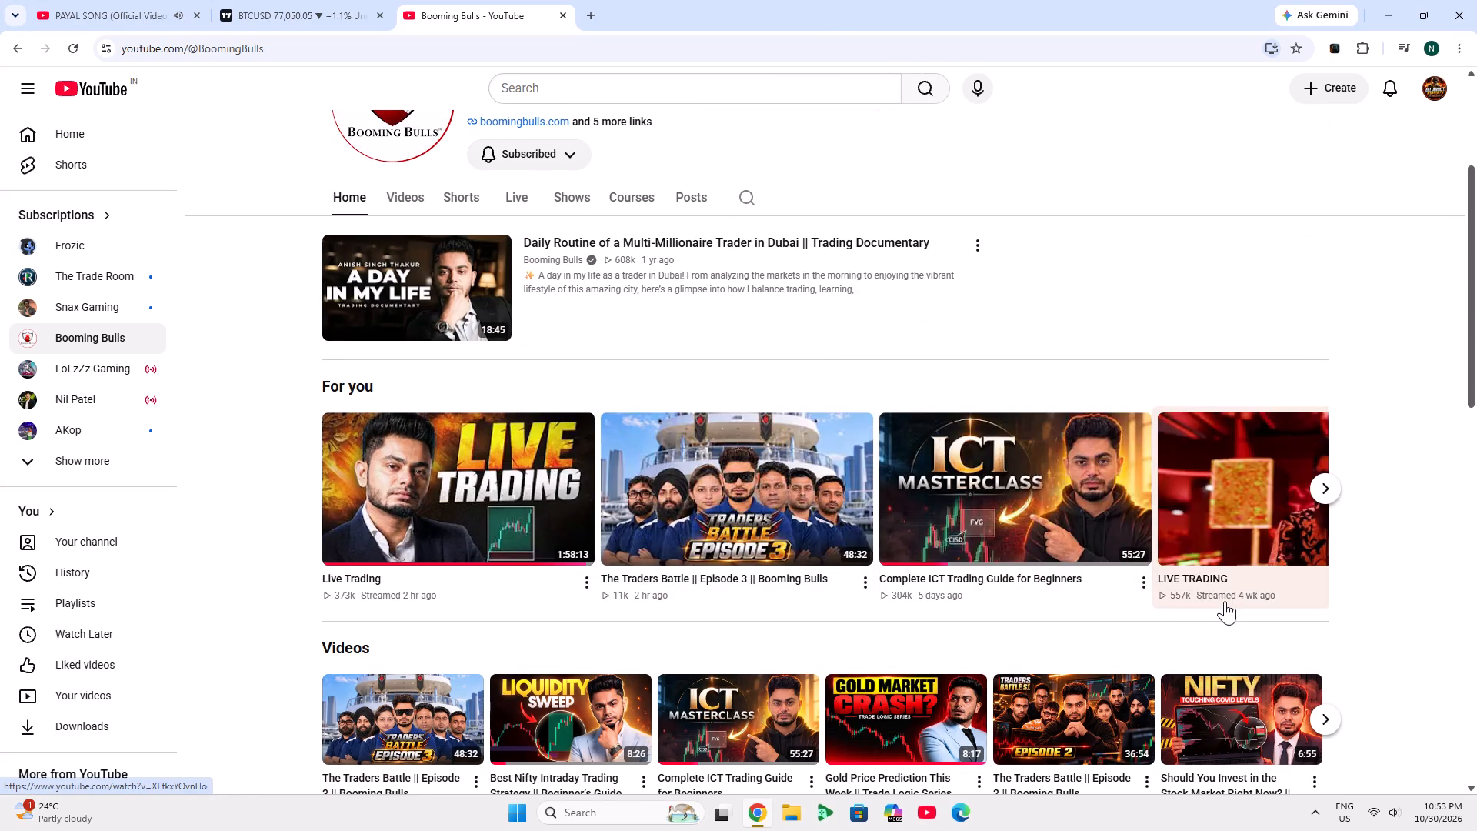
scroll(1225, 602, down, 1)
scroll(1034, 419, up, 2)
scroll(883, 0, down, 2)
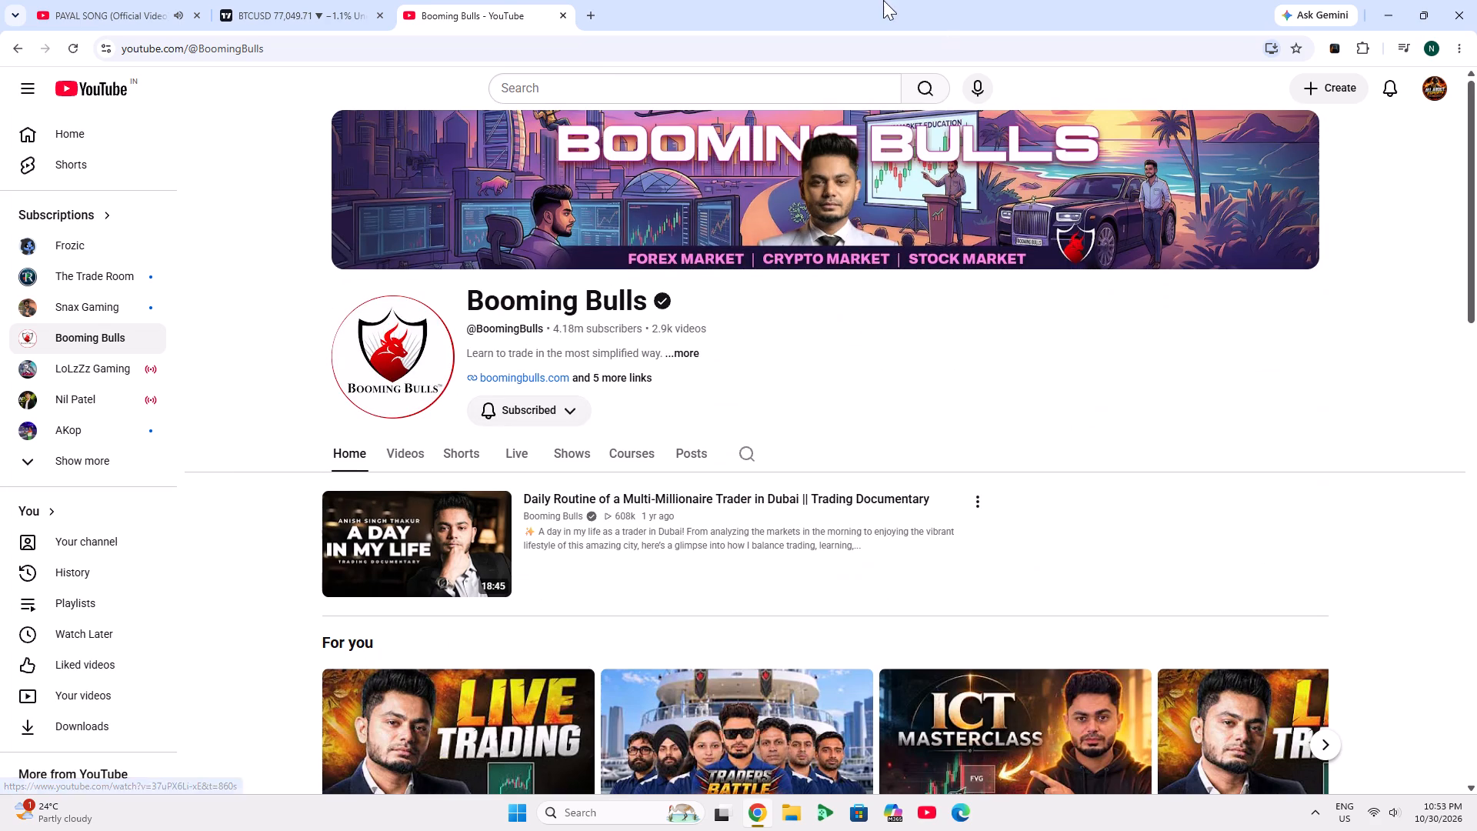
scroll(883, 0, down, 2)
Open "Complete ICT Trading Guide for Beginners" from the channel's latest videos, pause it and unmute its sound.
click(412, 450)
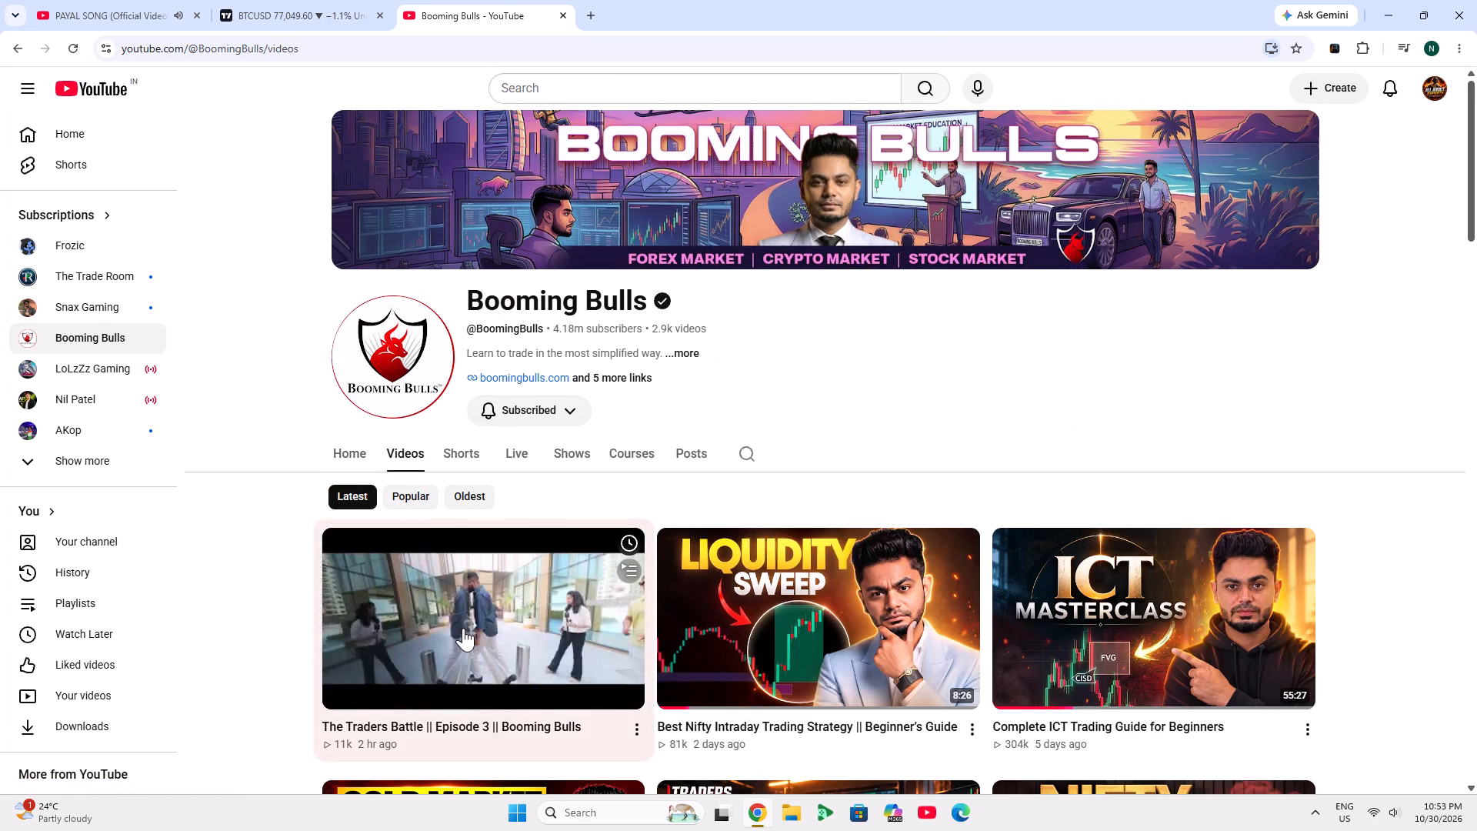
scroll(755, 567, down, 1)
scroll(713, 0, up, 7)
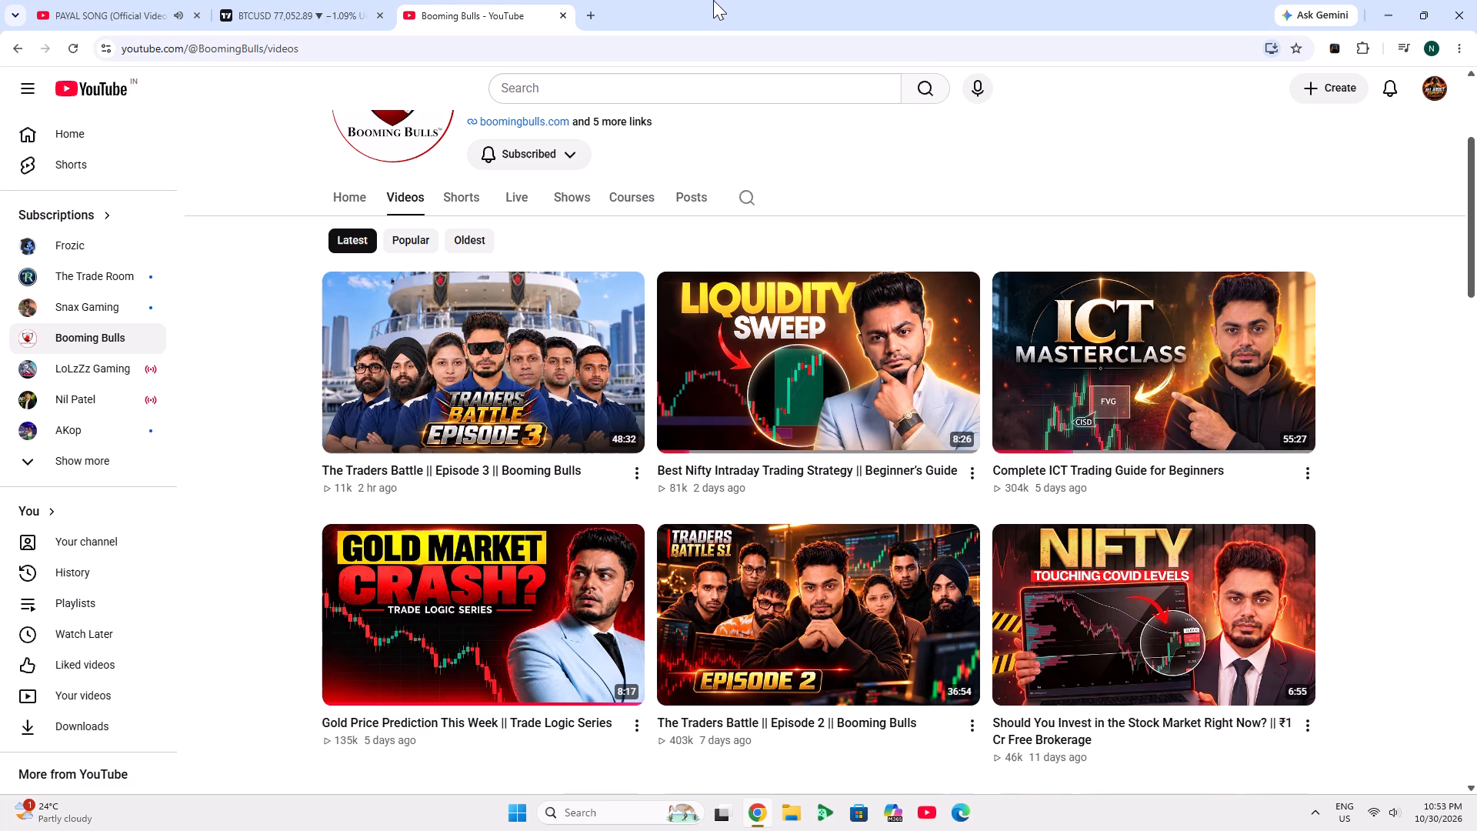
click(1190, 405)
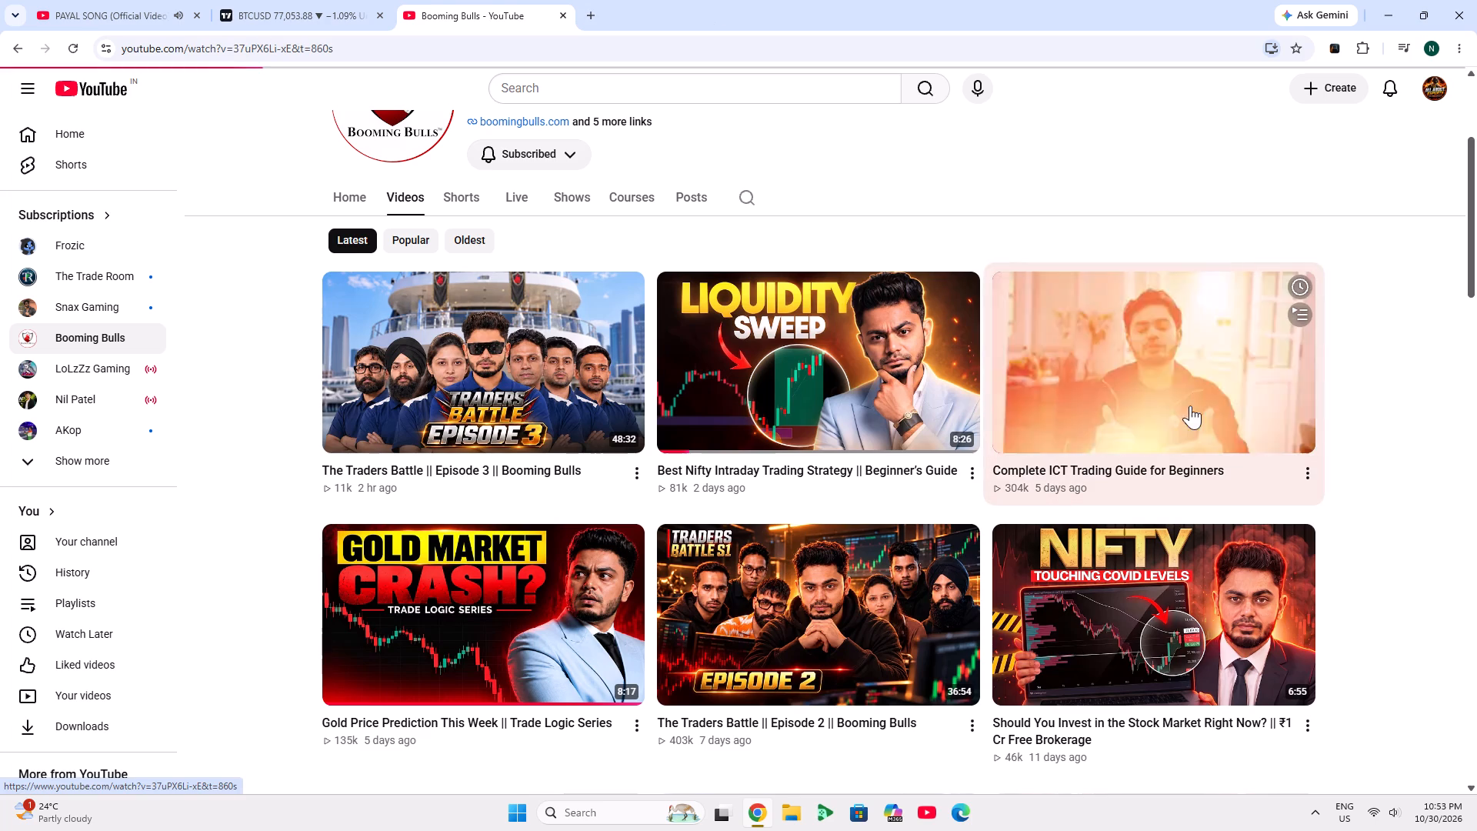
click(298, 491)
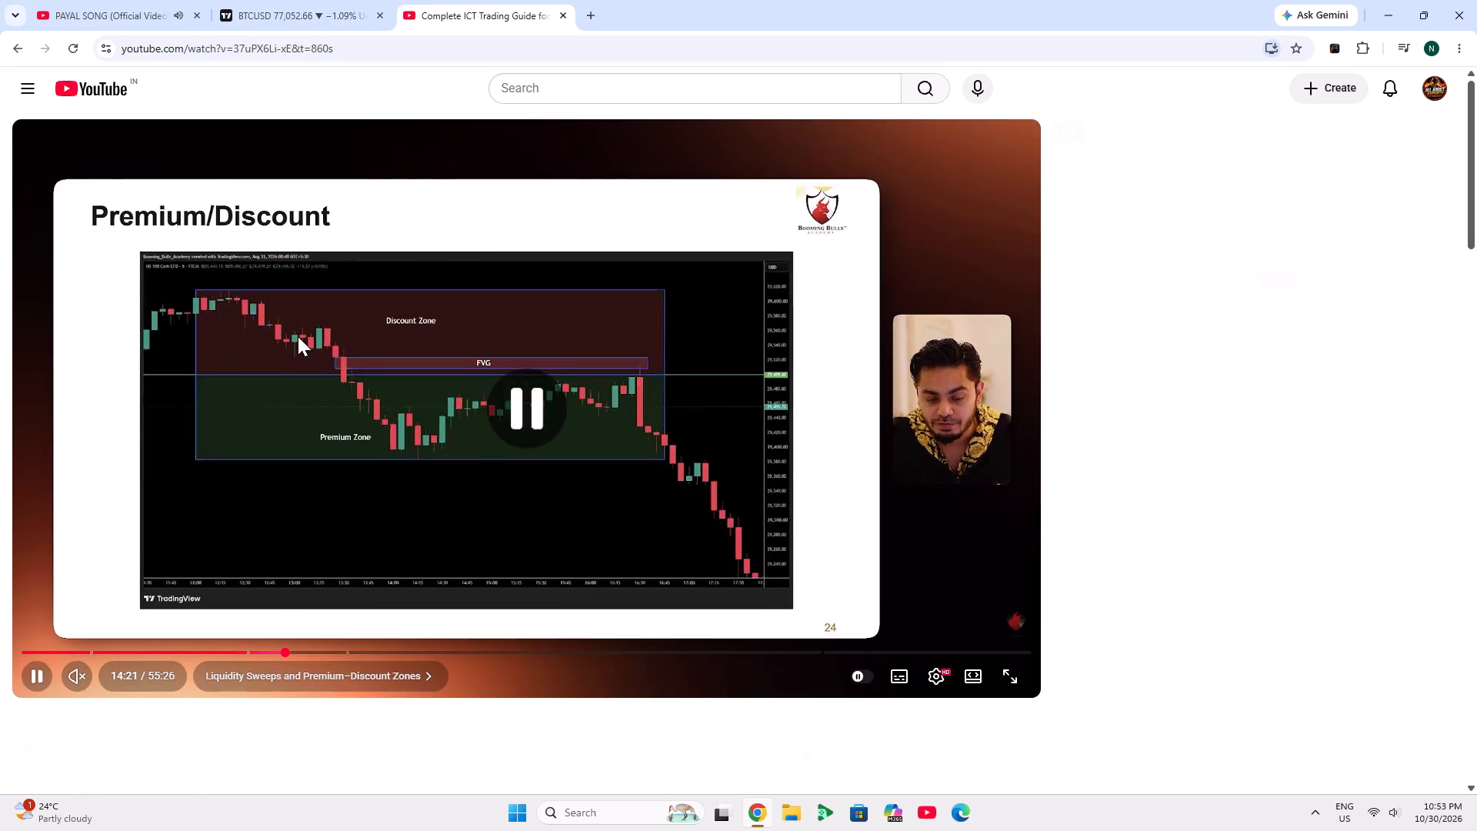
click(75, 686)
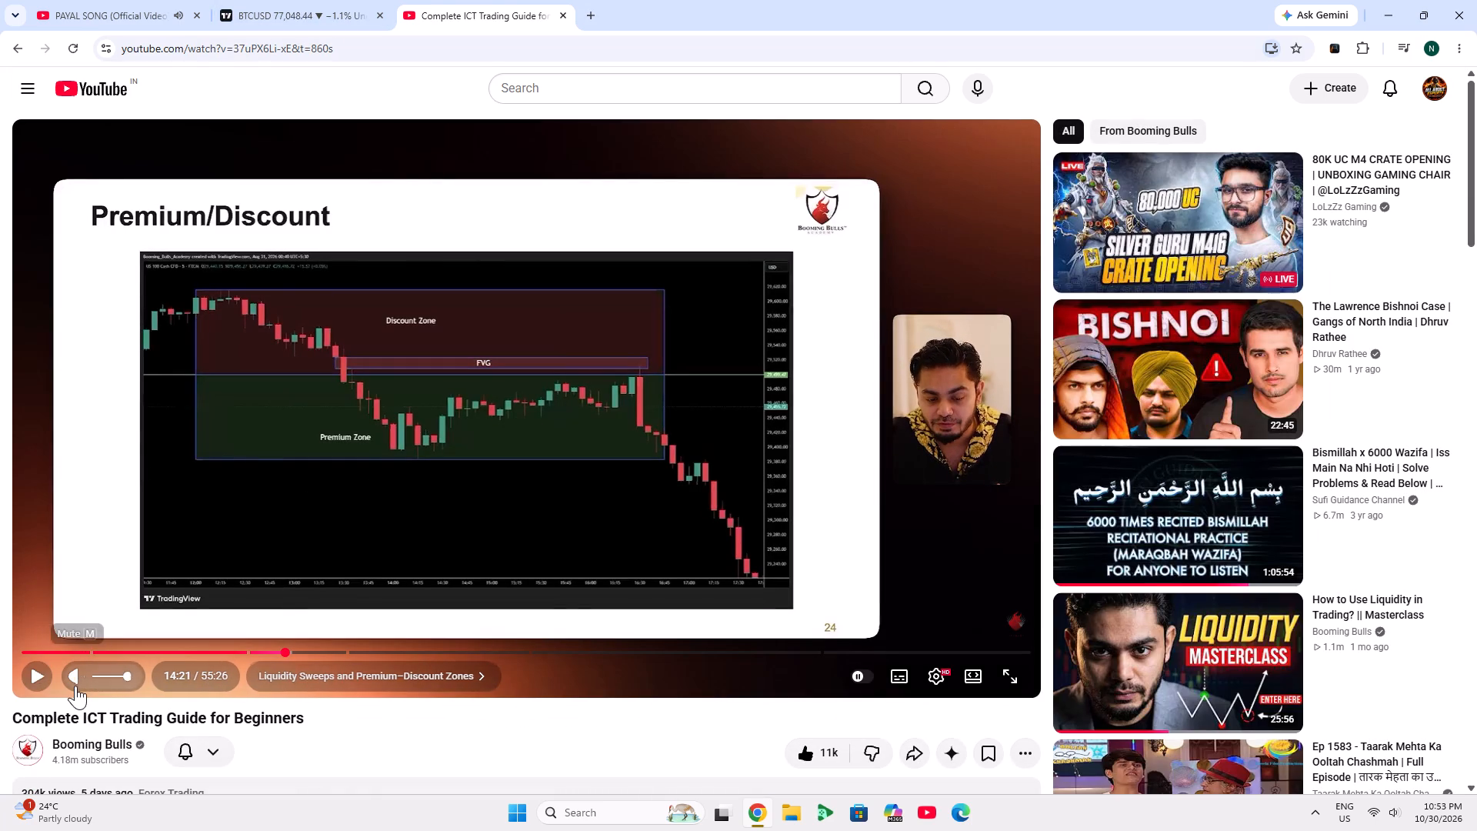
Check the BTCUSD chart briefly and search Google for "lemon" in a new browser tab.
click(343, 0)
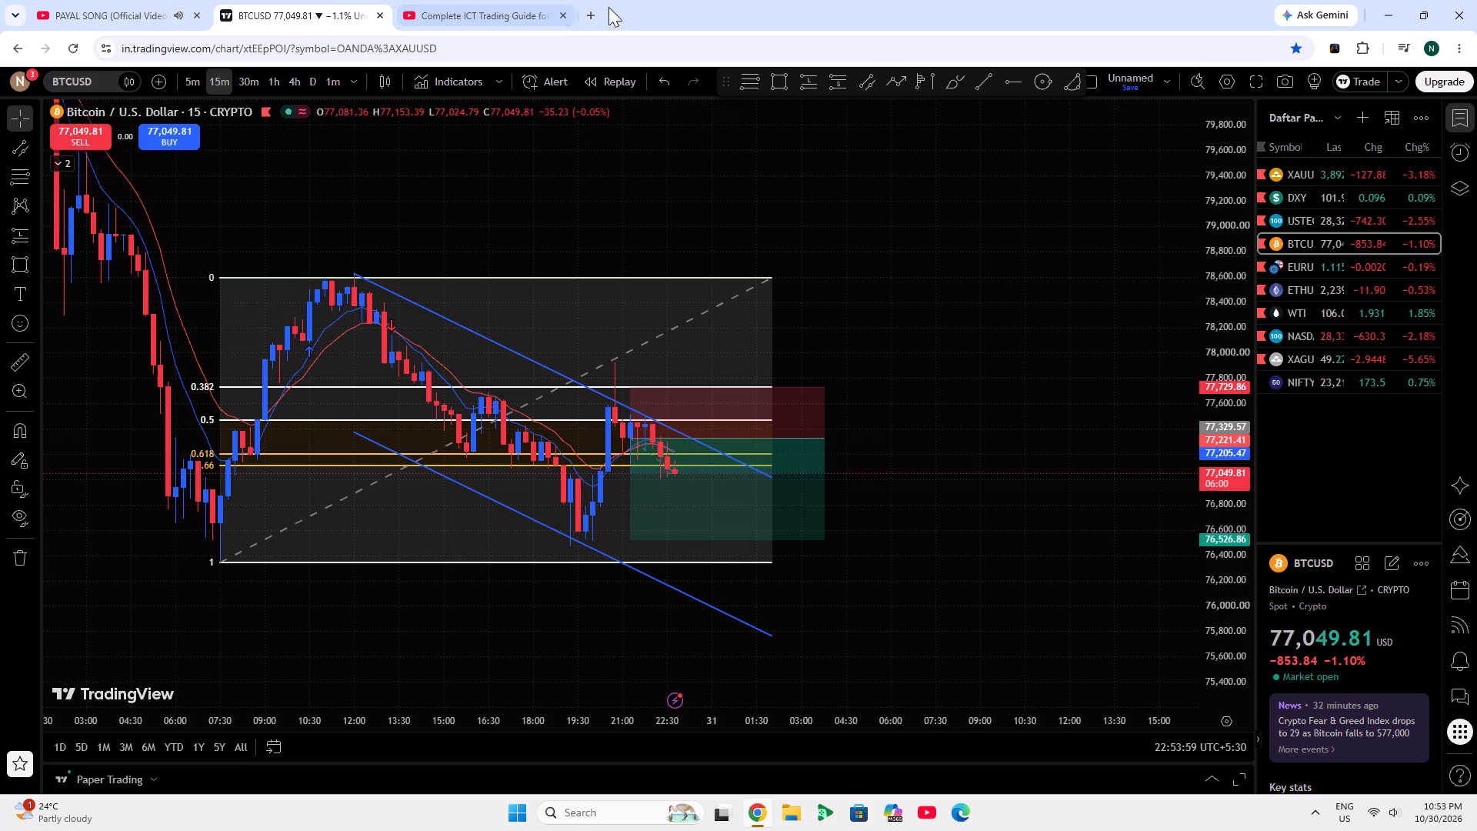
click(592, 12)
click(688, 268)
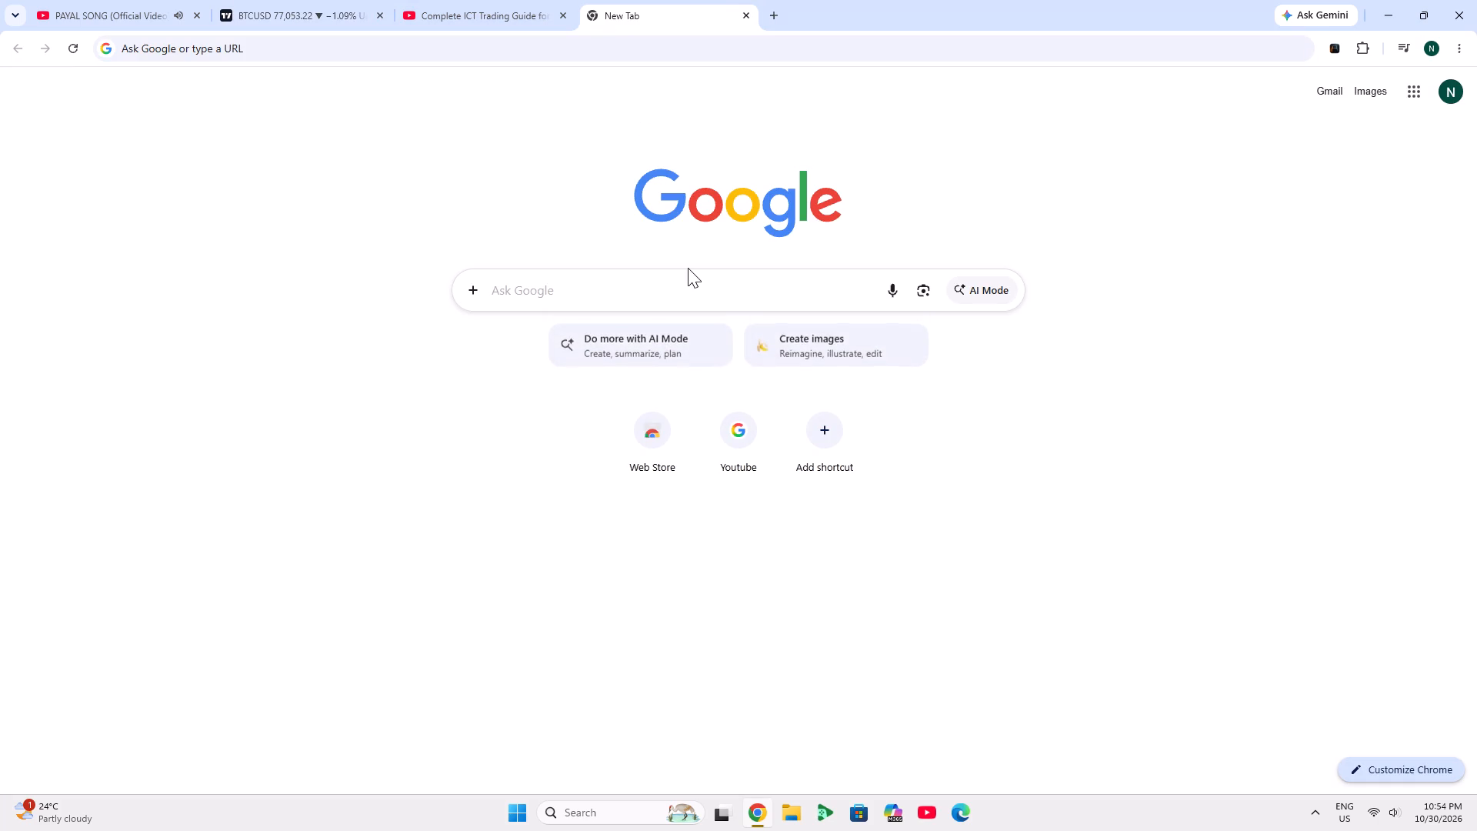
click(722, 286)
text(len)
key(BackSpace)
text(mon)
key(Return)
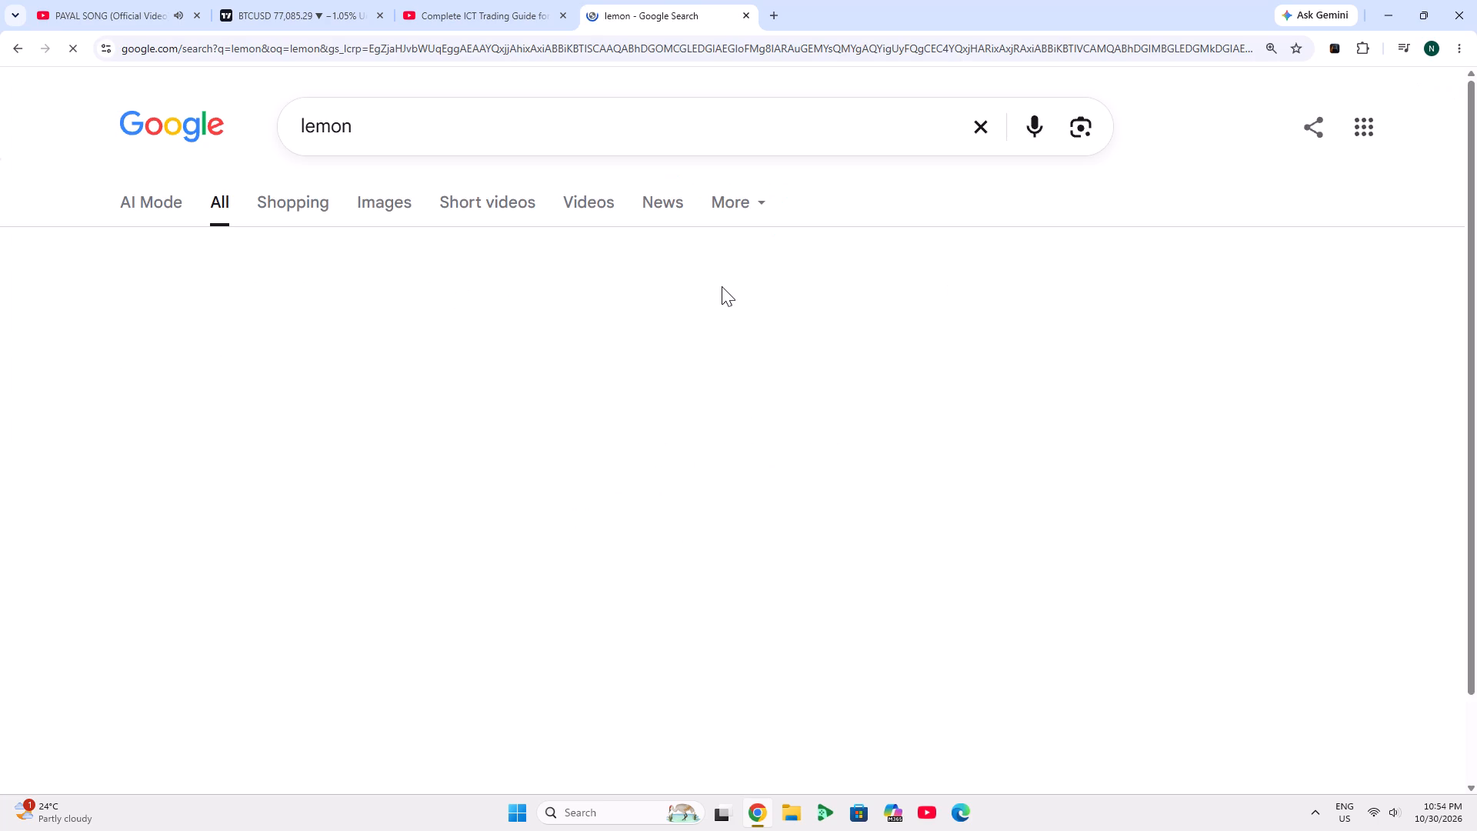
Refine the Google search to "lemon funding".
scroll(403, 358, down, 4)
click(370, 95)
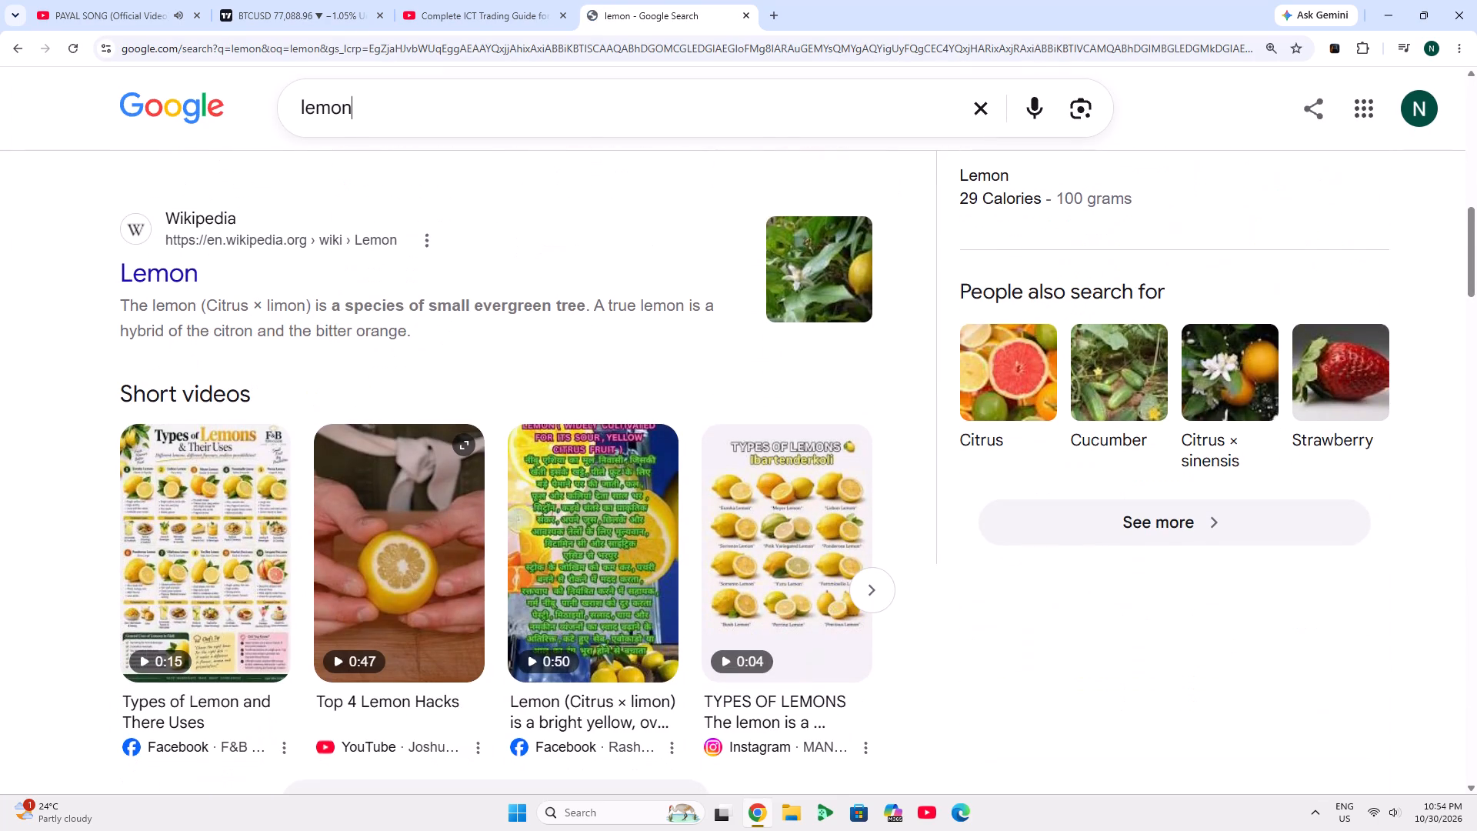
key(space)
text(funf)
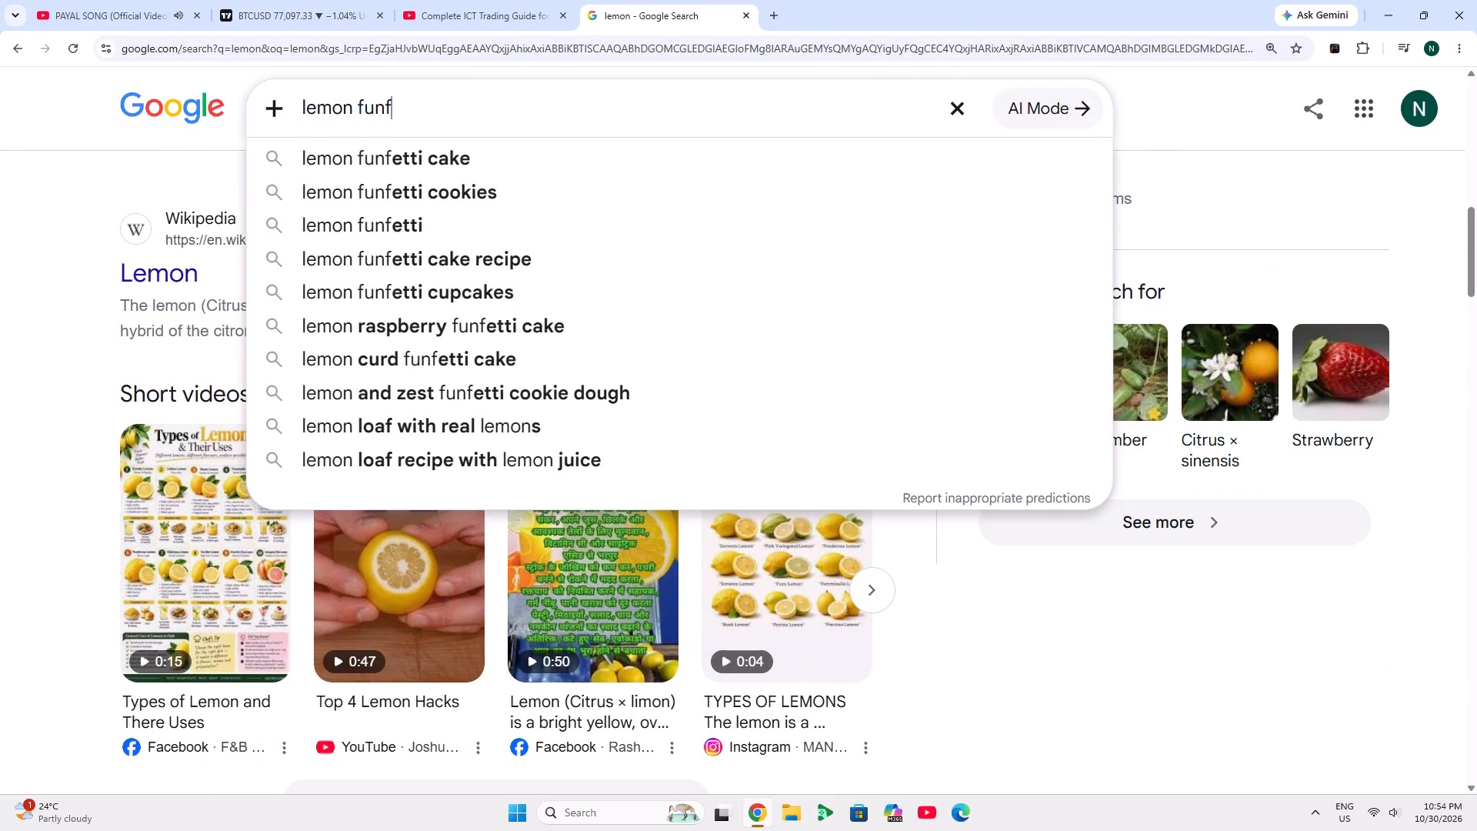
key(BackSpace)
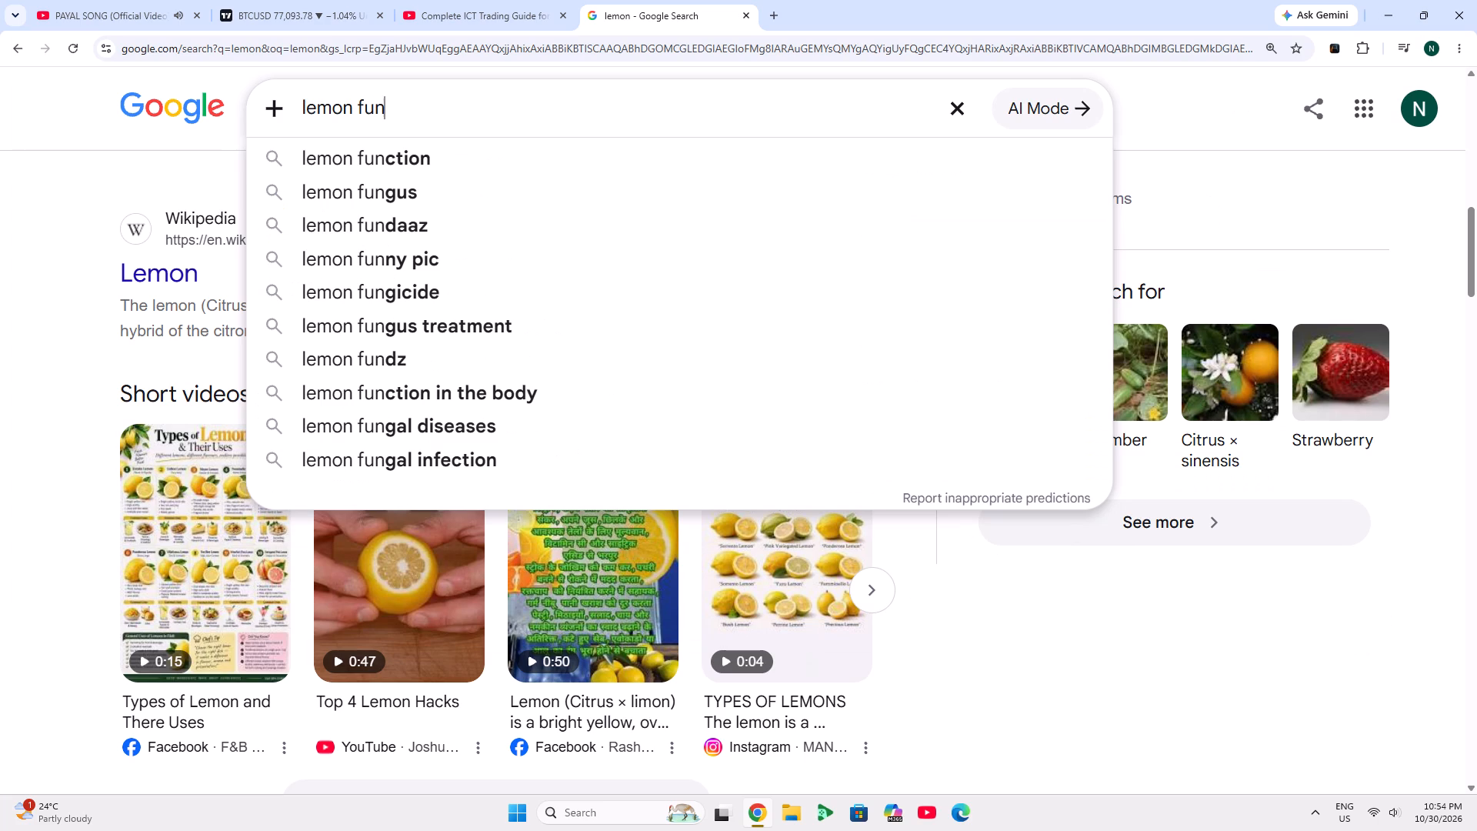
text(di)
click(328, 170)
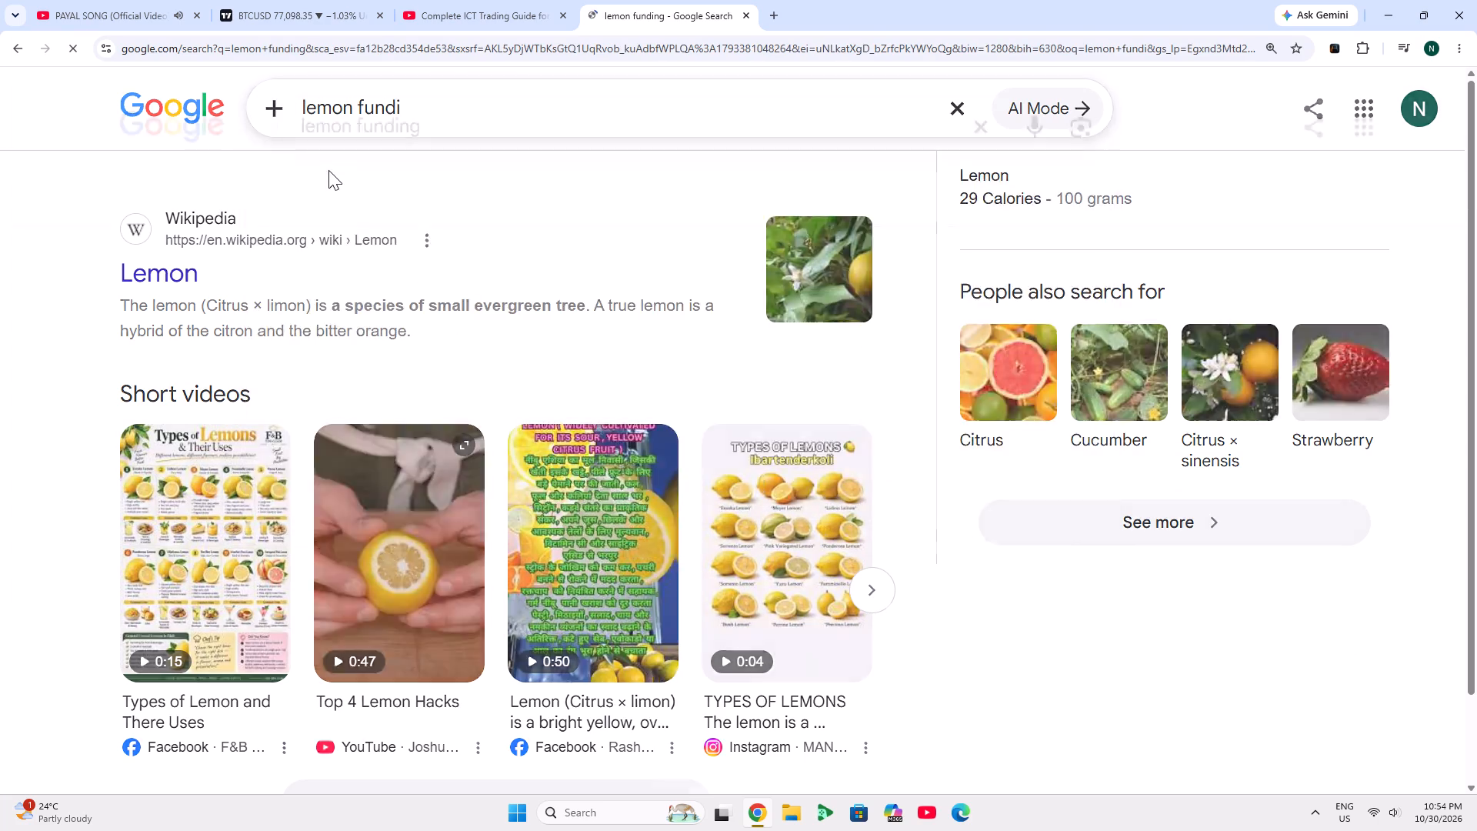
Open the Lemonn stock-investing site (lemonn.co.in) from the search results and dismiss its SEBI investor-awareness notice.
scroll(494, 369, down, 1)
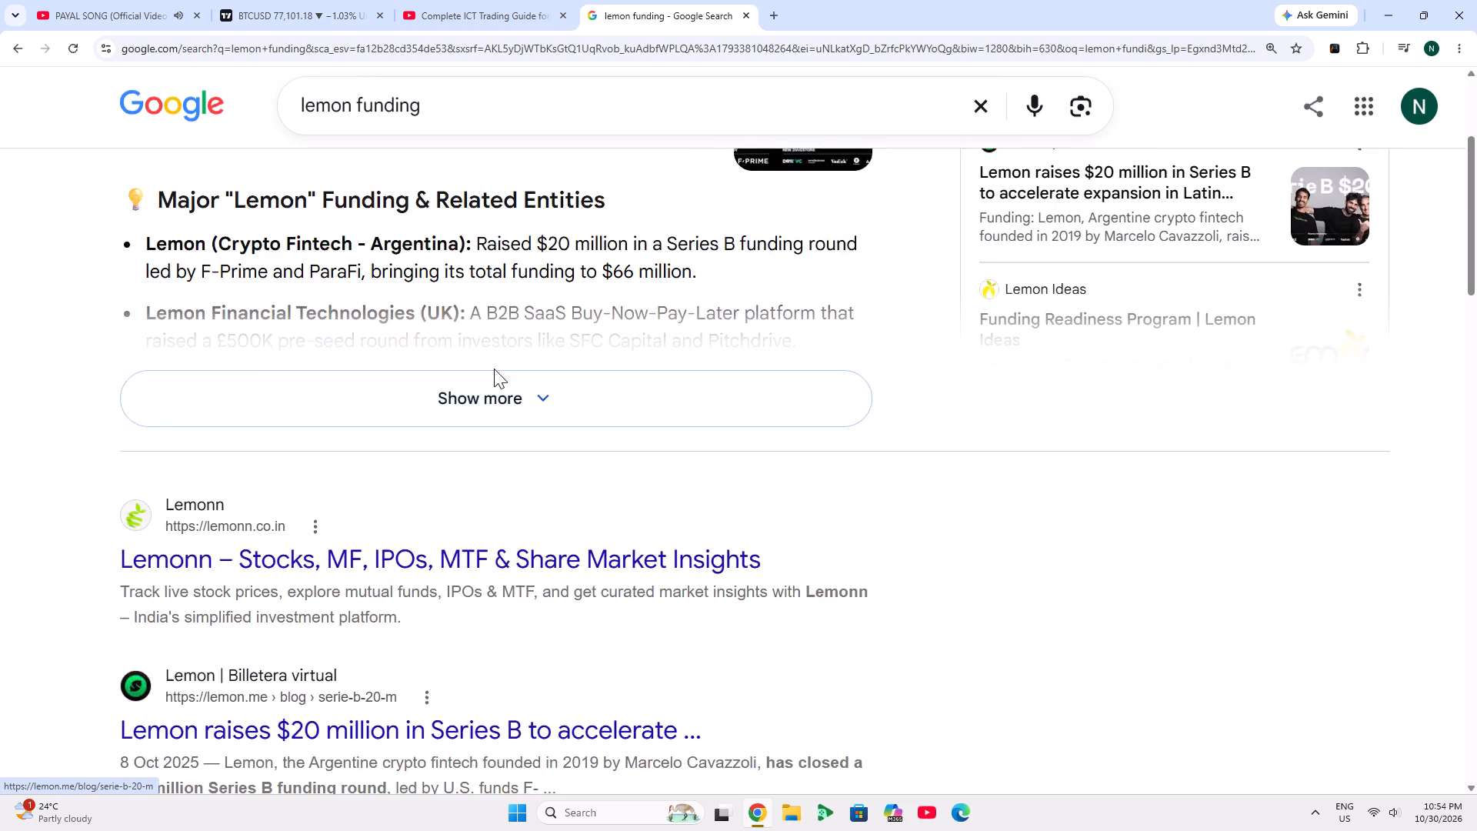
scroll(494, 369, down, 1)
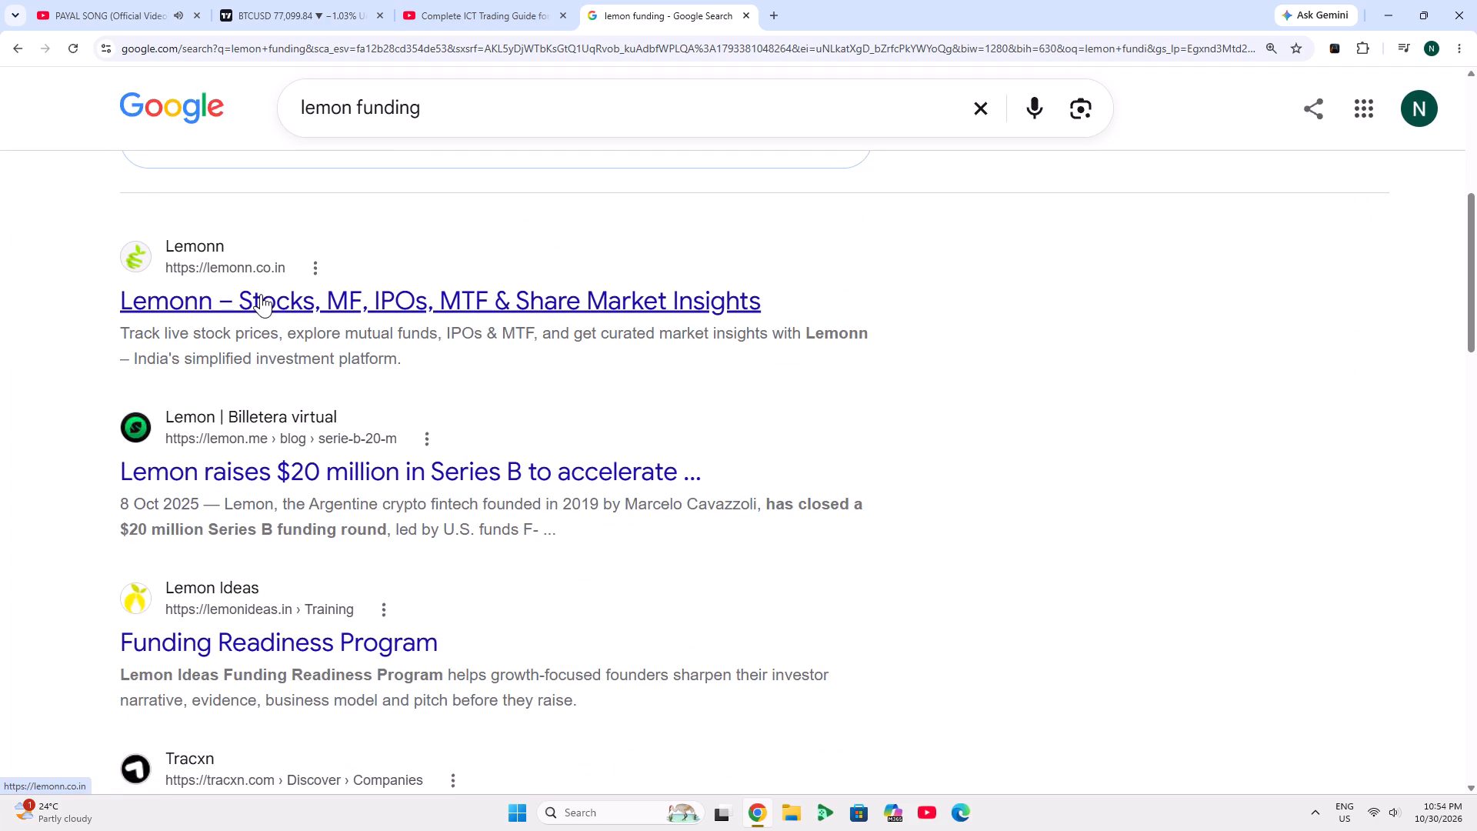
click(259, 296)
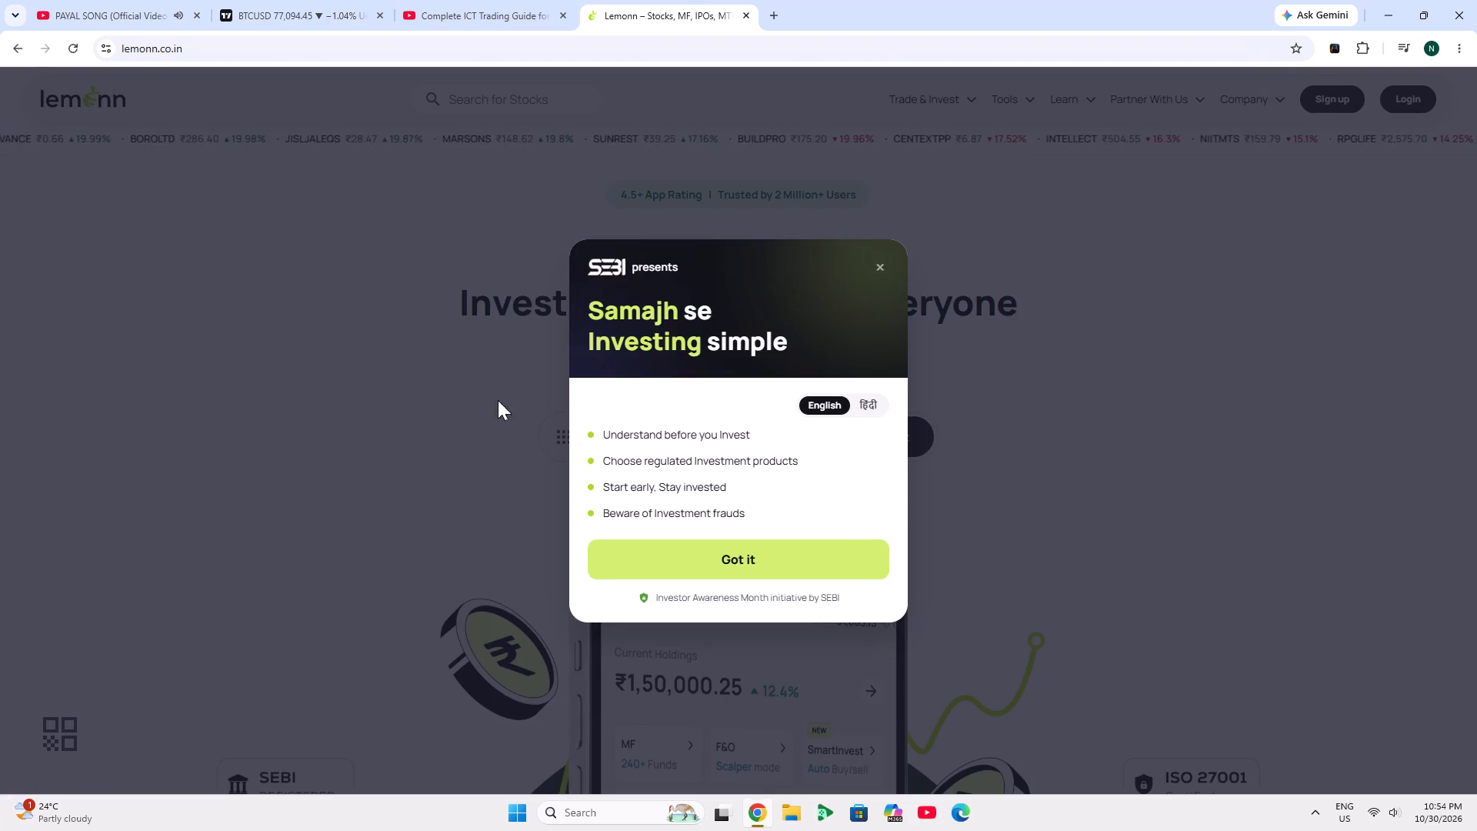
click(764, 548)
Look through the Lemonn home page to examine the platform's features, pricing and security information.
scroll(765, 549, down, 2)
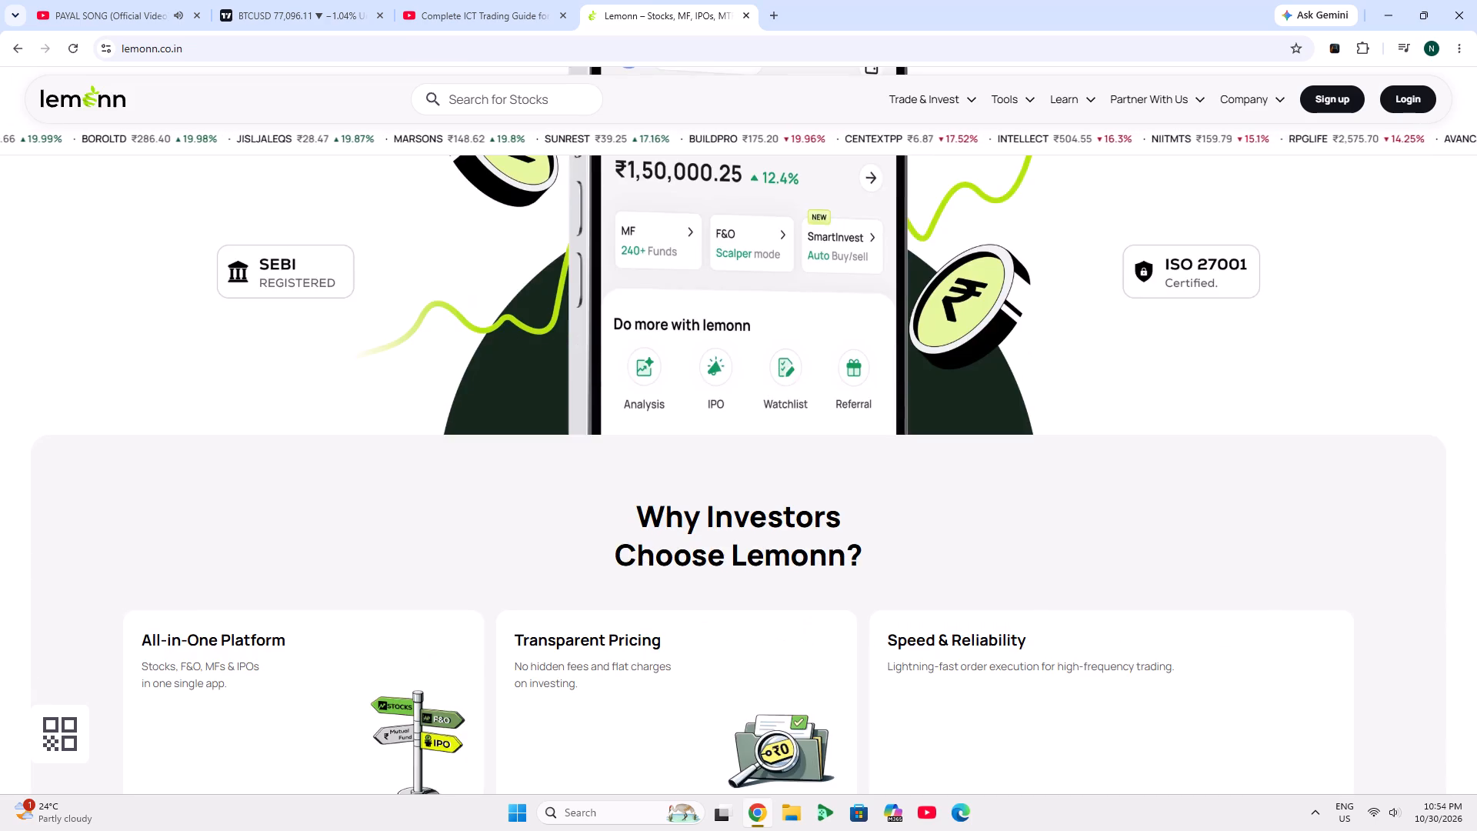
scroll(765, 549, down, 2)
scroll(765, 549, up, 4)
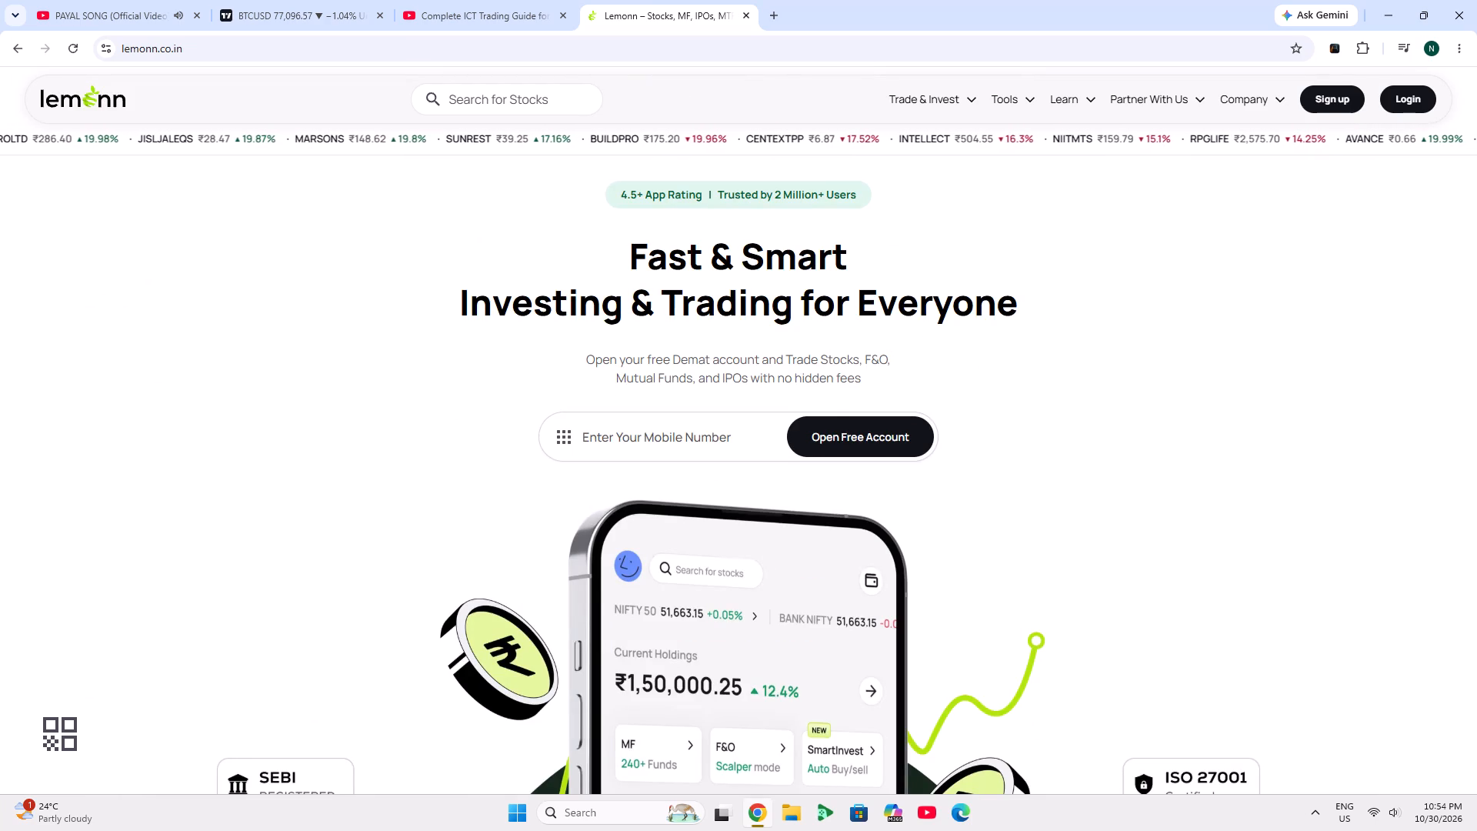
click(109, 98)
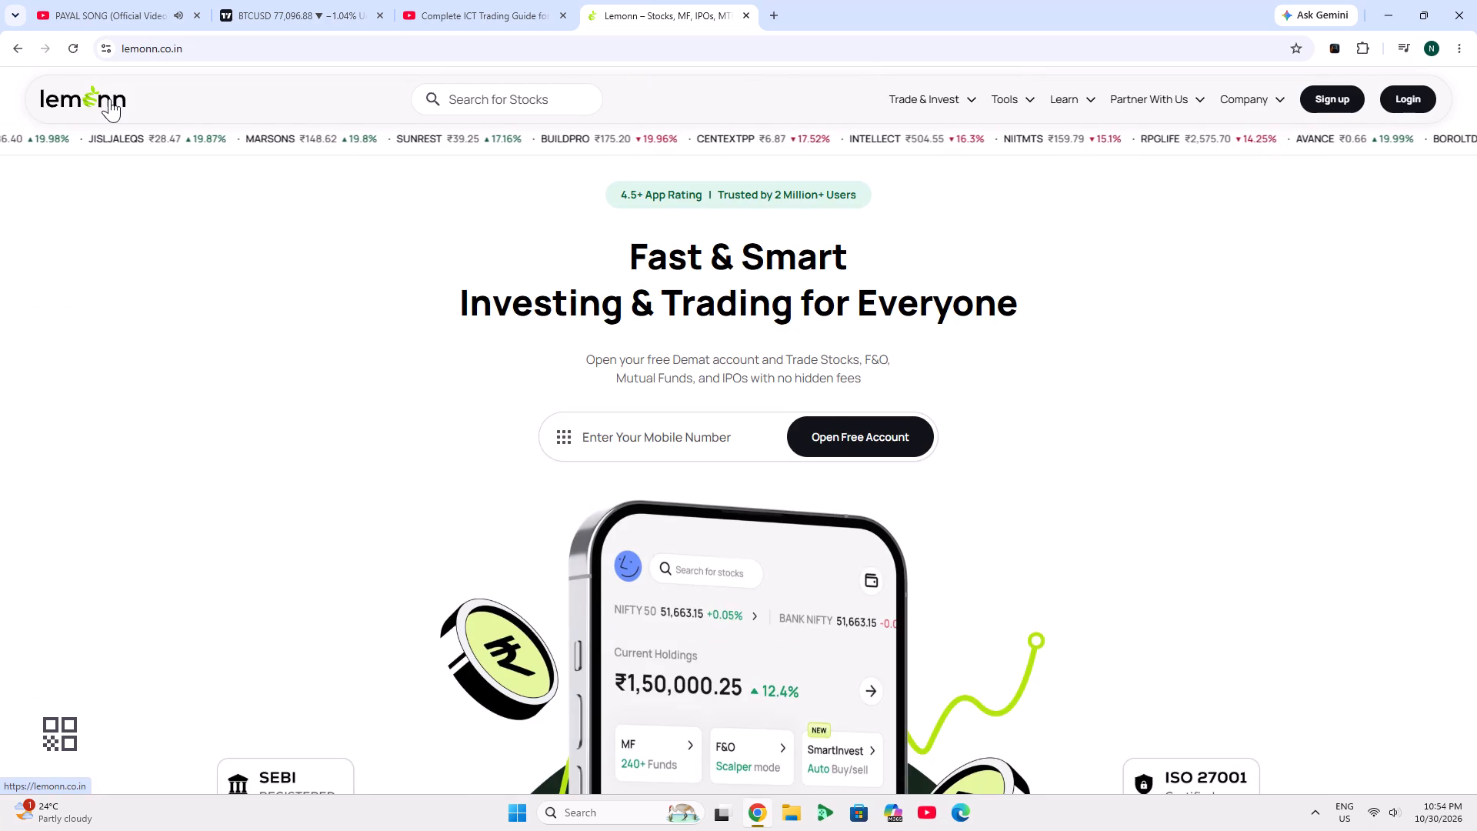
scroll(475, 386, down, 4)
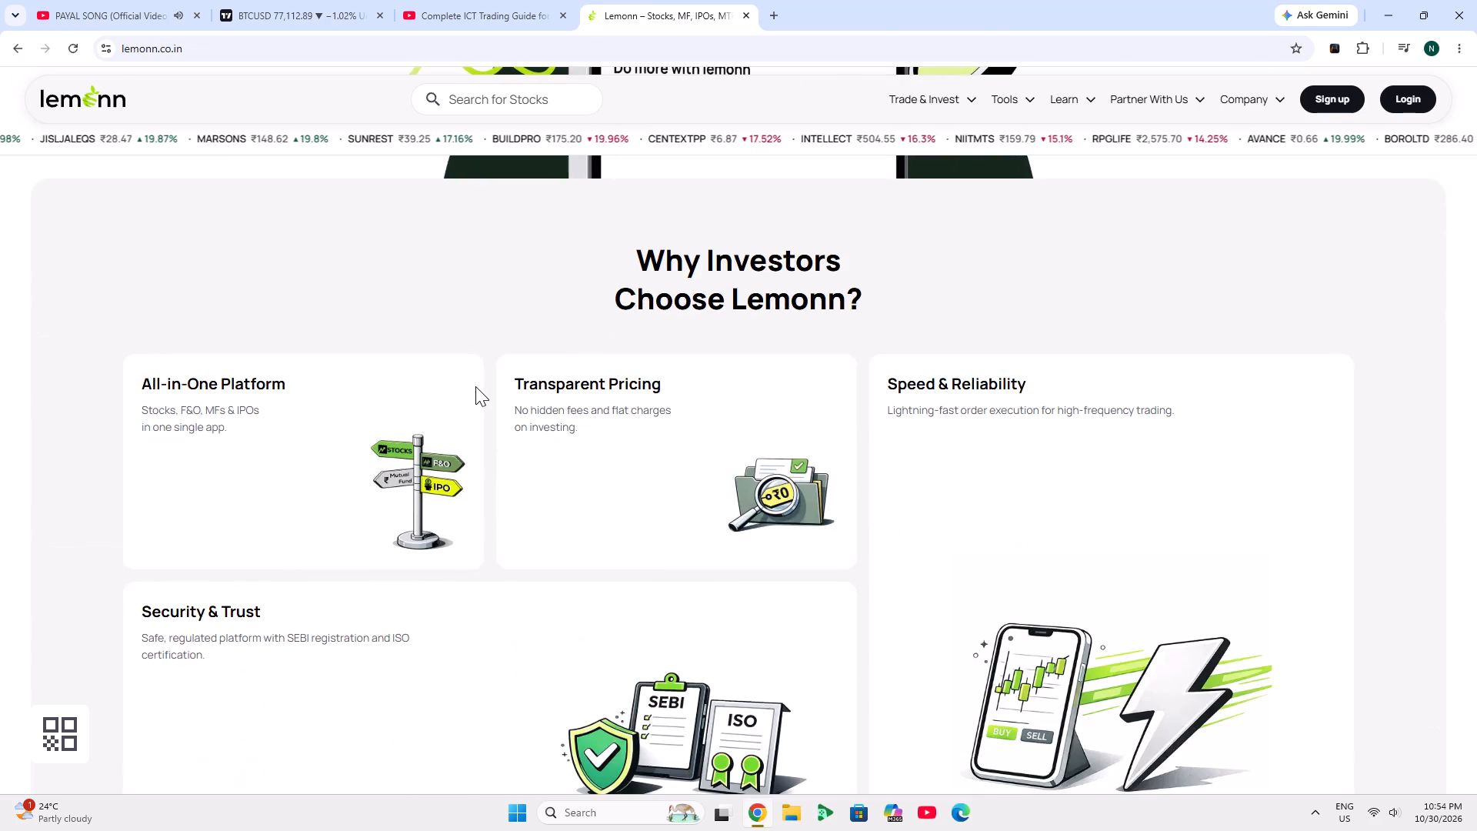
scroll(475, 386, down, 3)
scroll(475, 386, up, 6)
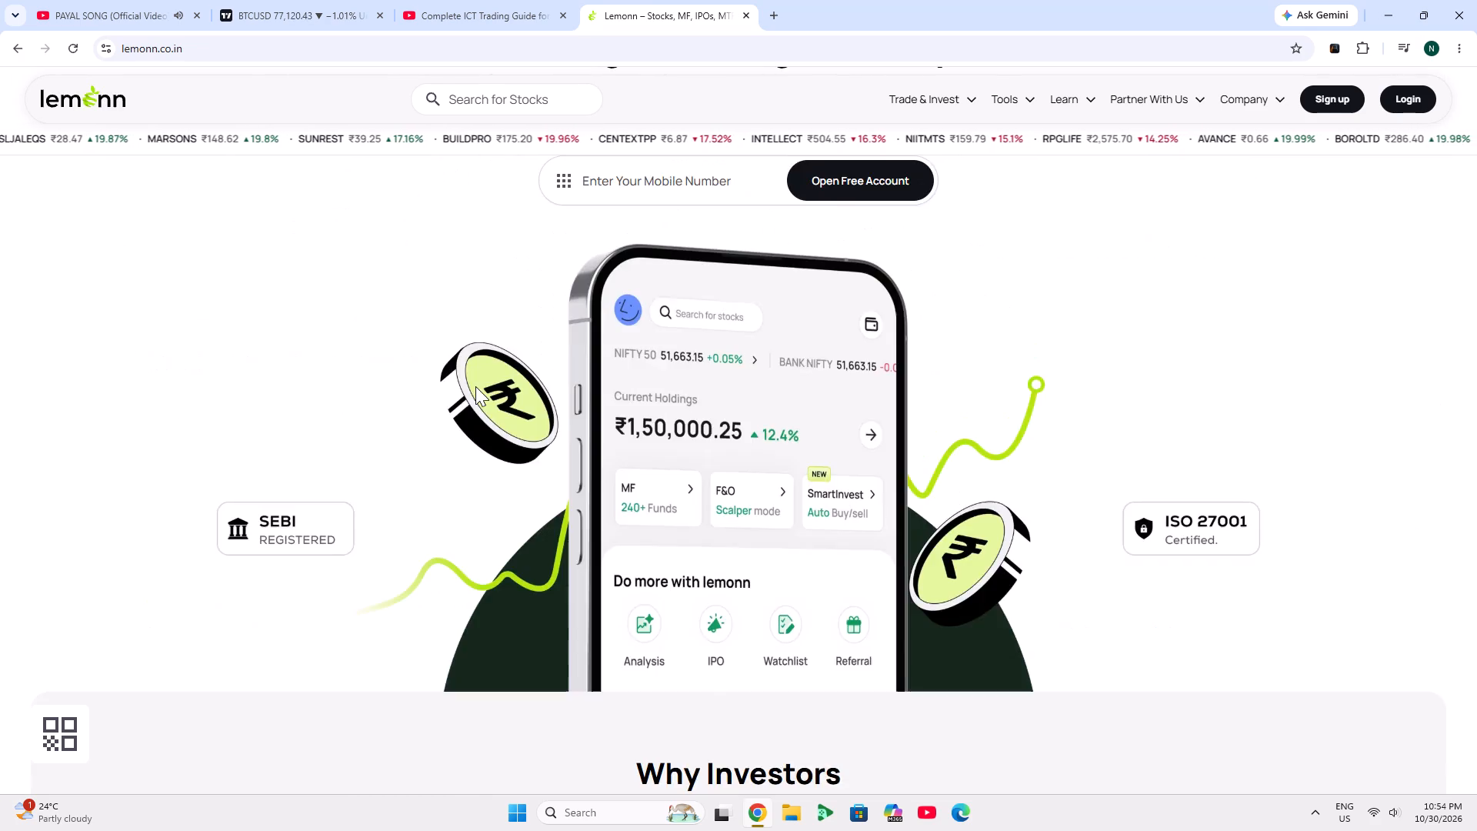
scroll(475, 386, up, 4)
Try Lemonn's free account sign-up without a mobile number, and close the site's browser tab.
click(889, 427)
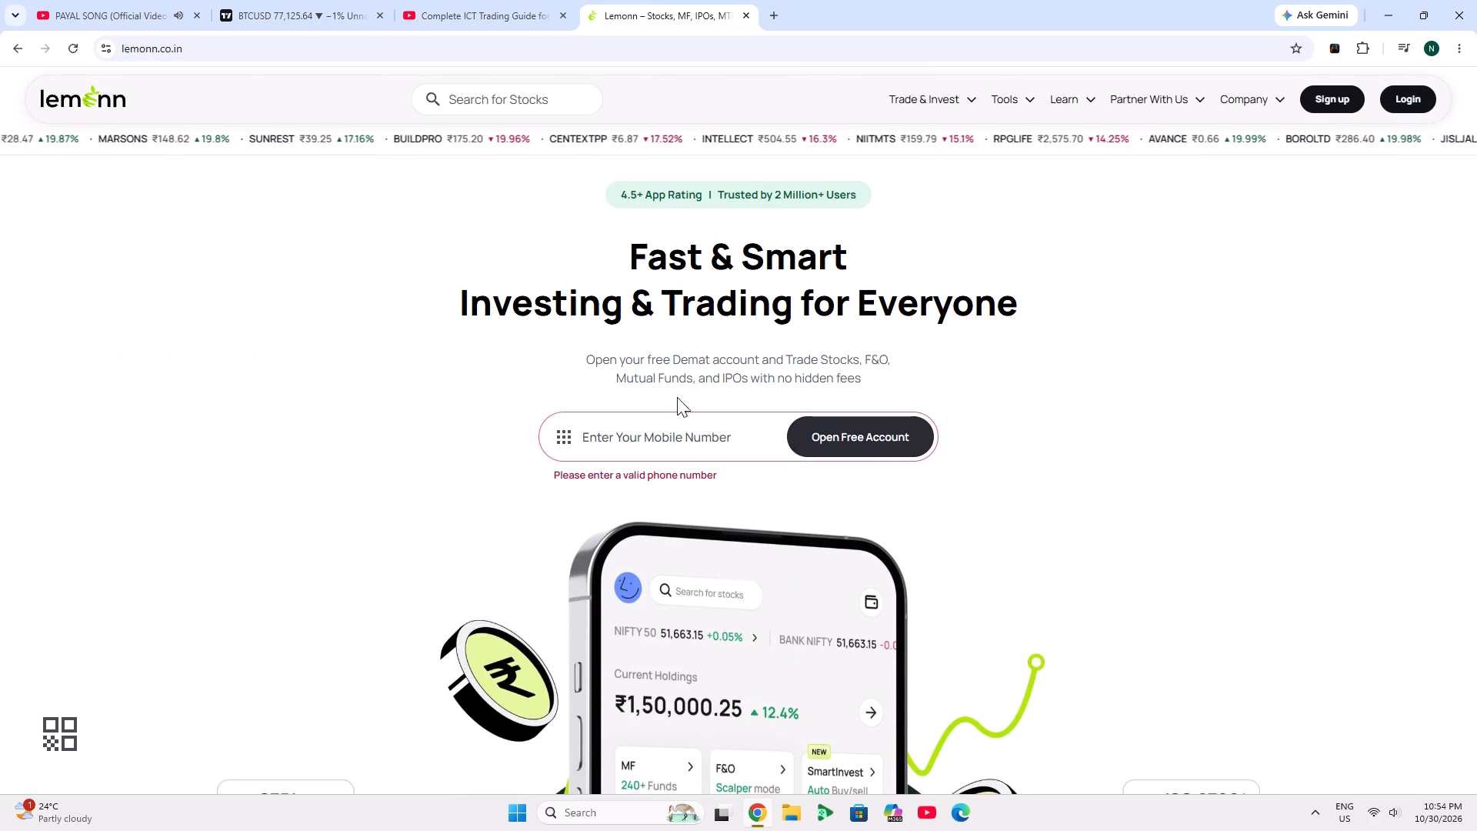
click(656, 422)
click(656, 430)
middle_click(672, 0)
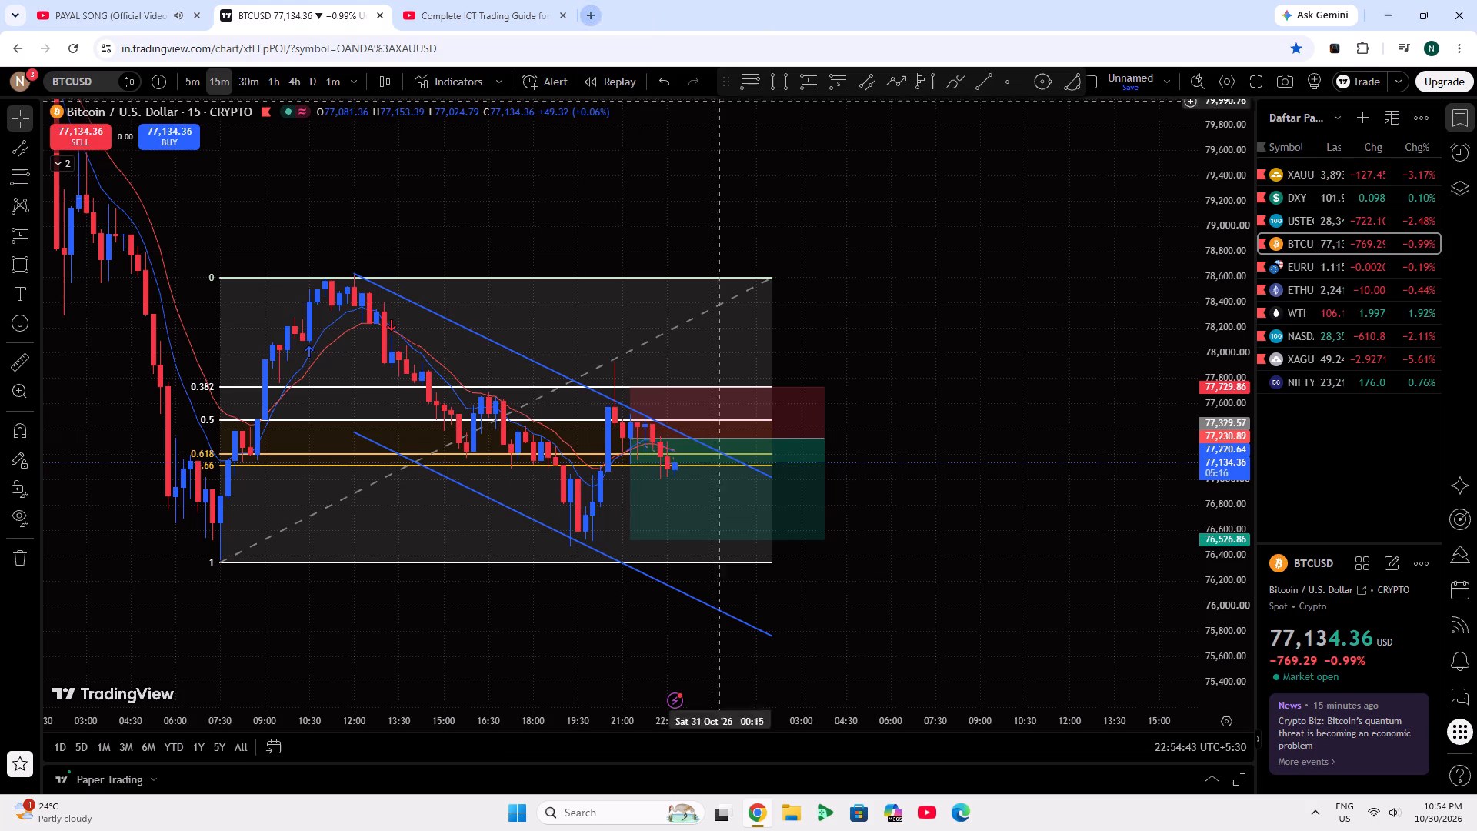
Examine the DXY 15-minute chart, including its wider price history, Fibonacci levels and long position.
click(1289, 204)
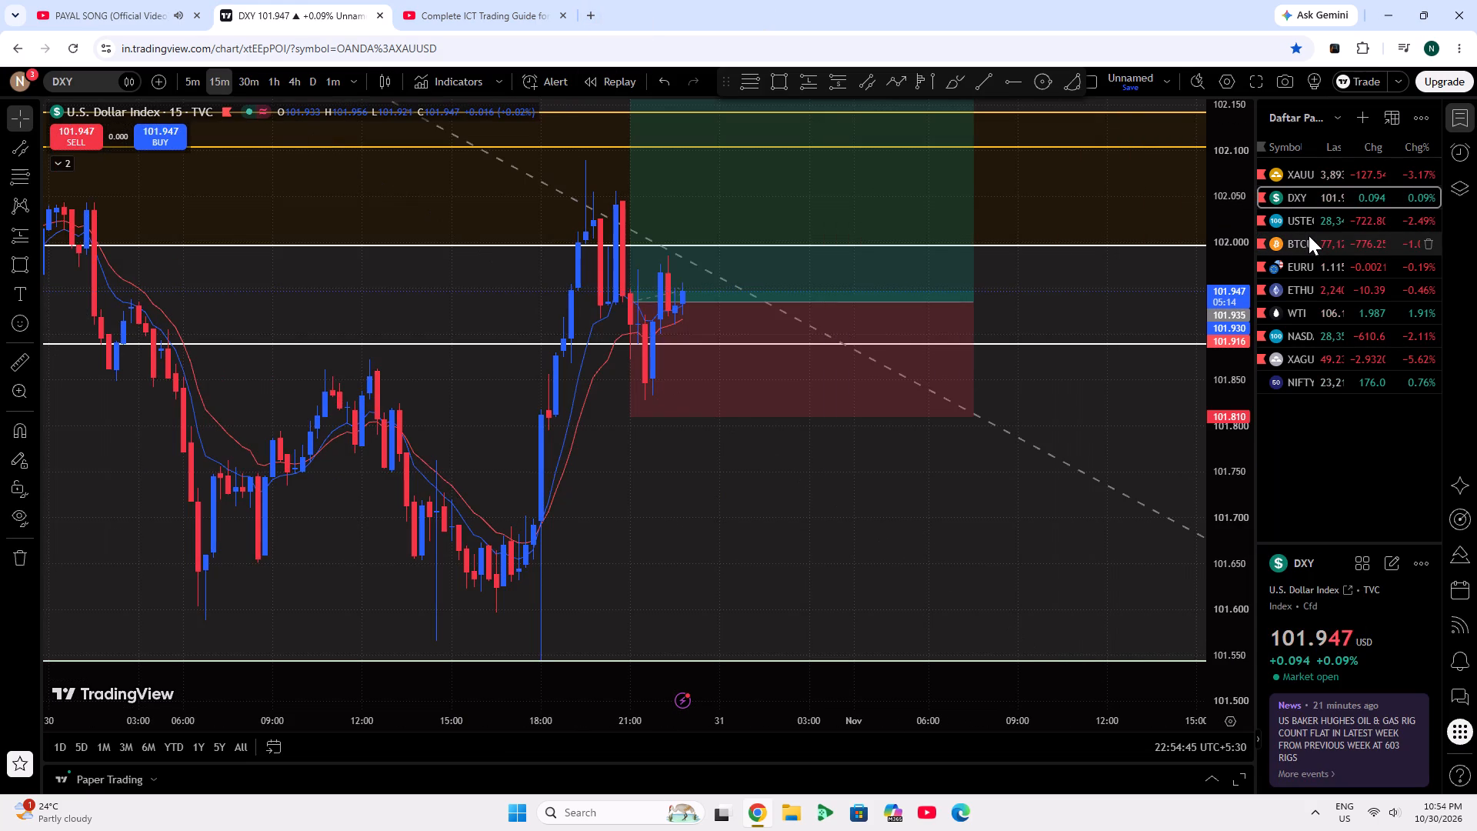
scroll(1105, 501, down, 5)
scroll(1431, 423, down, 3)
scroll(1165, 602, down, 4)
scroll(1202, 436, down, 15)
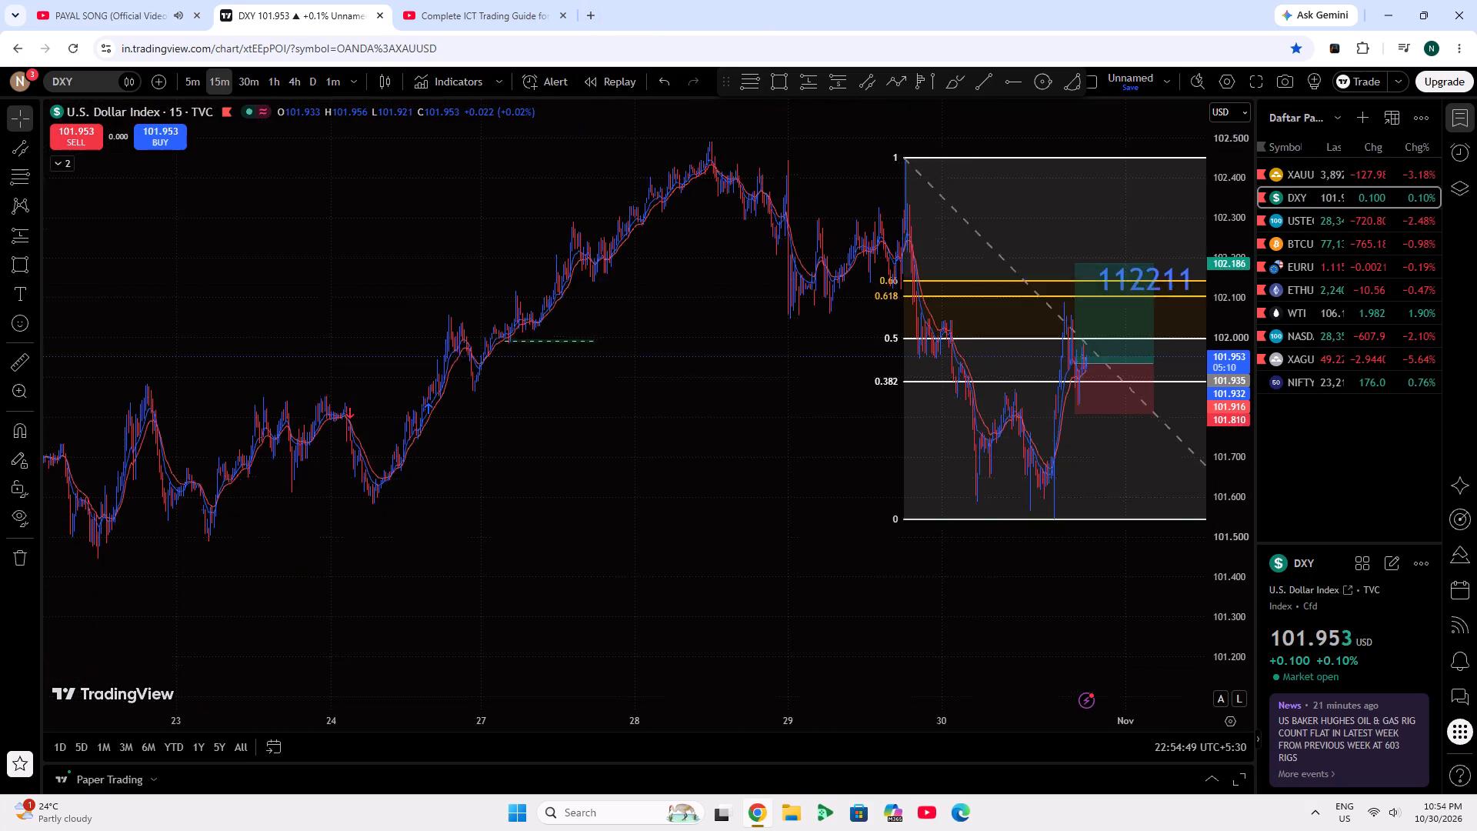
scroll(924, 532, up, 12)
drag(956, 578, 806, 623)
scroll(942, 418, down, 4)
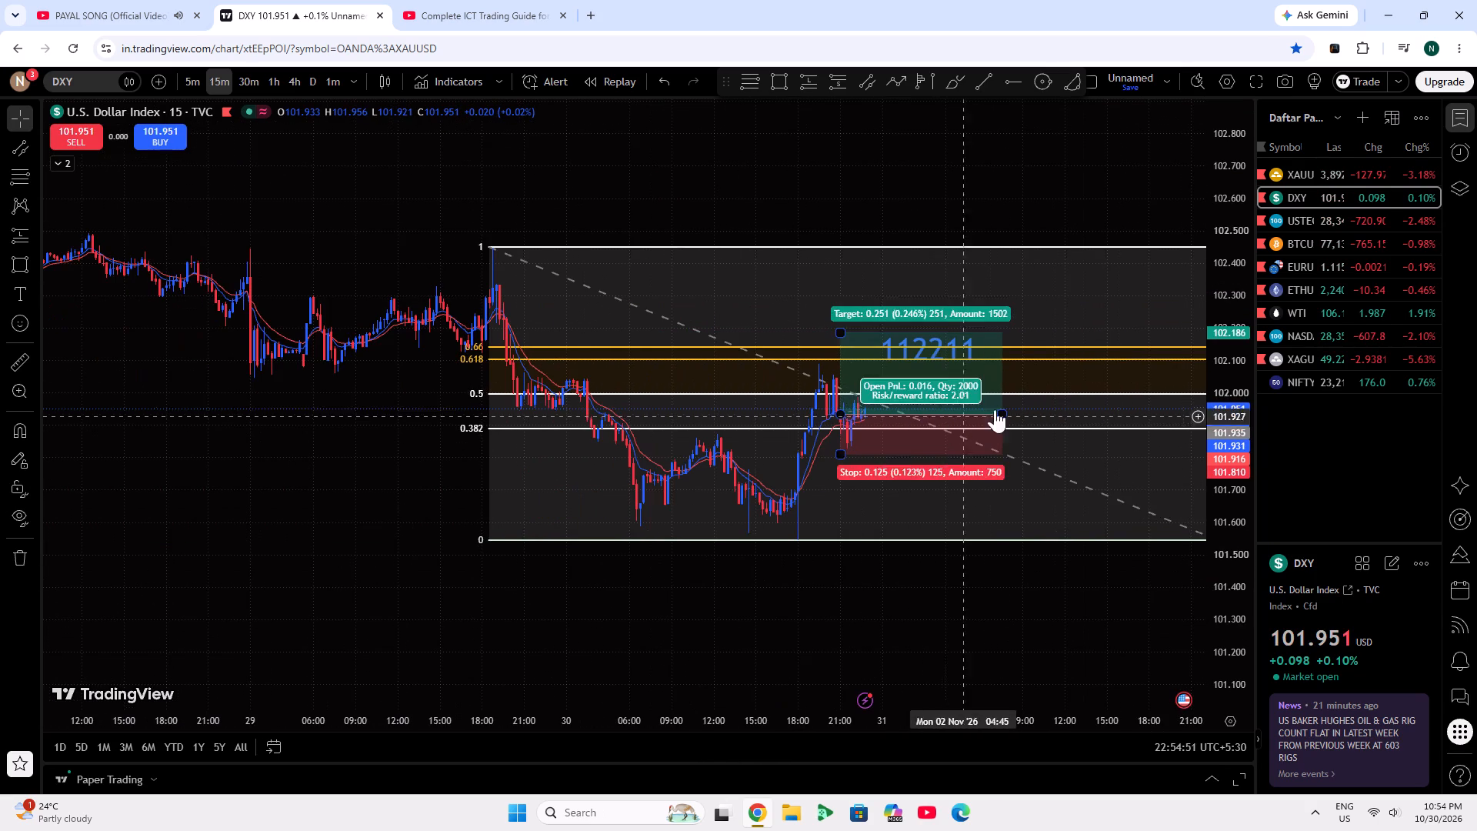
Look over the USTEC and BTCUSD 15-minute charts with their Fibonacci levels.
click(1359, 219)
drag(1114, 344, 944, 276)
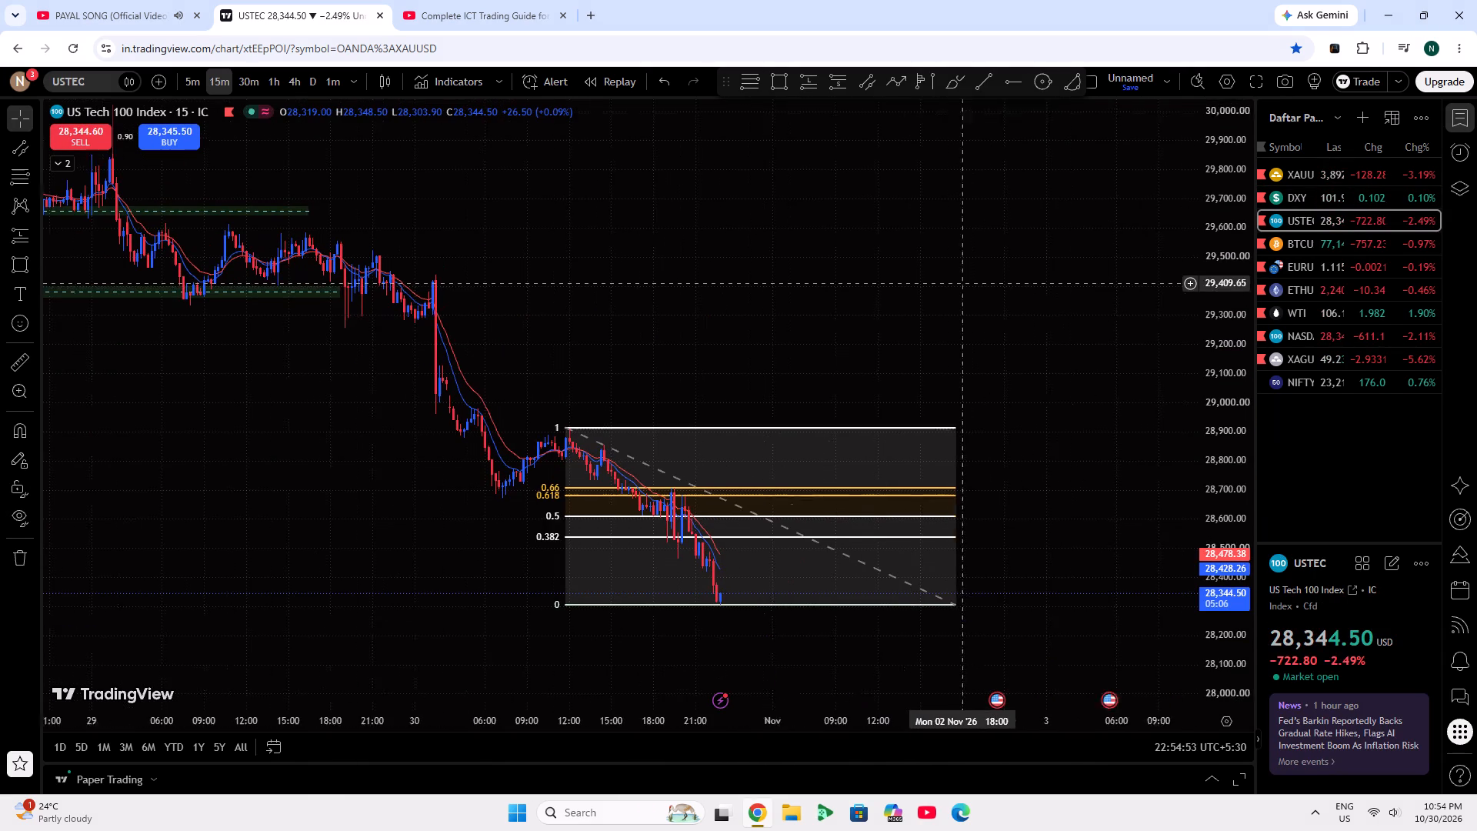
drag(944, 276, 938, 274)
click(1305, 245)
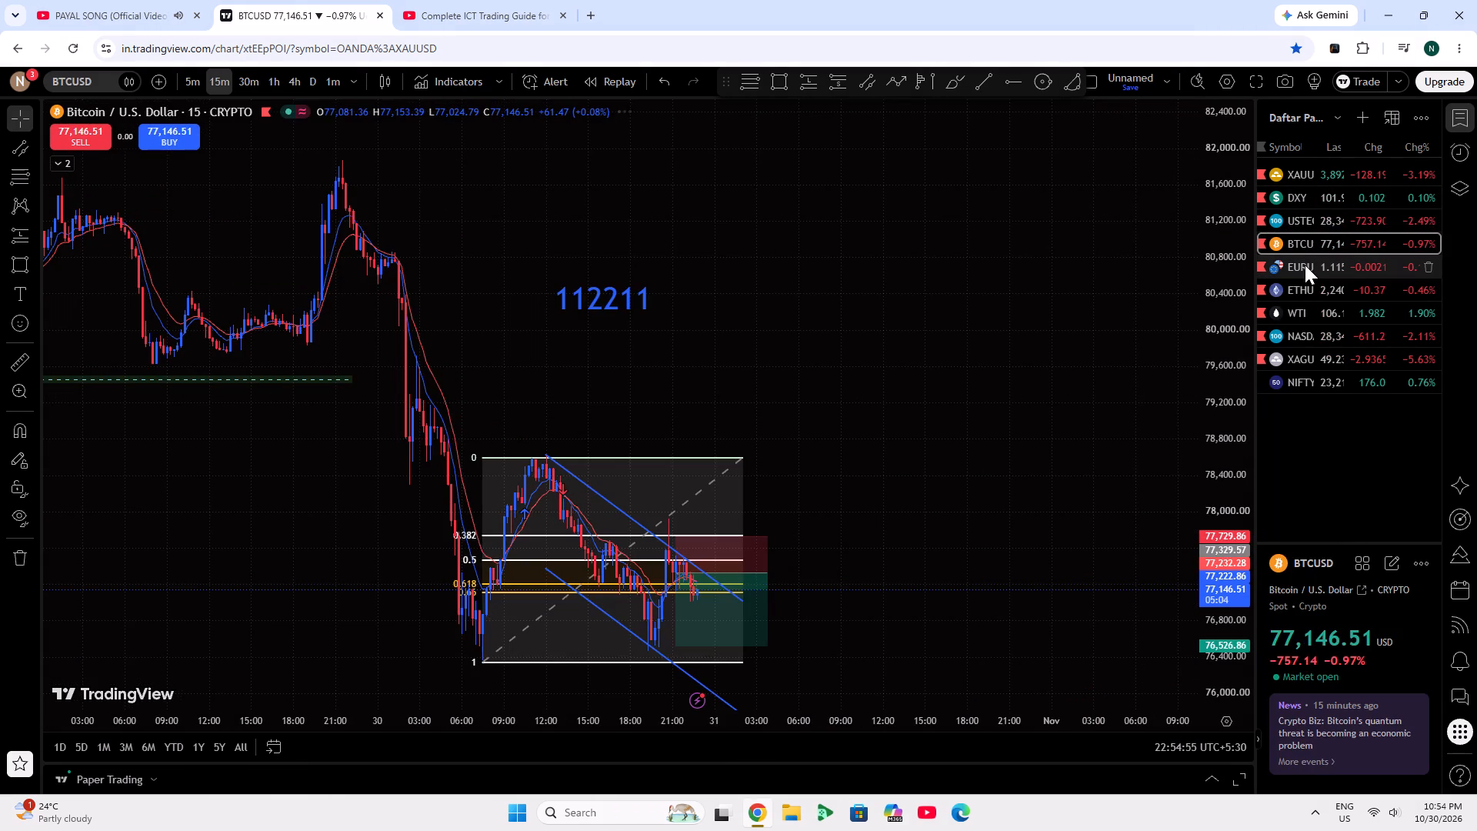
Examine the EURUSD 15-minute chart, including its Fibonacci retracement and long position.
click(1305, 265)
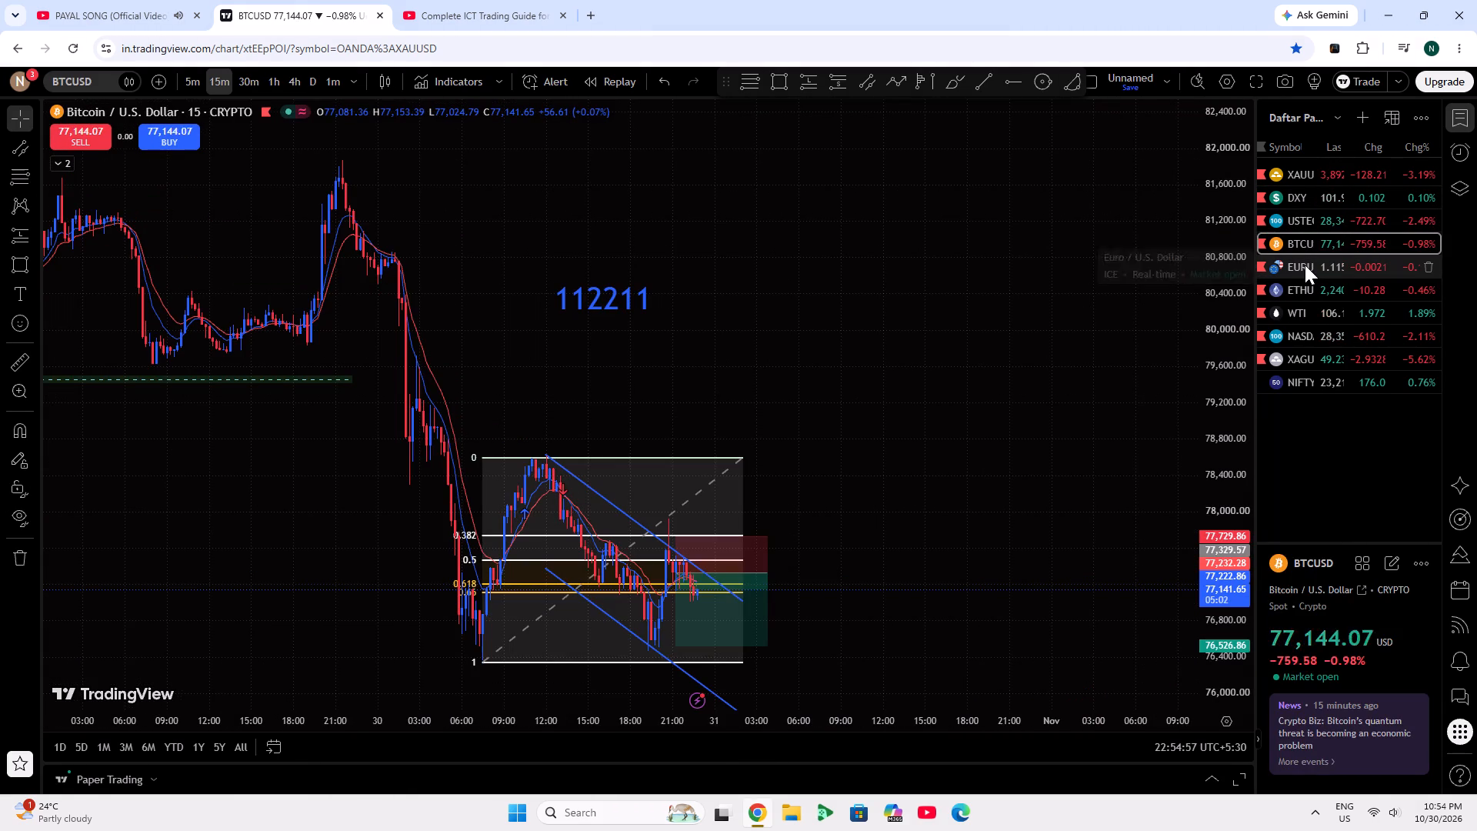
scroll(500, 409, up, 4)
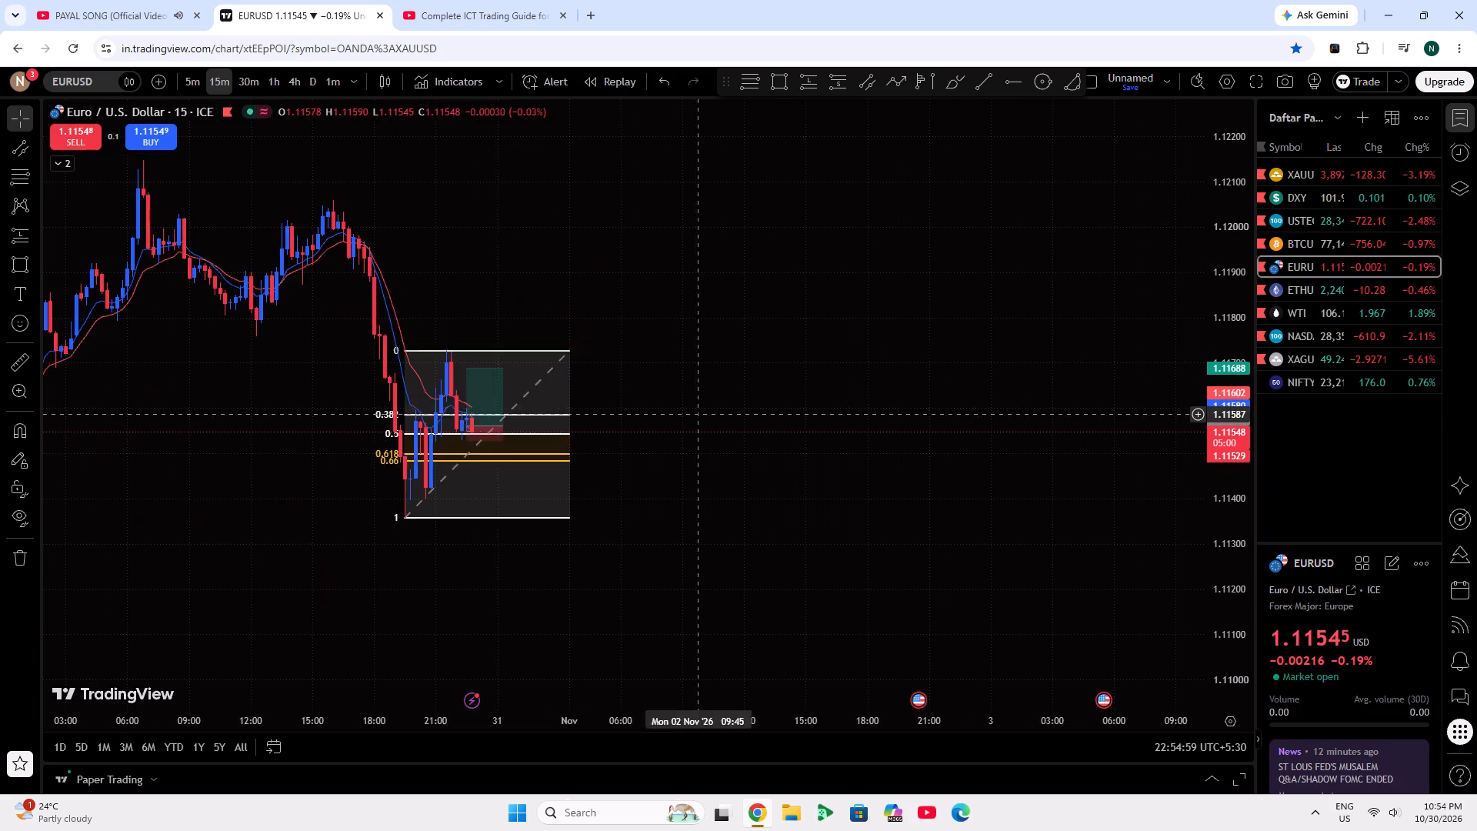
drag(732, 409, 1082, 436)
scroll(686, 617, up, 6)
drag(751, 622, 1011, 614)
scroll(1243, 596, up, 2)
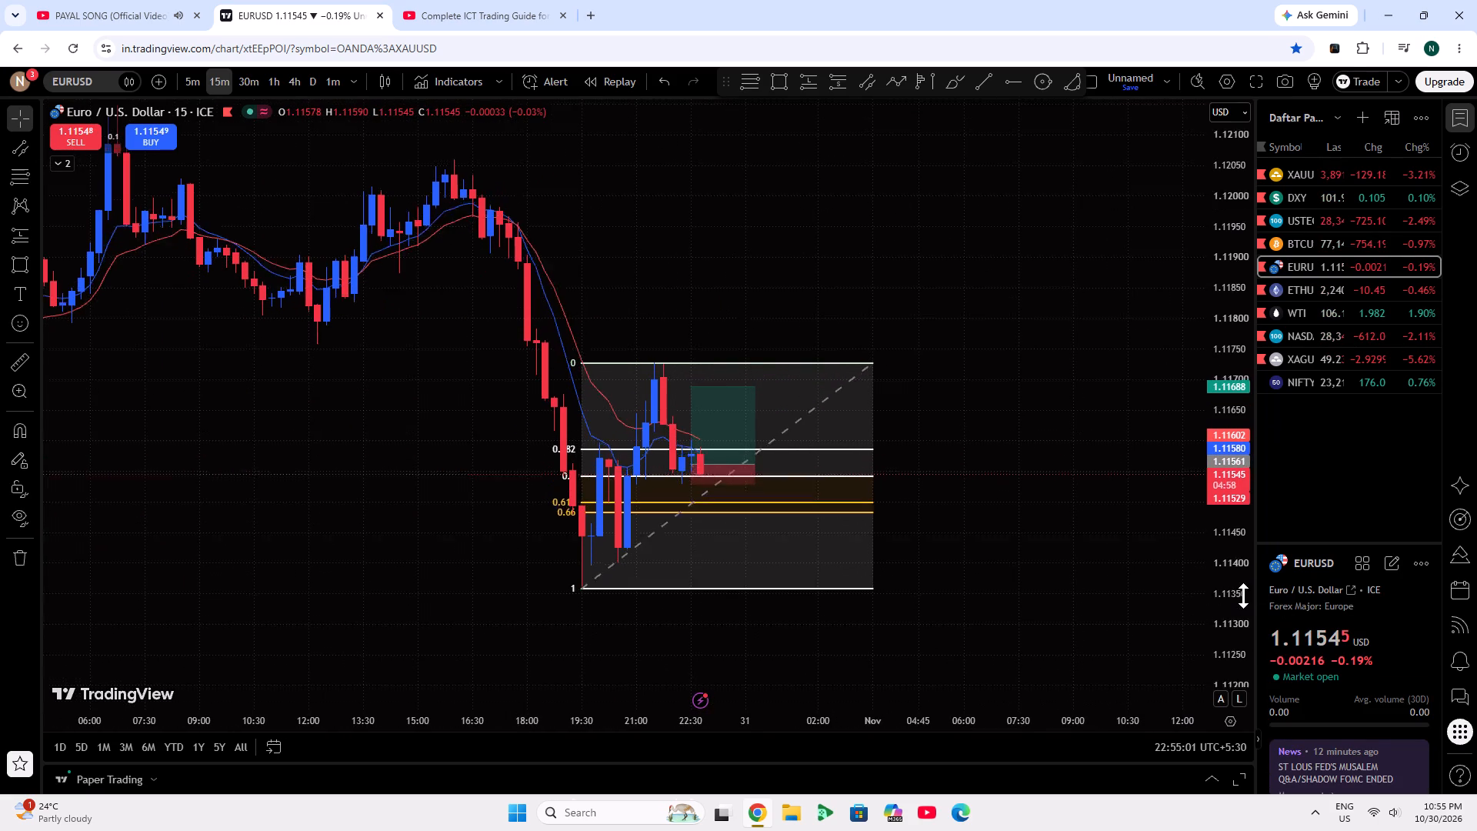
scroll(1243, 596, up, 8)
drag(971, 382, 1143, 347)
Switch the EURUSD chart to the 5-minute timeframe and inspect the long position closely against the Fibonacci levels.
click(195, 80)
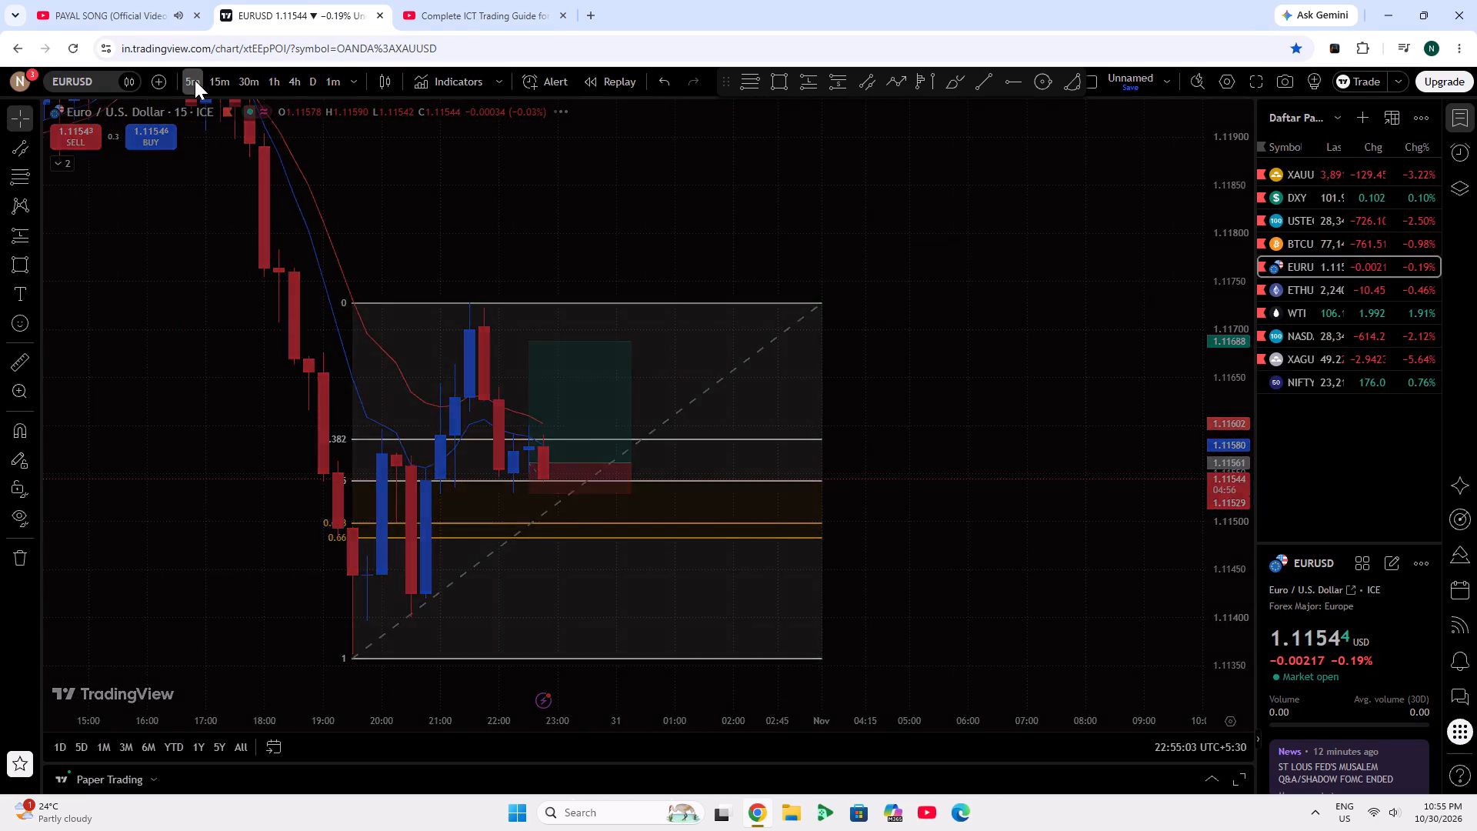
scroll(457, 349, down, 5)
drag(825, 190, 665, 146)
scroll(1203, 577, up, 2)
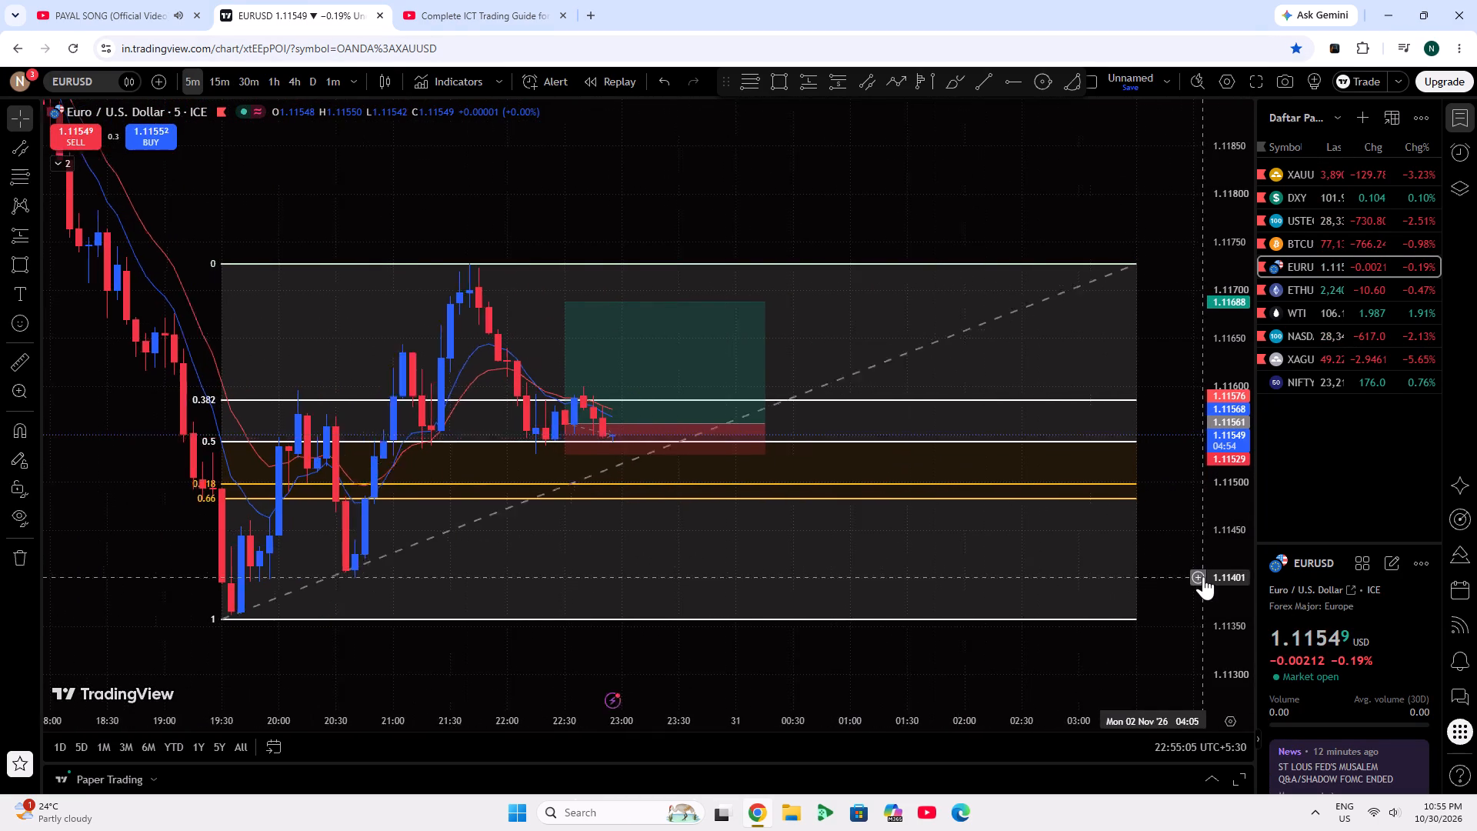
scroll(1203, 576, up, 8)
scroll(1182, 623, down, 5)
drag(1197, 387, 1177, 494)
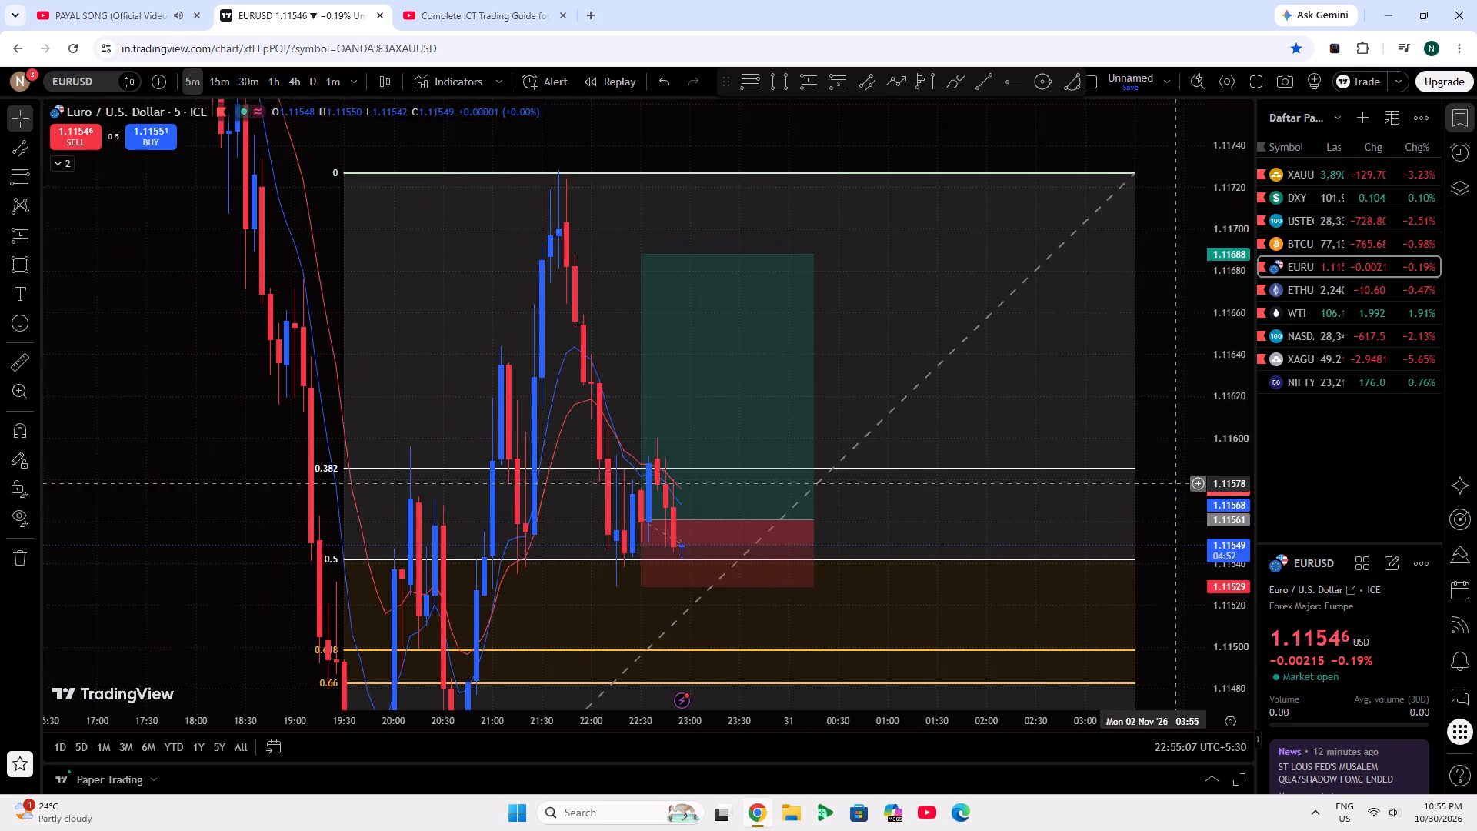
drag(1177, 494, 1176, 494)
Adjust the EURUSD long position to a stop at 1.11501 and a target at 1.11681, for a risk/reward ratio of 2.
click(739, 435)
drag(642, 596, 636, 656)
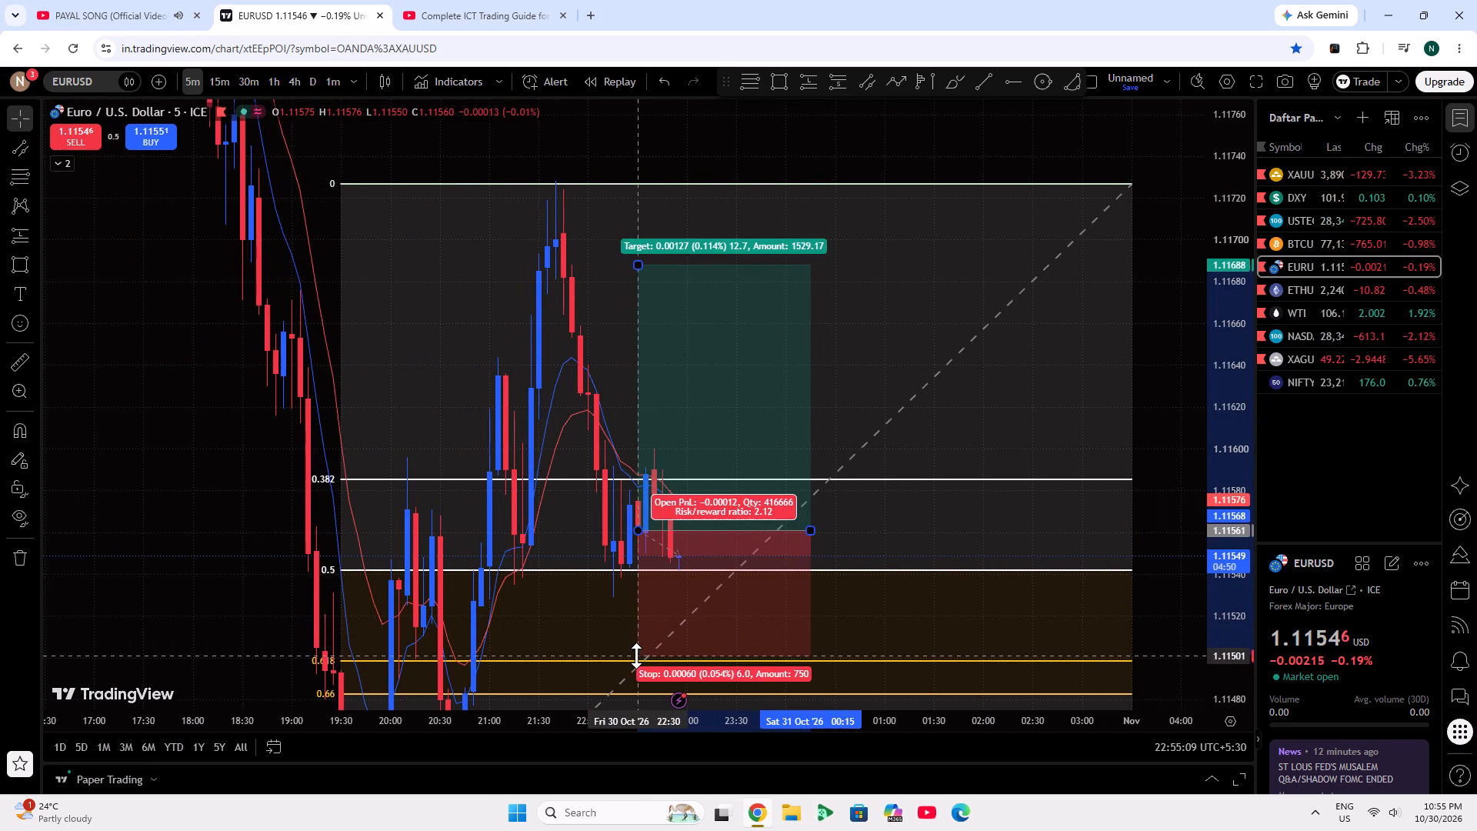
drag(636, 656, 640, 654)
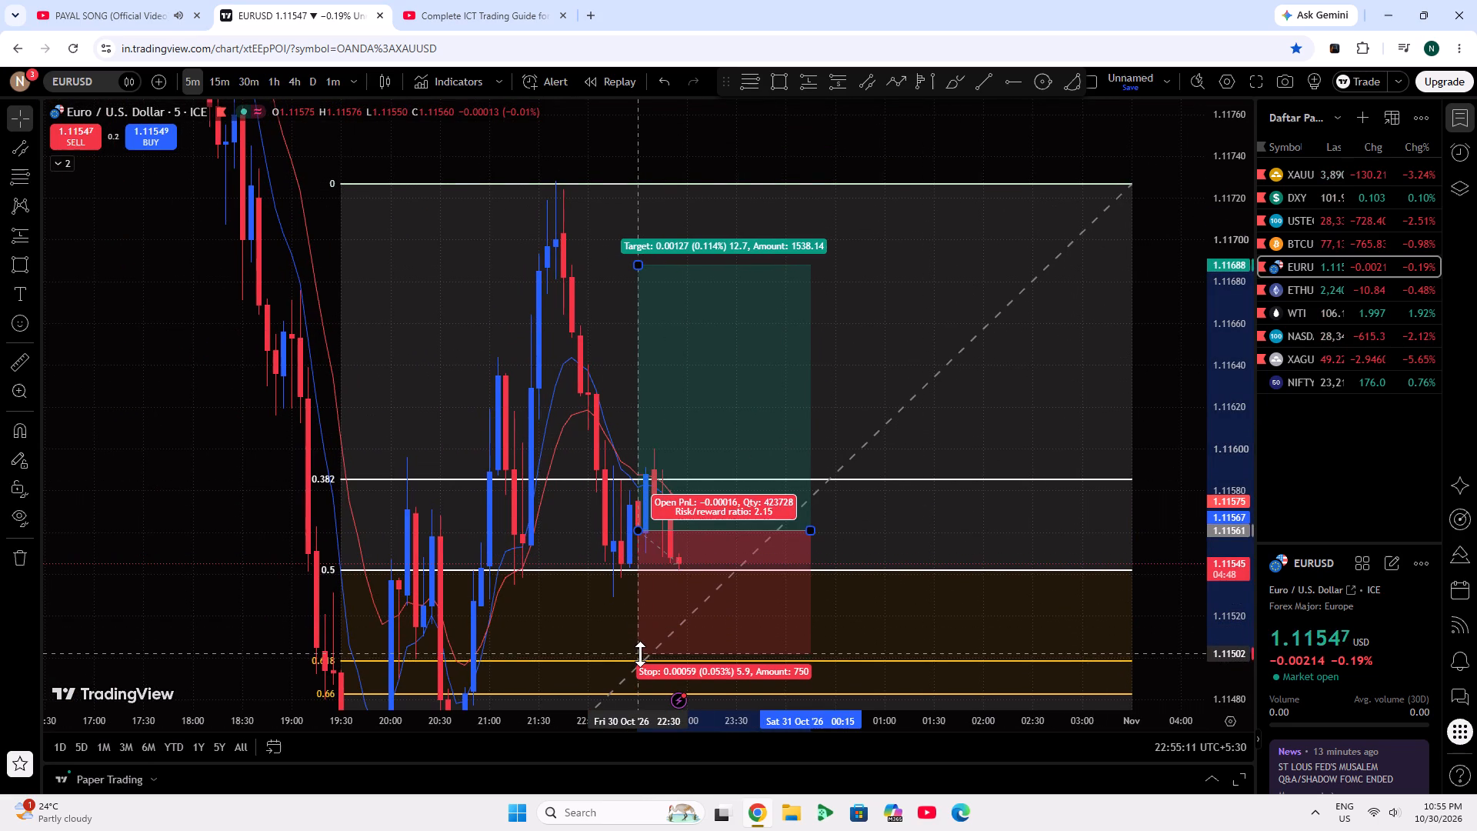
drag(640, 654, 644, 656)
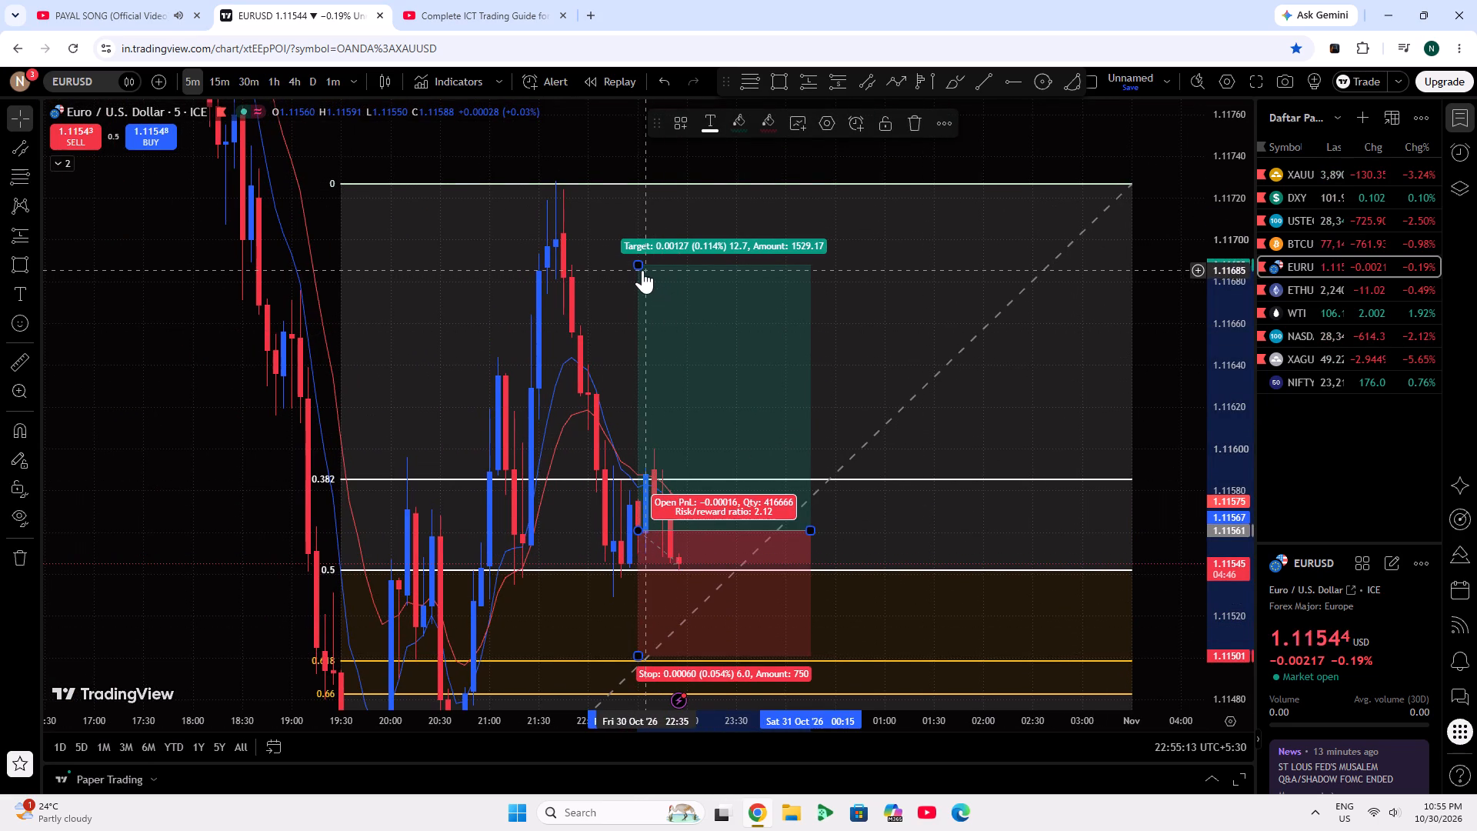
drag(637, 263, 657, 279)
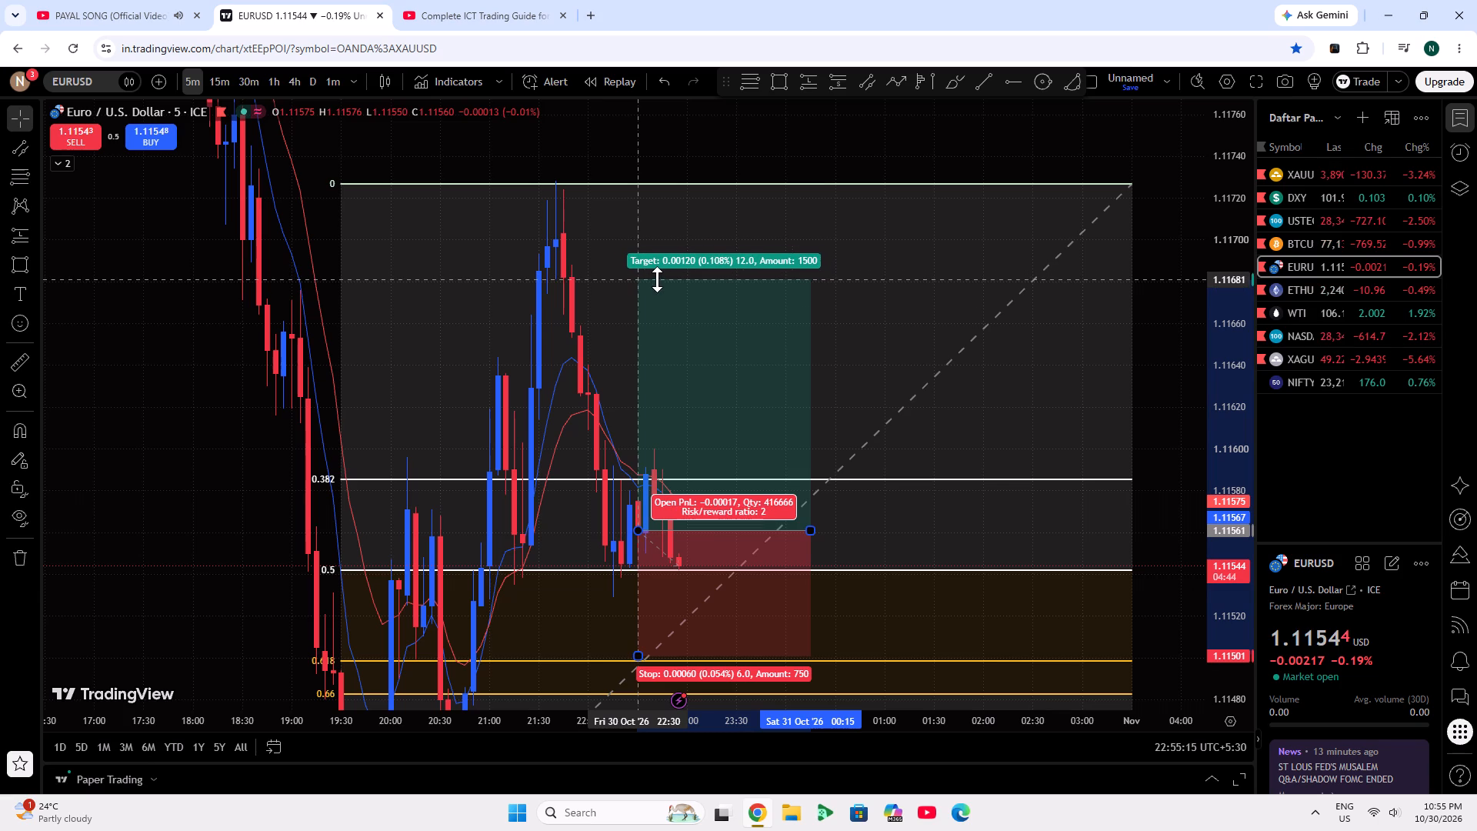
drag(657, 279, 648, 280)
click(210, 359)
double_click(1234, 502)
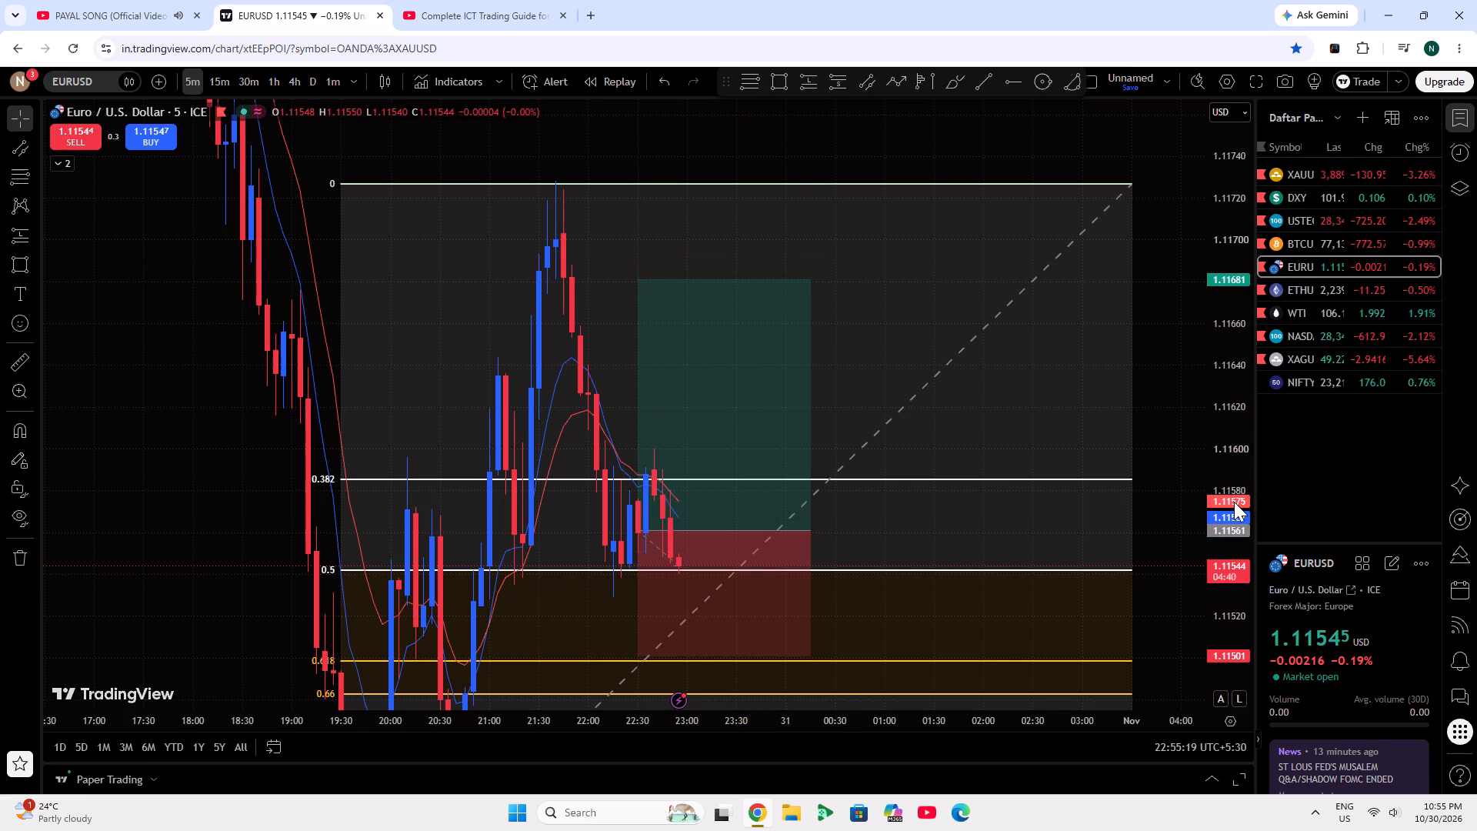
Check the wider EURUSD price history and the WTI 5-minute chart with its short position.
scroll(793, 454, down, 4)
drag(877, 280, 702, 217)
scroll(1254, 605, up, 3)
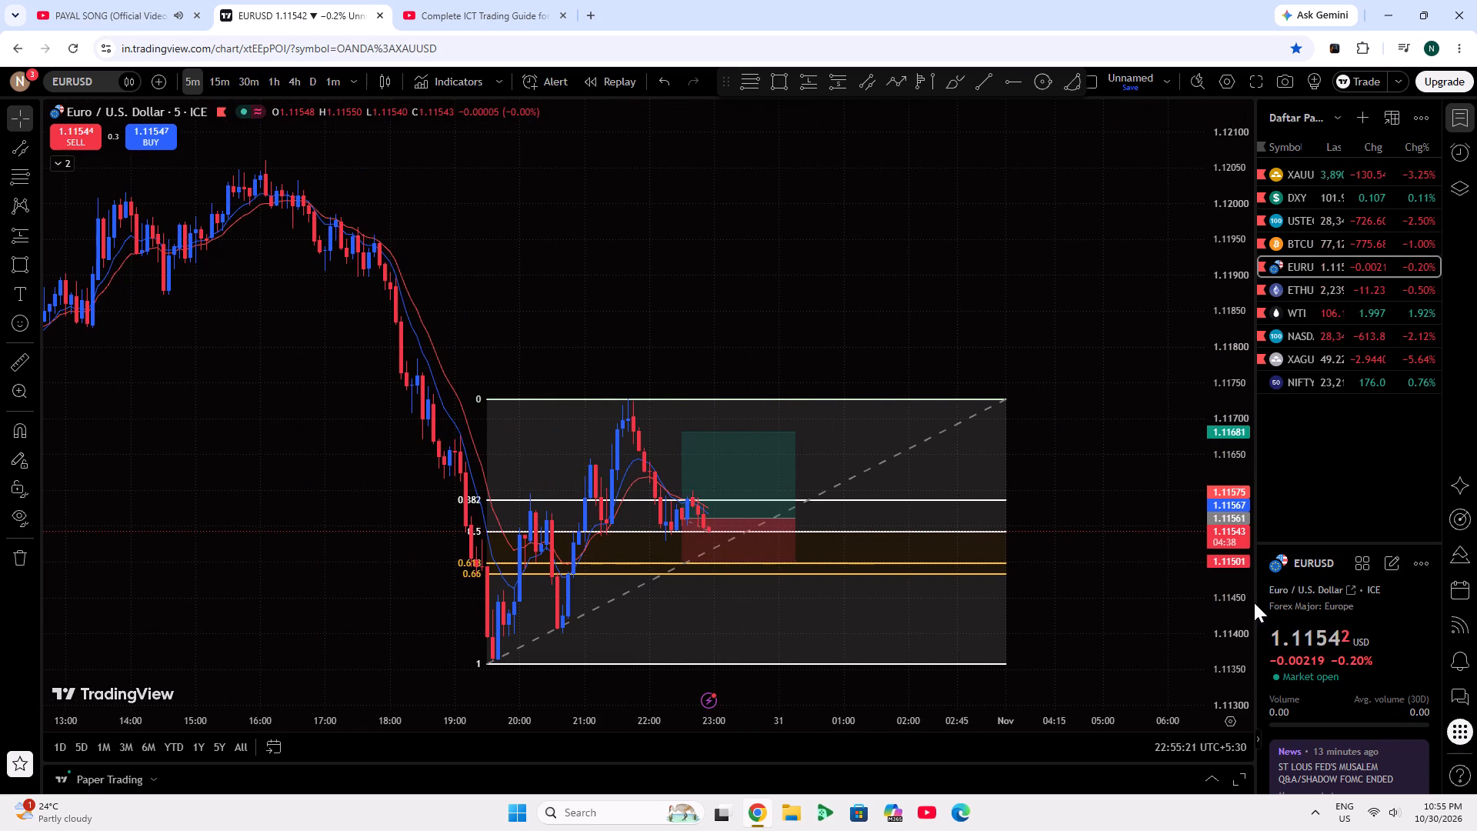
click(1319, 308)
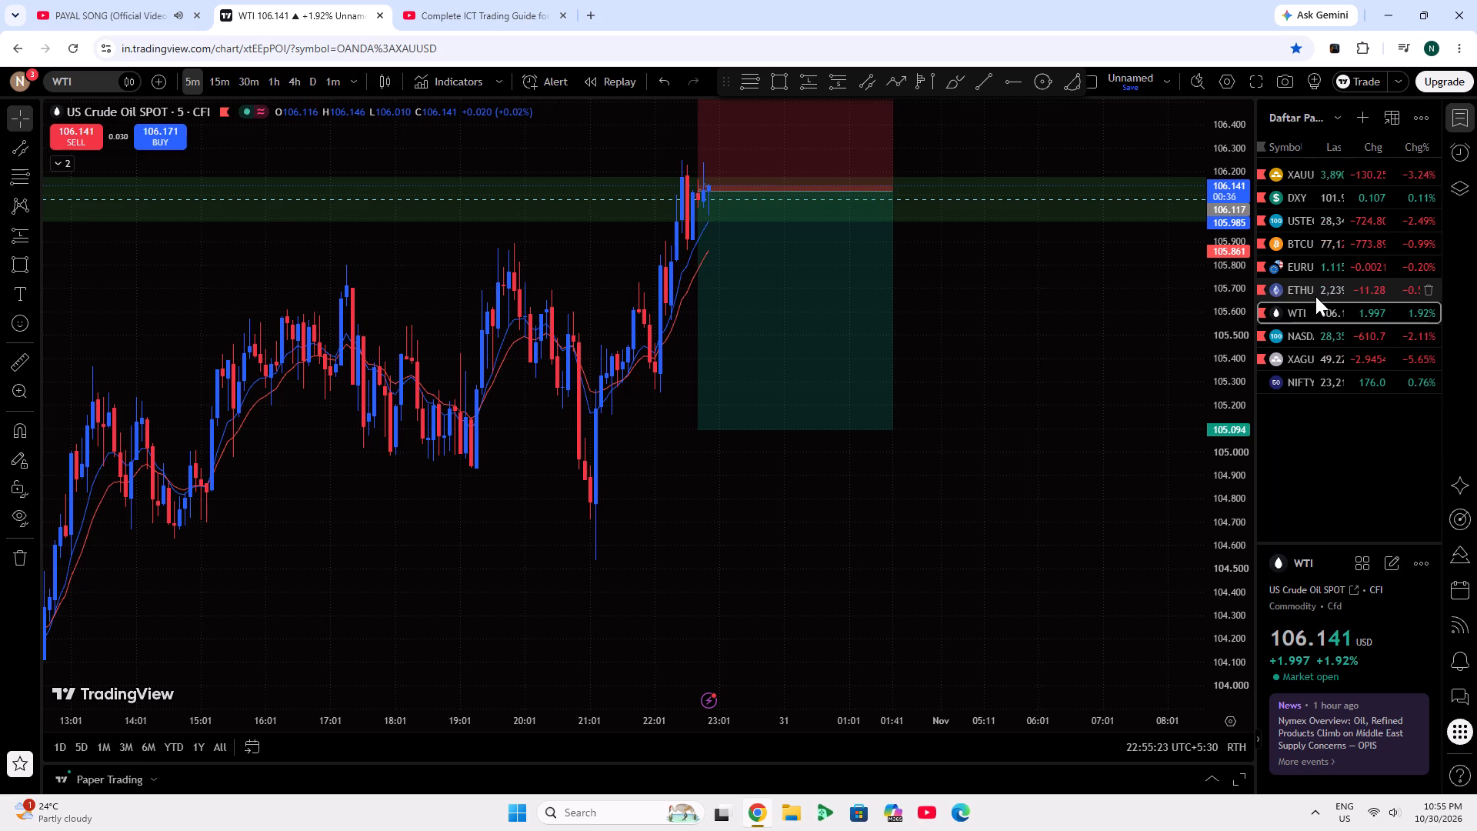
scroll(1114, 360, down, 3)
scroll(1243, 428, down, 2)
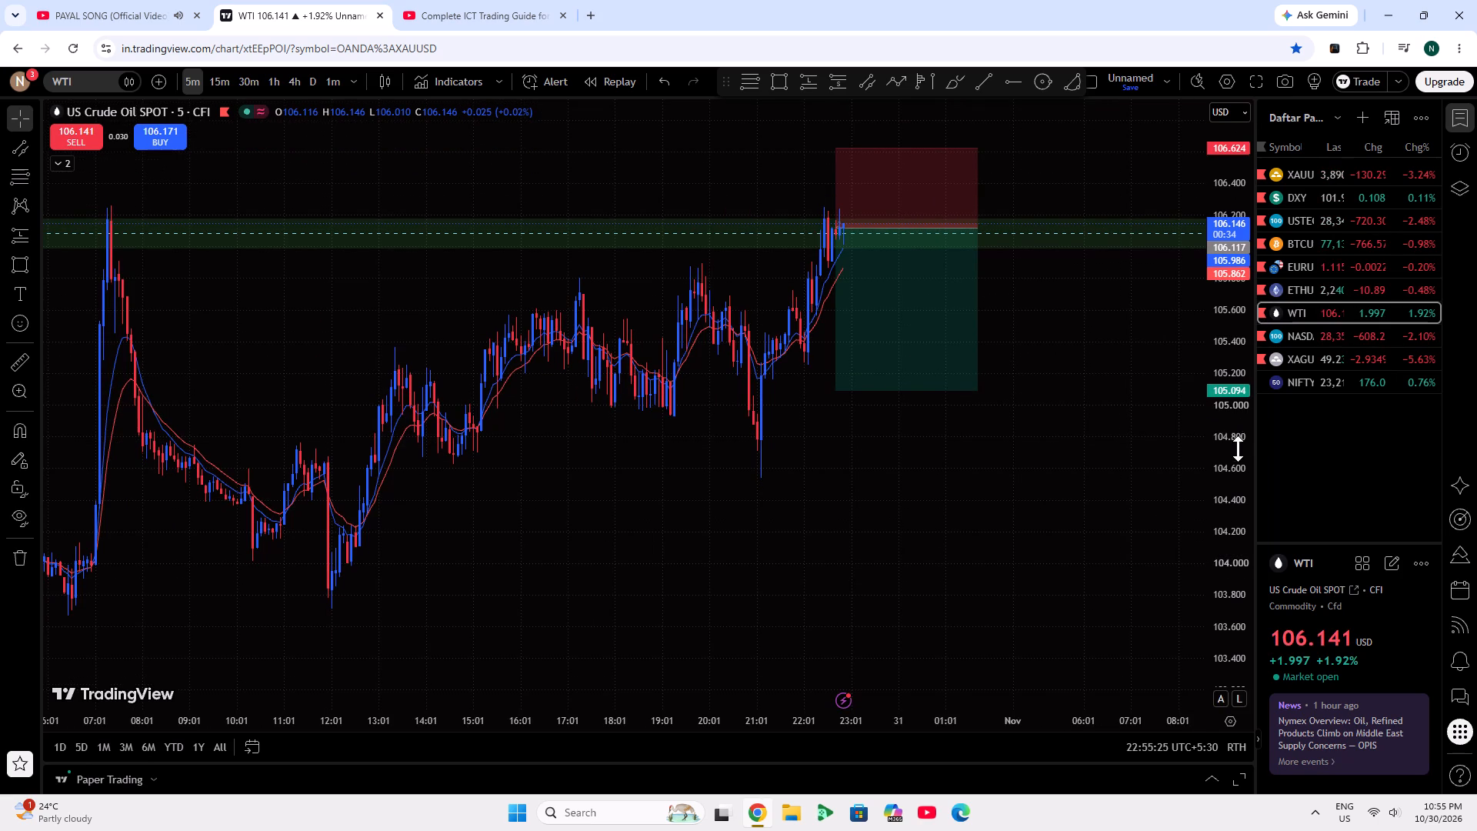
On the NASDAQ 15-minute chart, draw a Fibonacci retracement from the 19:15 high at 28,710.1 to the latest low near 28,310.
click(1326, 340)
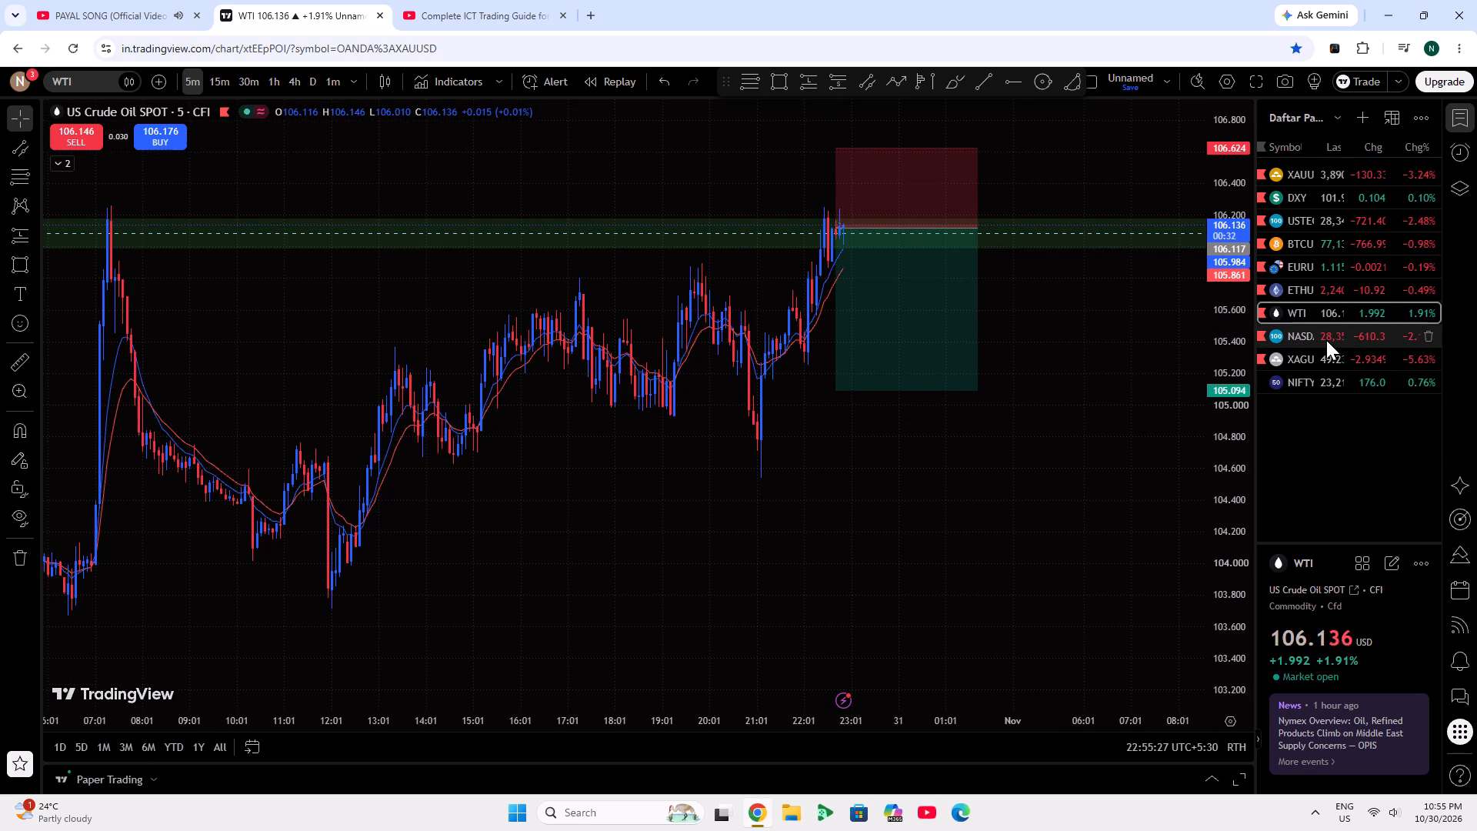
scroll(908, 475, up, 5)
scroll(908, 475, down, 5)
drag(1014, 496, 957, 377)
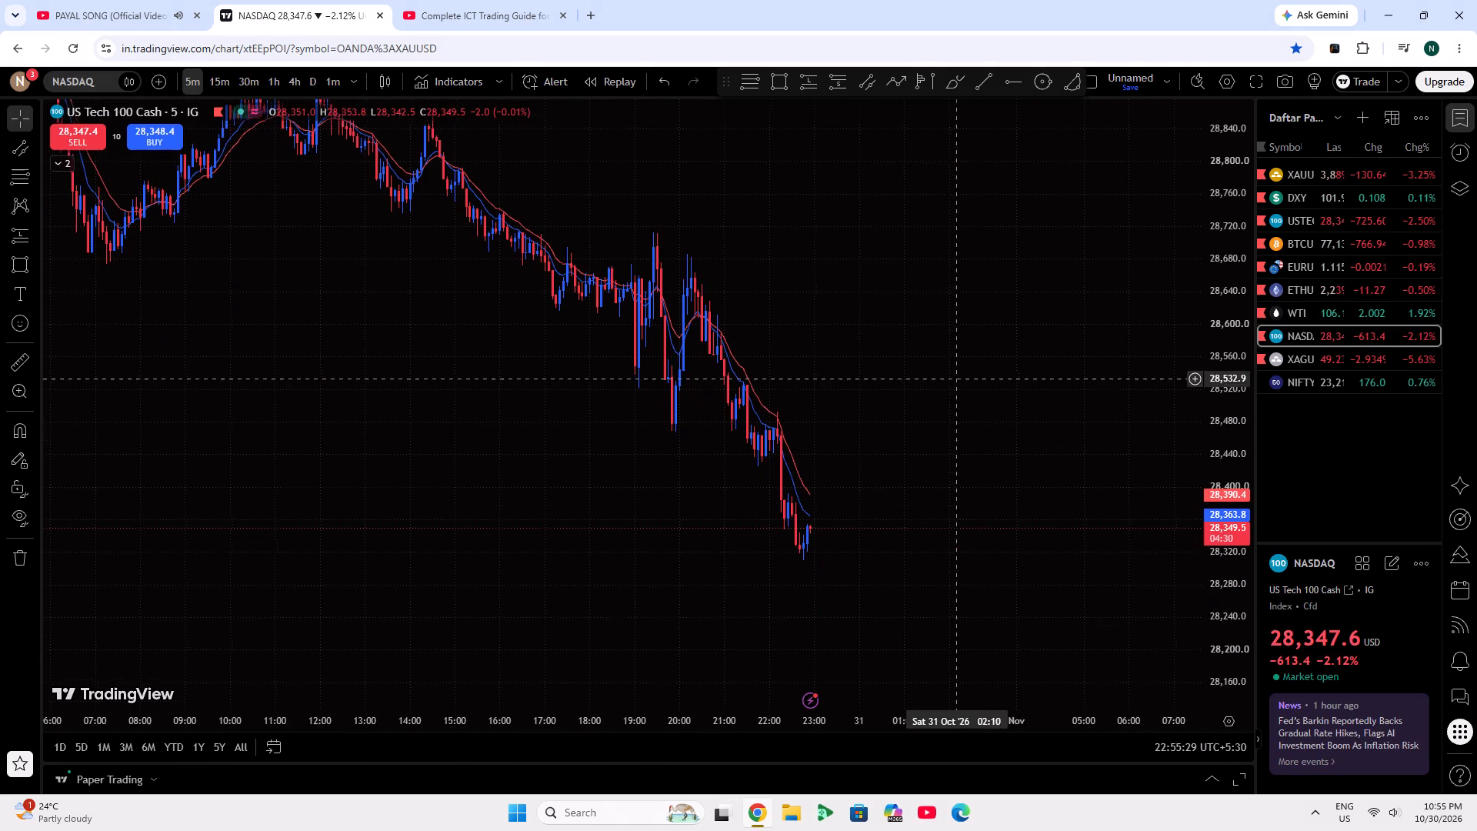
drag(957, 377, 957, 375)
click(756, 81)
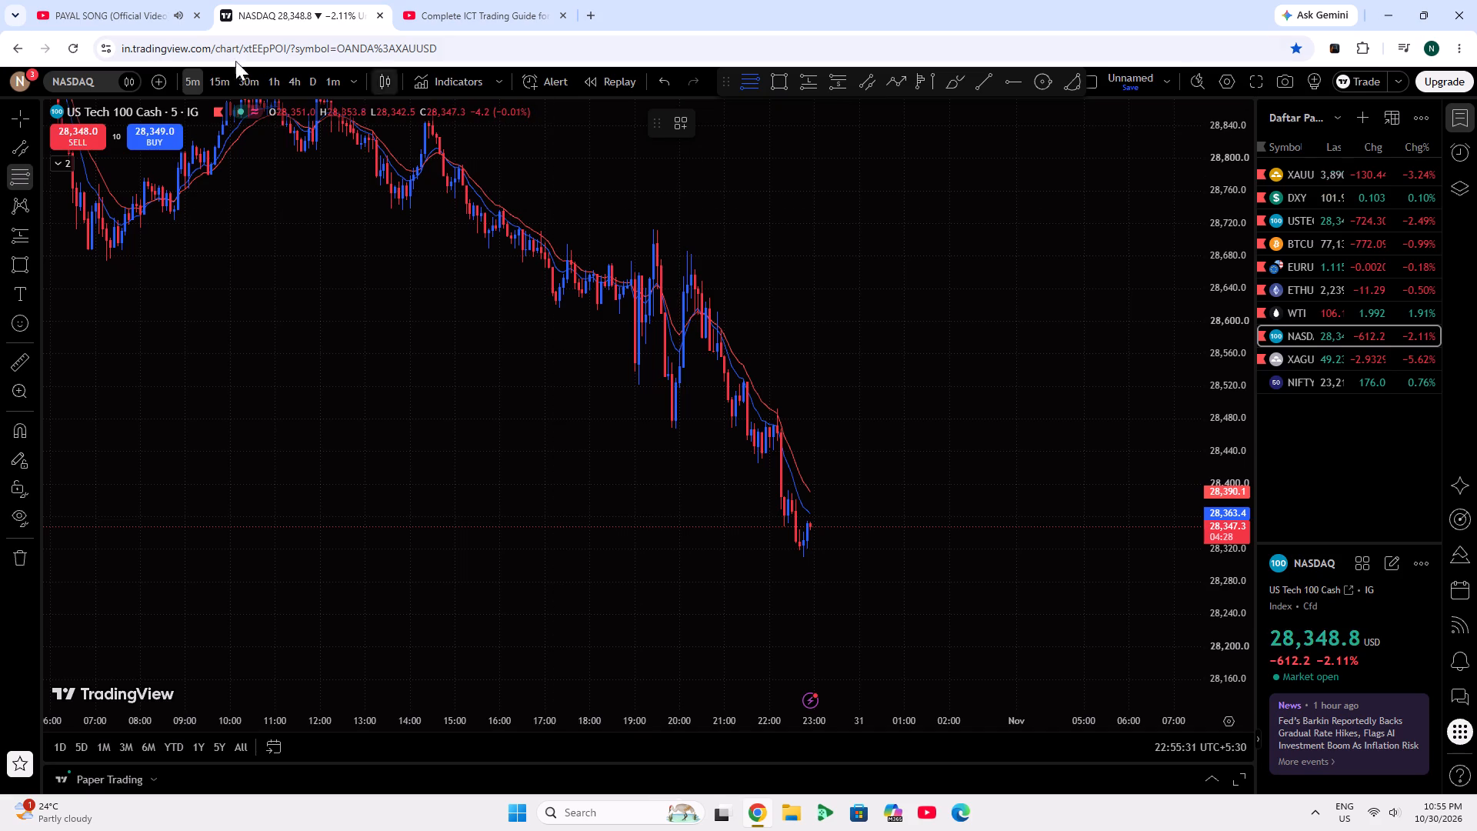
click(201, 74)
click(205, 72)
scroll(891, 453, up, 3)
double_click(1225, 372)
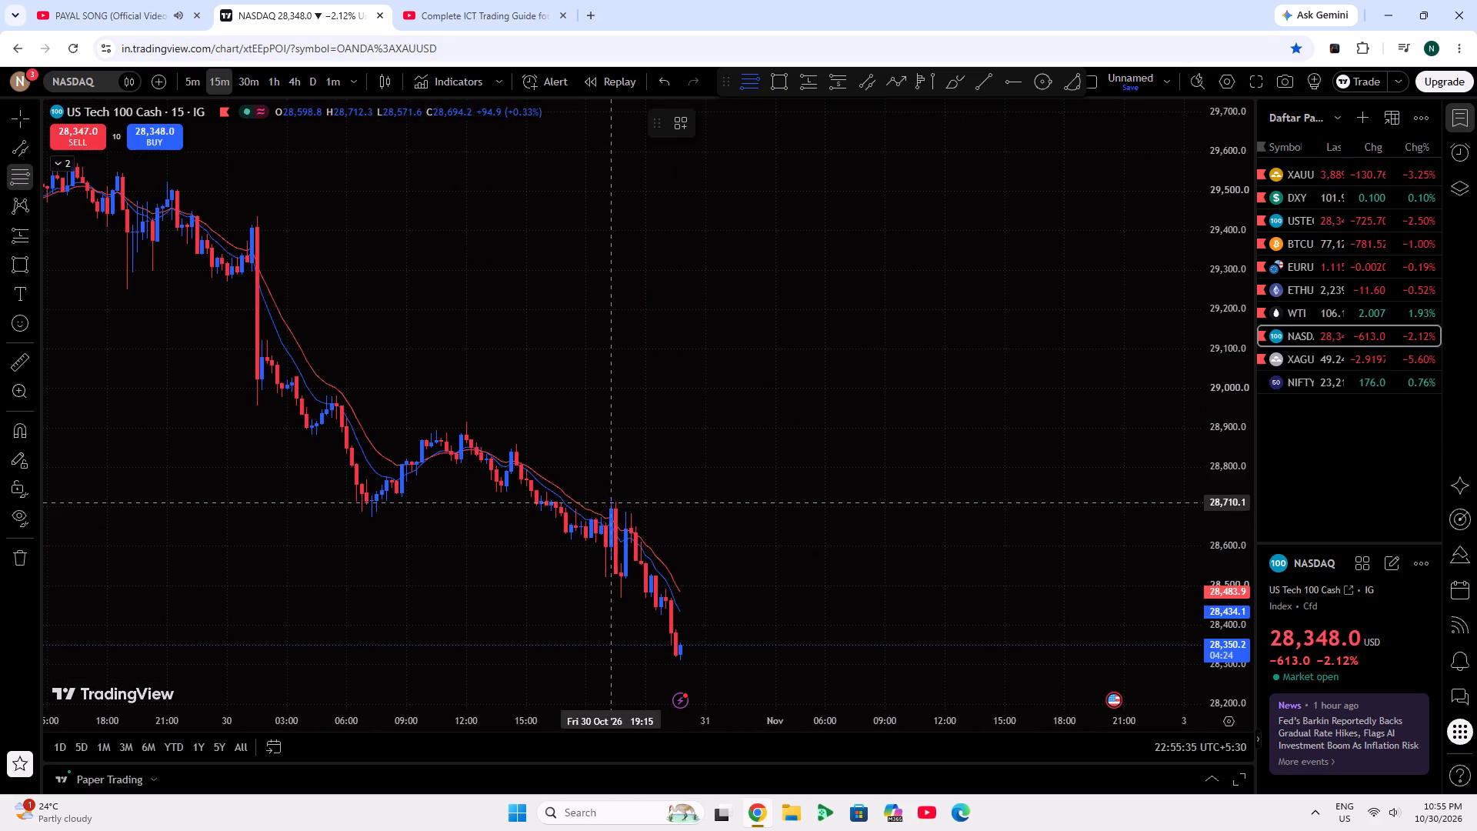
click(610, 502)
click(819, 660)
click(909, 562)
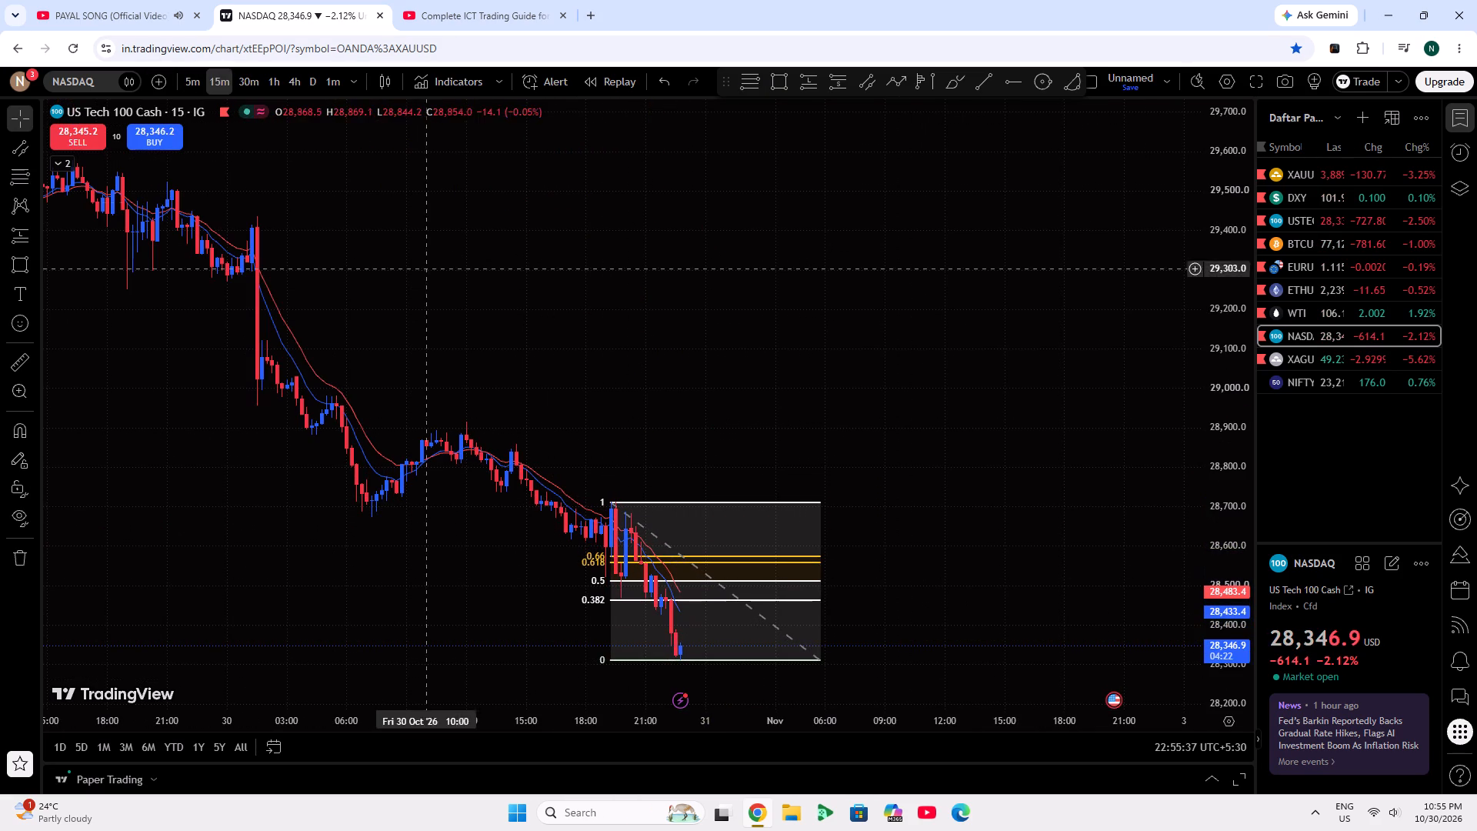
Switch the NASDAQ chart to the 5-minute timeframe with the Fibonacci retracement in view.
click(198, 82)
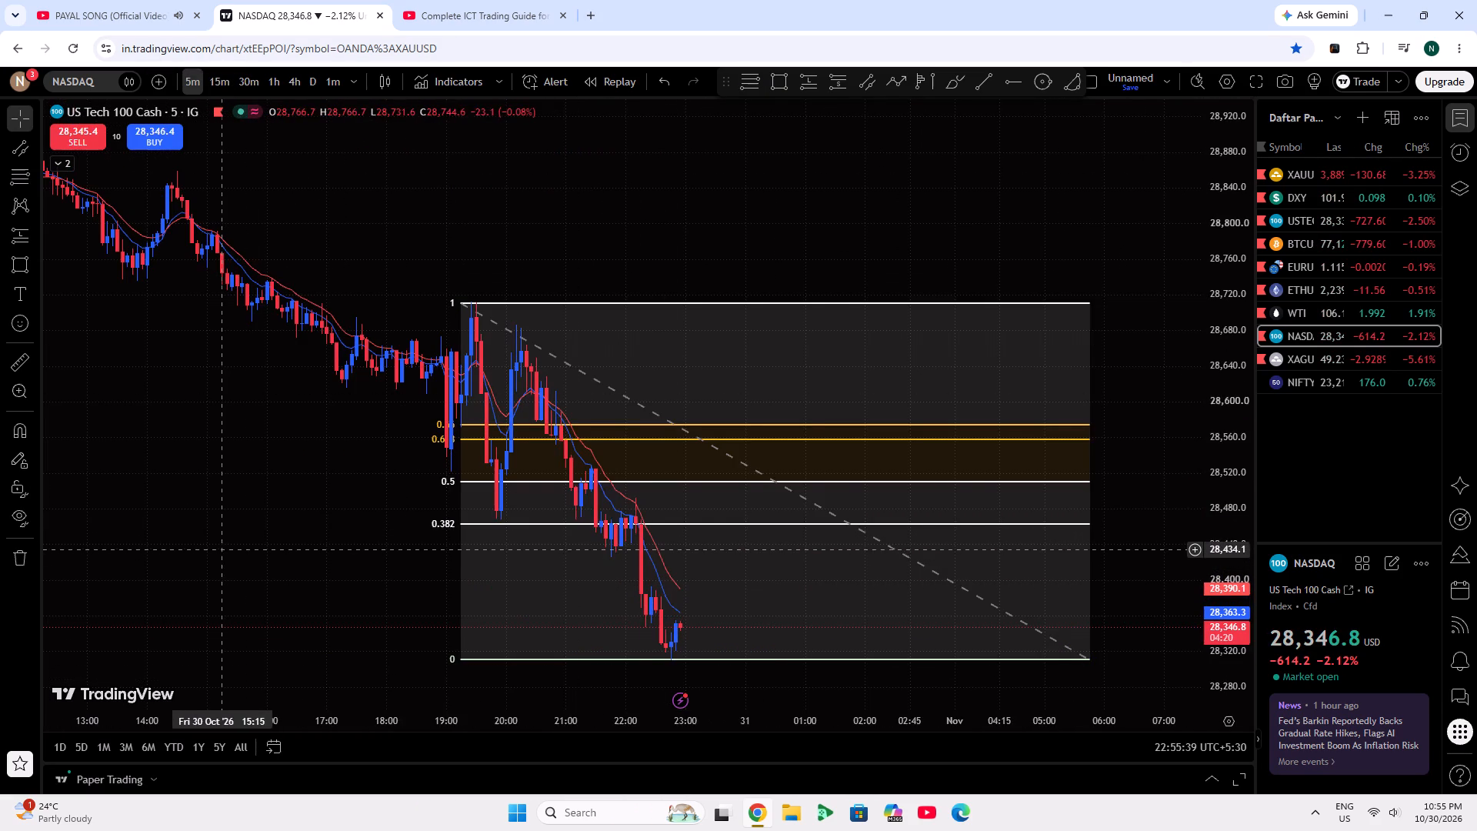
drag(224, 549, 184, 537)
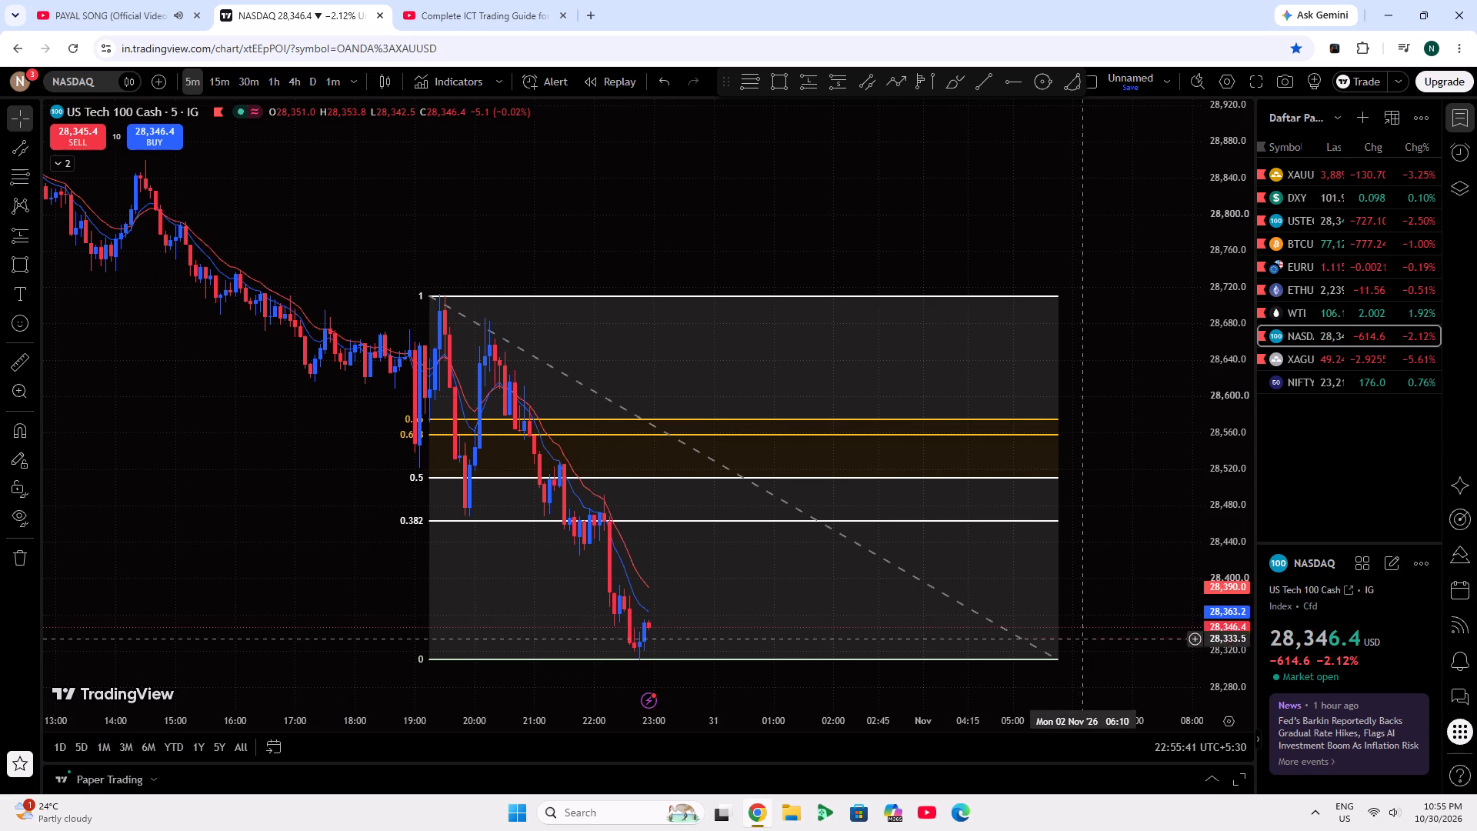
drag(1063, 664, 1005, 602)
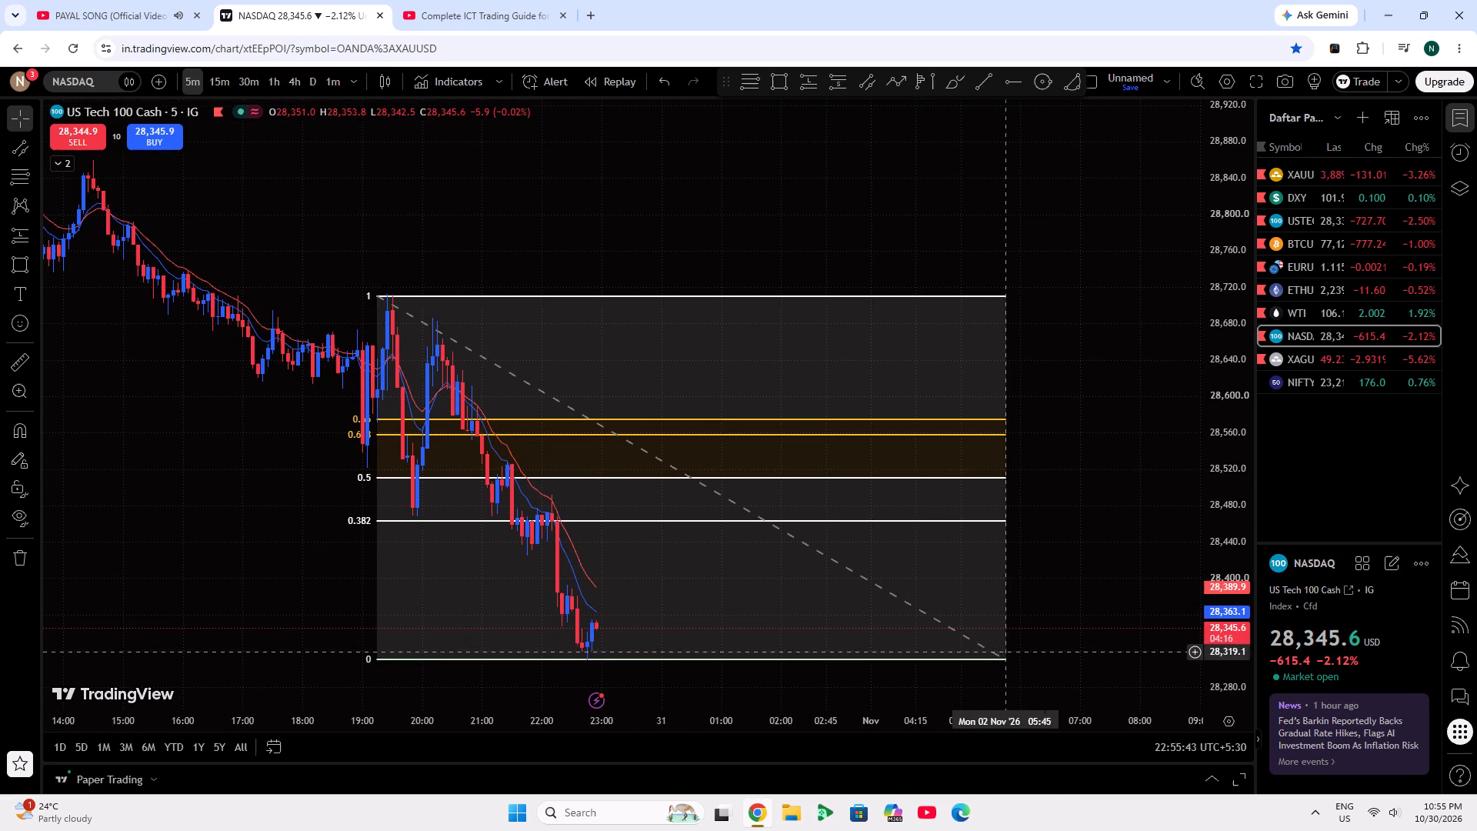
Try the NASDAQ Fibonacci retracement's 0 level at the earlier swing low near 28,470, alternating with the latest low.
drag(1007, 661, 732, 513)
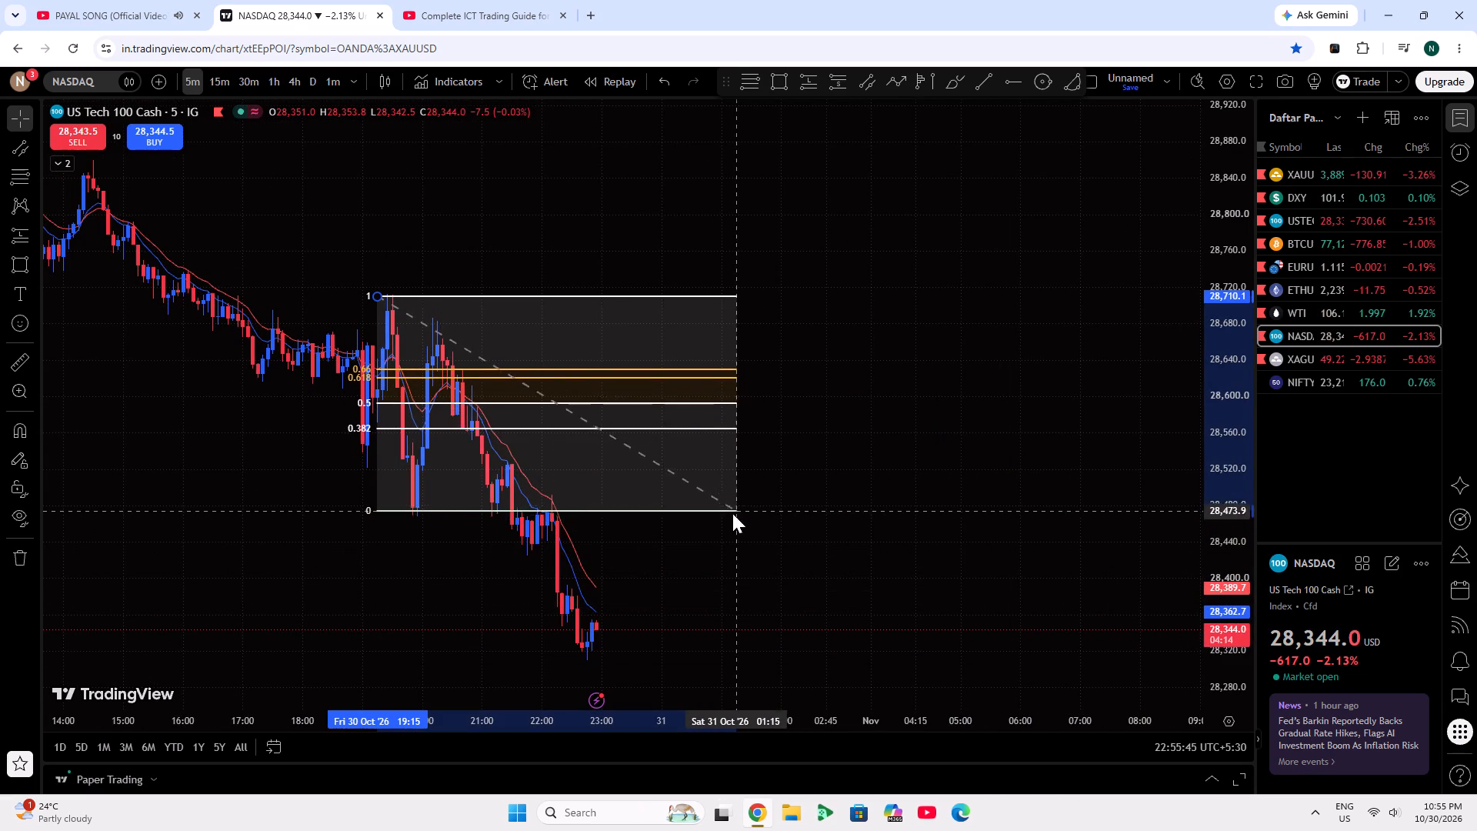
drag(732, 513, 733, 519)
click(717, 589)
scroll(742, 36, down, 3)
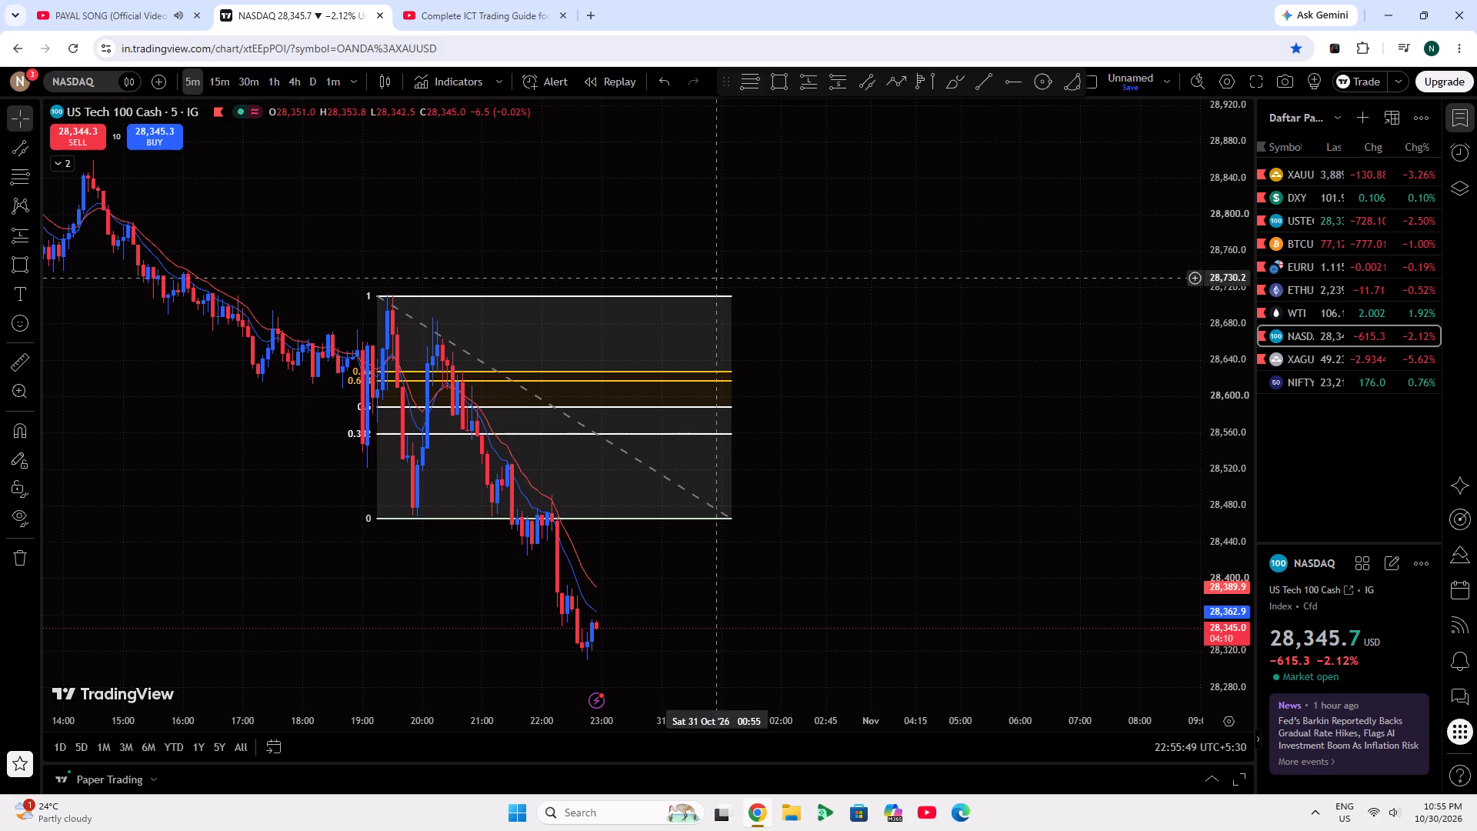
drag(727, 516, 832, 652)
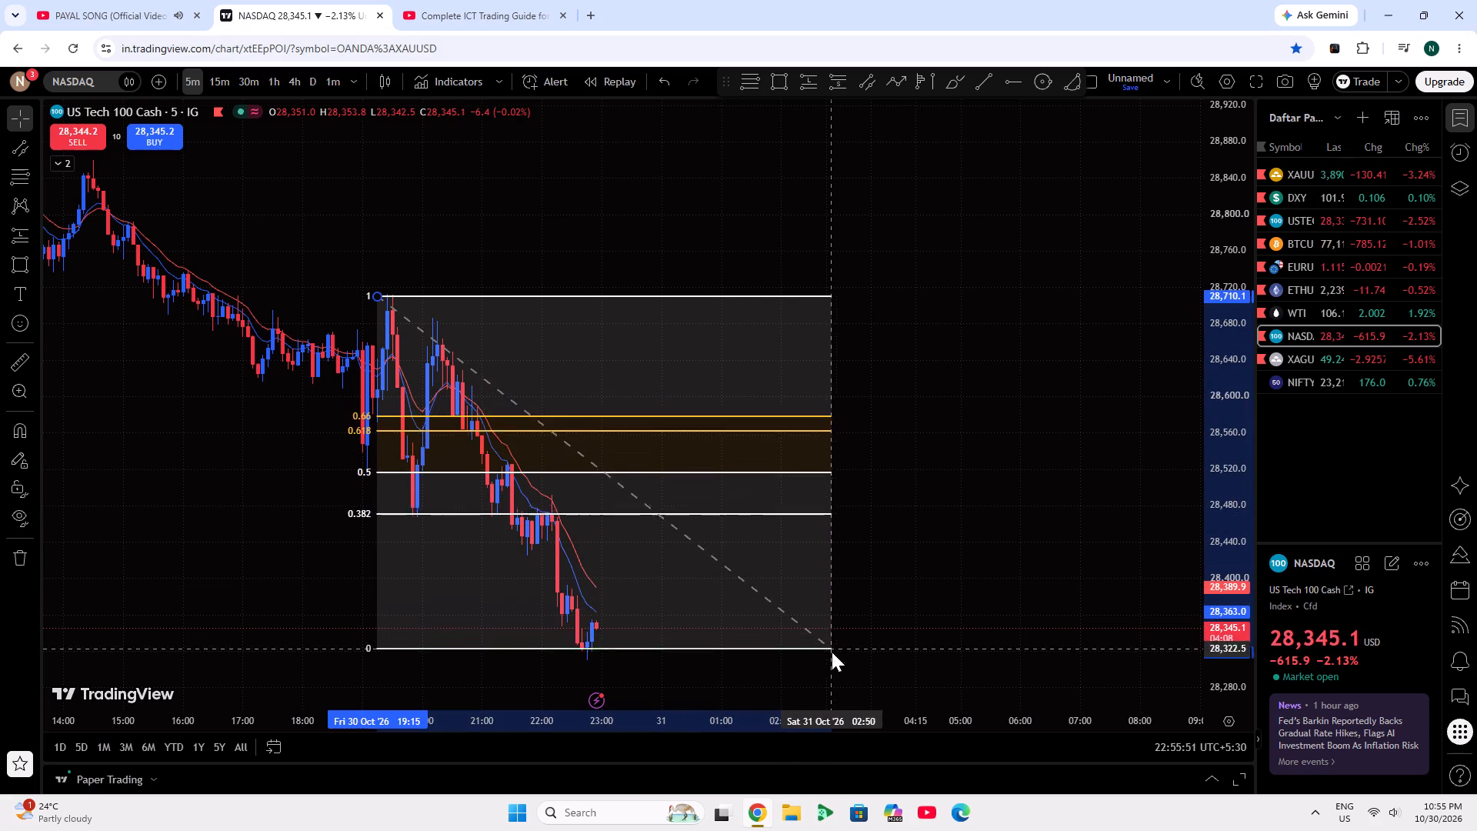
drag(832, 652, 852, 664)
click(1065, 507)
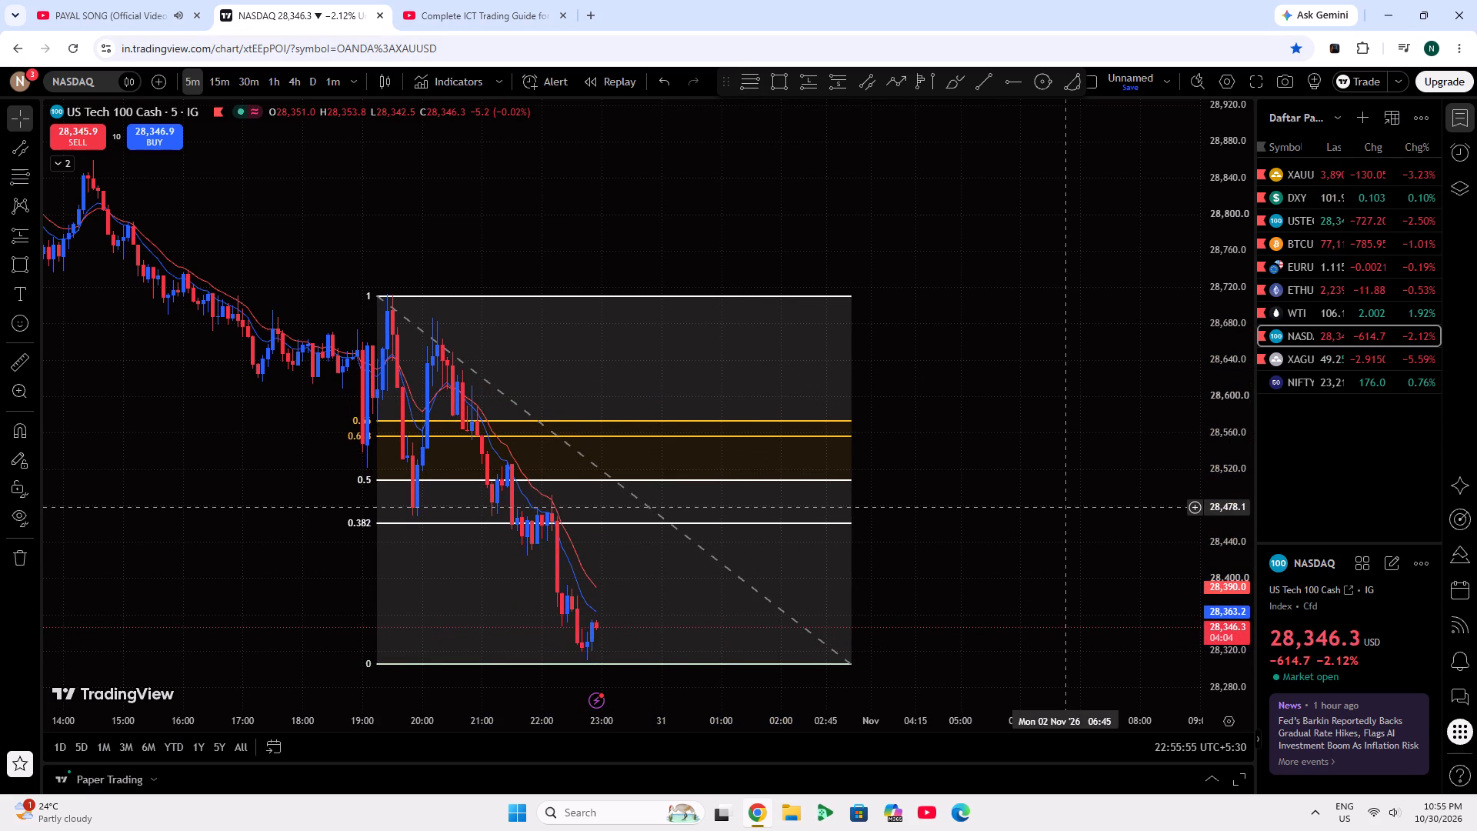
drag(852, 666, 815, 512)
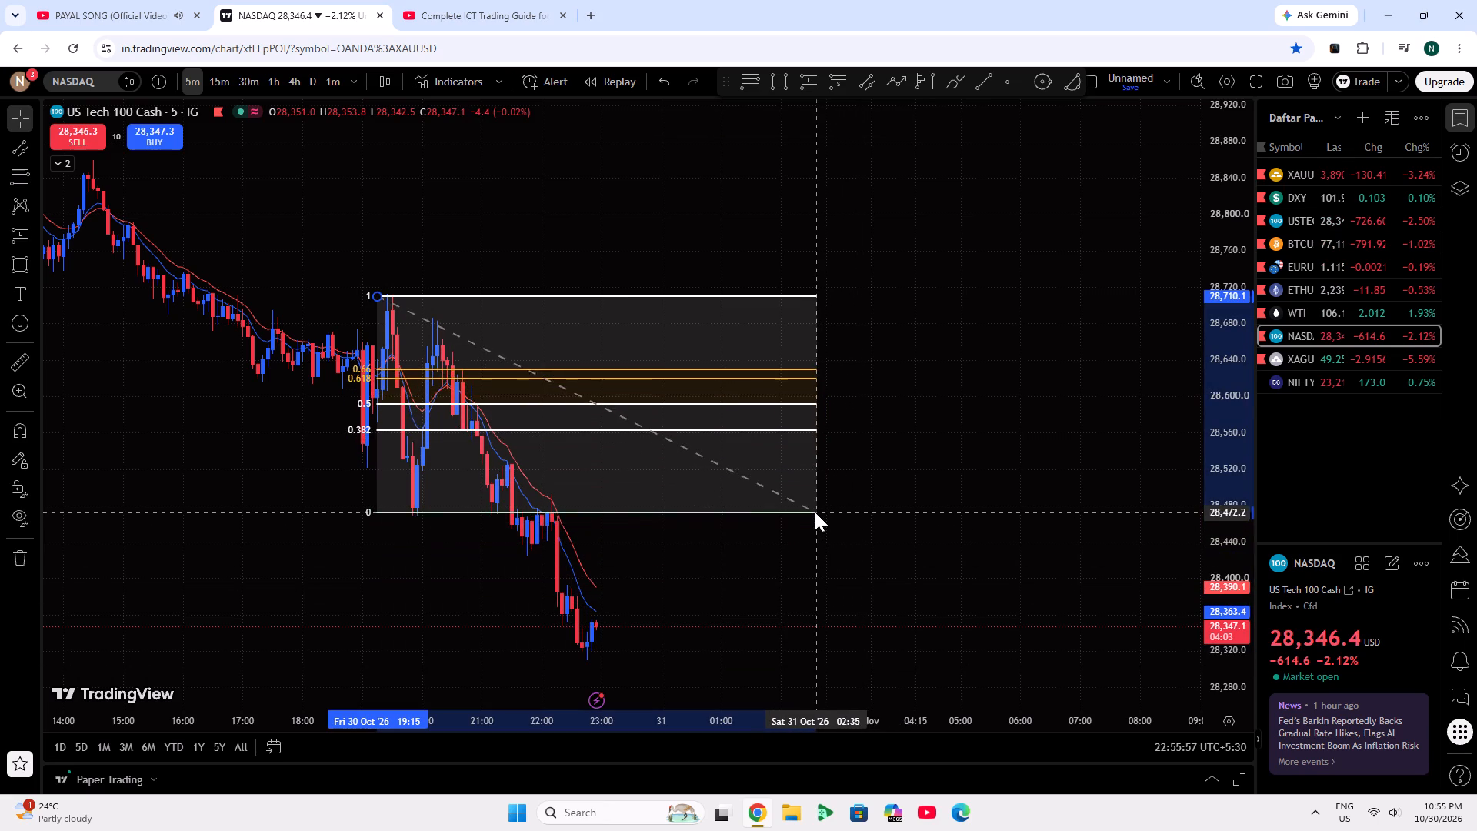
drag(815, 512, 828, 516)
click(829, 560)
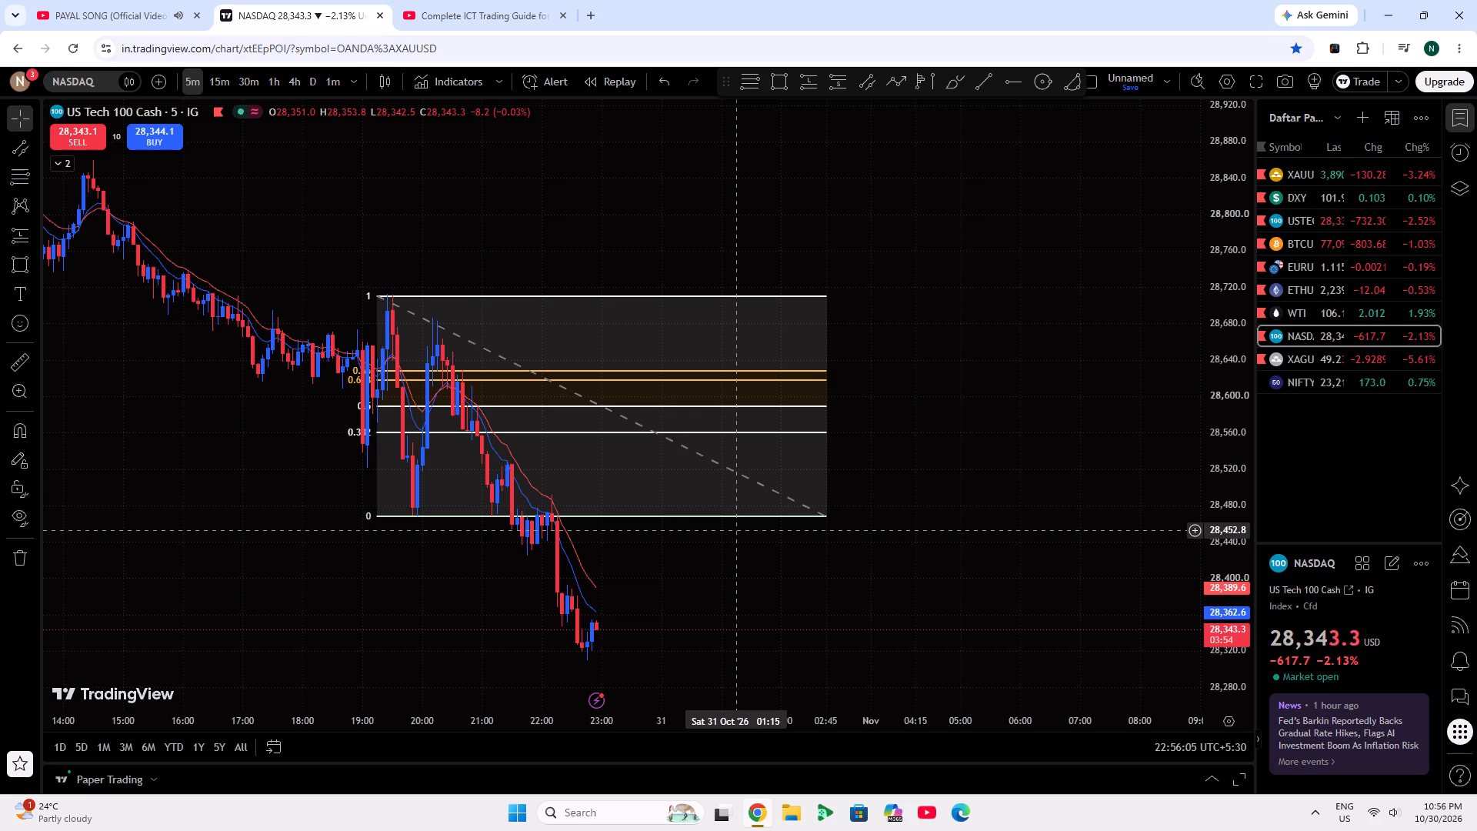
Set the NASDAQ Fibonacci retracement's 0 level at the latest swing low, about 28,310.
drag(825, 514, 838, 566)
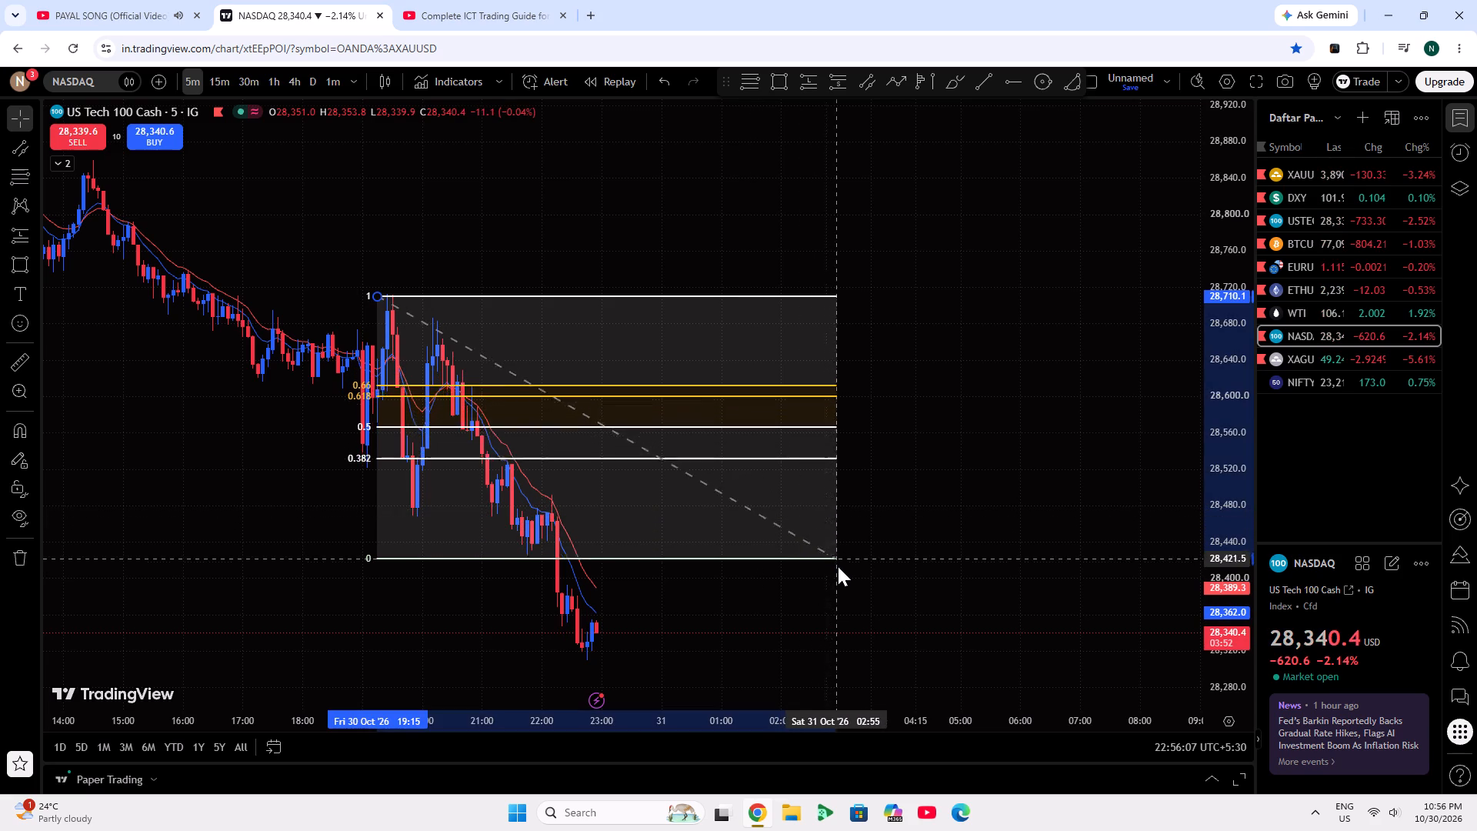
drag(838, 566, 882, 662)
click(915, 599)
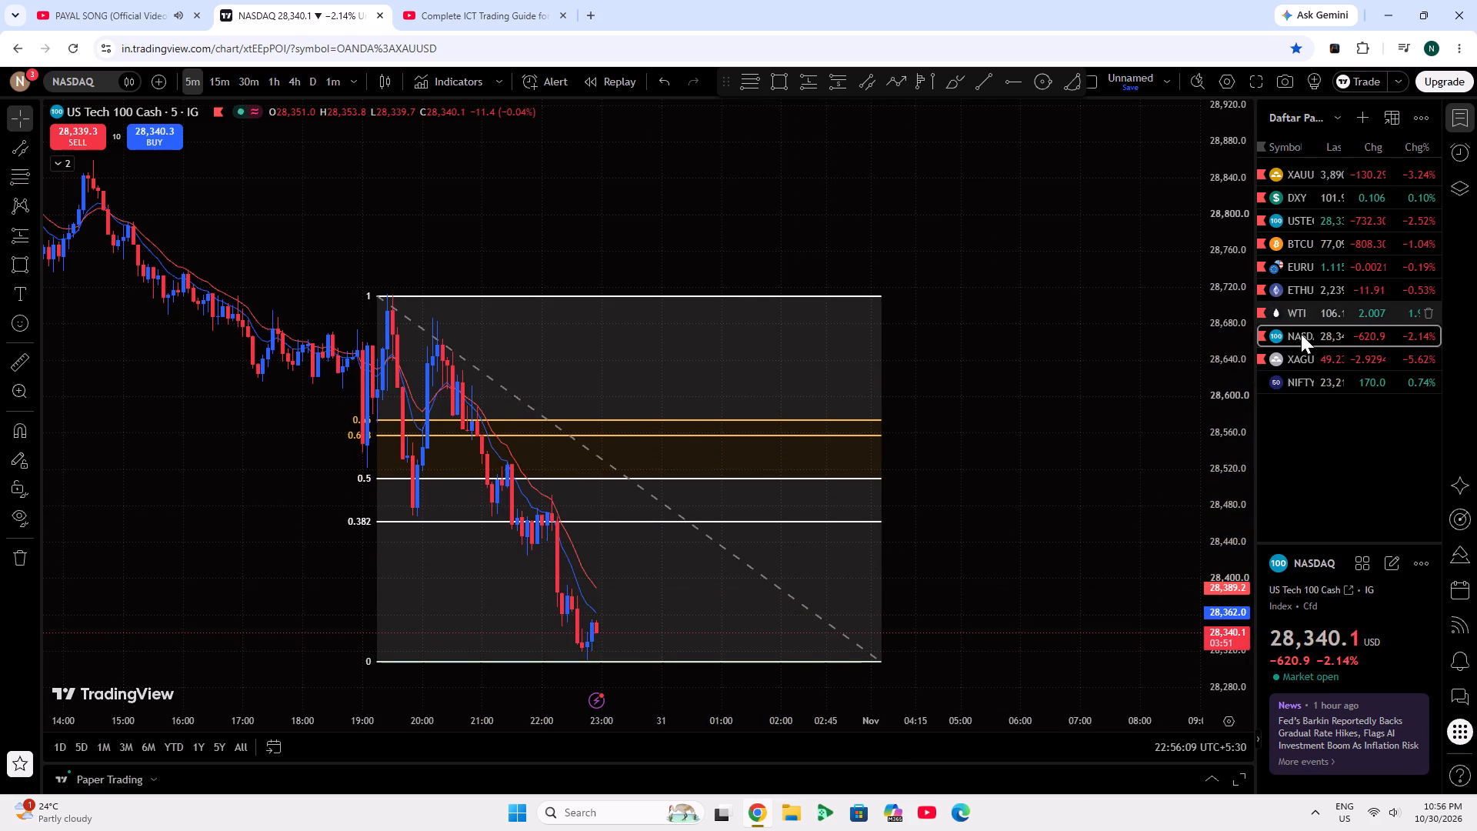
Open the XAGUSD 5-minute chart and place a long position at the latest candle with entry at about 49.238.
click(1304, 355)
drag(839, 238, 922, 171)
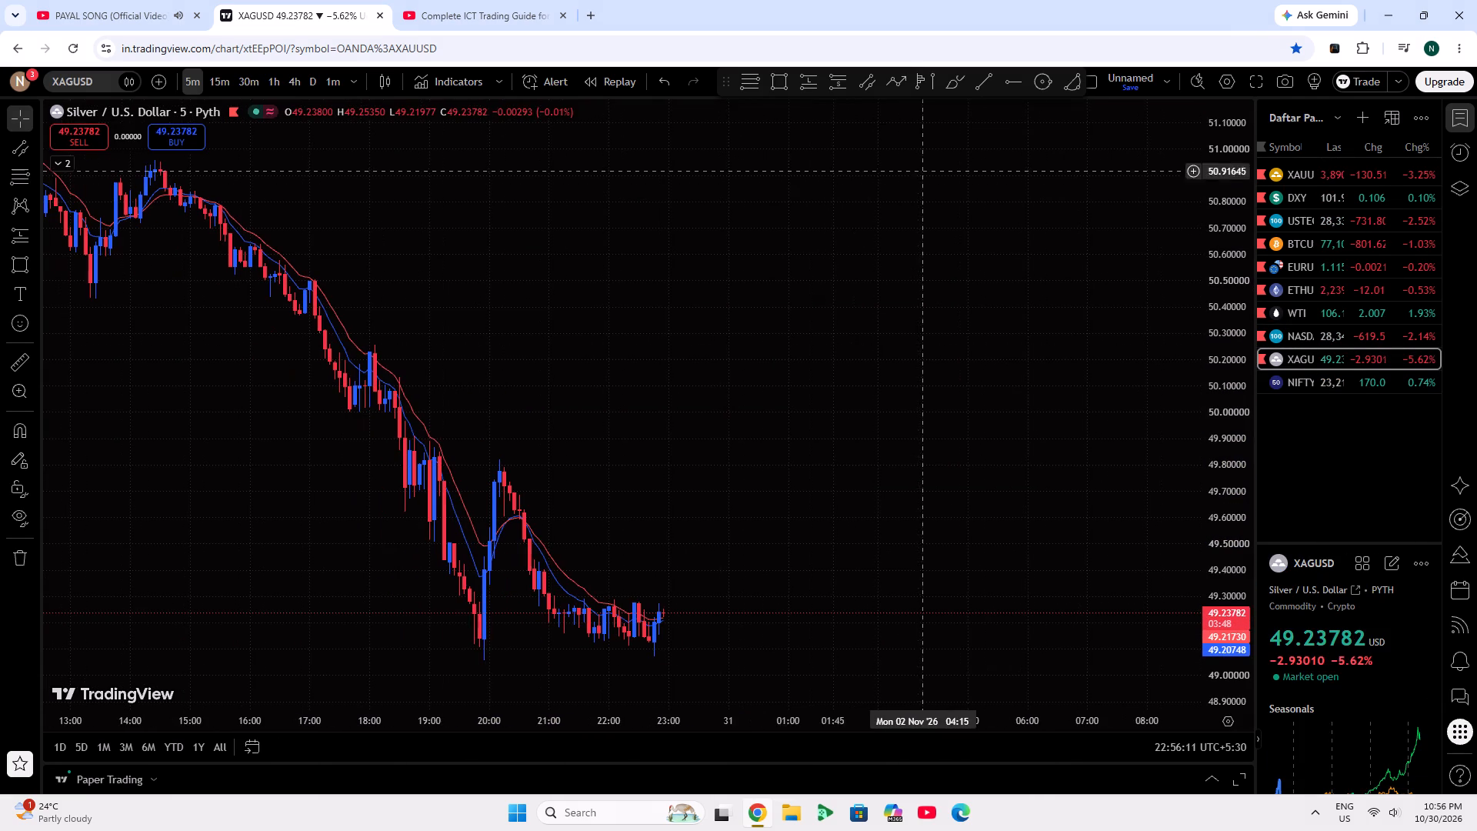
click(836, 90)
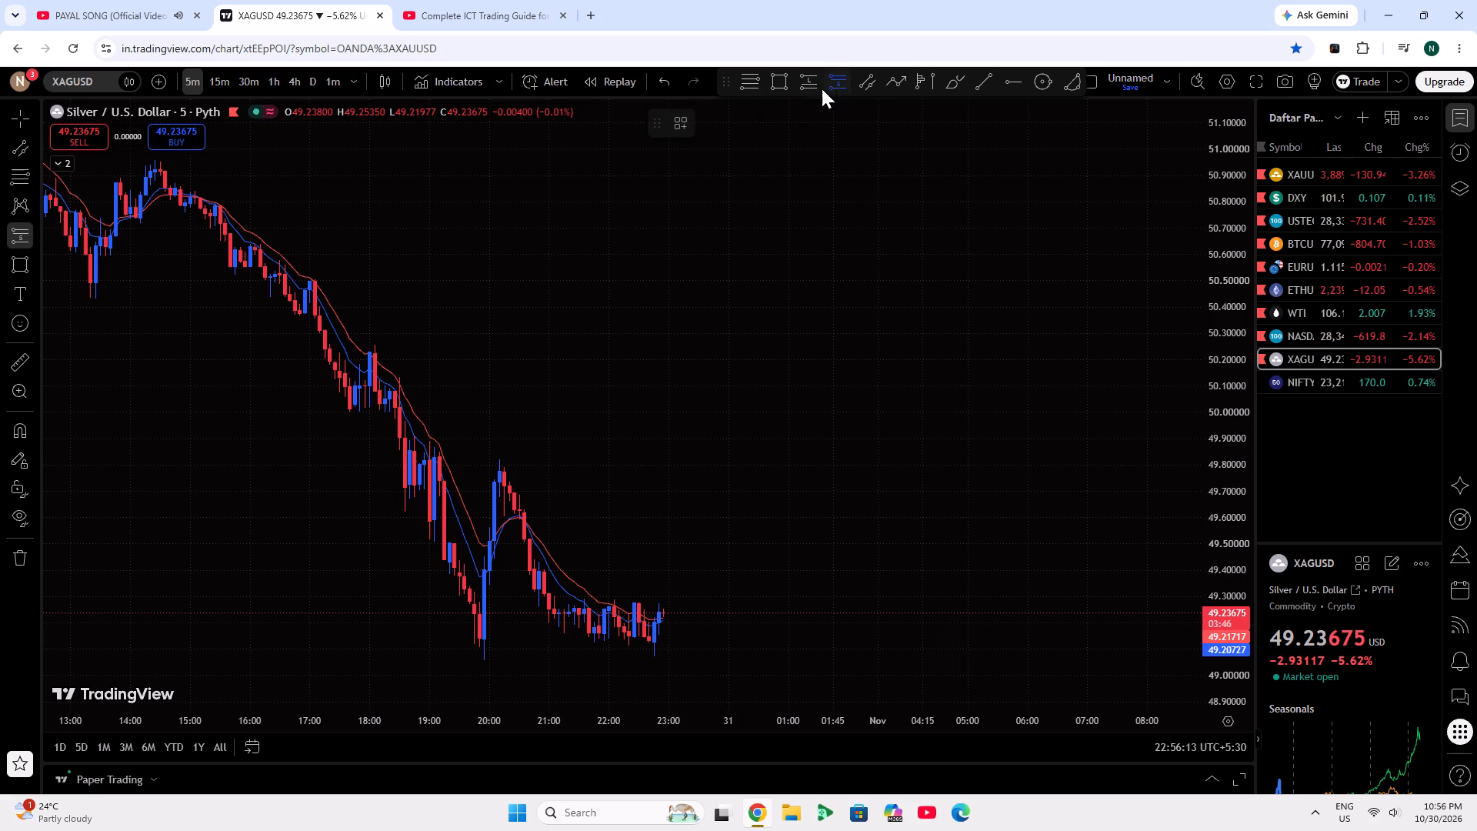
click(808, 85)
click(665, 612)
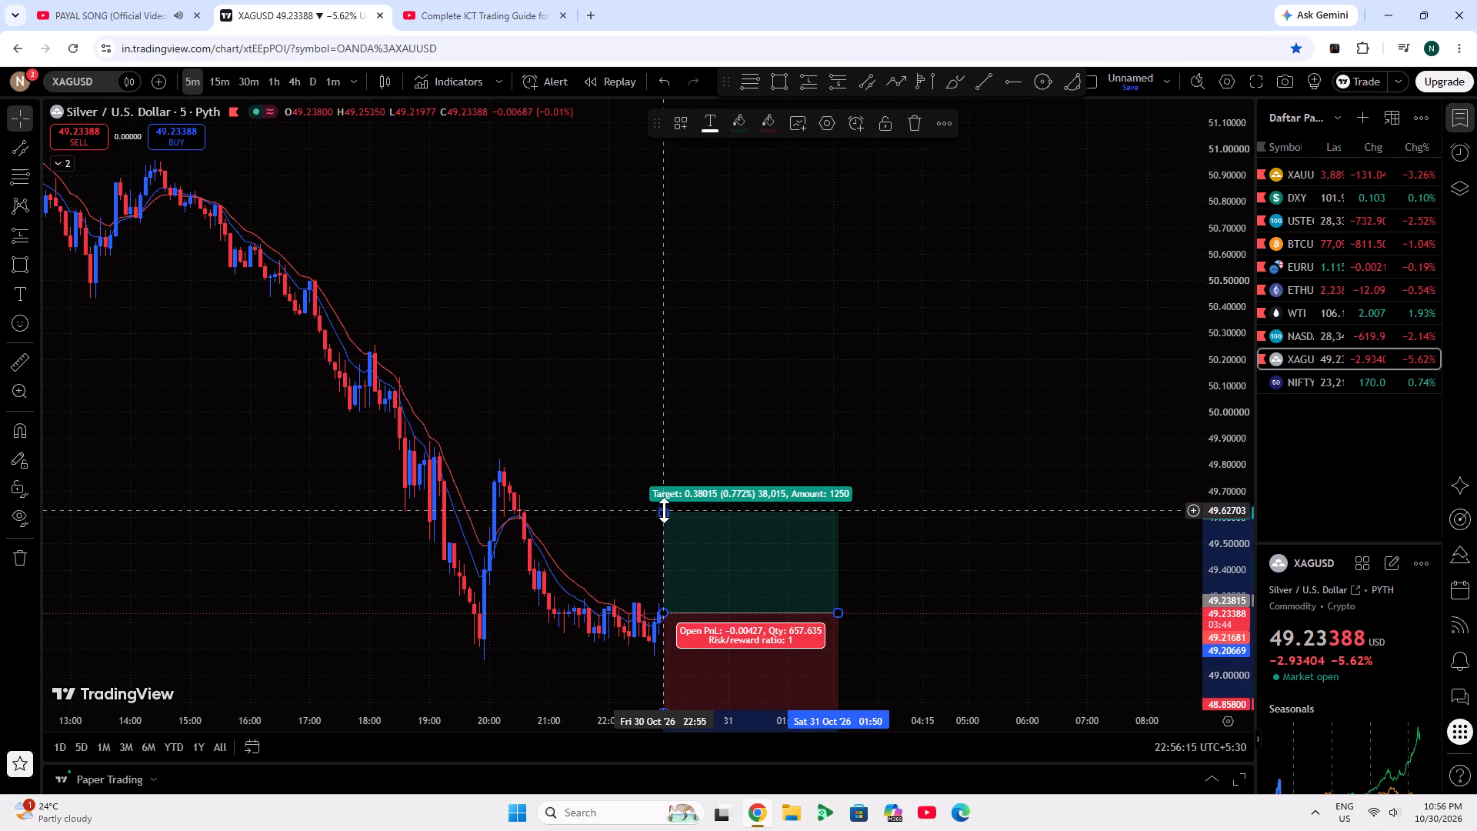
Set the XAGUSD long position's target at about 49.729 and its stop at about 49.071.
drag(664, 510, 668, 483)
drag(882, 461, 908, 370)
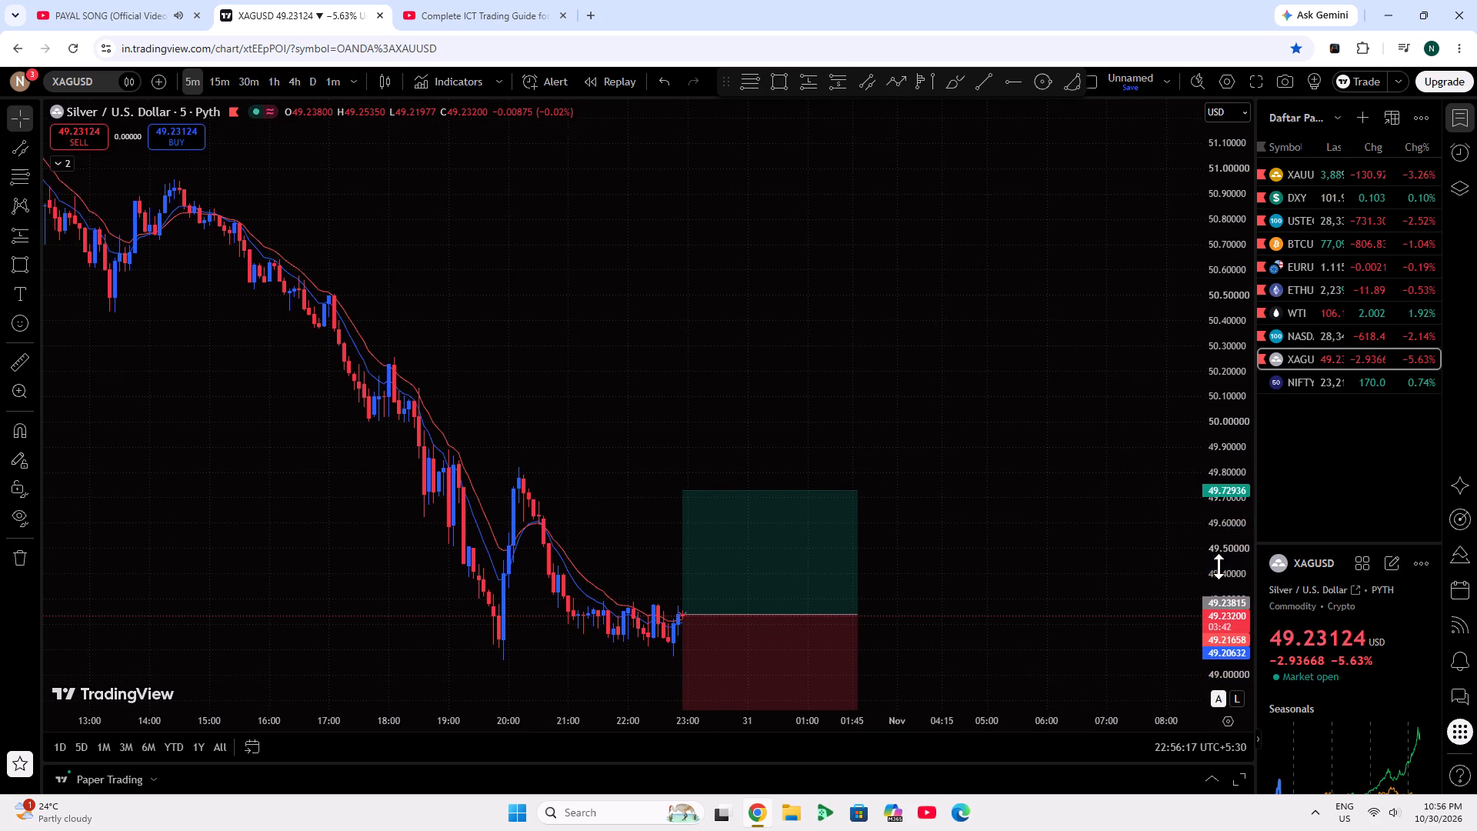
drag(1222, 561, 1229, 518)
drag(1088, 580, 1077, 381)
drag(673, 573, 670, 510)
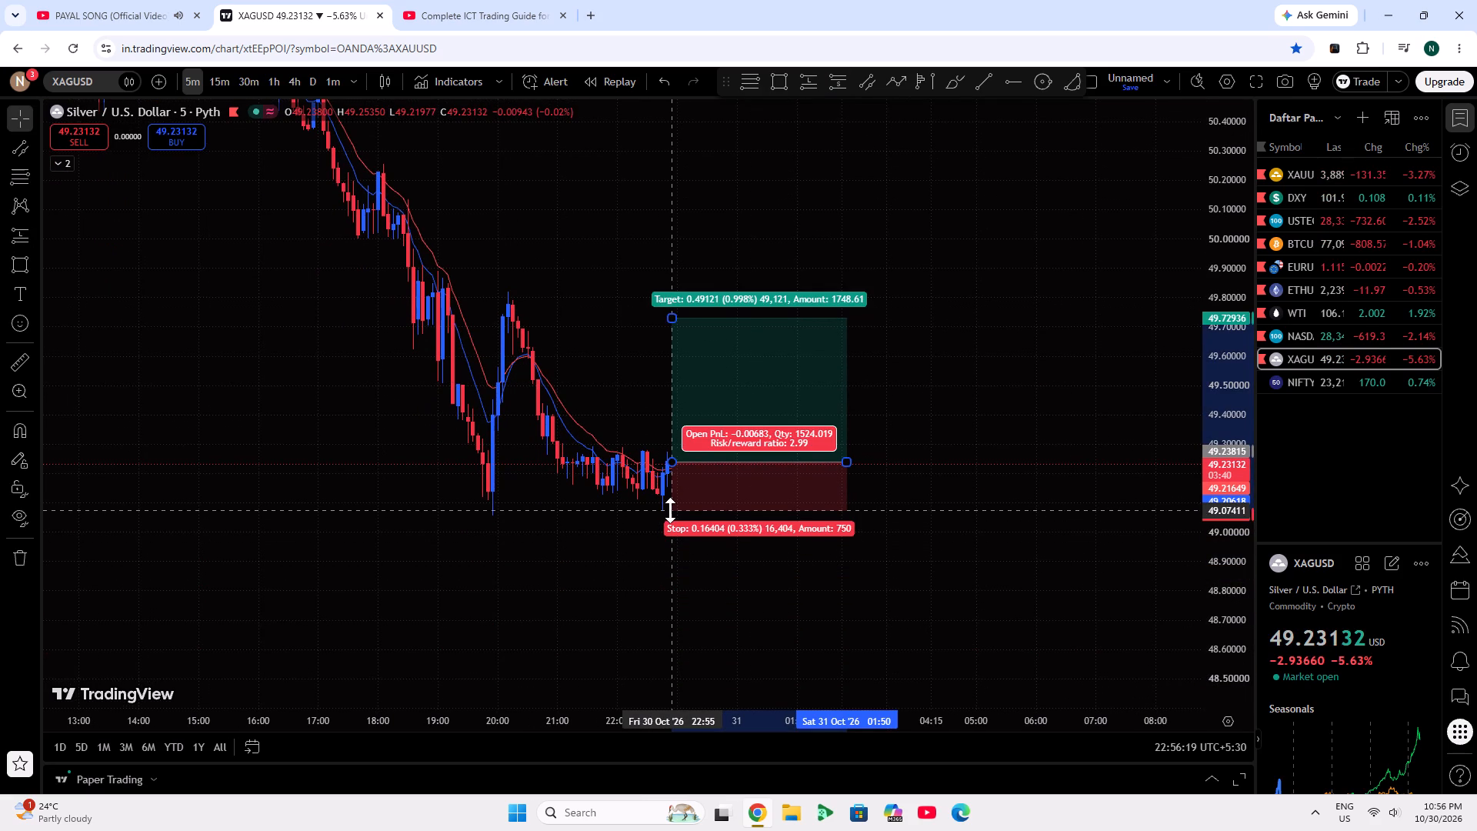
drag(670, 510, 670, 511)
click(669, 560)
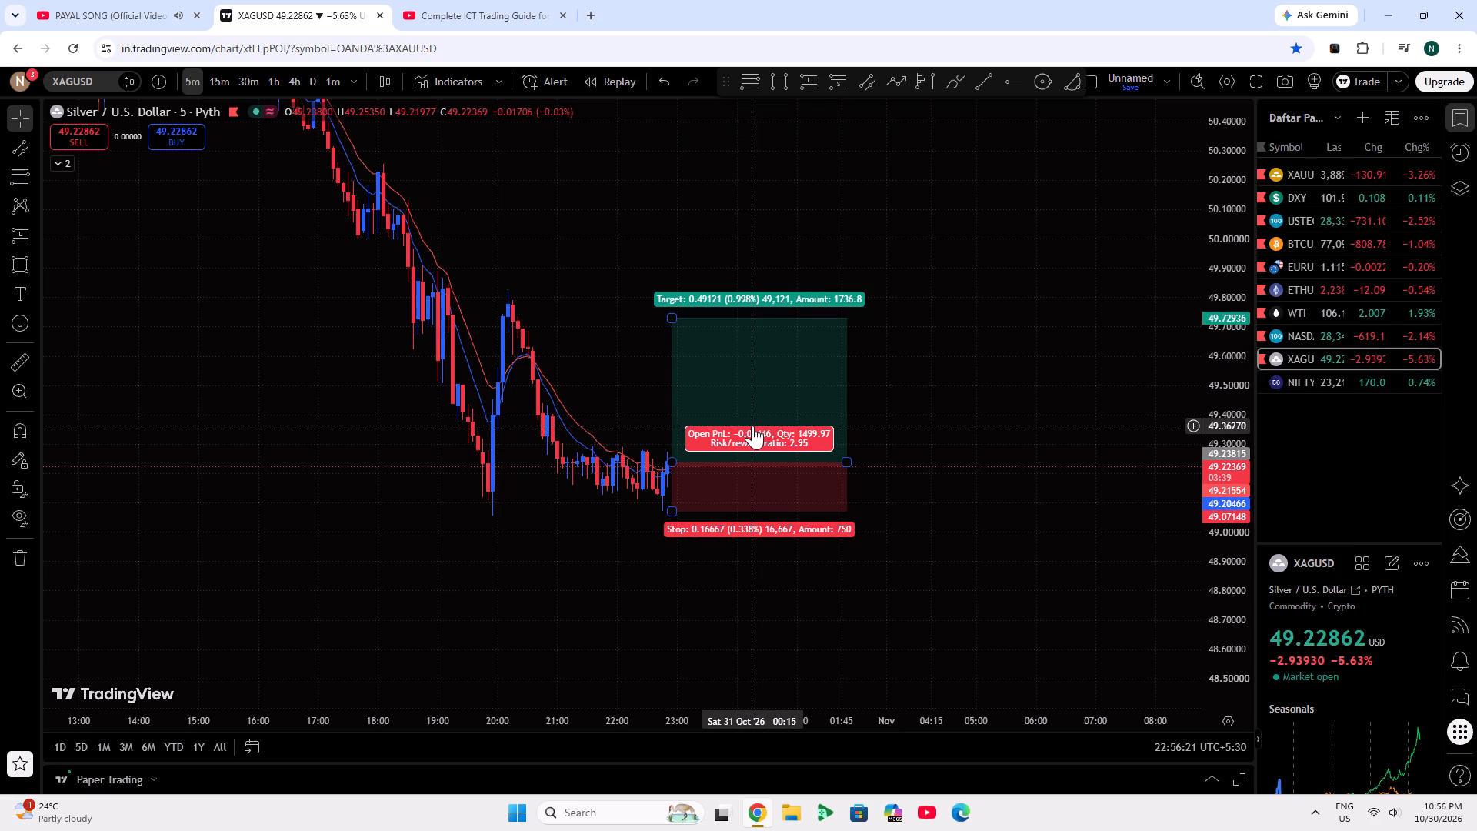
Draw a rectangle zone over the XAGUSD swing lows from about 49.153 down to 49.061, extending past the latest candle.
click(772, 88)
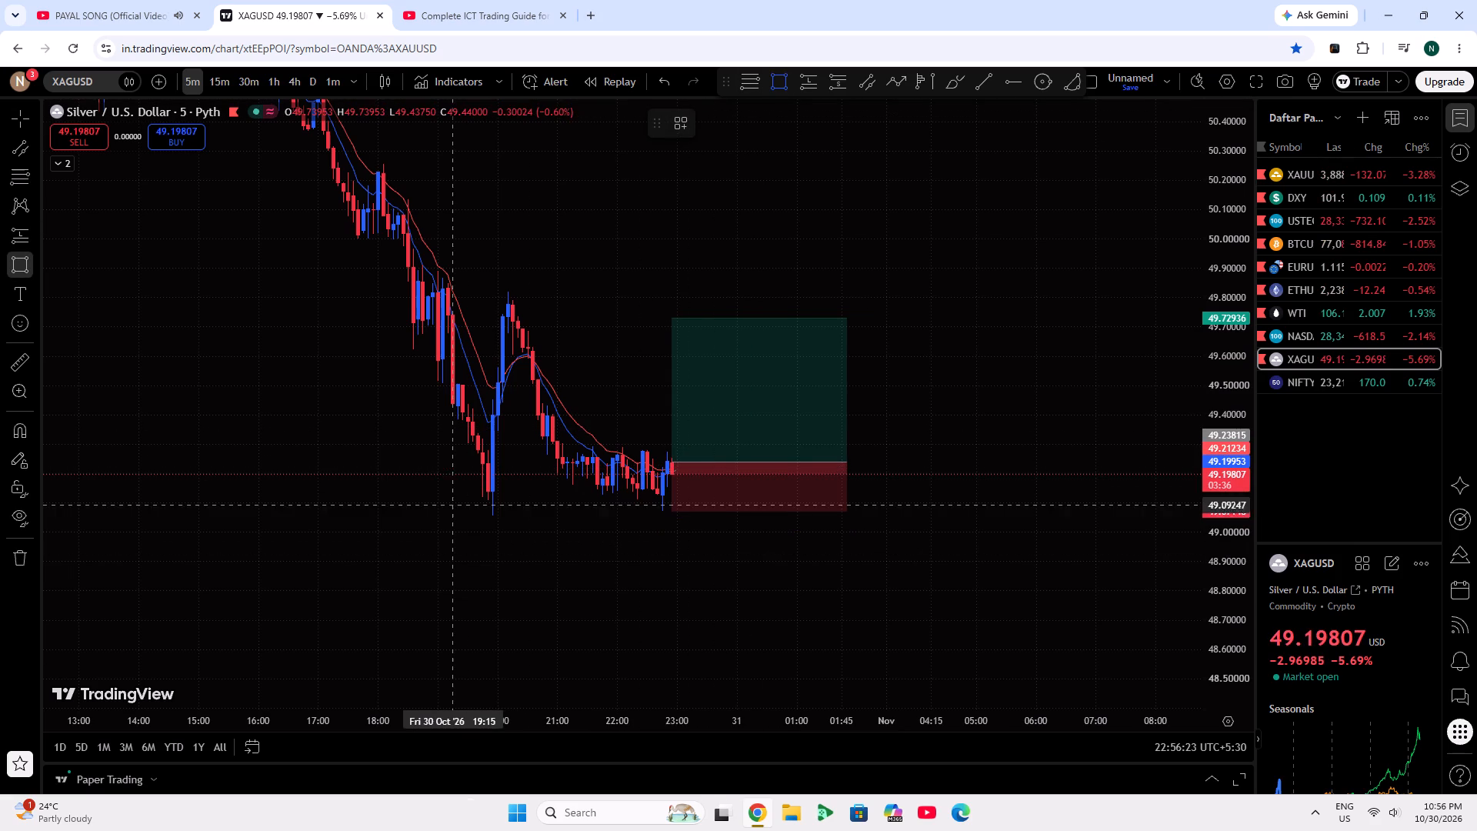
click(445, 487)
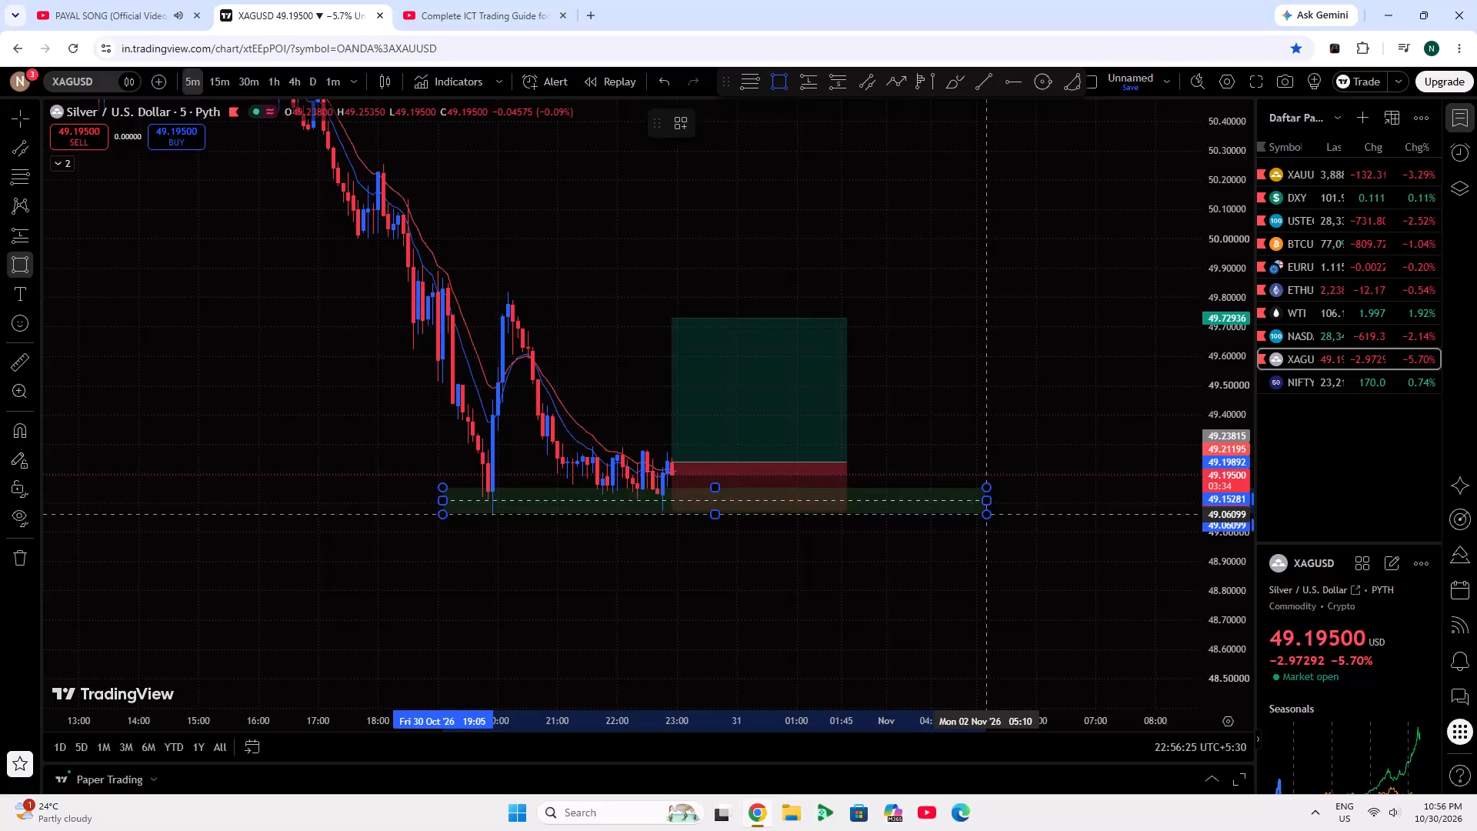
click(957, 512)
click(922, 574)
Open the GIFT NIFTY 50 futures chart and switch it to the 15-minute timeframe.
click(1318, 384)
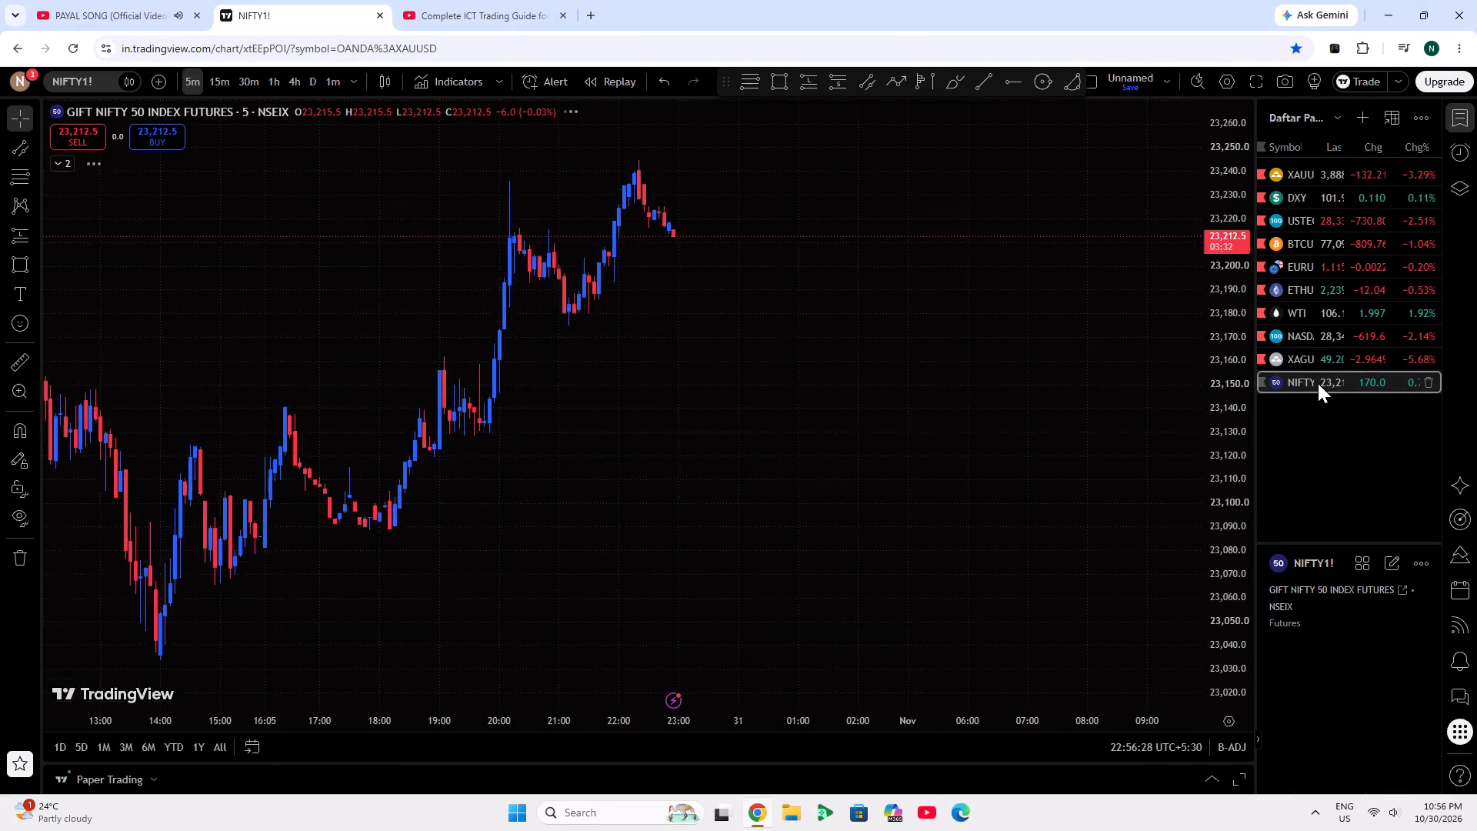
scroll(815, 179, down, 5)
scroll(325, 513, down, 2)
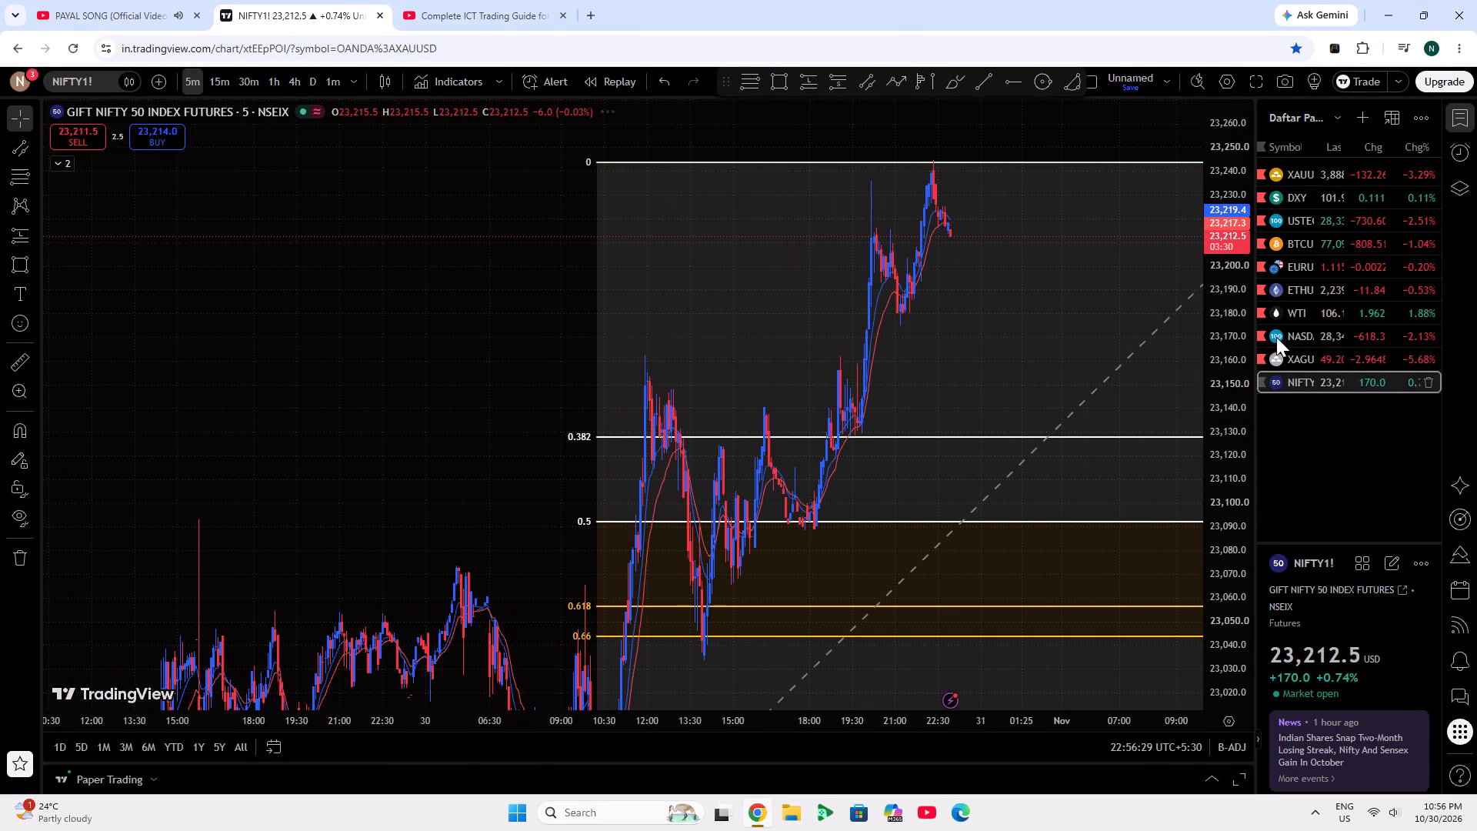
double_click(1258, 314)
double_click(1246, 321)
drag(415, 309, 384, 301)
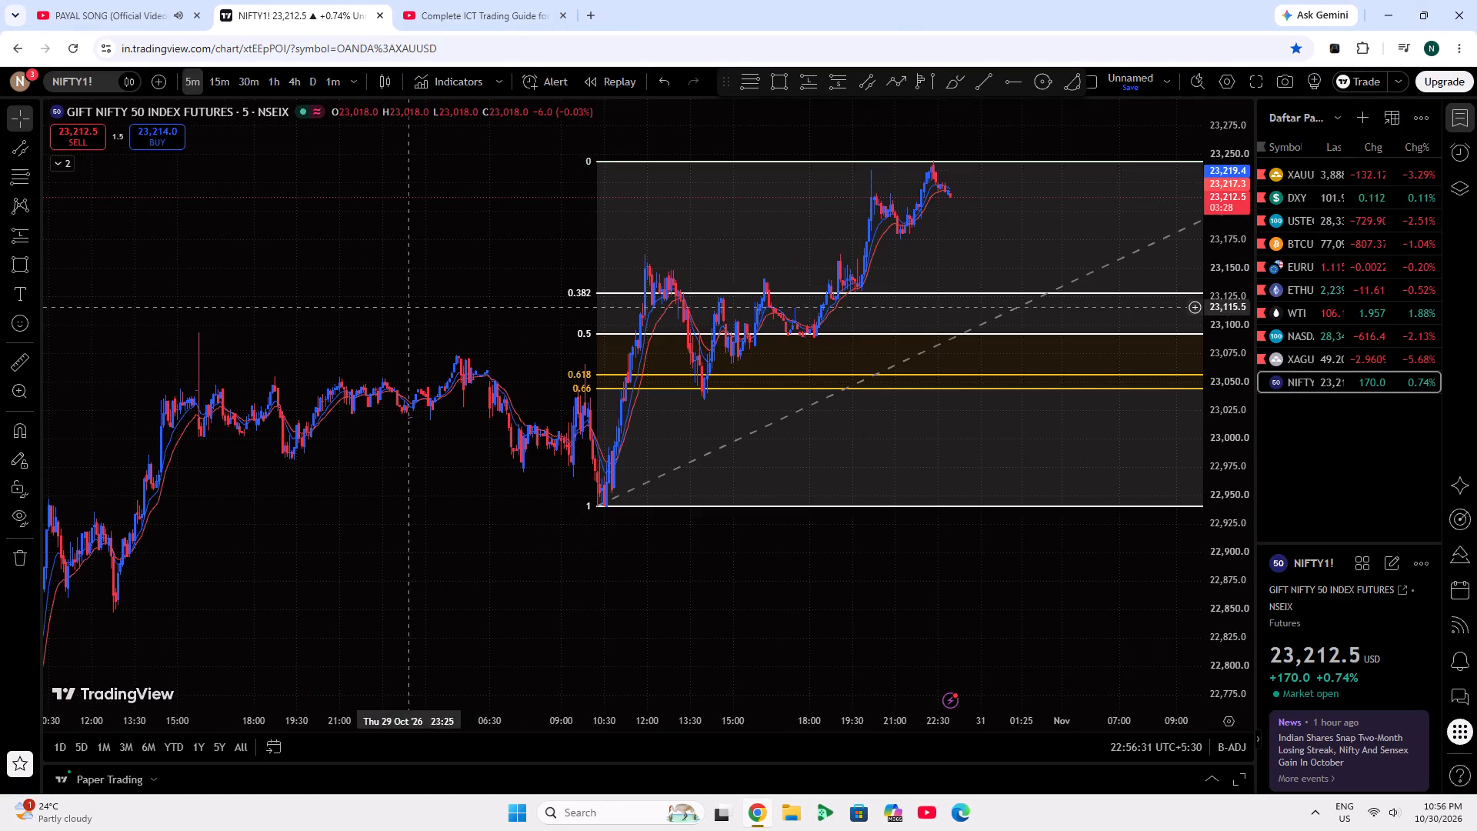
drag(384, 301, 128, 272)
click(202, 74)
click(229, 82)
Move the NIFTY Fibonacci retracement's 1 level up to the more recent swing low, about 23,033.
scroll(473, 366, up, 5)
drag(691, 400, 949, 456)
scroll(825, 510, up, 4)
drag(782, 486, 1108, 559)
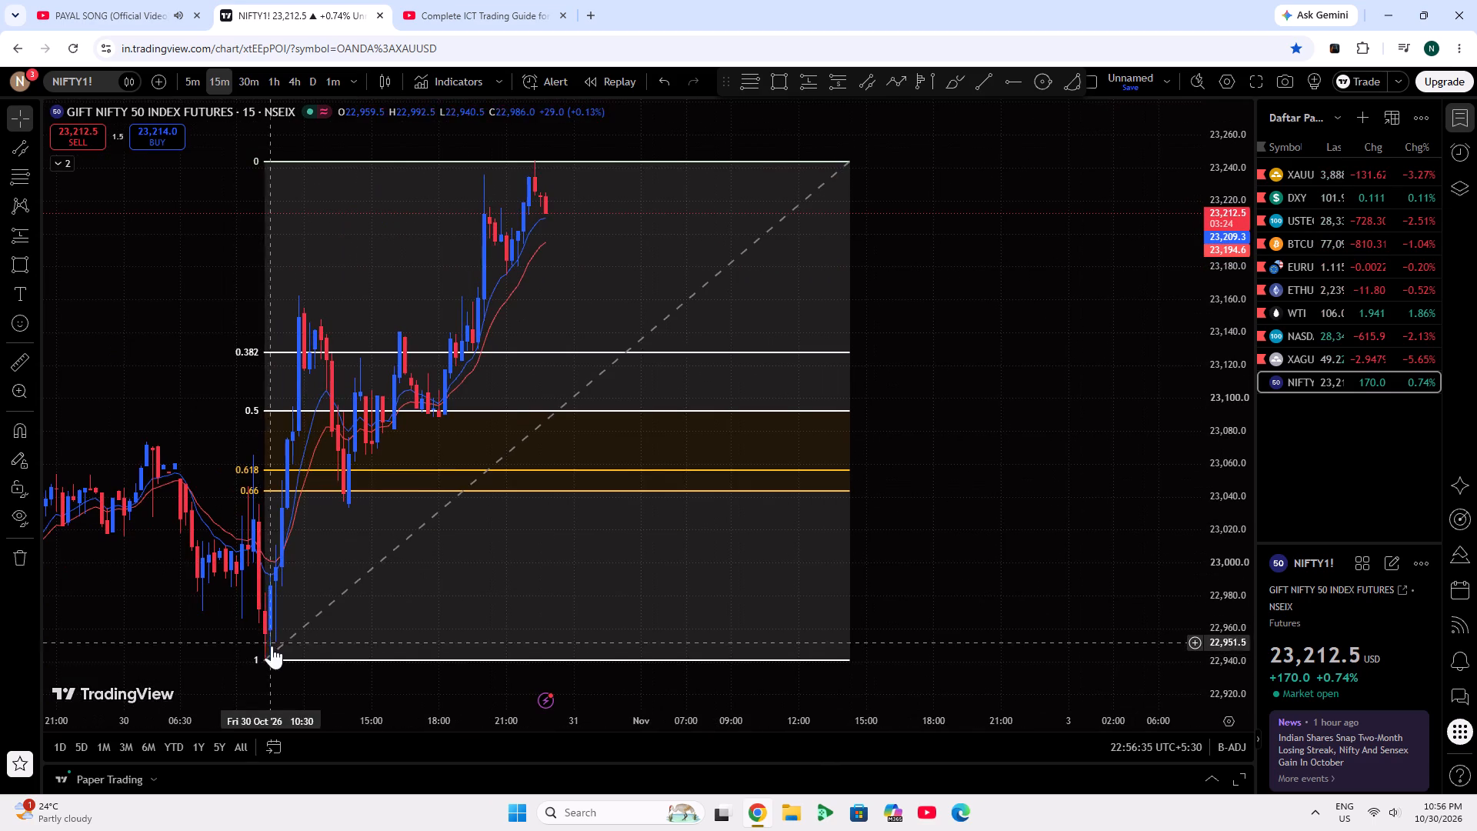
drag(266, 655, 365, 448)
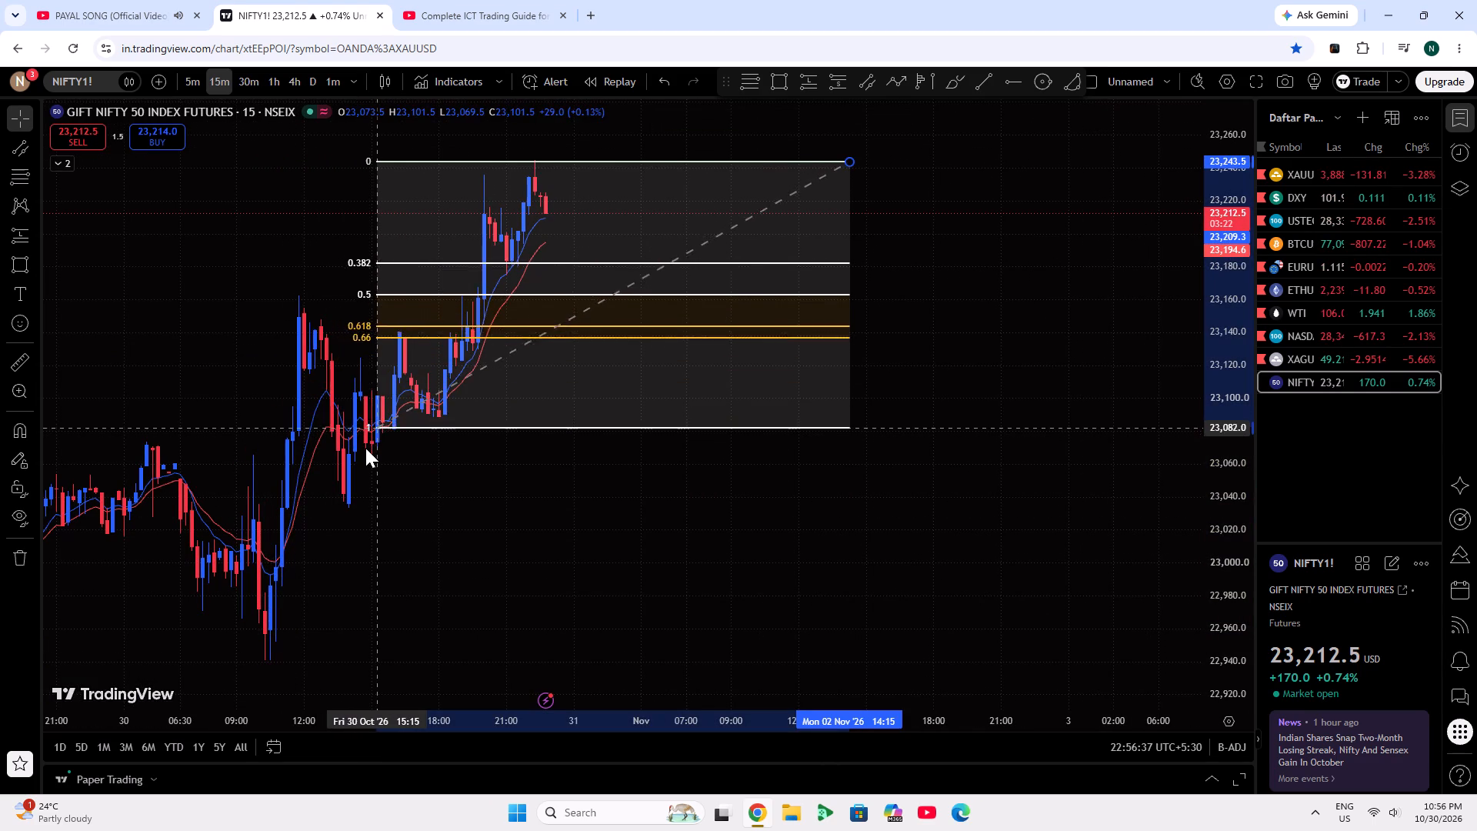
drag(365, 448, 332, 509)
drag(945, 444, 1000, 521)
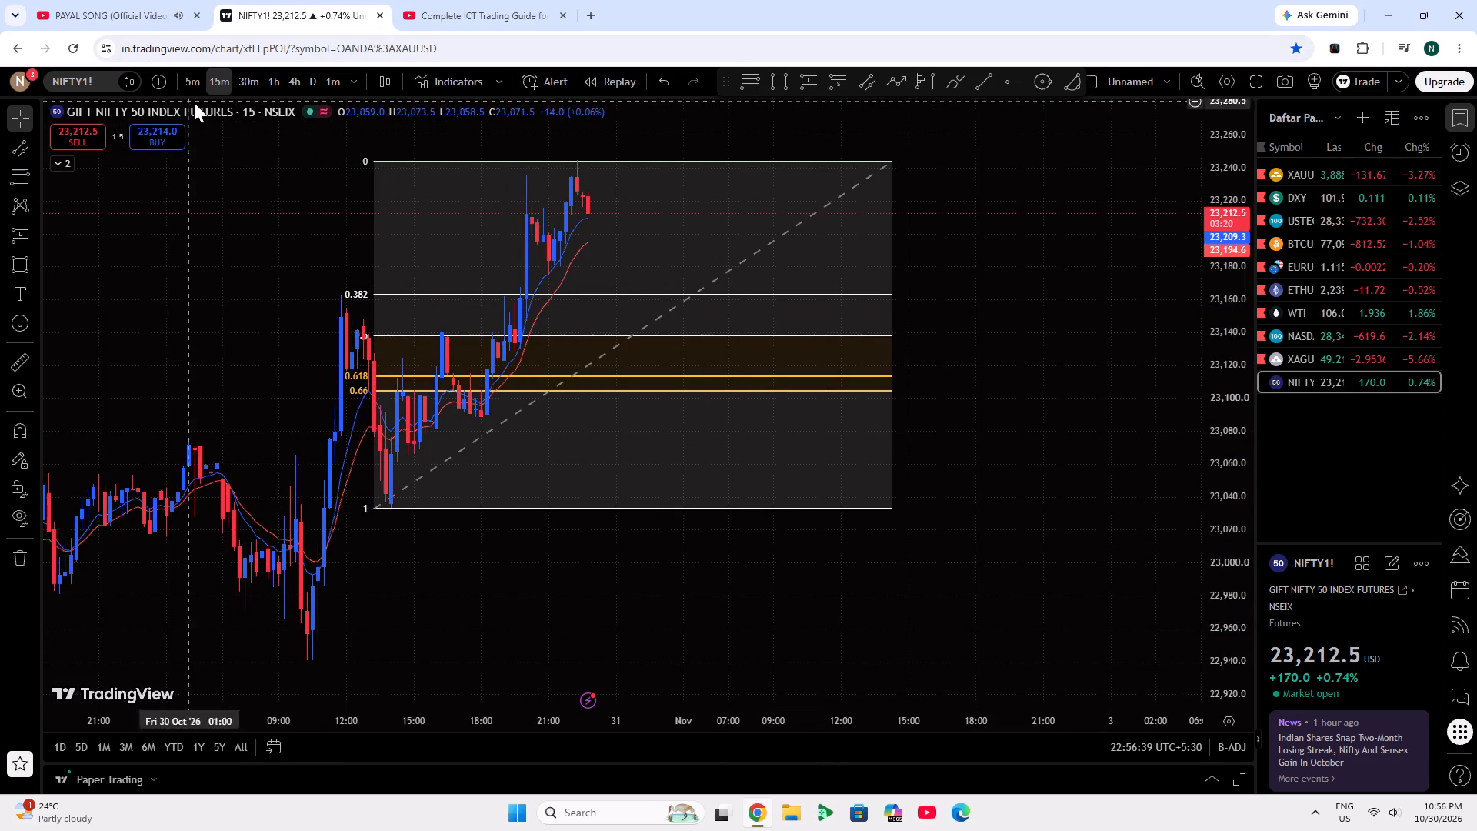
Switch the NIFTY chart to 5 minutes and shorten the Fibonacci retracement's future end, keeping its 0 level at about 23,245.
click(197, 70)
scroll(627, 390, down, 3)
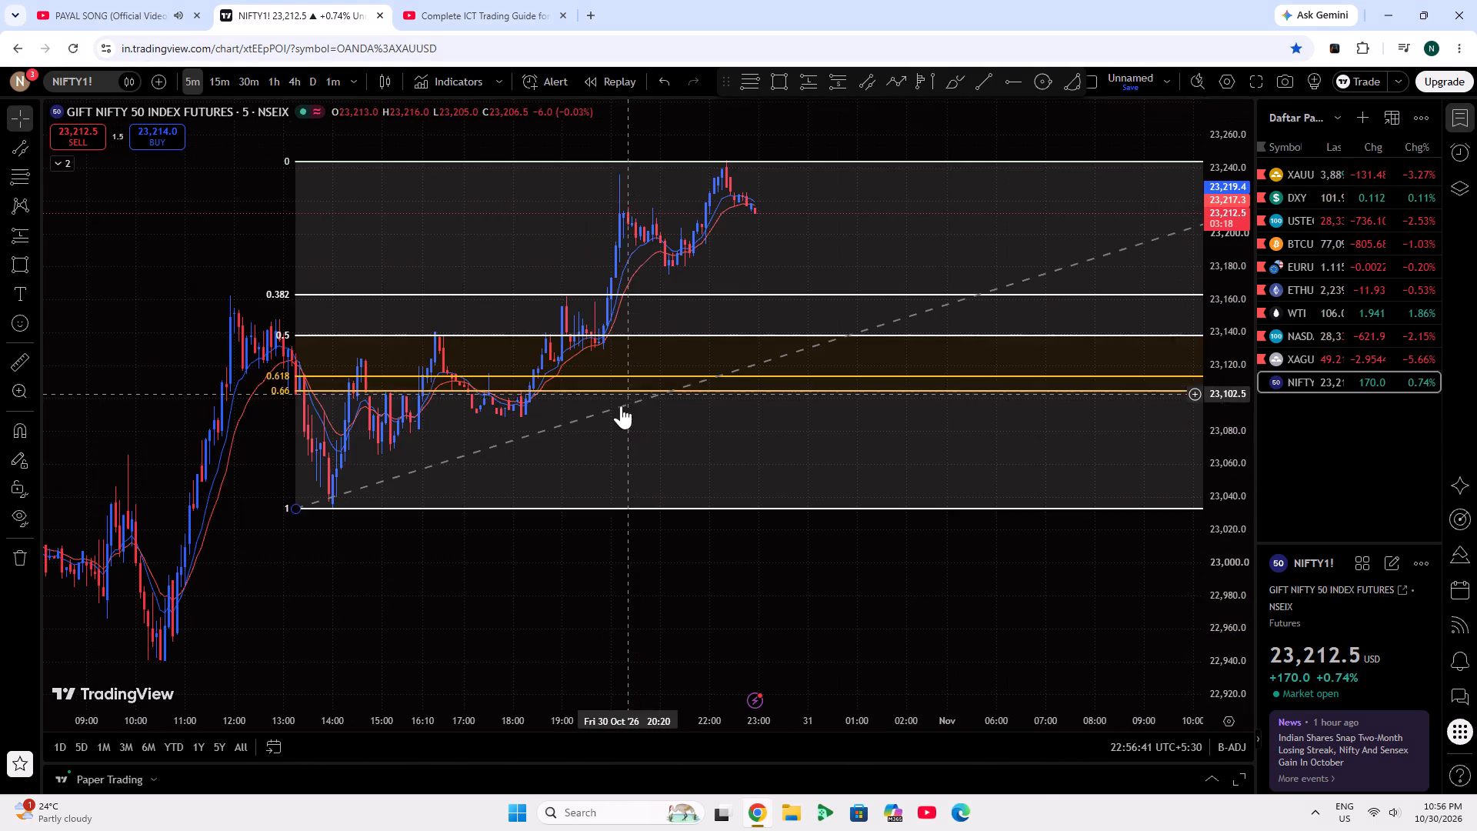
scroll(1234, 510, up, 3)
scroll(1101, 566, down, 5)
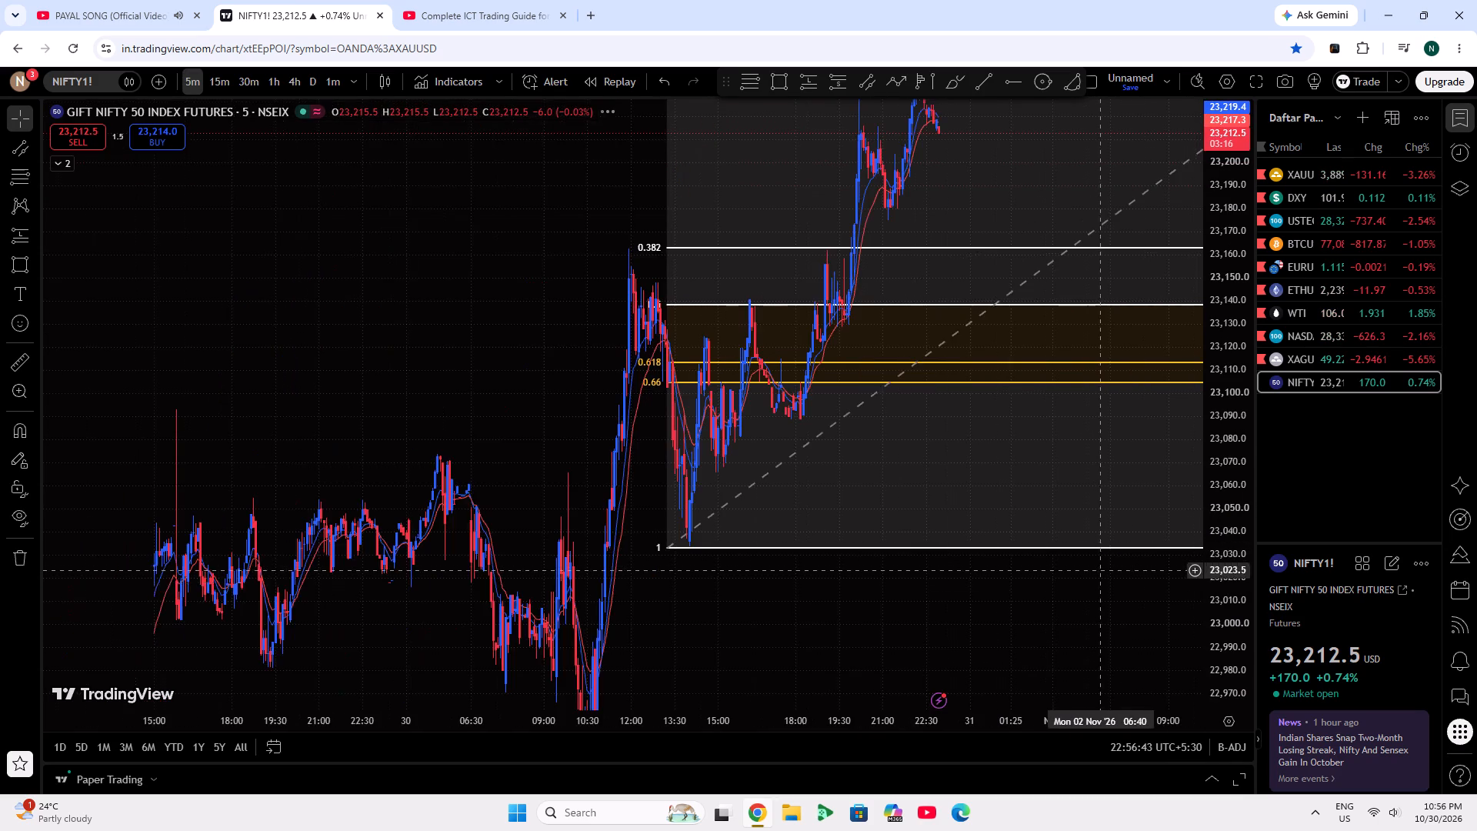
drag(1107, 588, 606, 699)
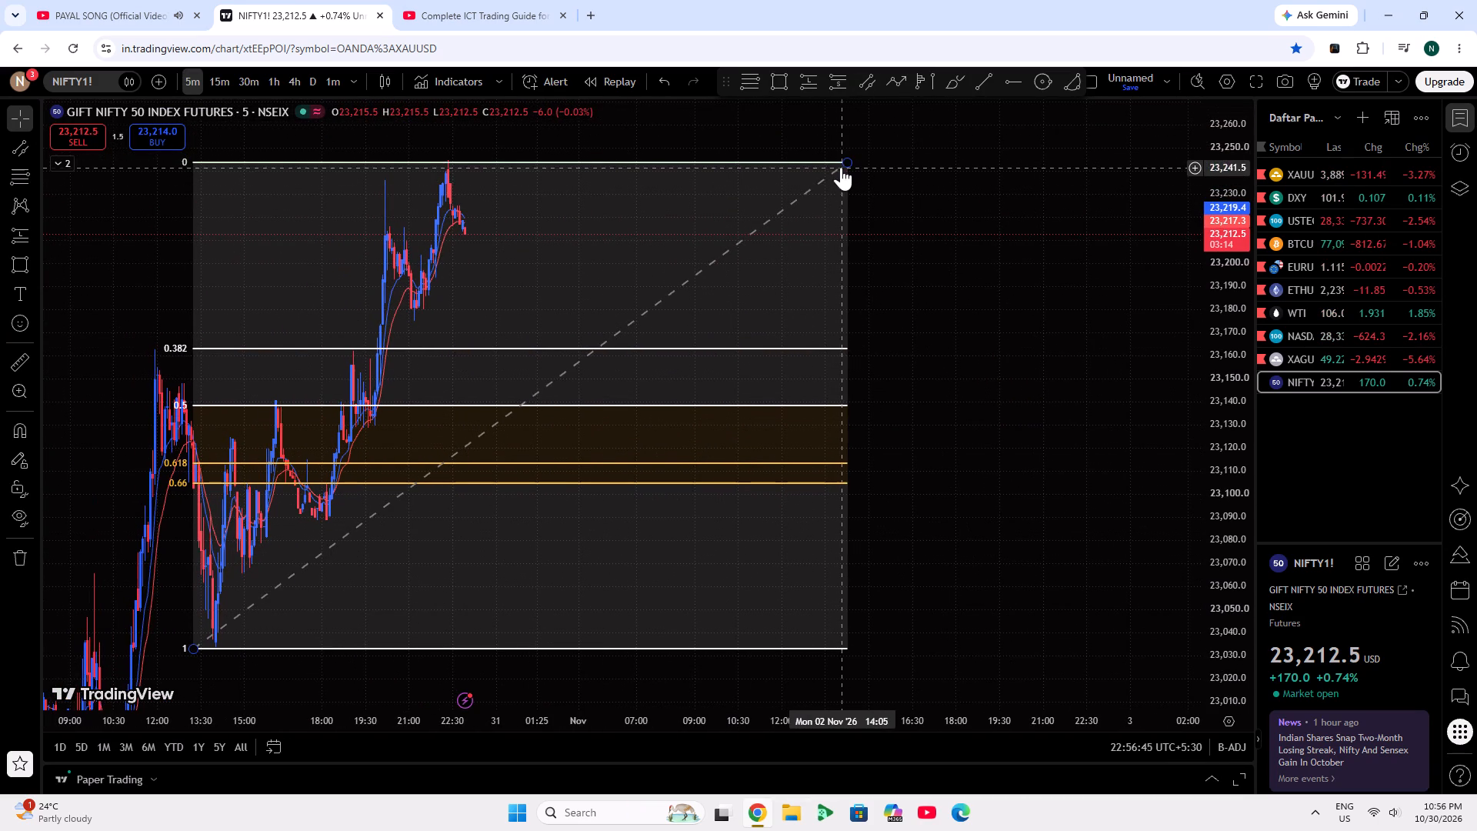
drag(843, 165, 688, 159)
click(773, 221)
drag(745, 236, 999, 280)
Measure the NIFTY price distance from about 23,118.5 down to 23,091.5 at the 18:40 candle.
double_click(1229, 338)
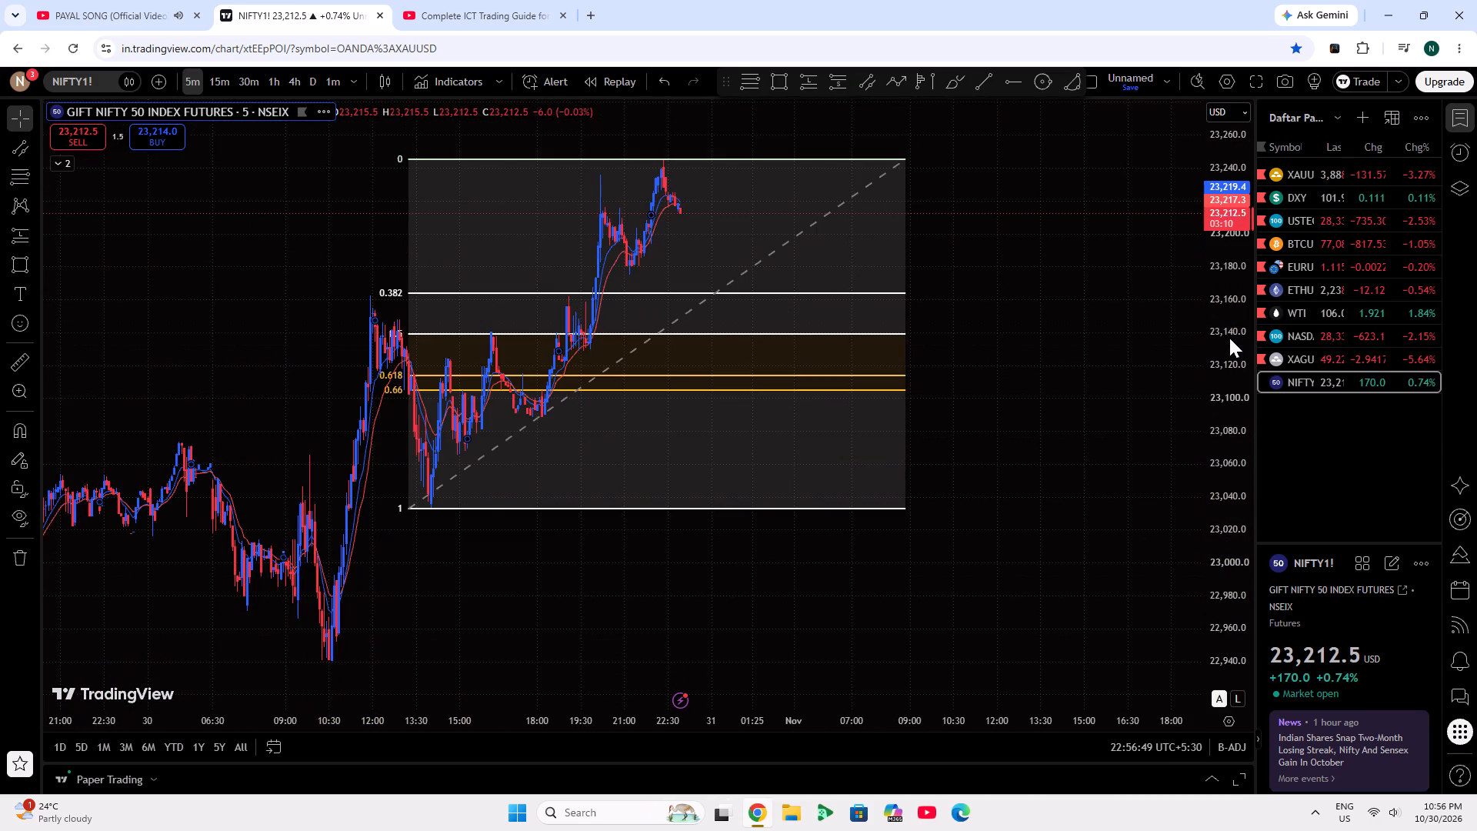
scroll(698, 491, up, 4)
drag(416, 434, 1057, 584)
scroll(1236, 439, up, 3)
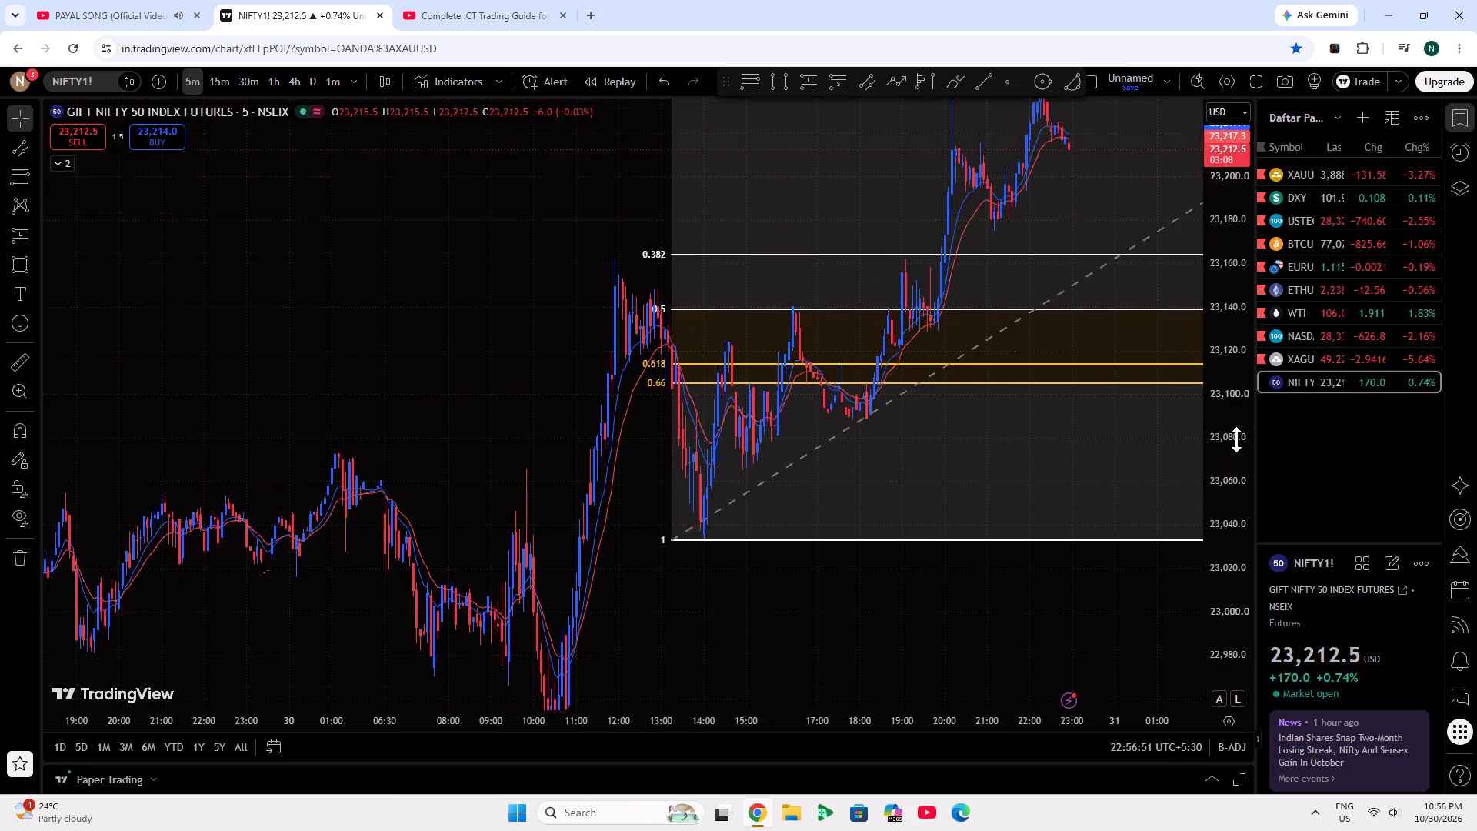
scroll(1236, 439, up, 9)
drag(848, 335, 811, 474)
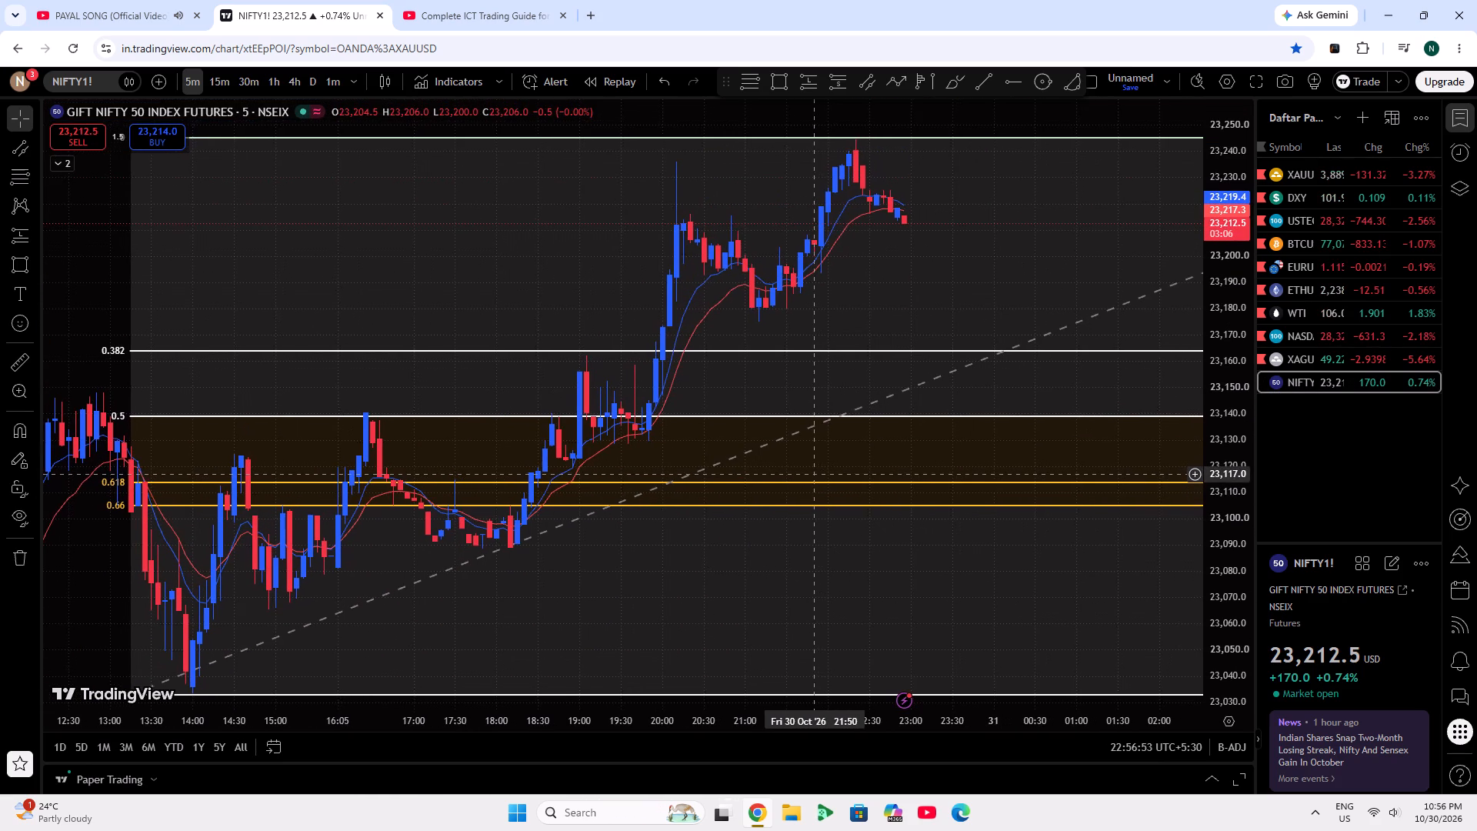
drag(811, 474, 806, 476)
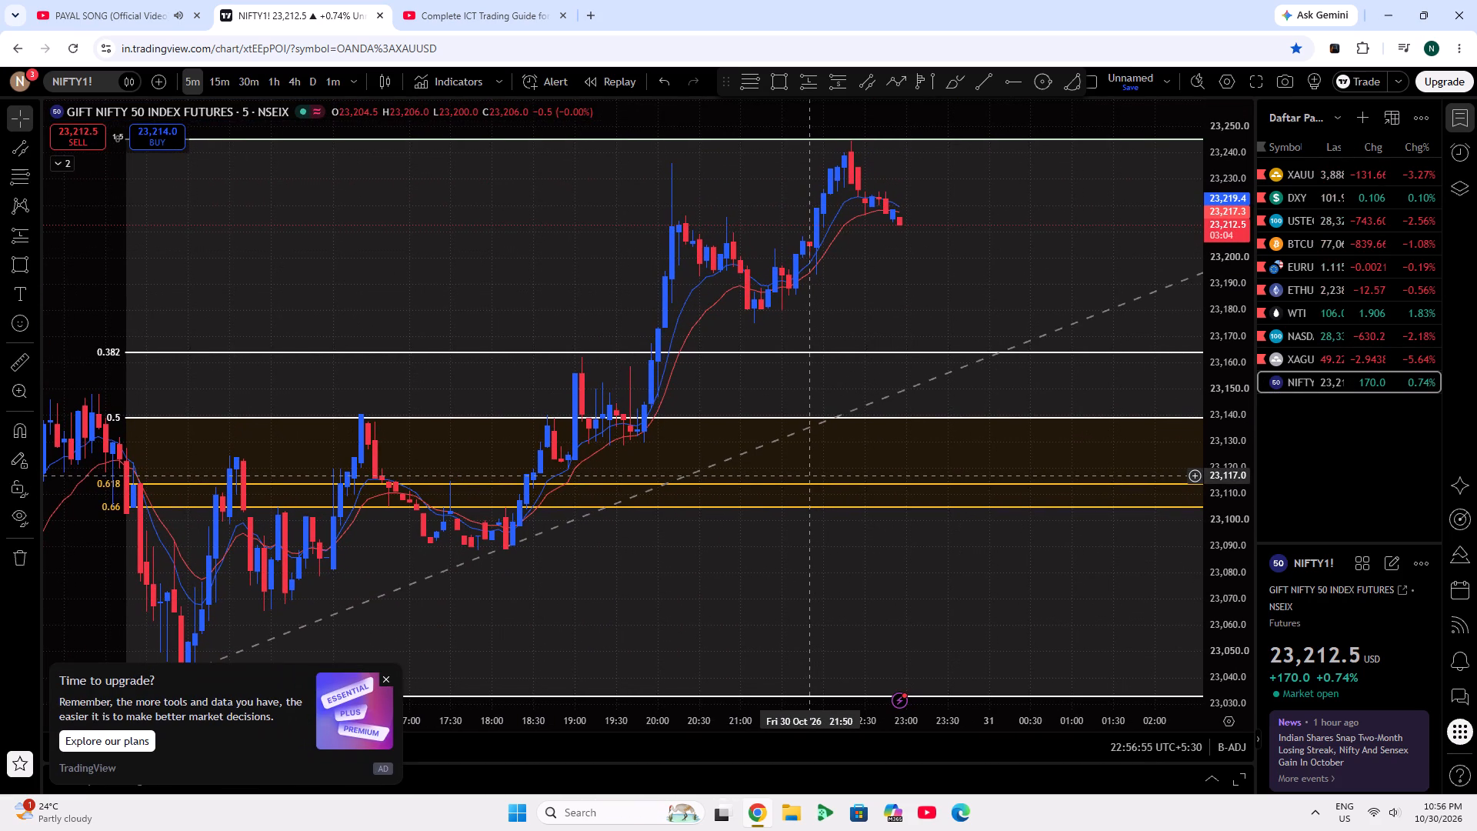
click(1, 362)
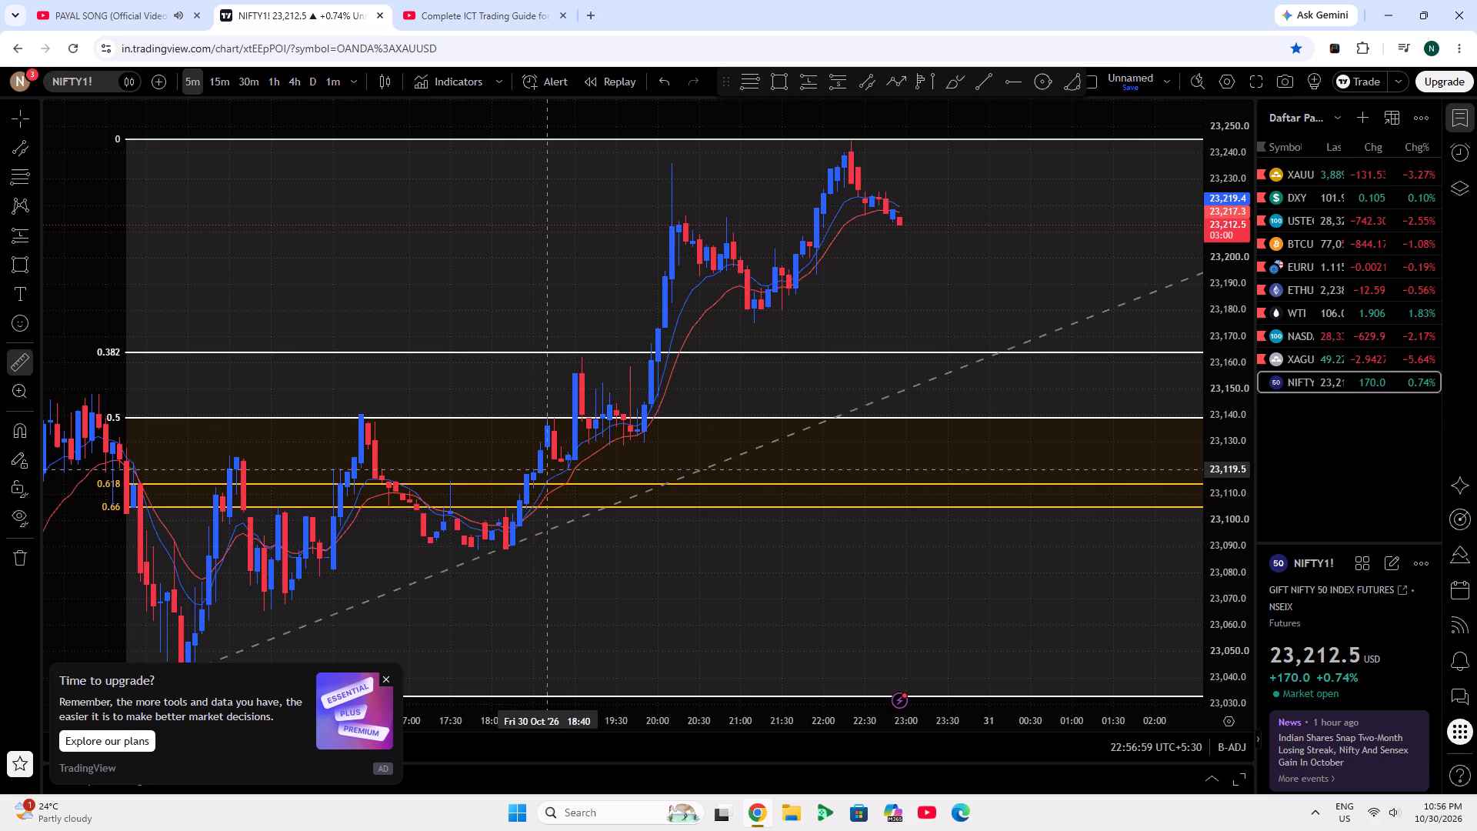
click(545, 471)
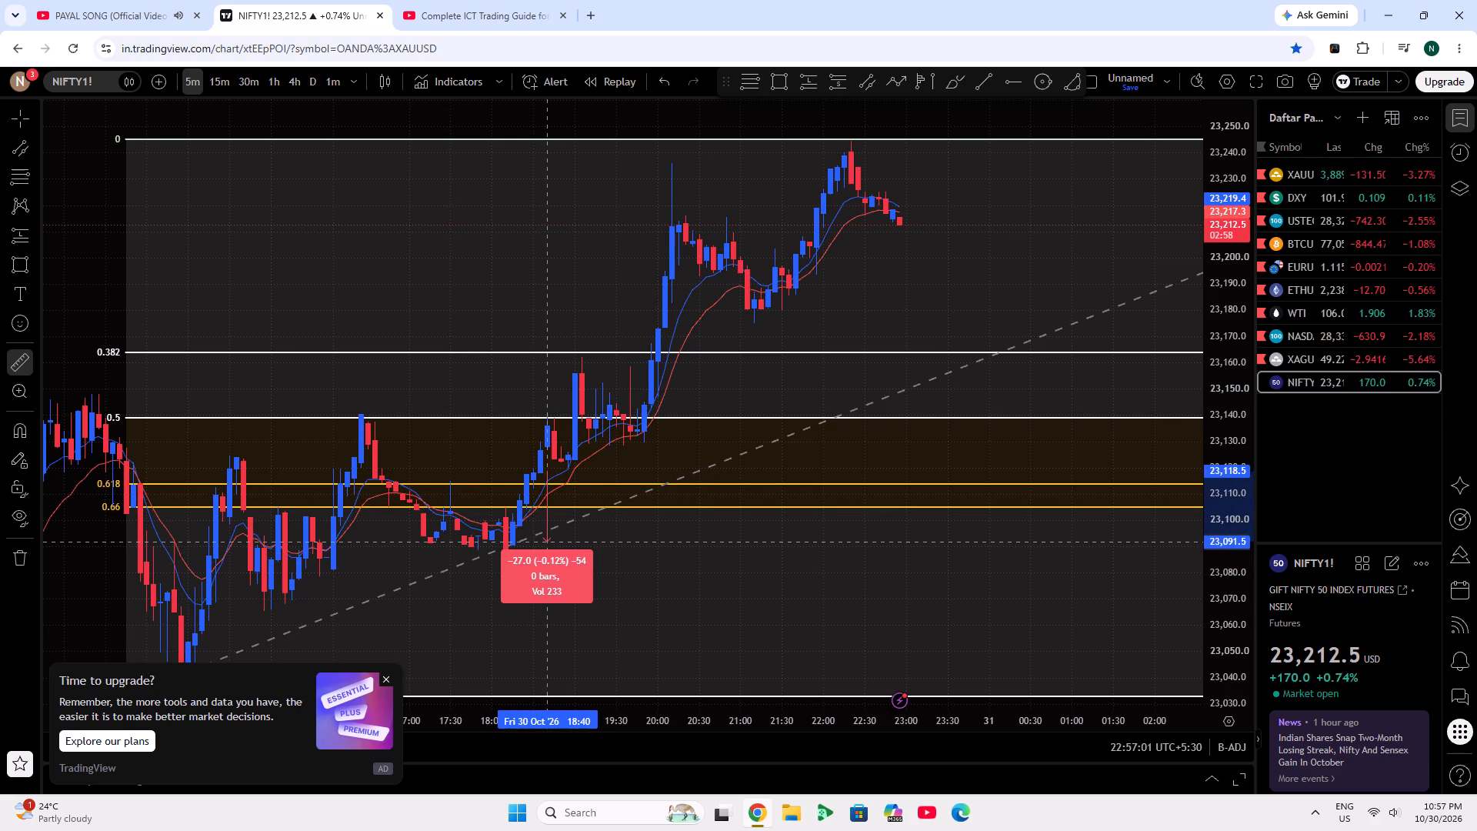
click(546, 542)
click(105, 301)
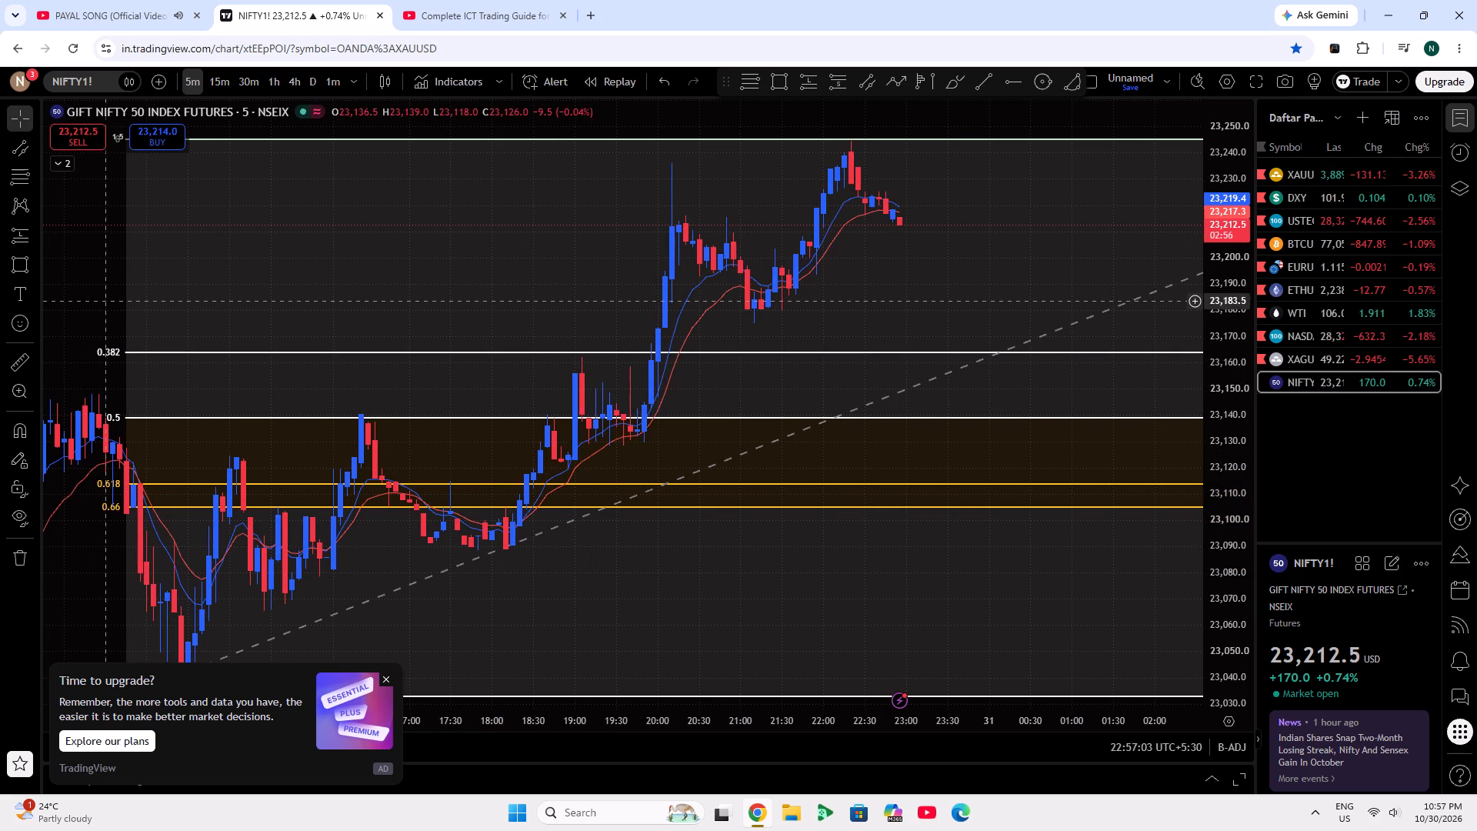
Open the XAUUSD chart, dismiss the upgrade offer, and switch to the 15-minute timeframe.
click(1283, 181)
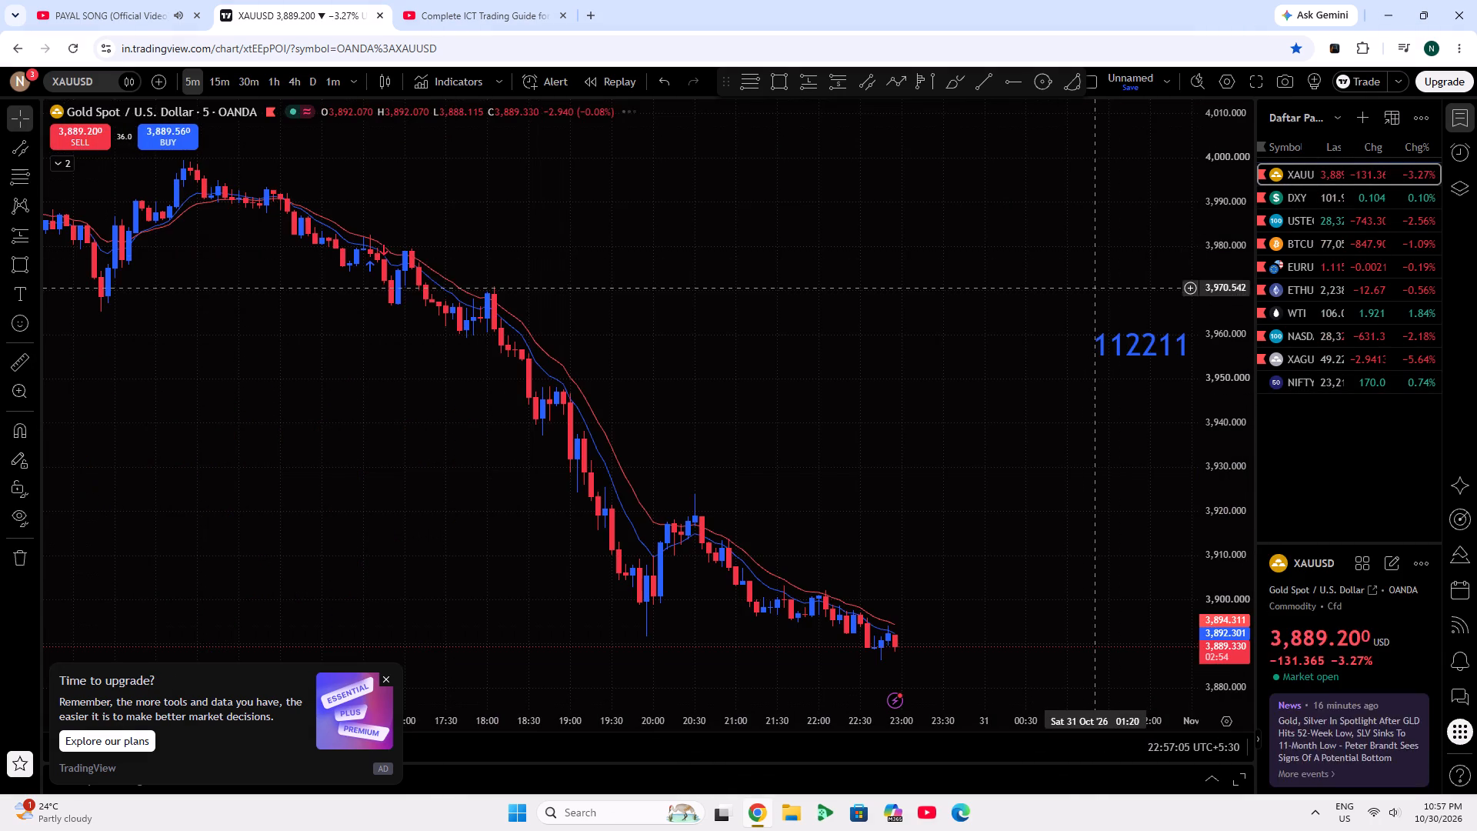
double_click(1214, 461)
scroll(1025, 567, down, 6)
scroll(1025, 567, up, 4)
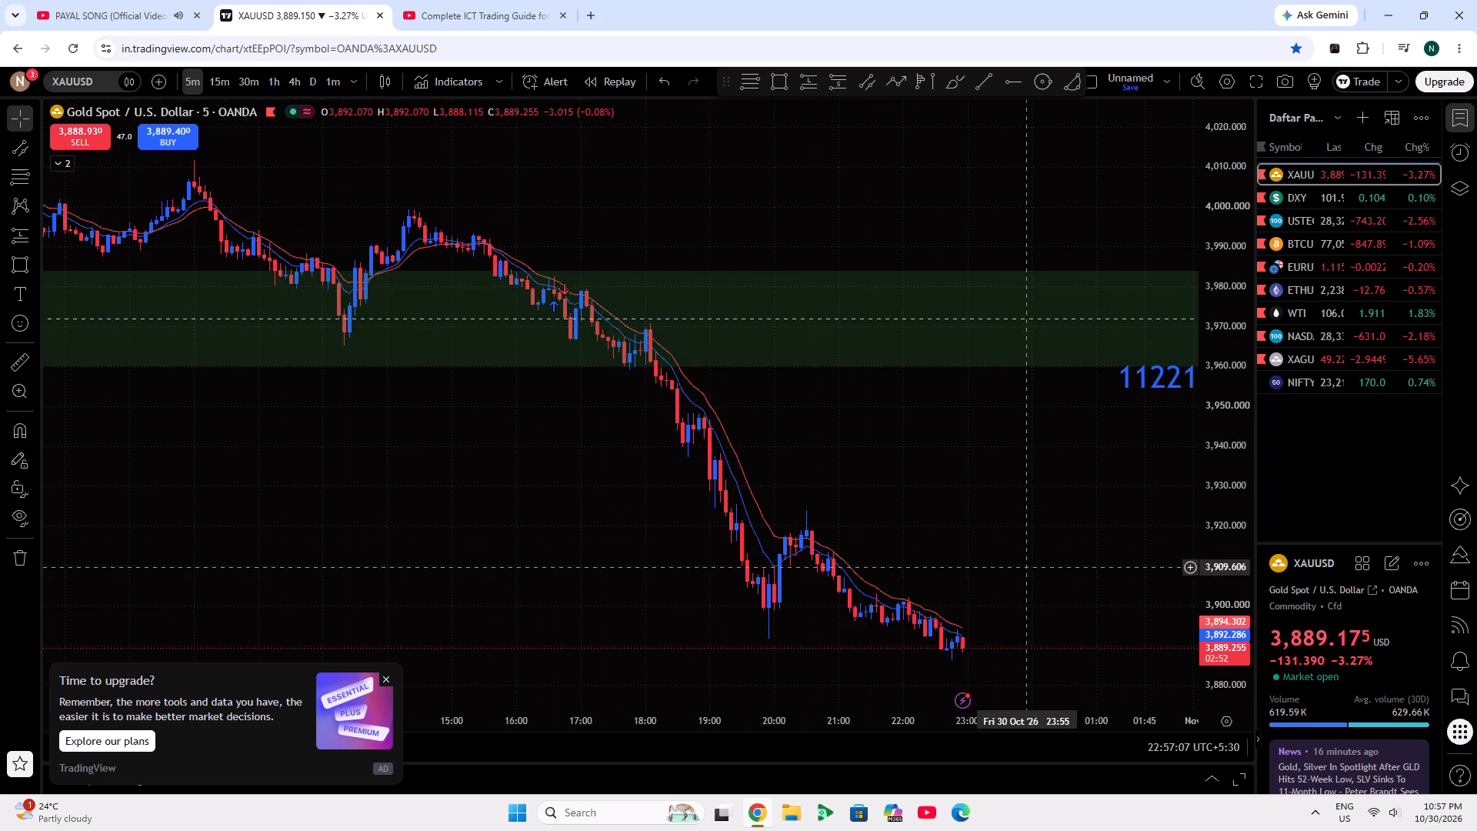
drag(1025, 567, 618, 448)
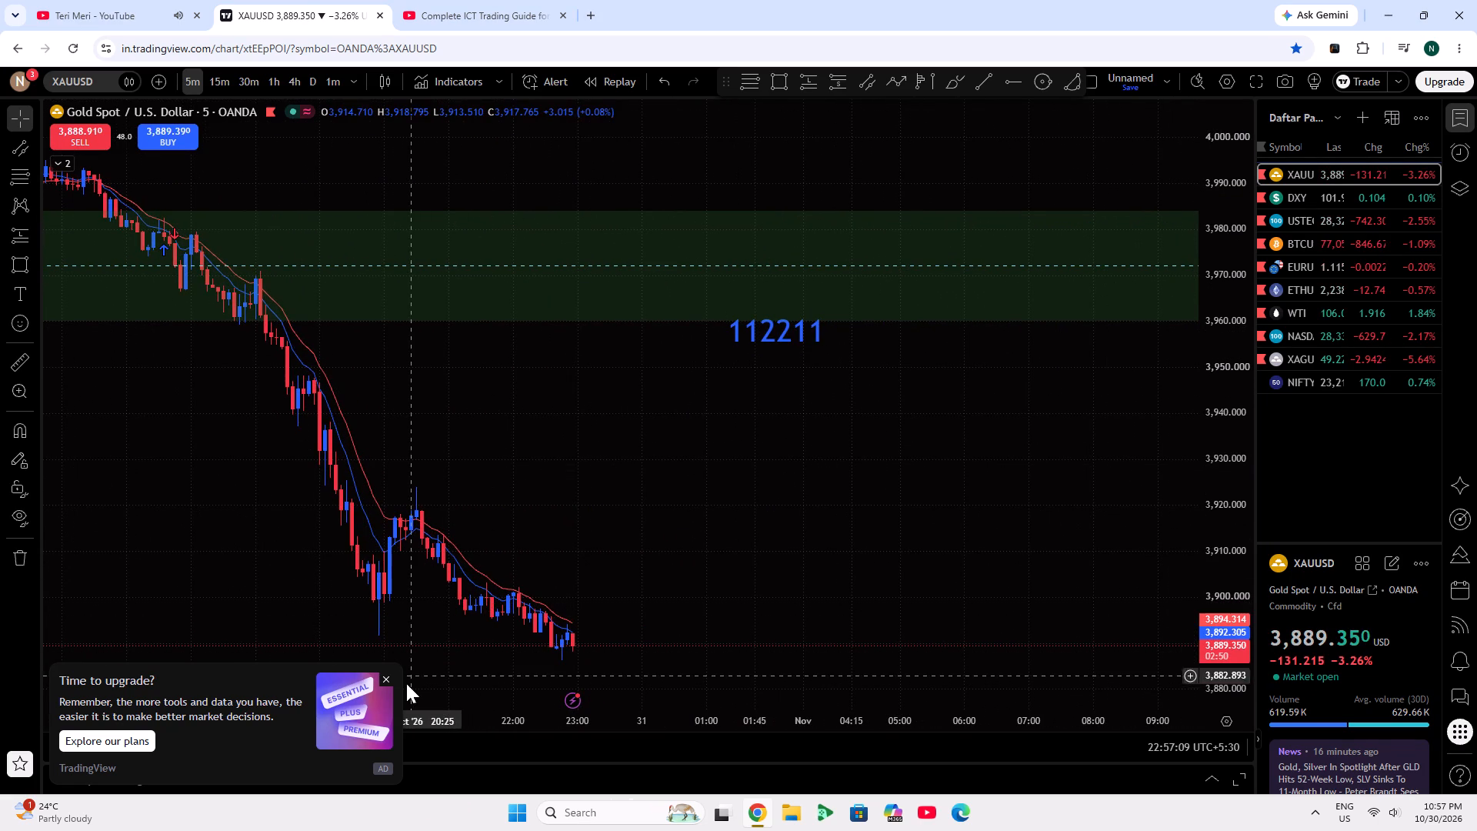
click(384, 679)
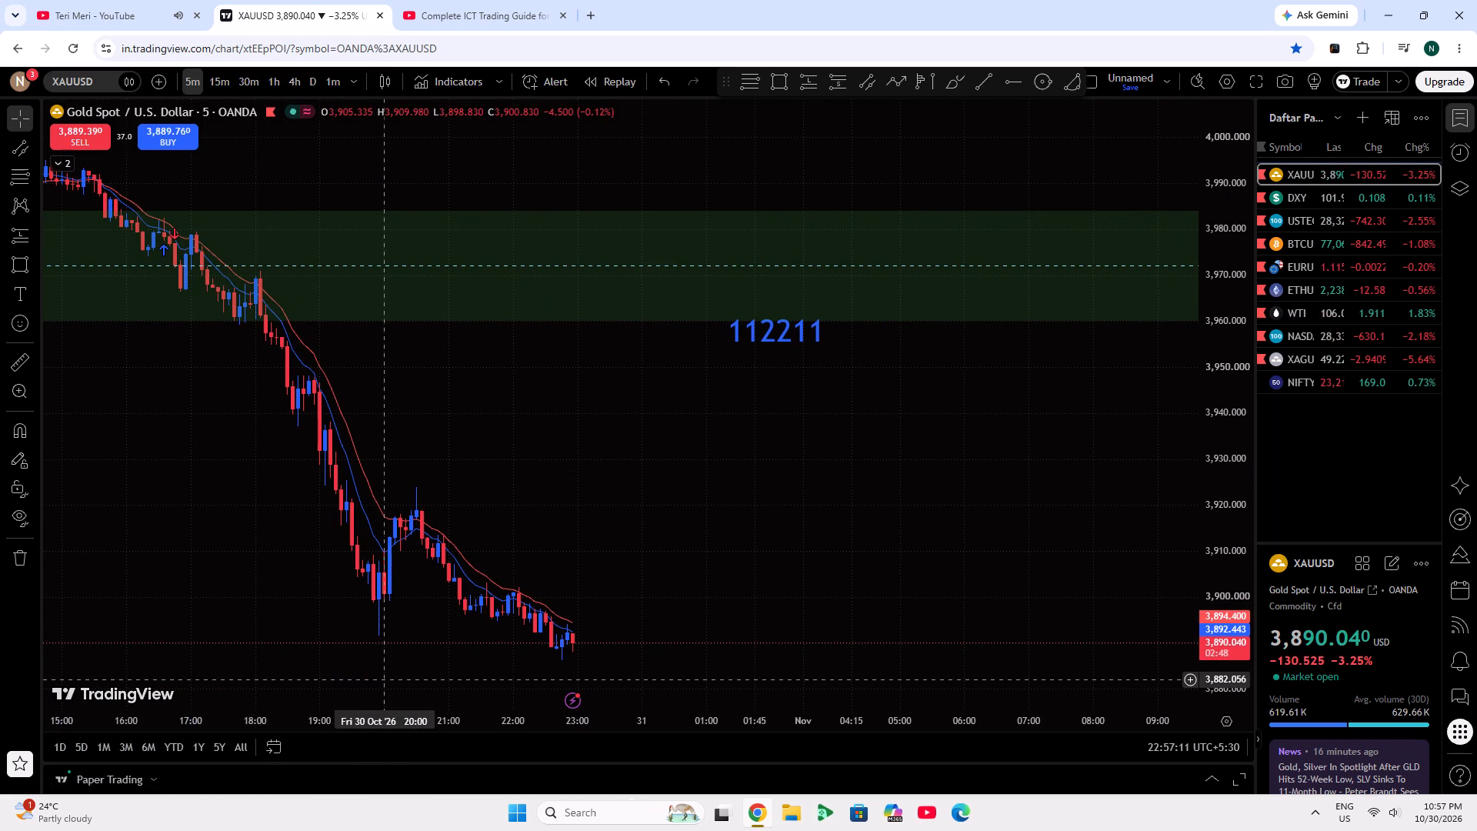
click(221, 91)
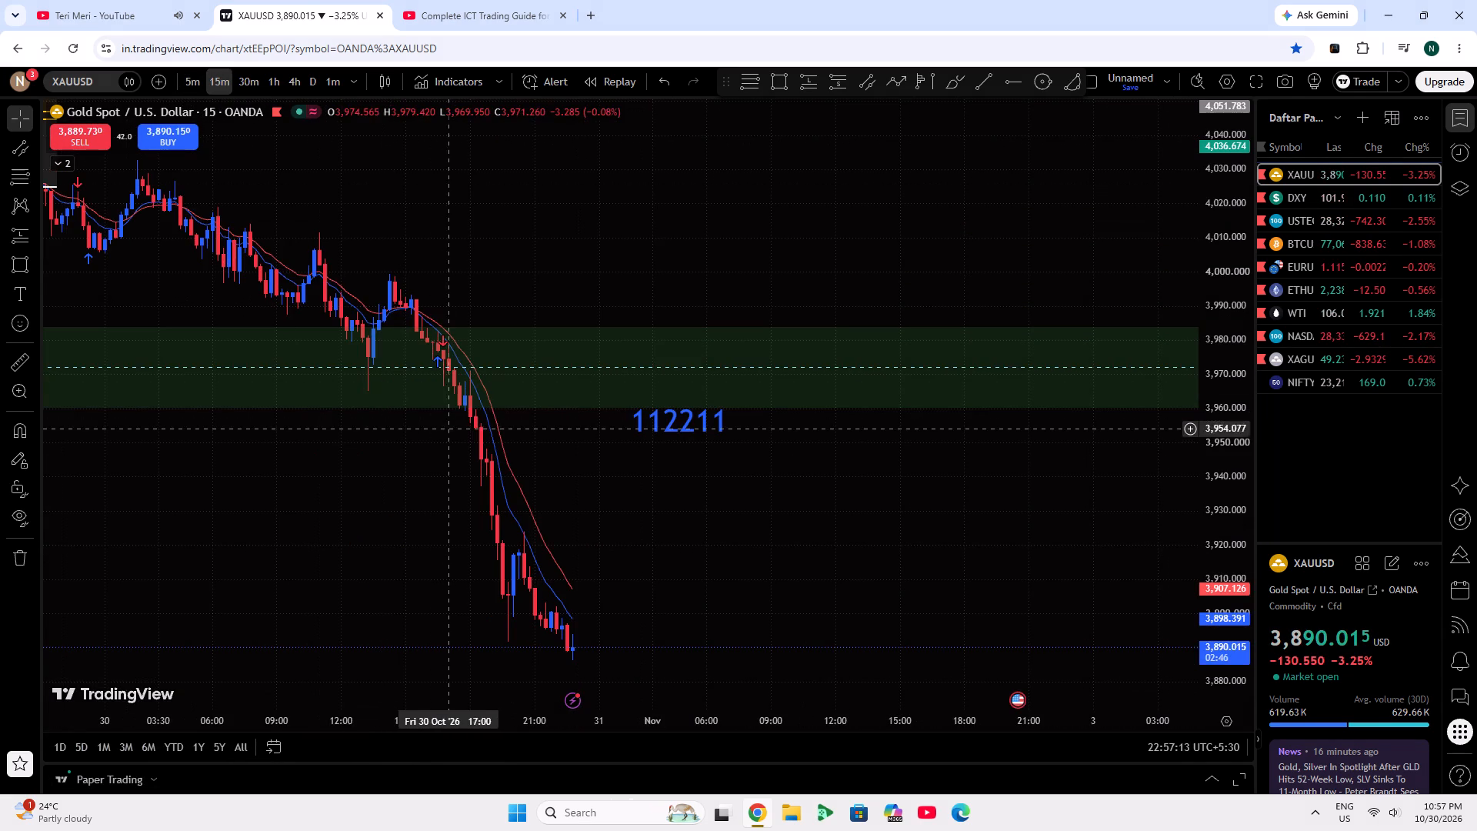
Draw a Fibonacci retracement on XAUUSD from the 20:30 swing high, about 3,925, down to the latest low, about 3,886.
scroll(452, 442, up, 6)
drag(458, 462, 937, 572)
click(756, 87)
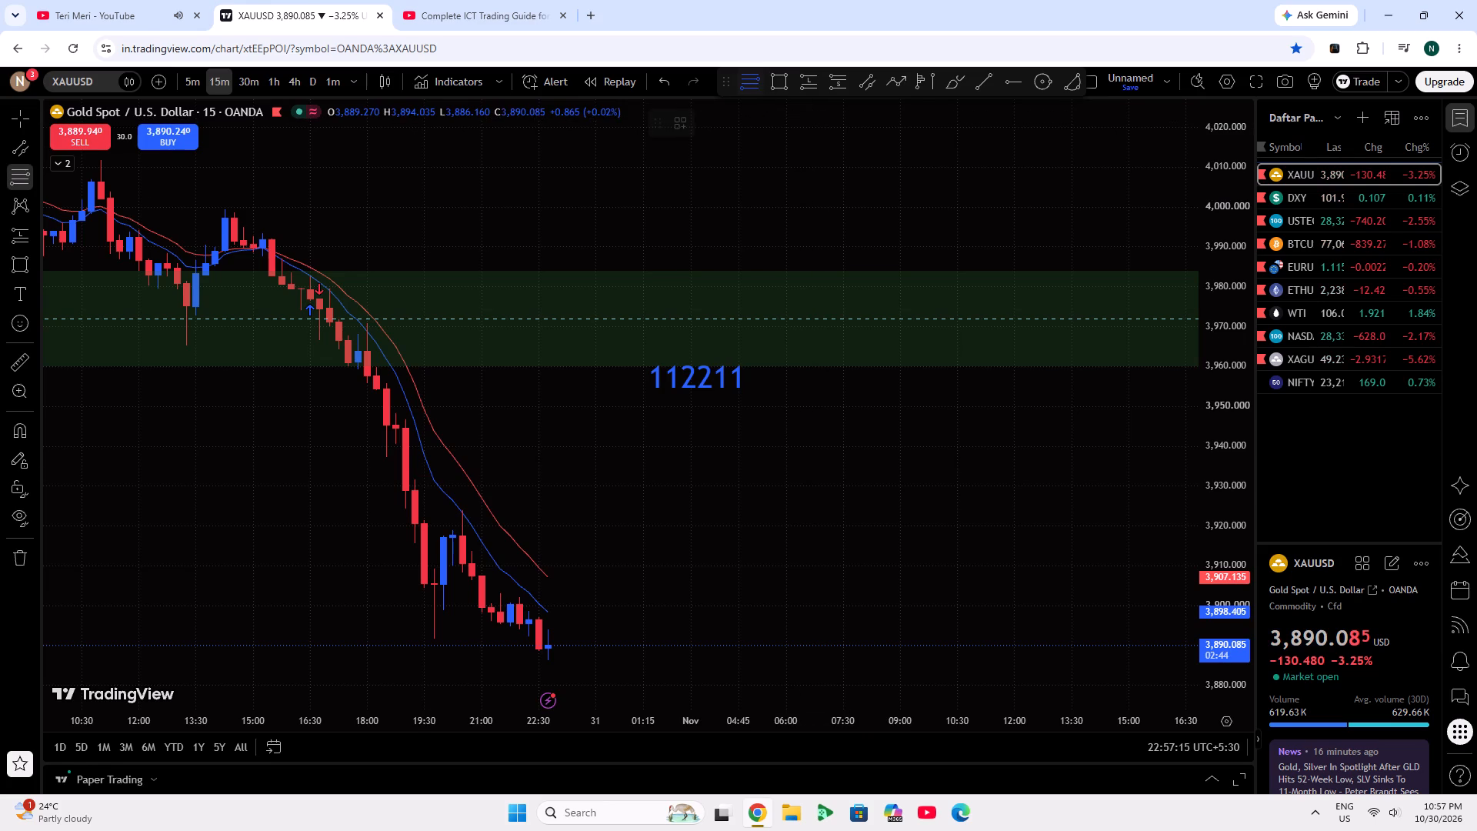
click(463, 506)
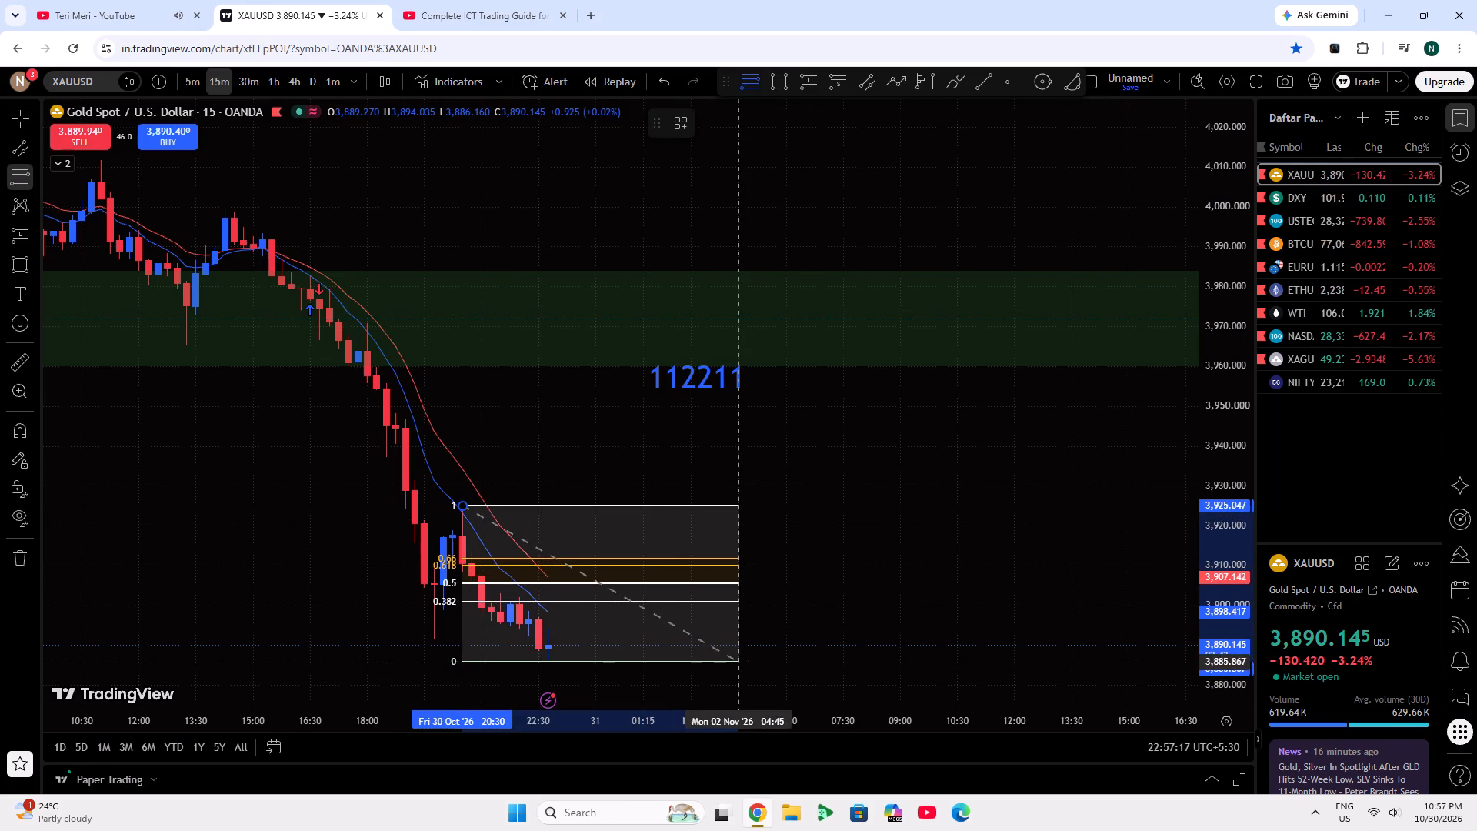
click(738, 662)
click(873, 574)
Switch XAUUSD to 5 minutes and move the new Fibonacci retracement into empty space beyond the latest candles, spanning about 3,950 to 3,911.
click(198, 89)
scroll(478, 475, down, 6)
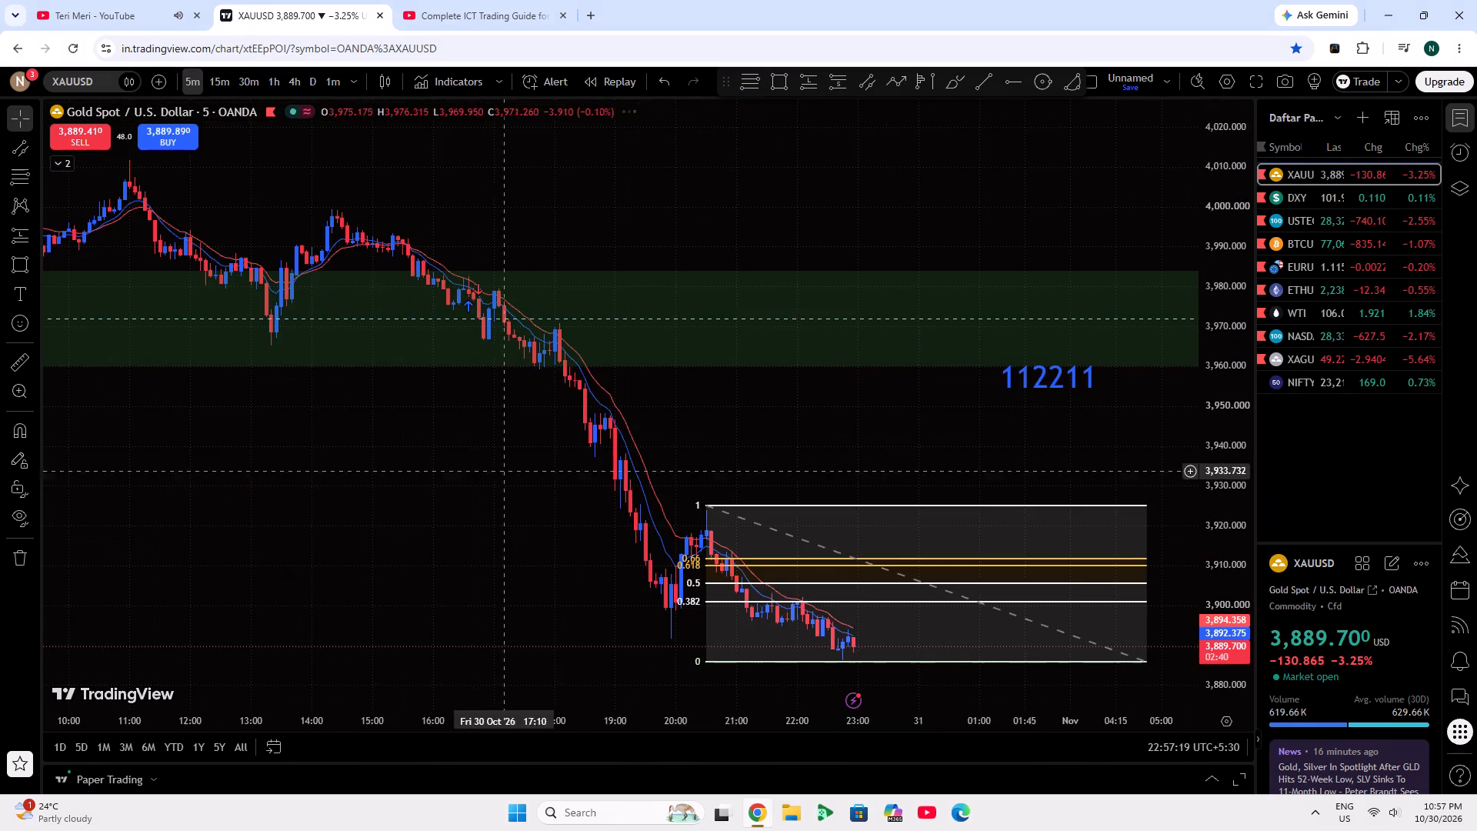
drag(910, 453, 517, 311)
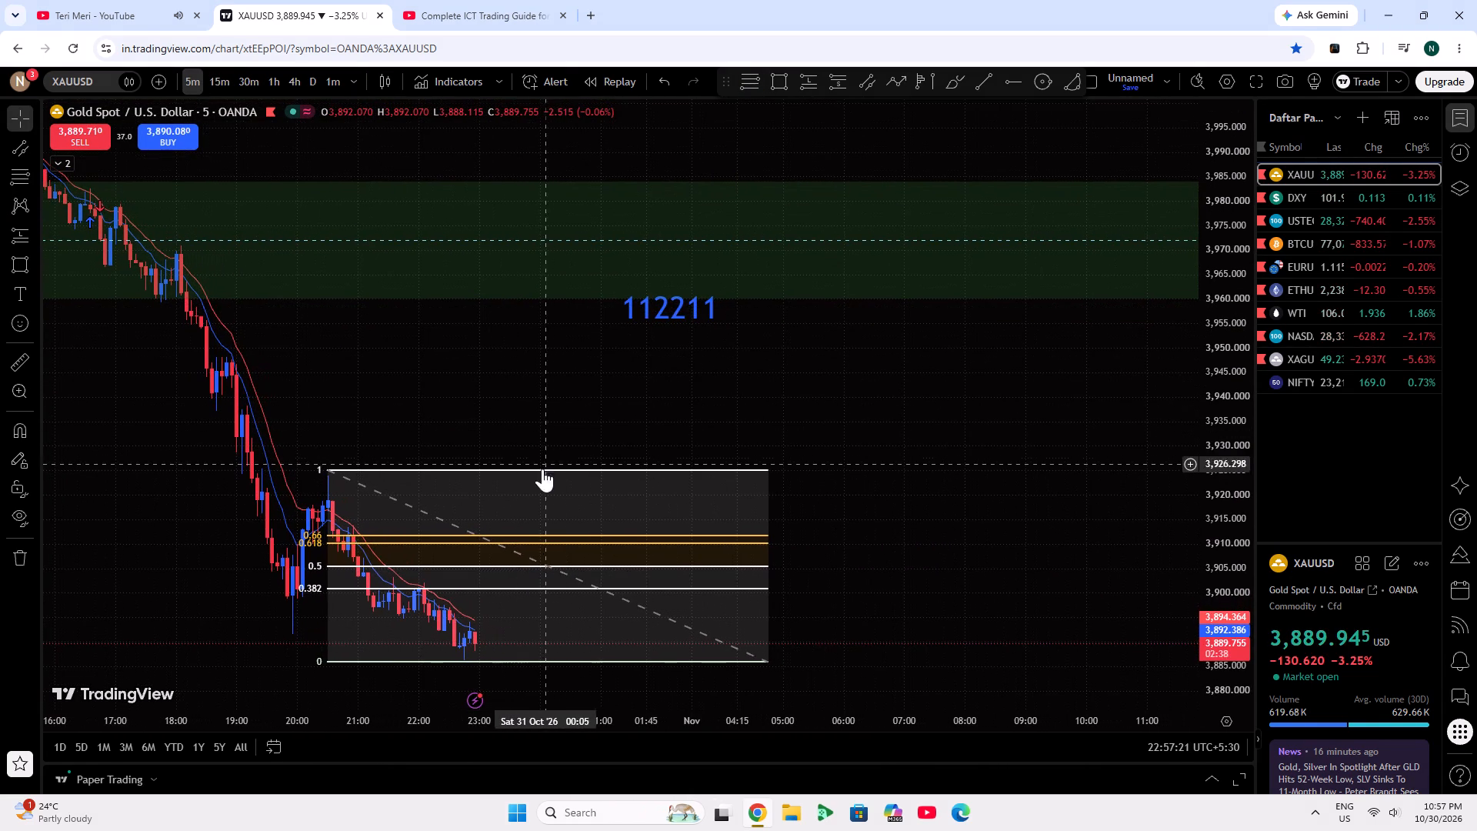
drag(448, 365, 598, 395)
click(618, 486)
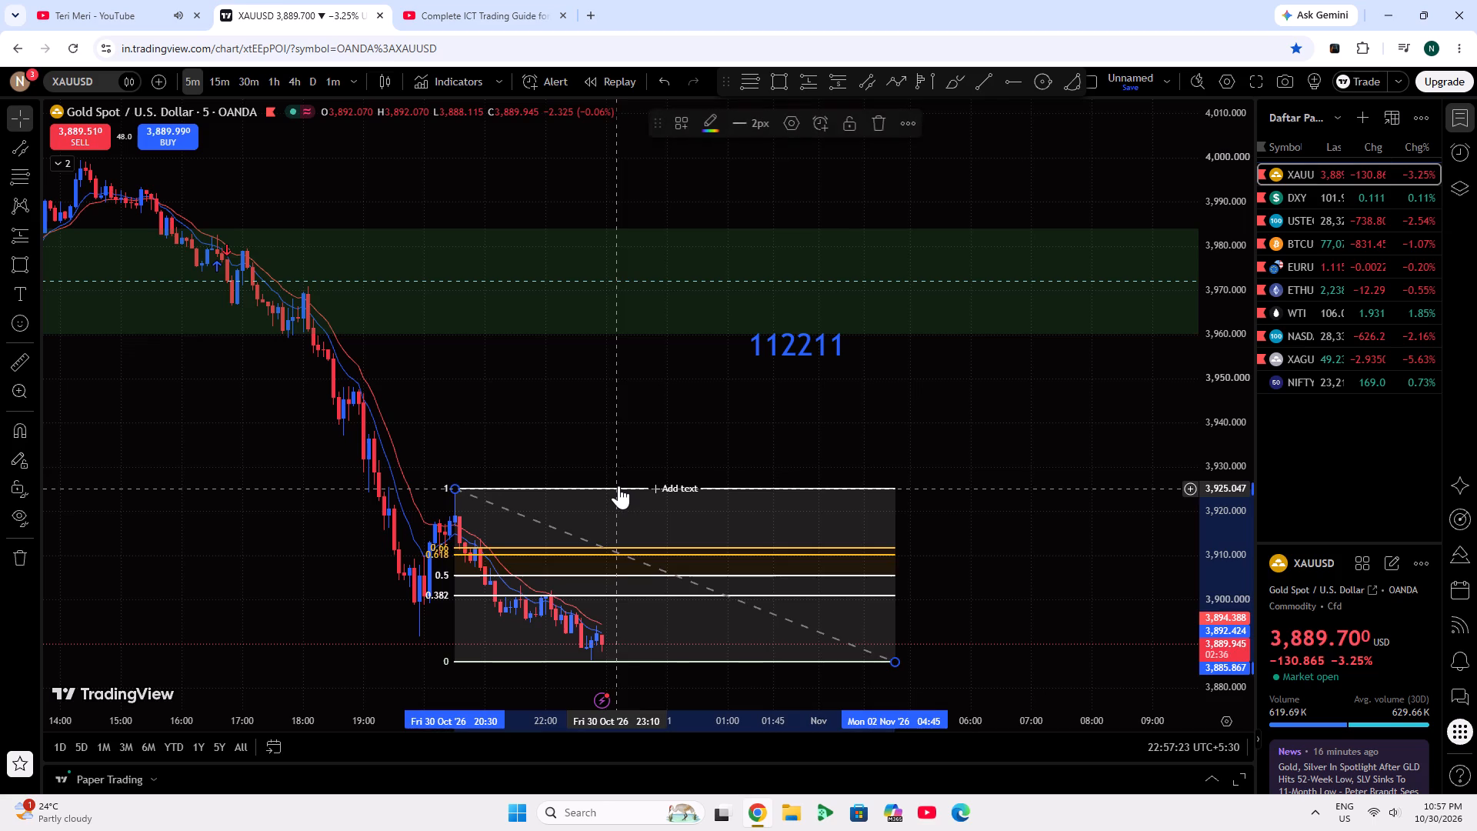
drag(618, 486, 845, 375)
Draw a second XAUUSD Fibonacci retracement from the 19:55 swing low, about 3,891.6, up to the following high, about 3,924.
click(741, 74)
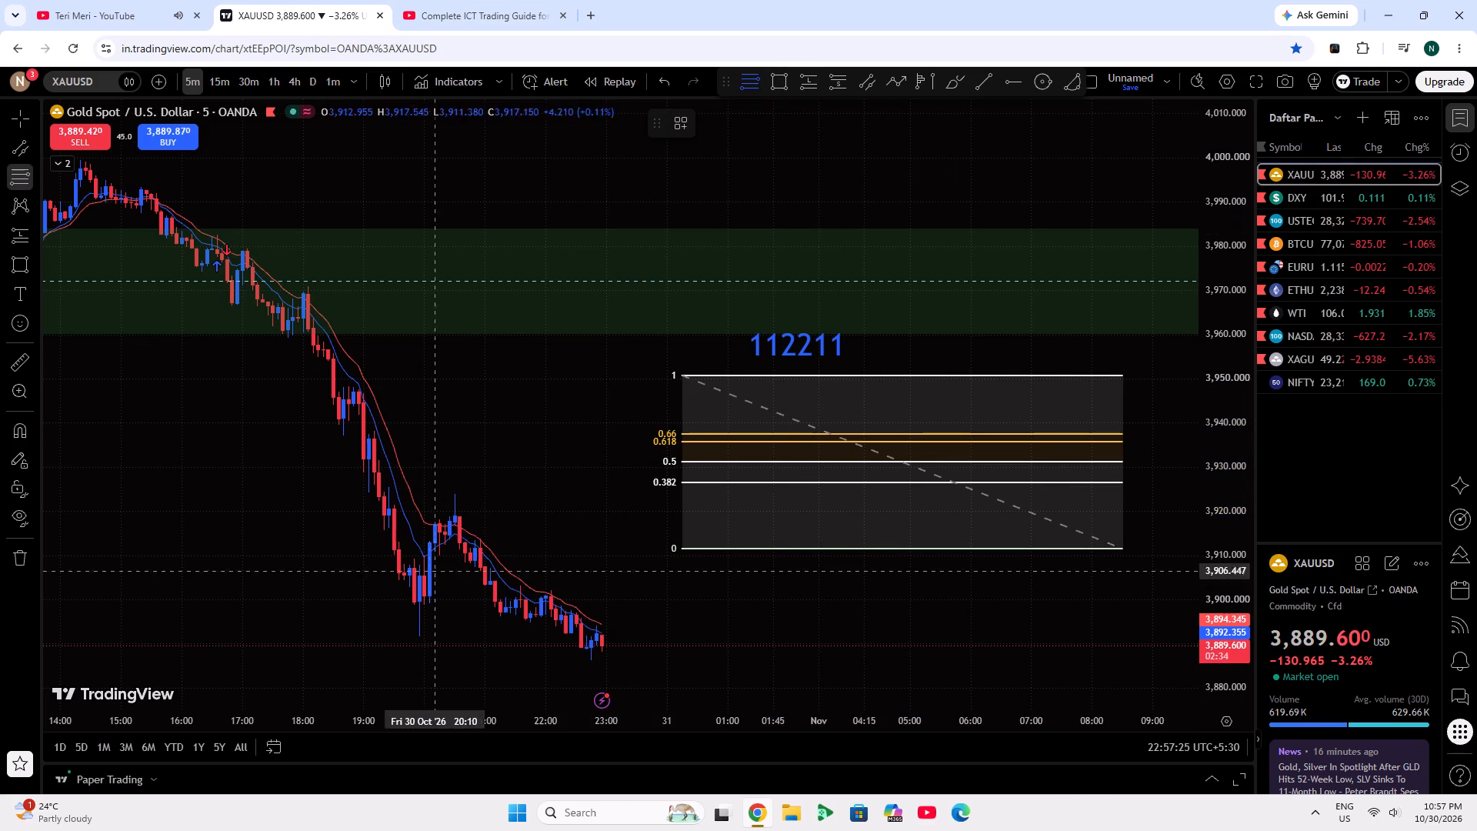
click(420, 636)
click(637, 493)
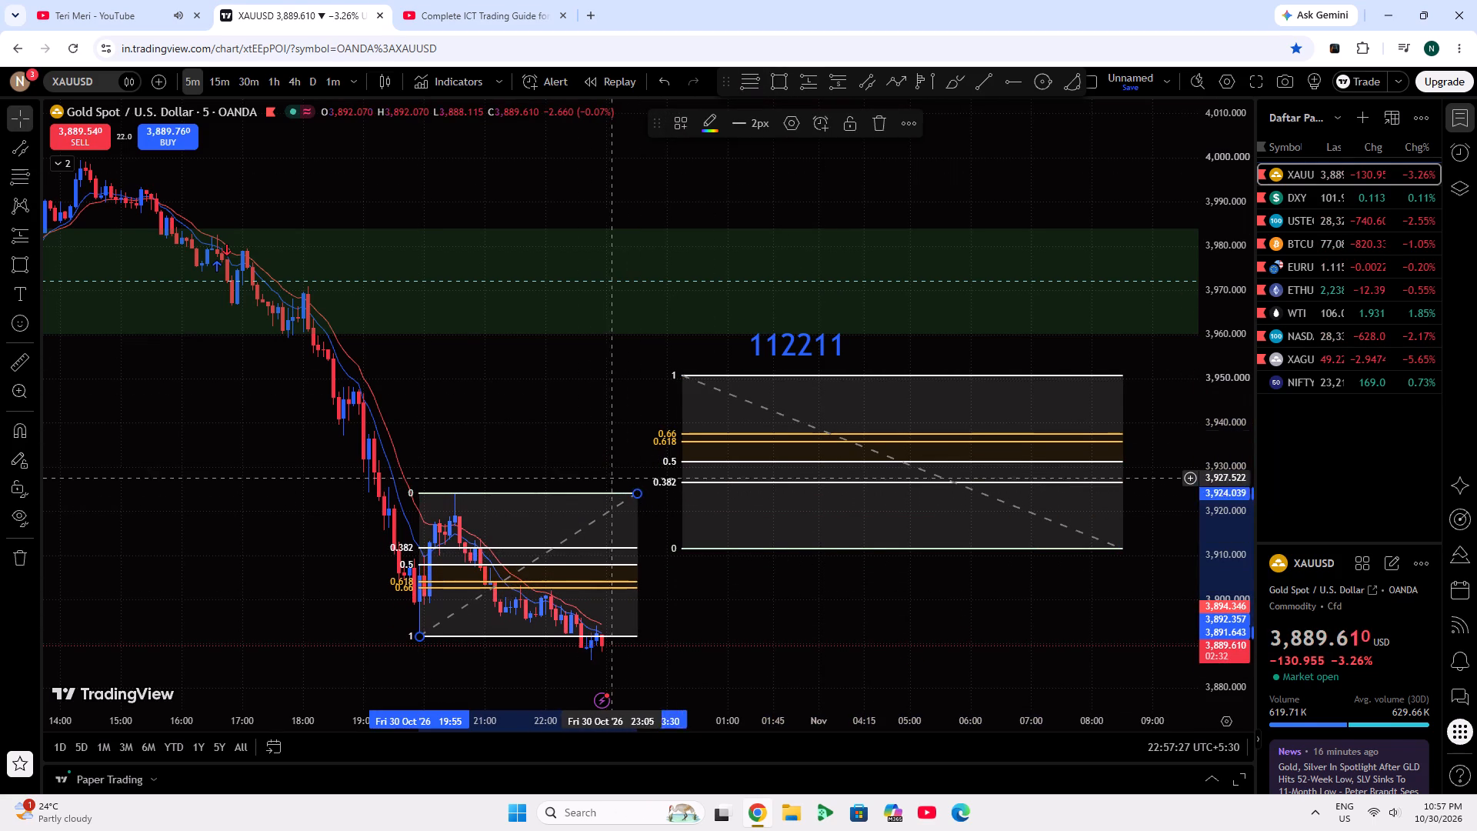
click(577, 399)
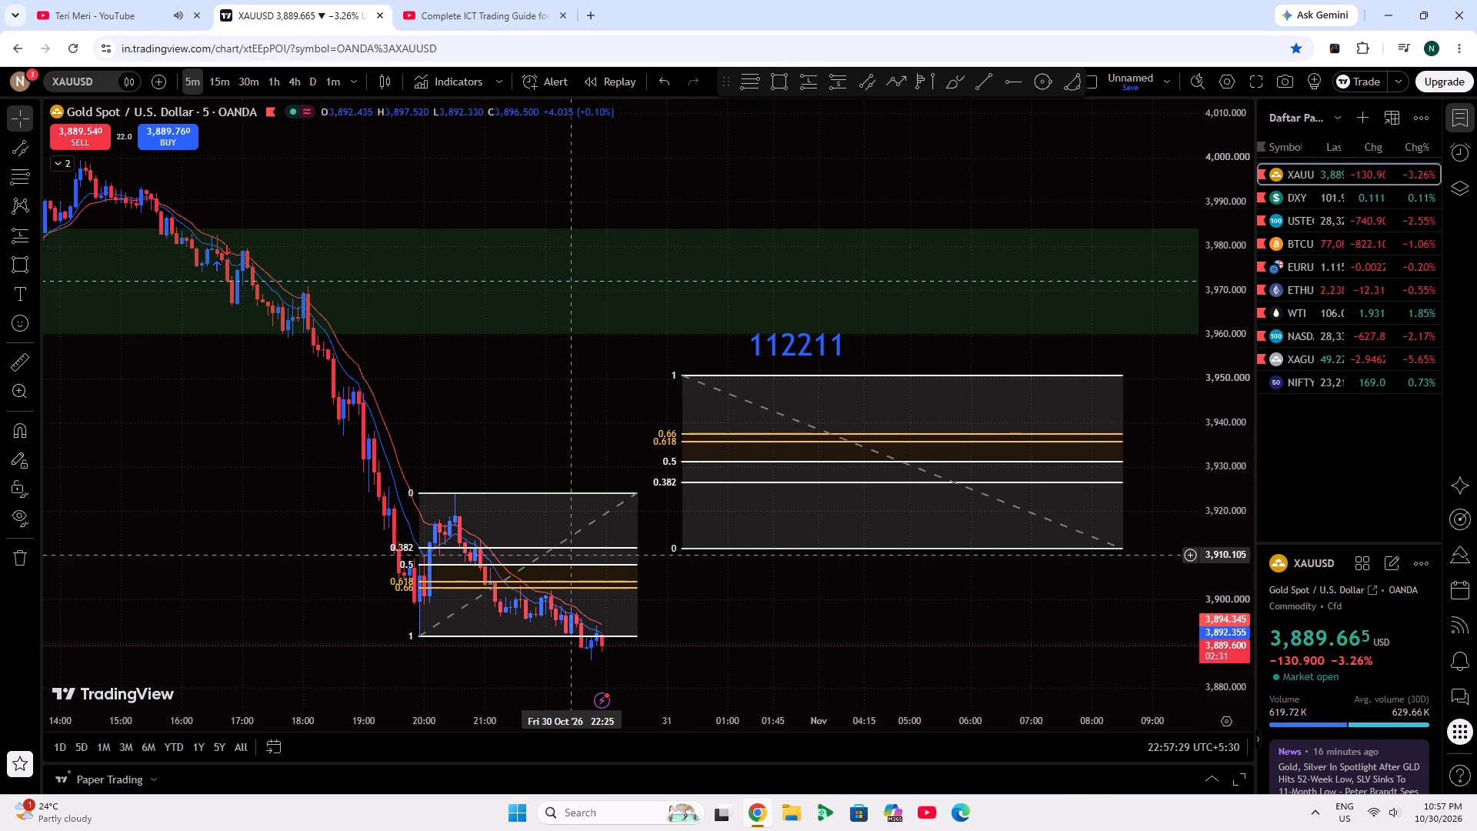
Measure the XAUUSD price drop from about 3,897 to about 3,887 in the empty space beyond the latest candles.
click(20, 362)
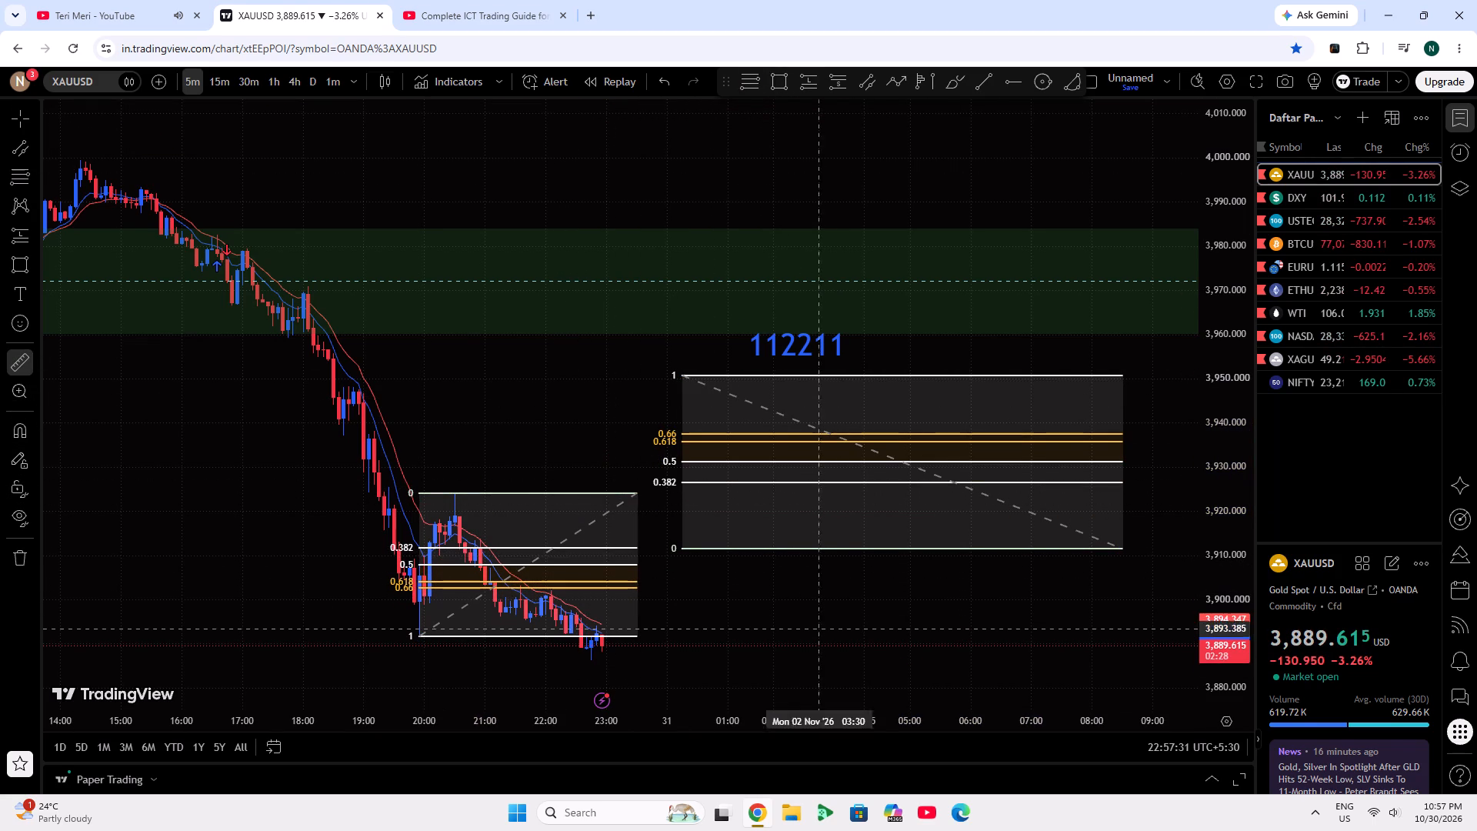
click(783, 612)
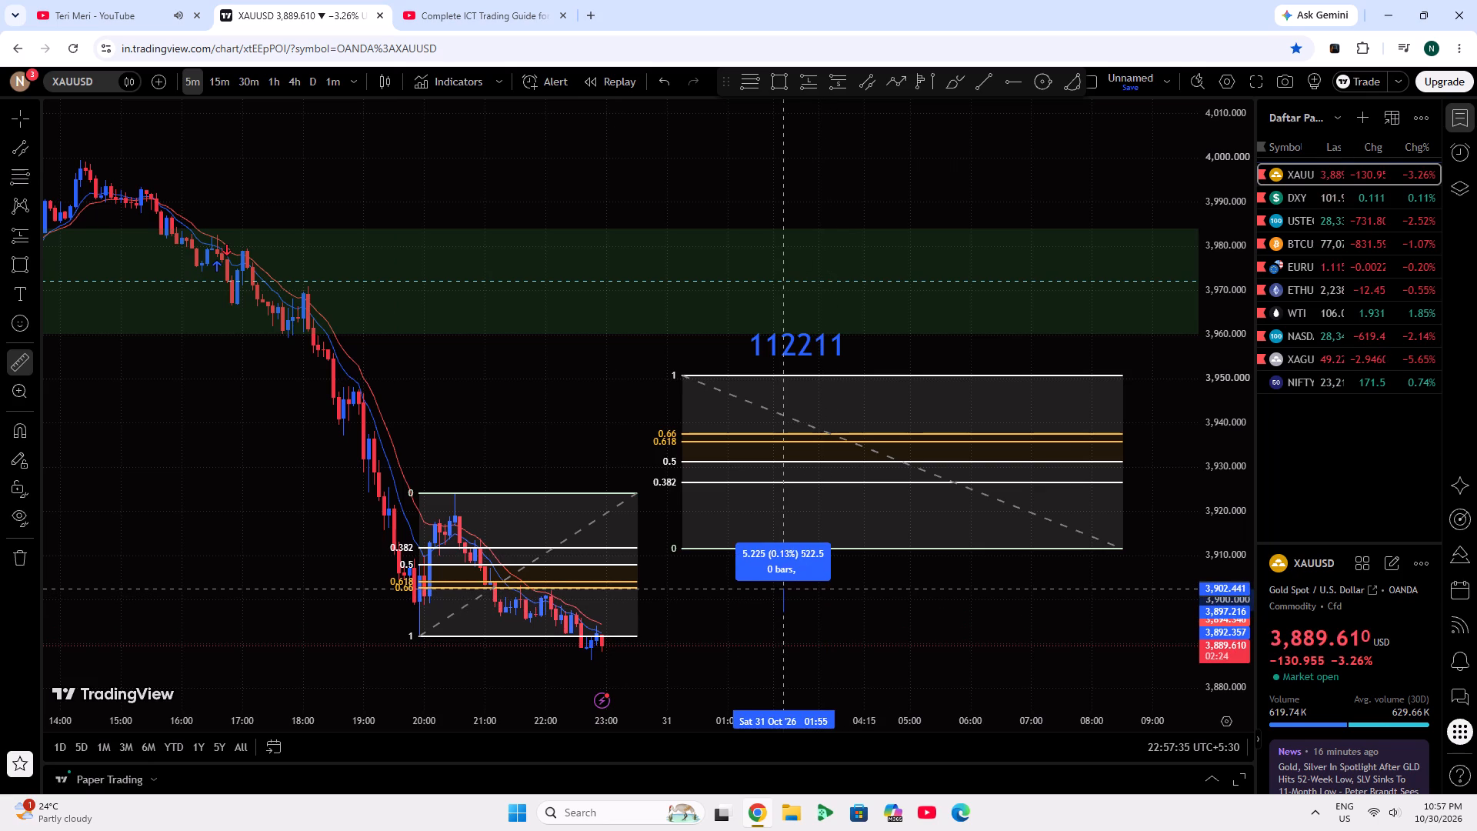
click(776, 655)
click(714, 582)
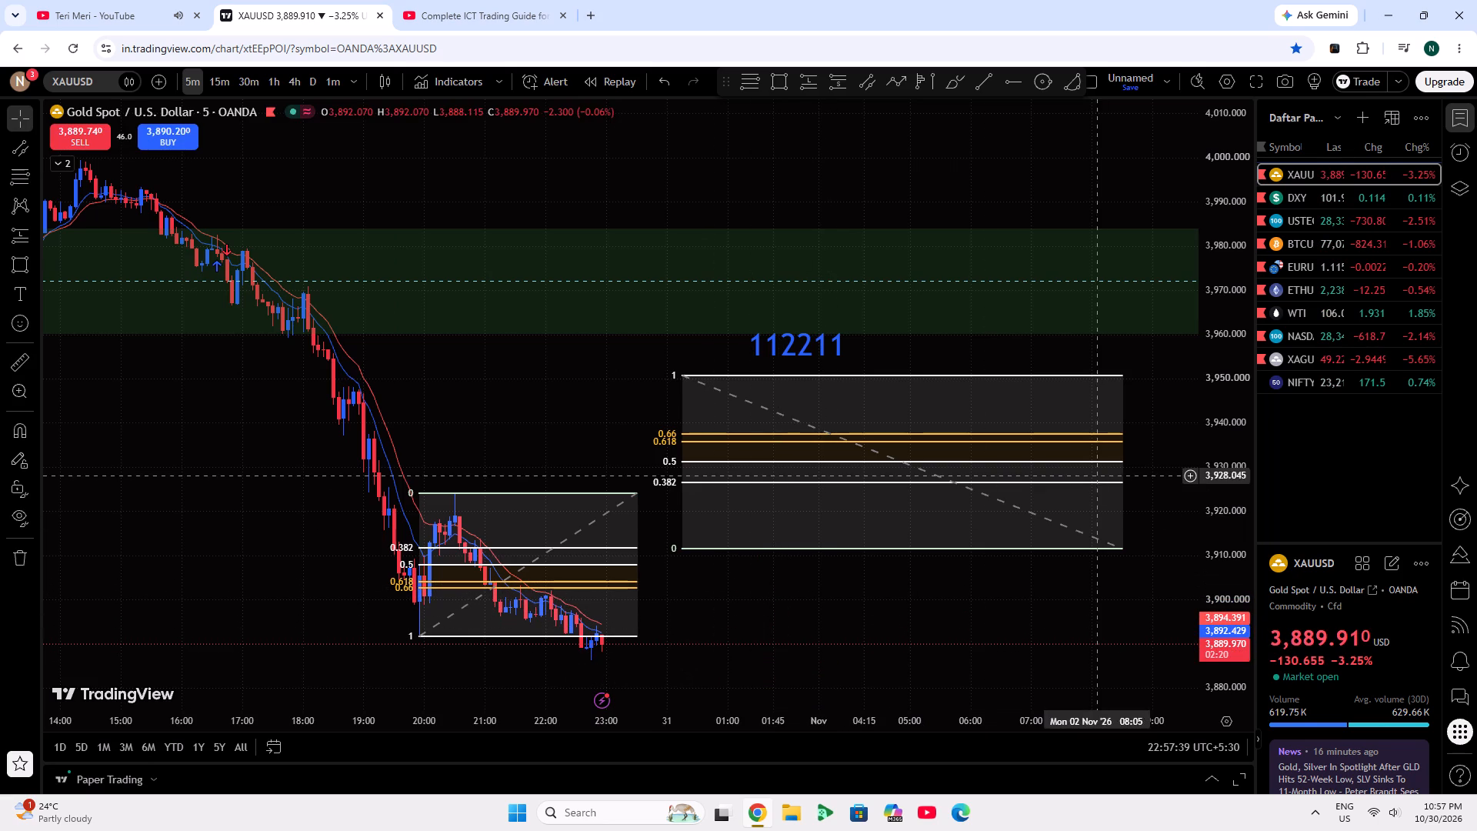
Undo the second XAUUSD Fibonacci retracement, the first one's relocation and the switch to the 5-minute timeframe.
click(666, 95)
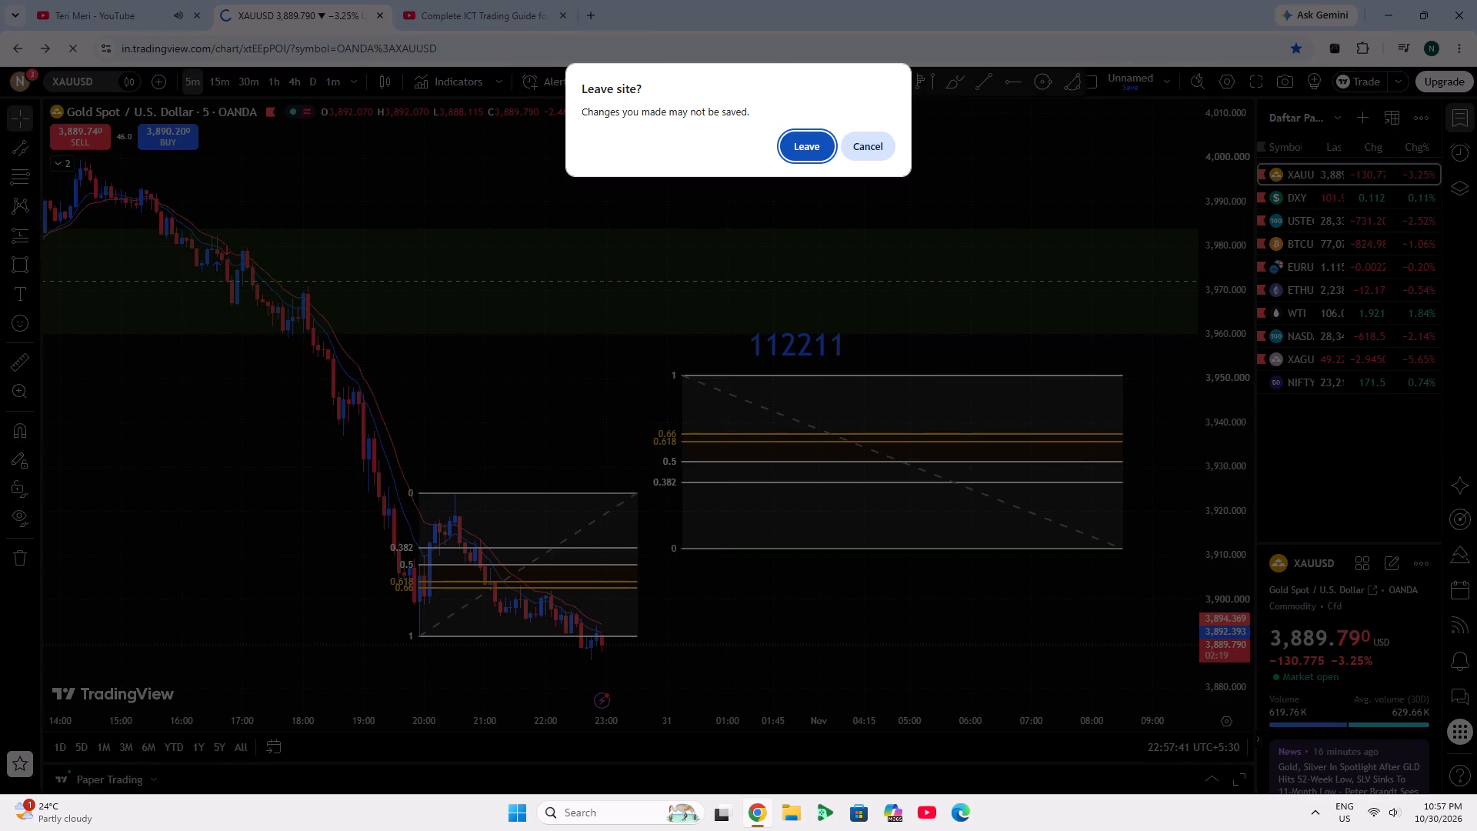
click(855, 153)
triple_click(655, 85)
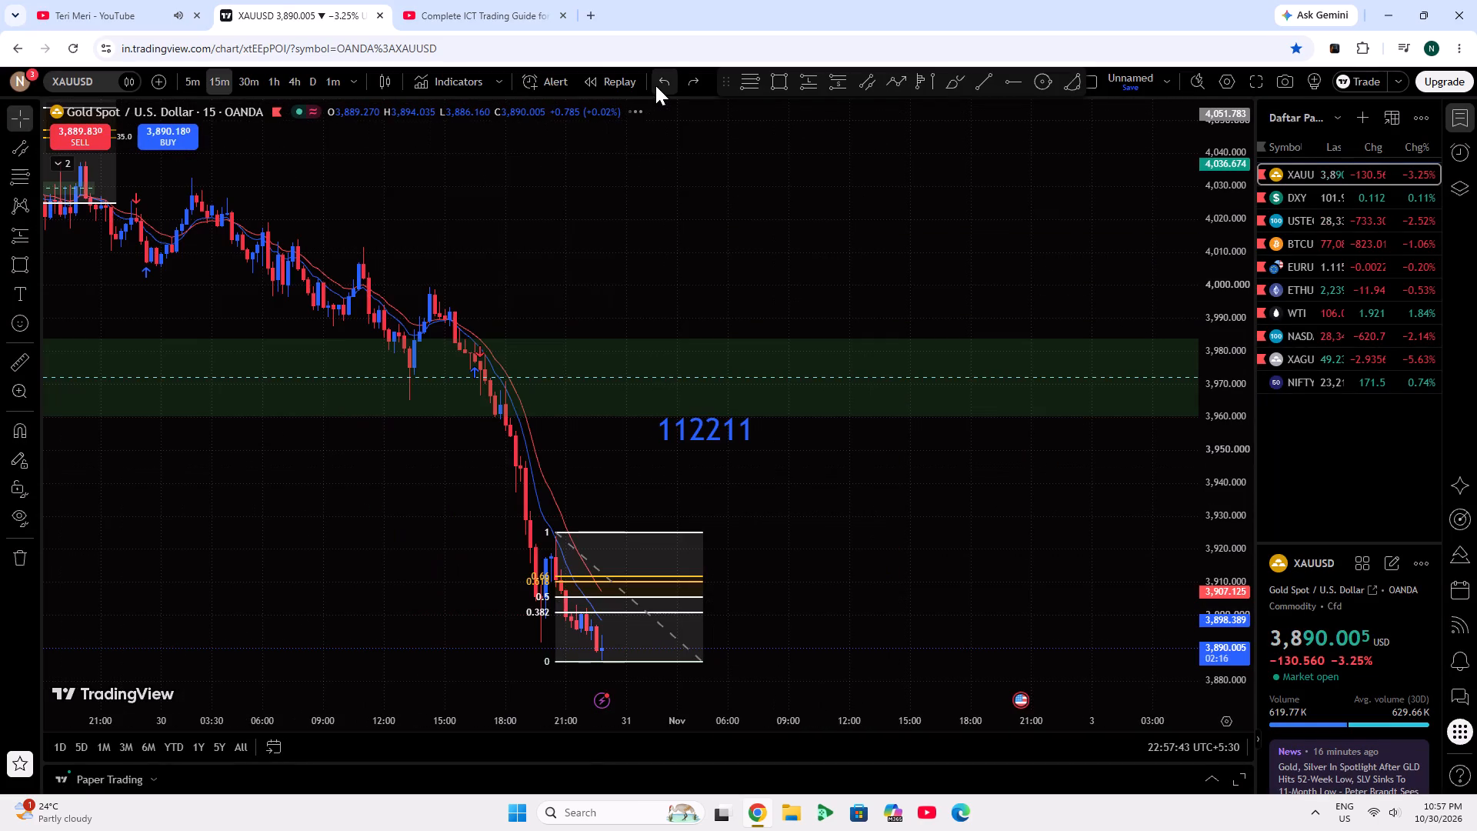
scroll(647, 359, up, 6)
drag(572, 410, 1301, 512)
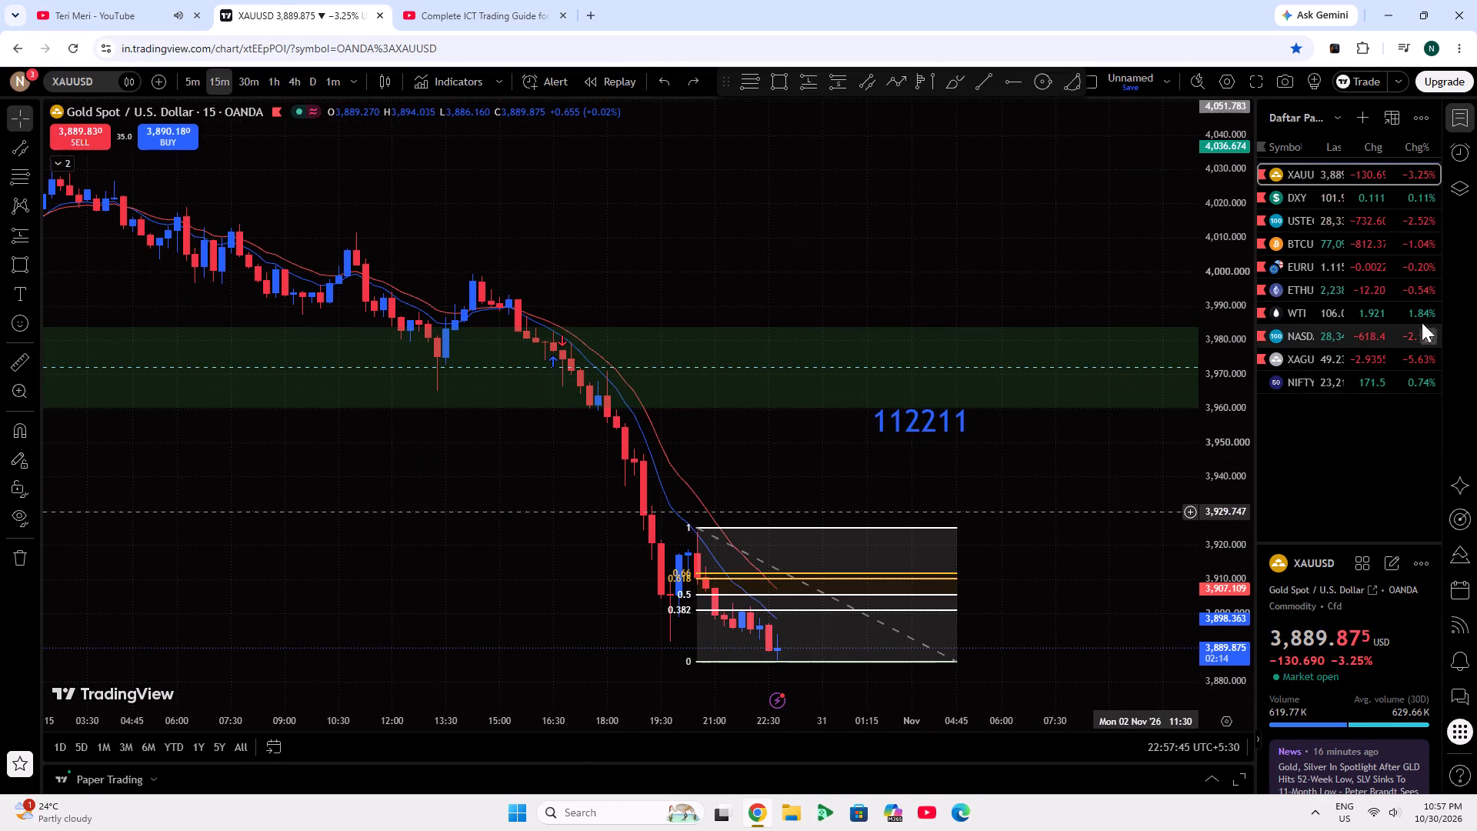
Open the BTCUSD chart and switch it to the 5-minute timeframe.
click(1289, 235)
drag(1156, 354, 1080, 285)
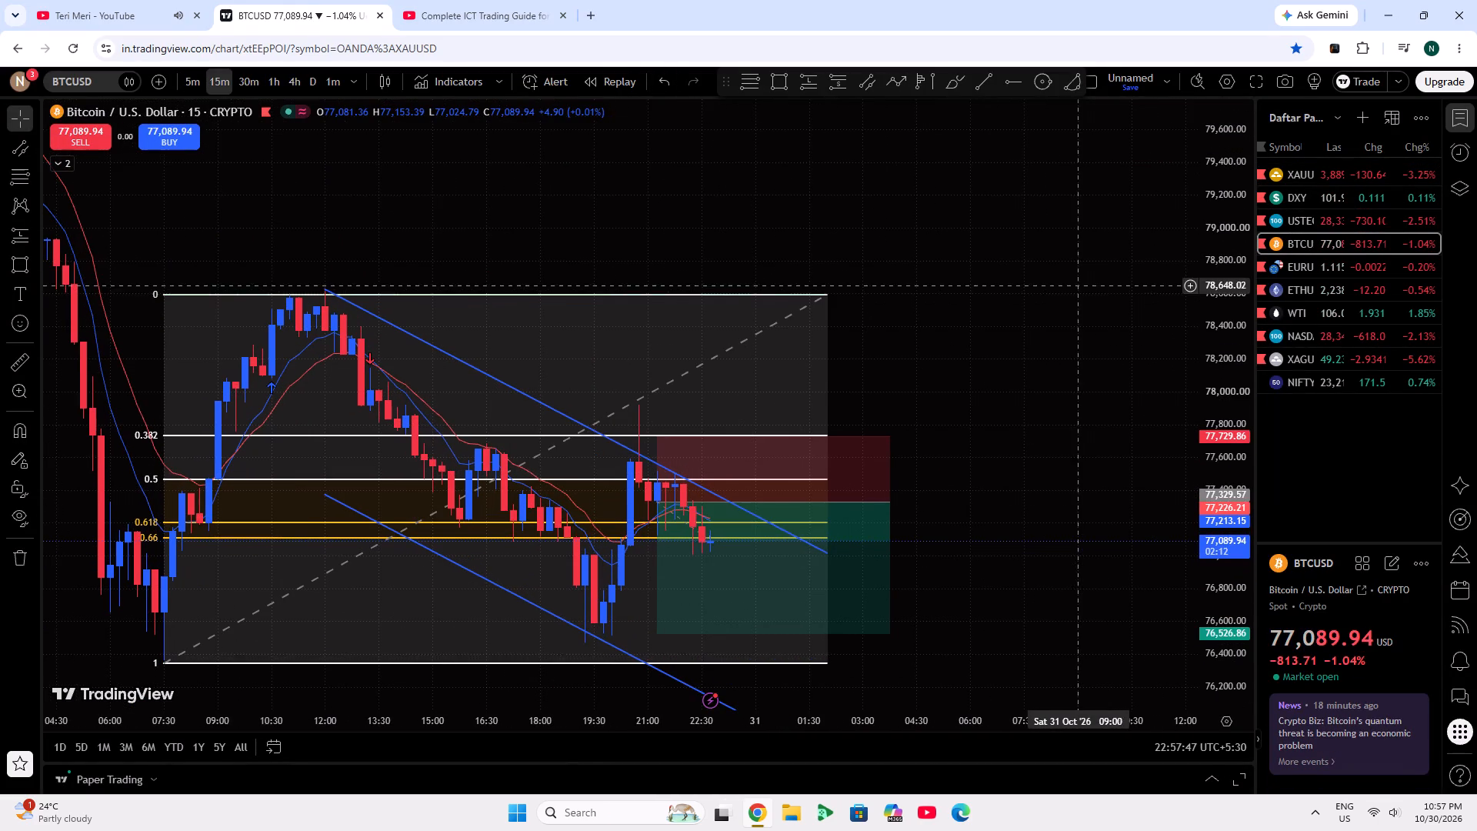
click(195, 90)
scroll(443, 302, down, 6)
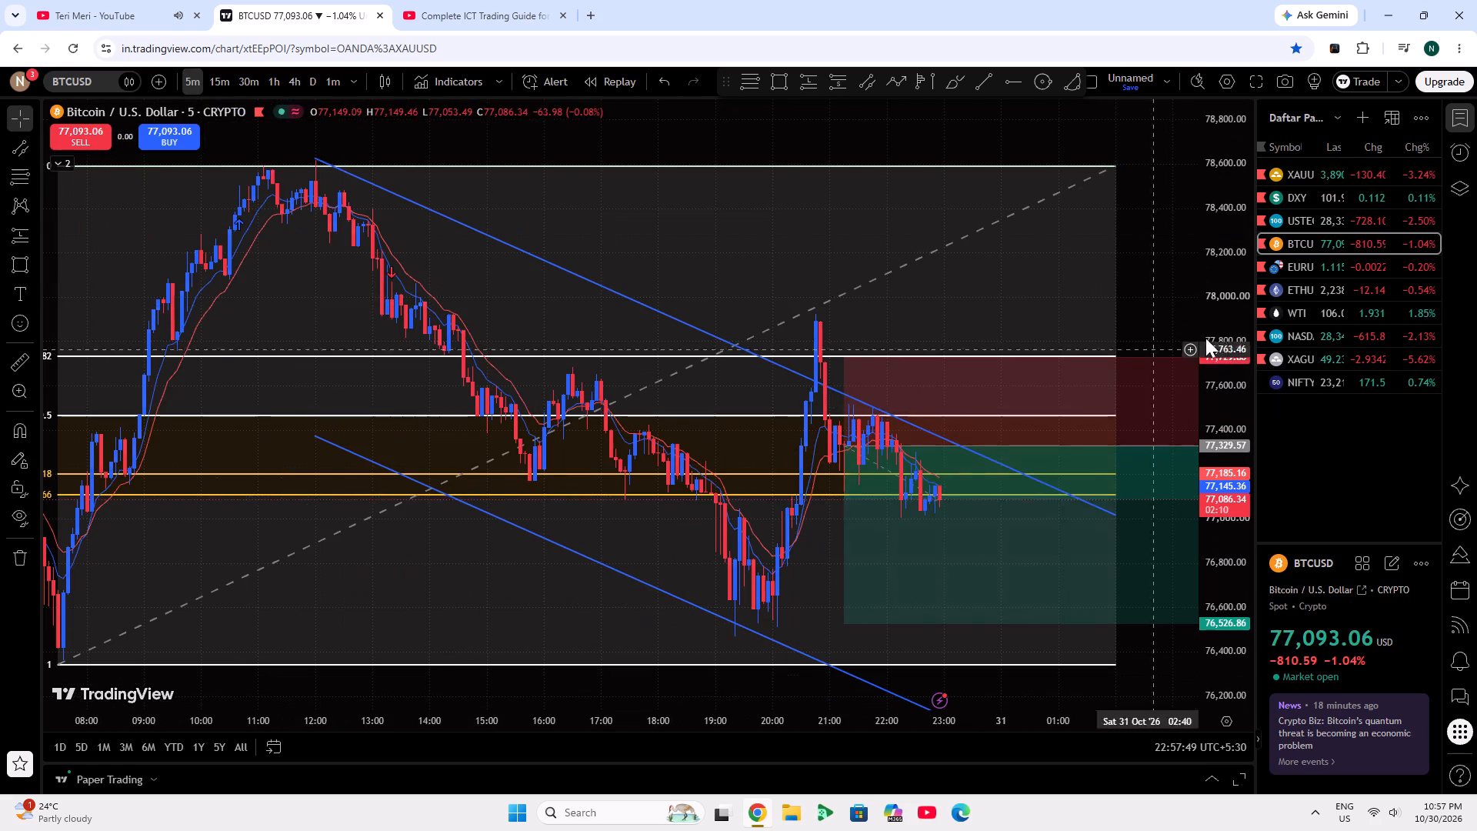
drag(1169, 294, 835, 229)
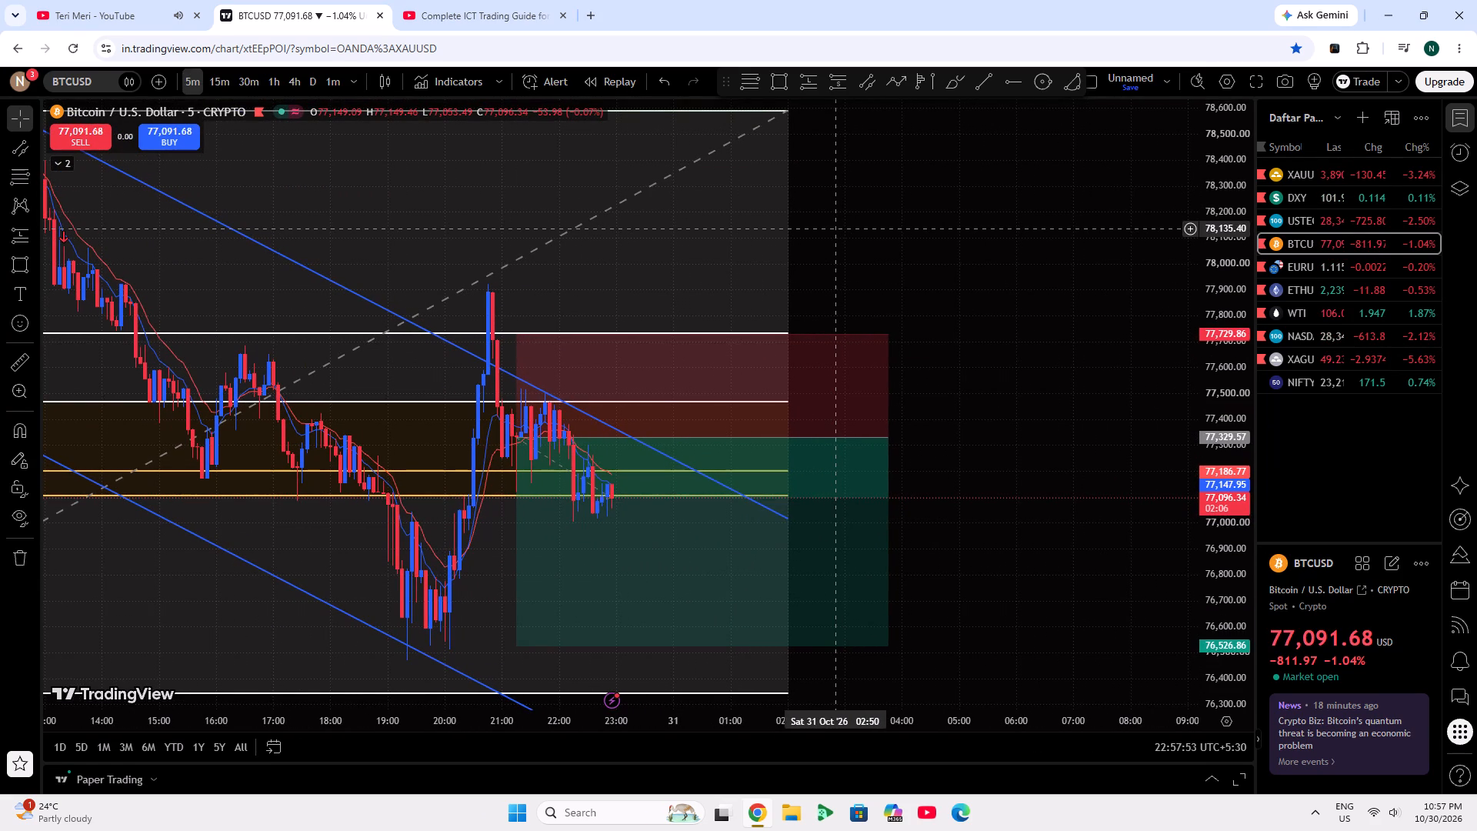
scroll(835, 235, down, 6)
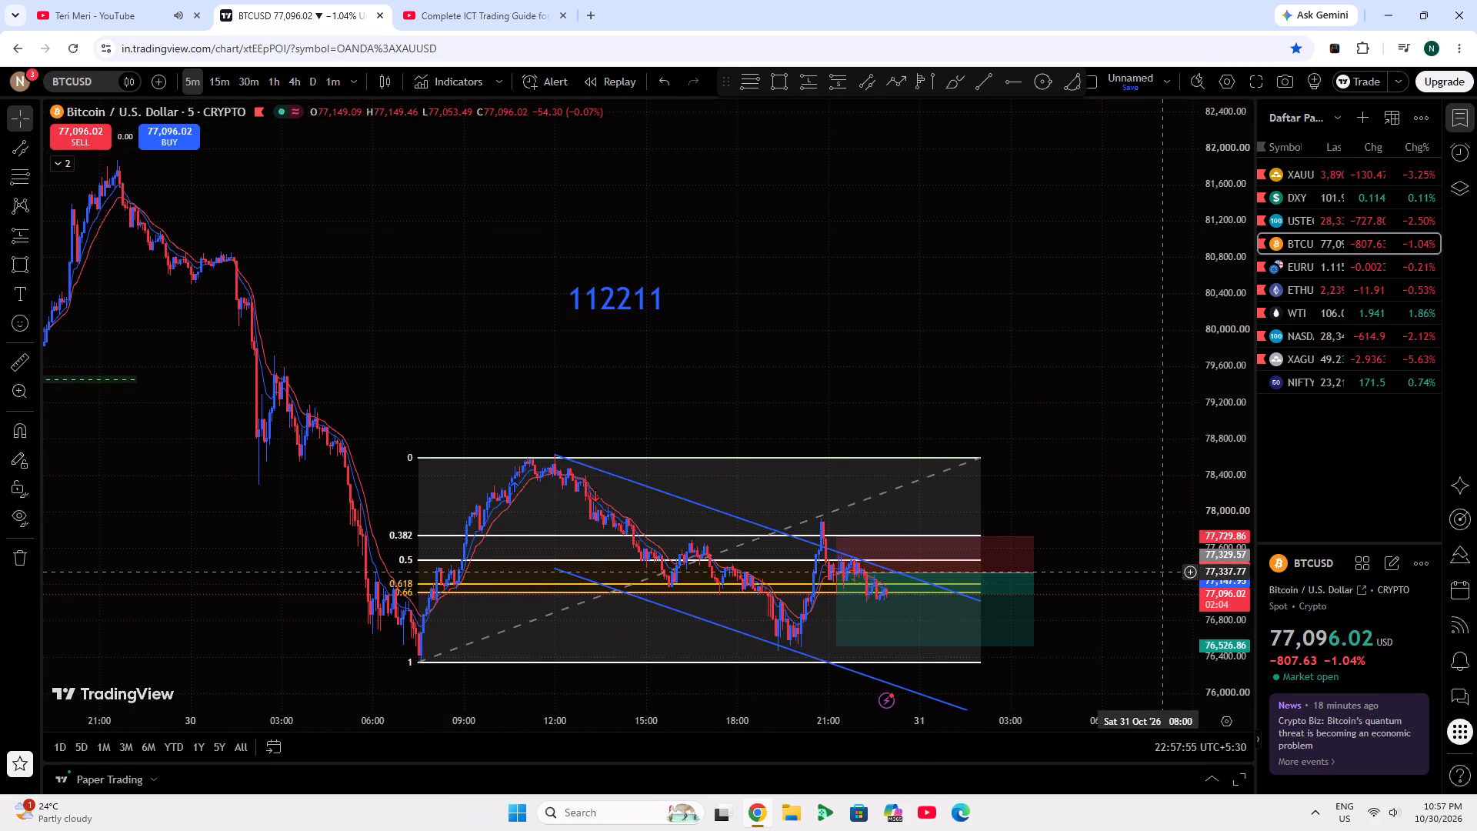
scroll(1216, 579, up, 5)
drag(1102, 569, 1053, 325)
scroll(1054, 325, up, 3)
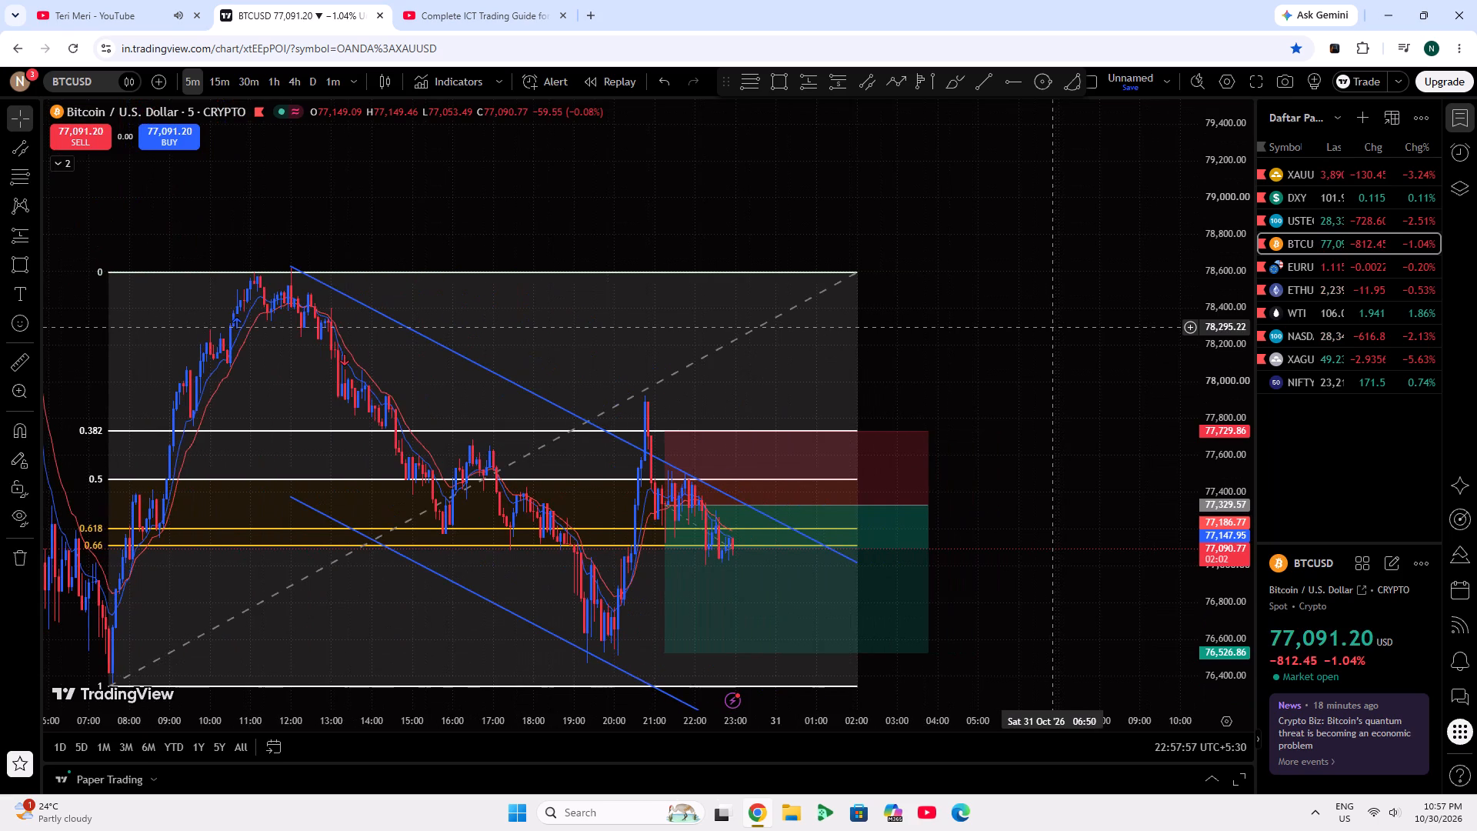
drag(1029, 327, 1081, 328)
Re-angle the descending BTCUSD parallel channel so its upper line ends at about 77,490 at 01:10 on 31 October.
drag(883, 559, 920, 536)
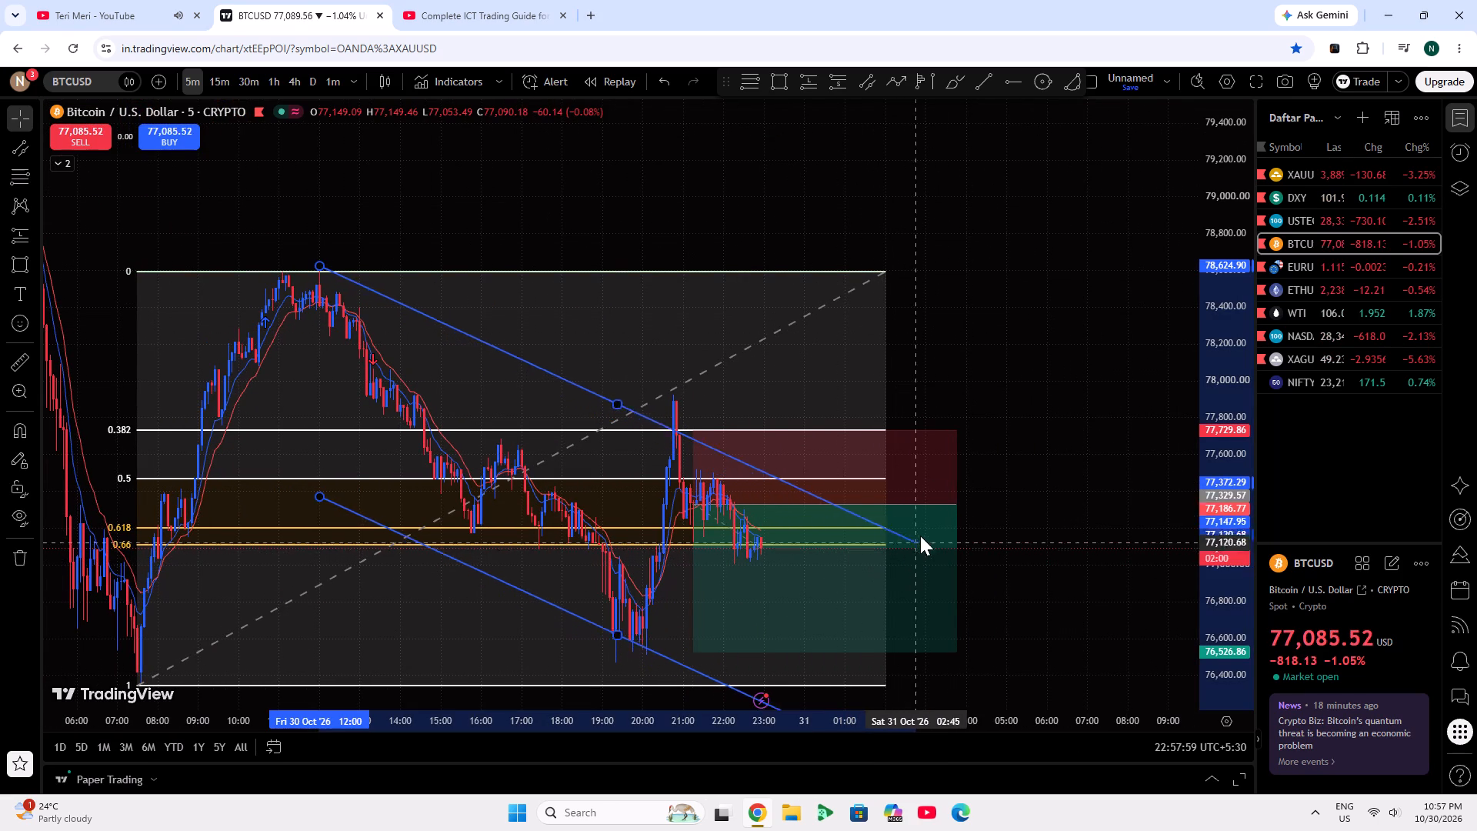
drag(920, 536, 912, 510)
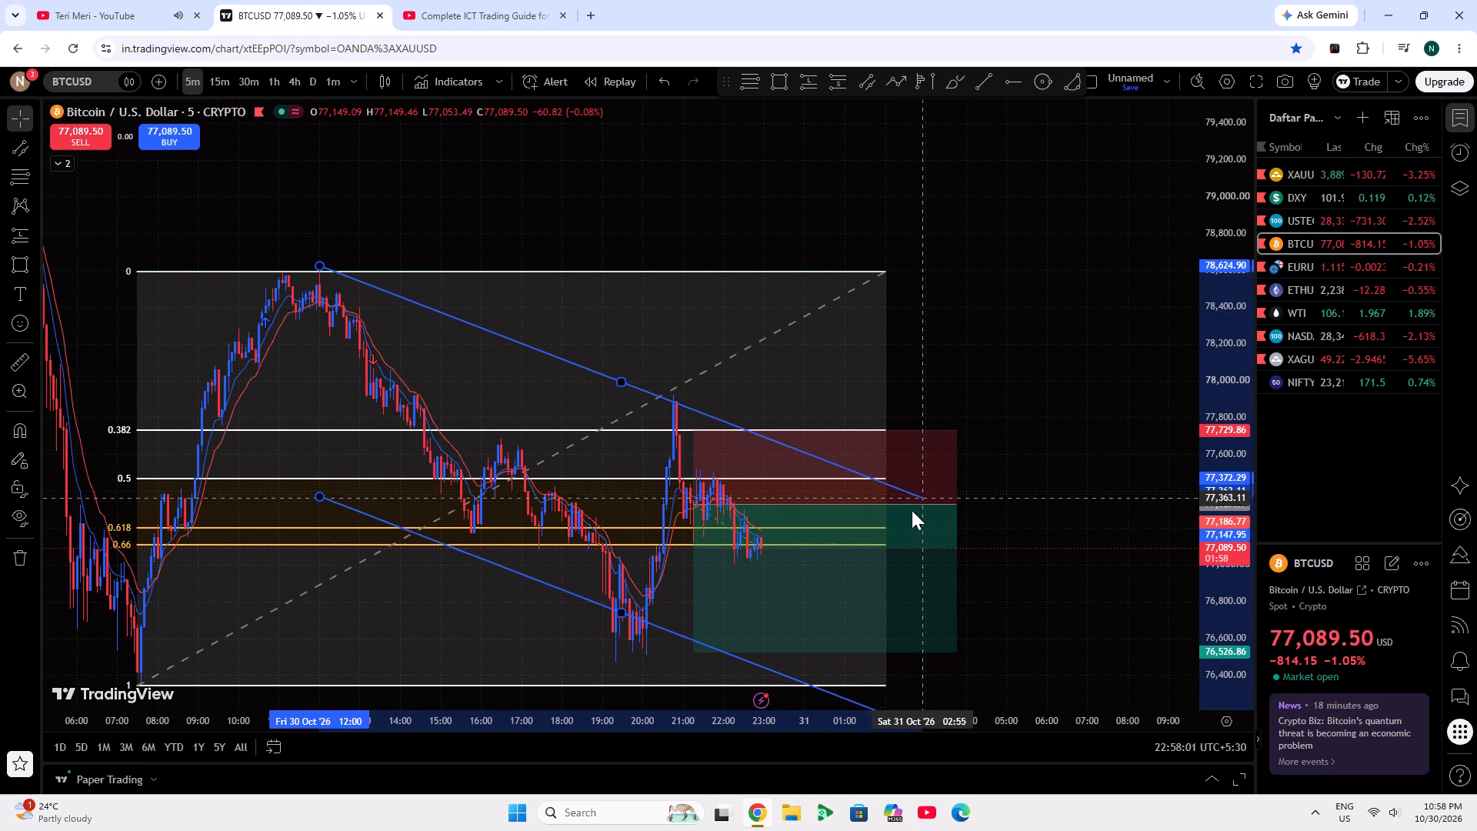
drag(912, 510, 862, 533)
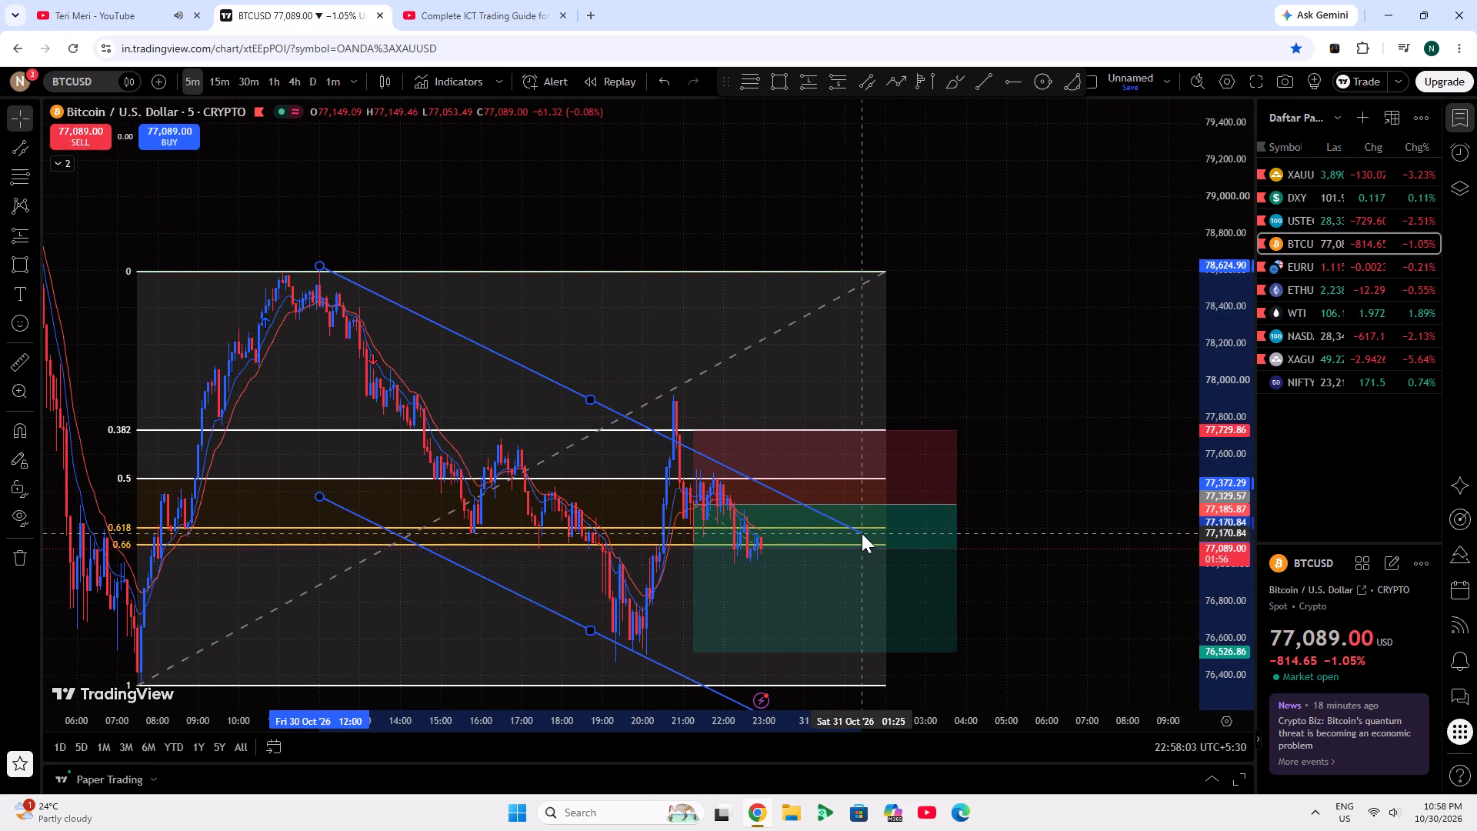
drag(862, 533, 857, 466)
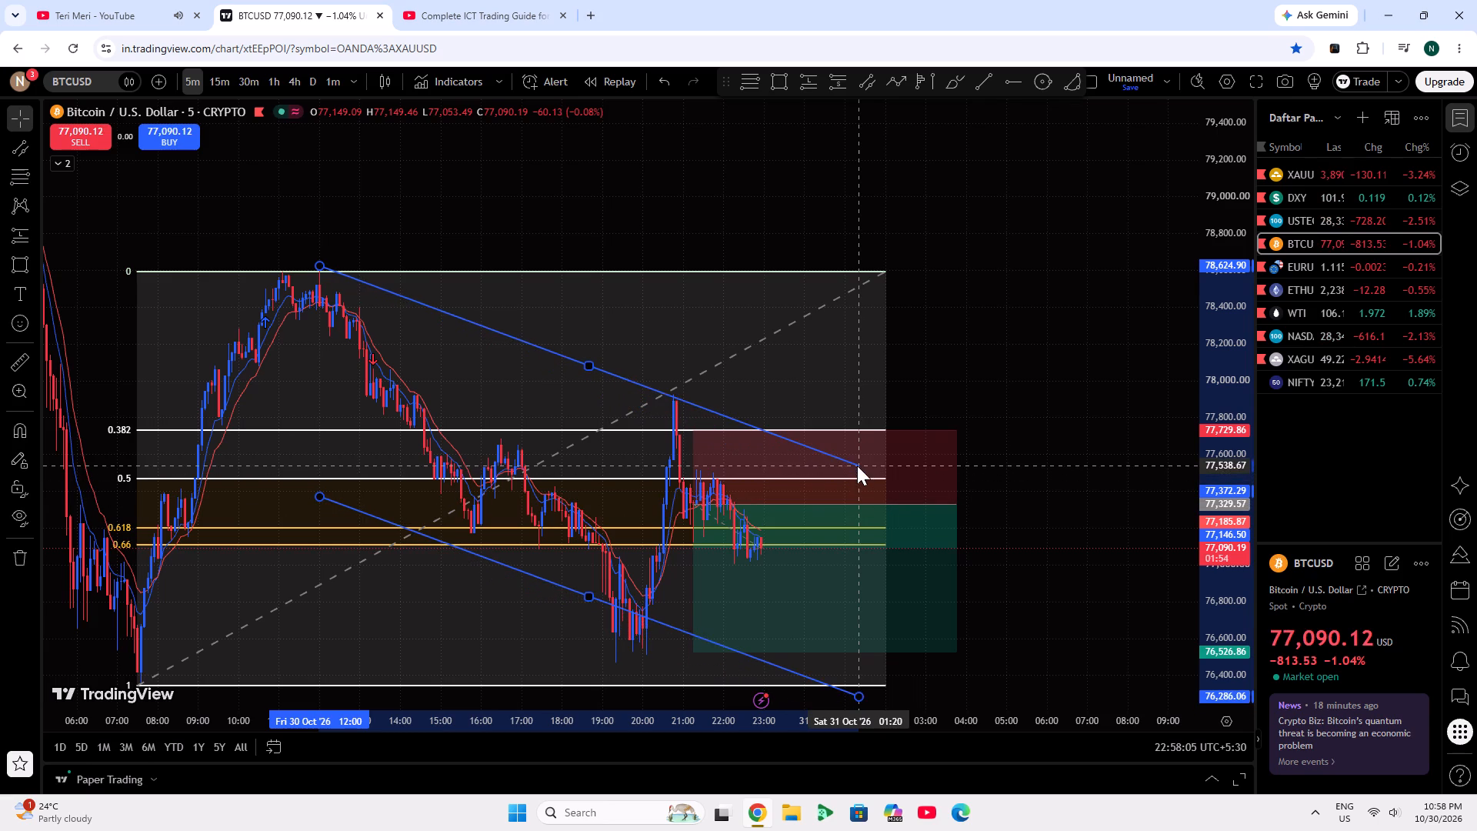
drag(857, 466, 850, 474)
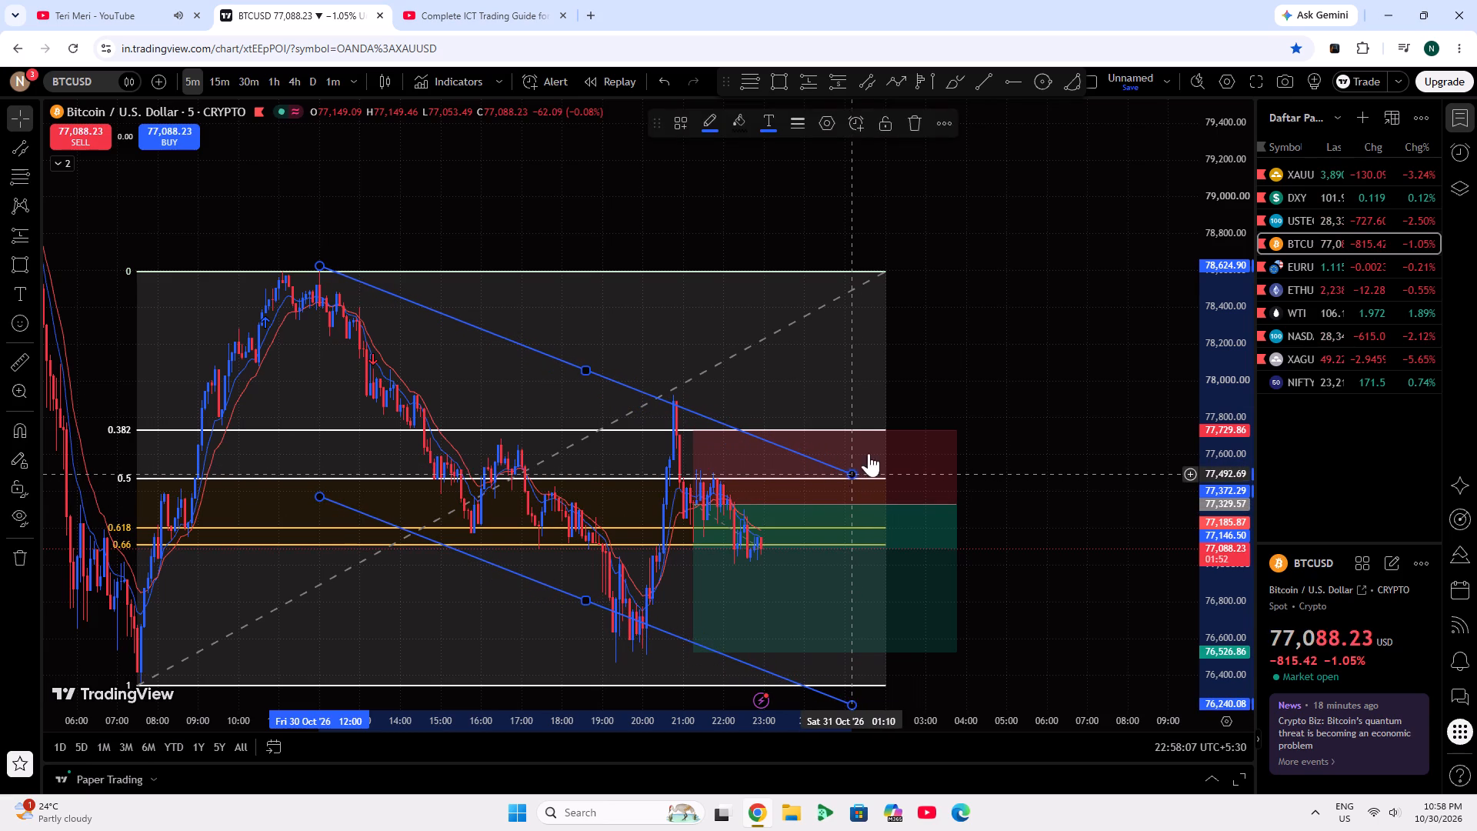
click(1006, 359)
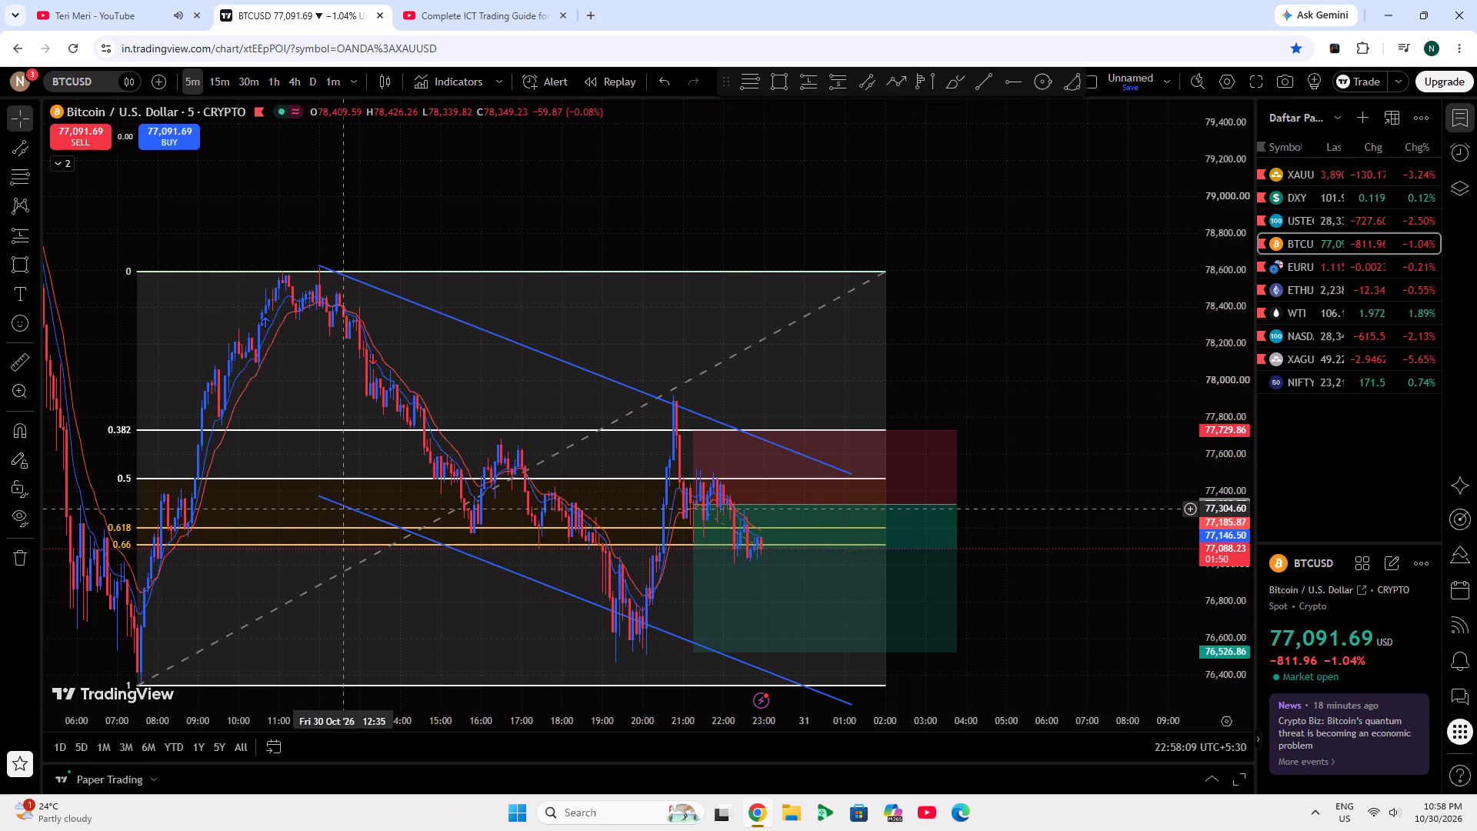
Delete the wide descending parallel channel from the BTCUSD chart.
click(342, 509)
click(341, 507)
click(900, 118)
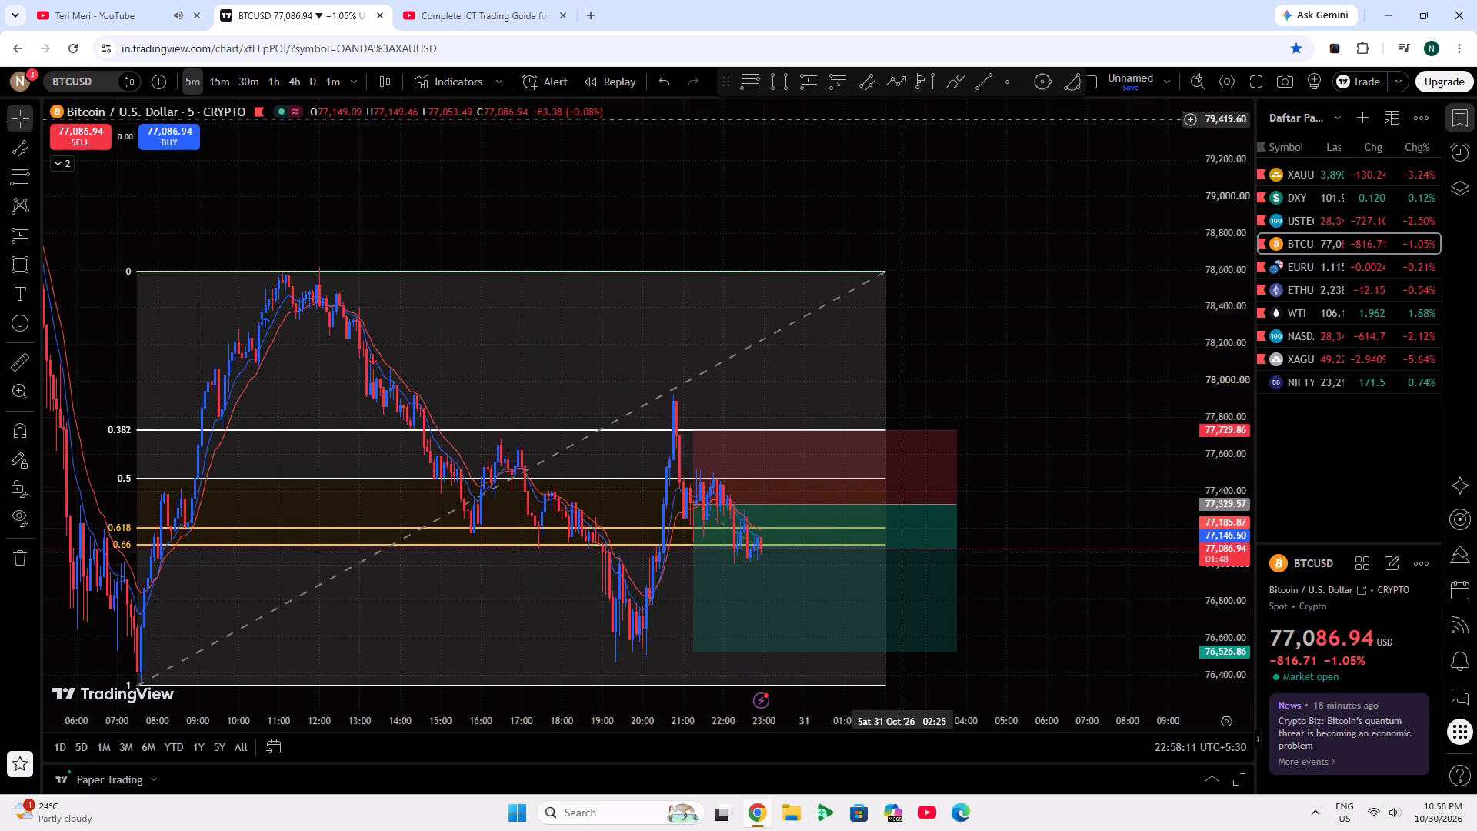
Draw a narrow descending parallel channel on BTCUSD from the 11:55 high, about 78,630, across the 20:45 peak to about 77,650.
click(872, 80)
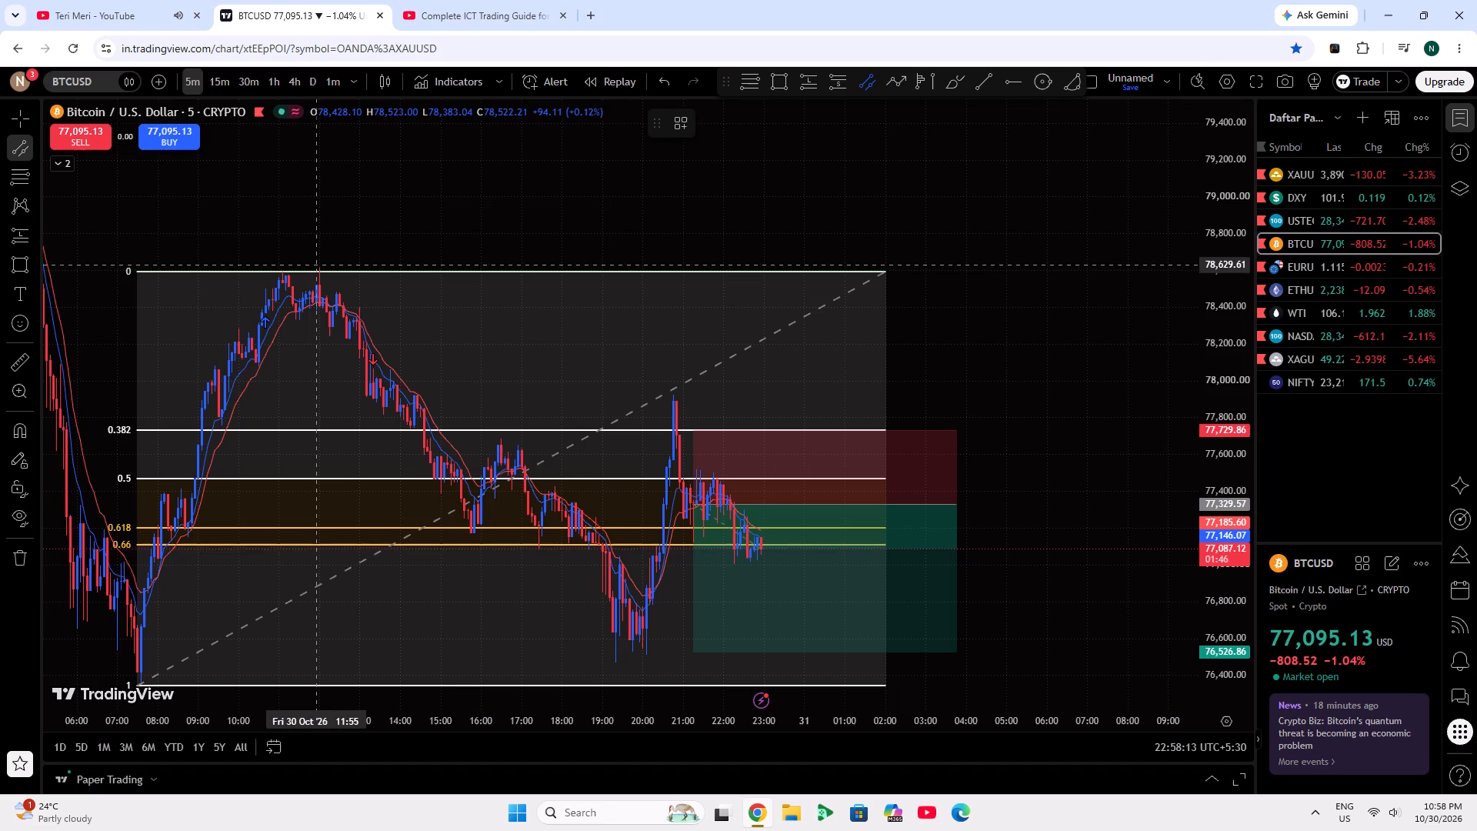
click(317, 265)
click(816, 446)
click(816, 453)
click(899, 365)
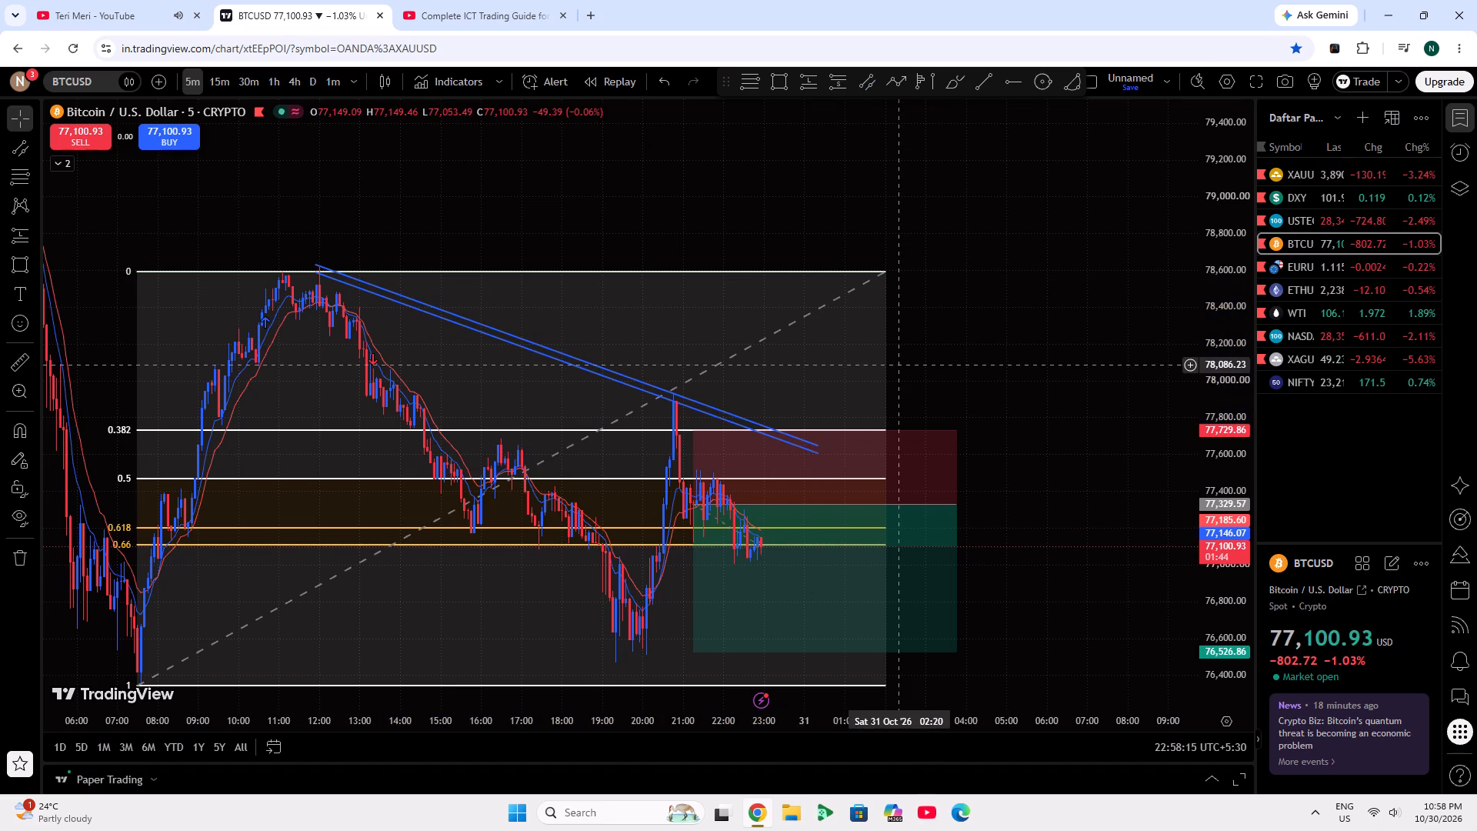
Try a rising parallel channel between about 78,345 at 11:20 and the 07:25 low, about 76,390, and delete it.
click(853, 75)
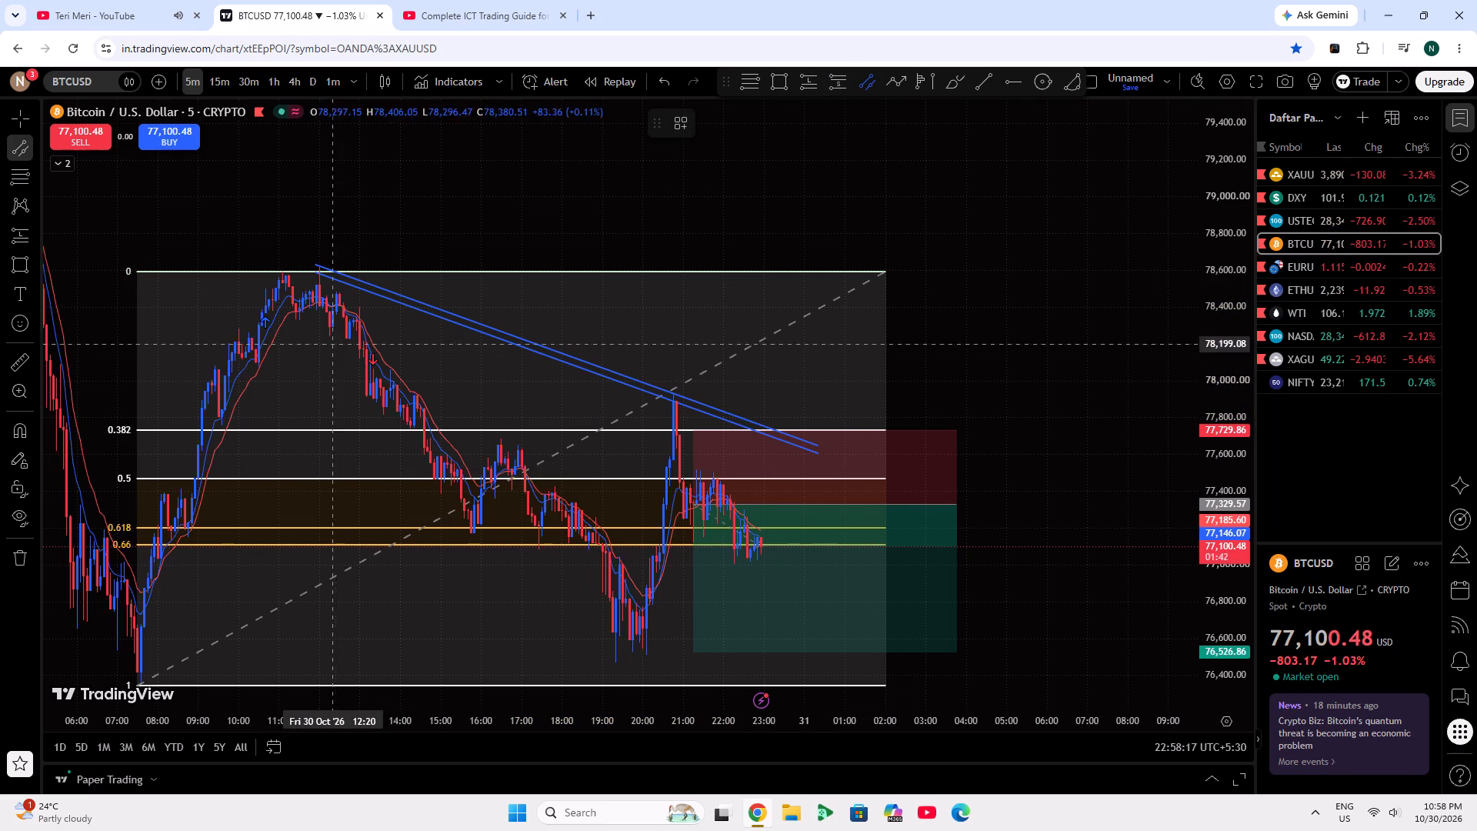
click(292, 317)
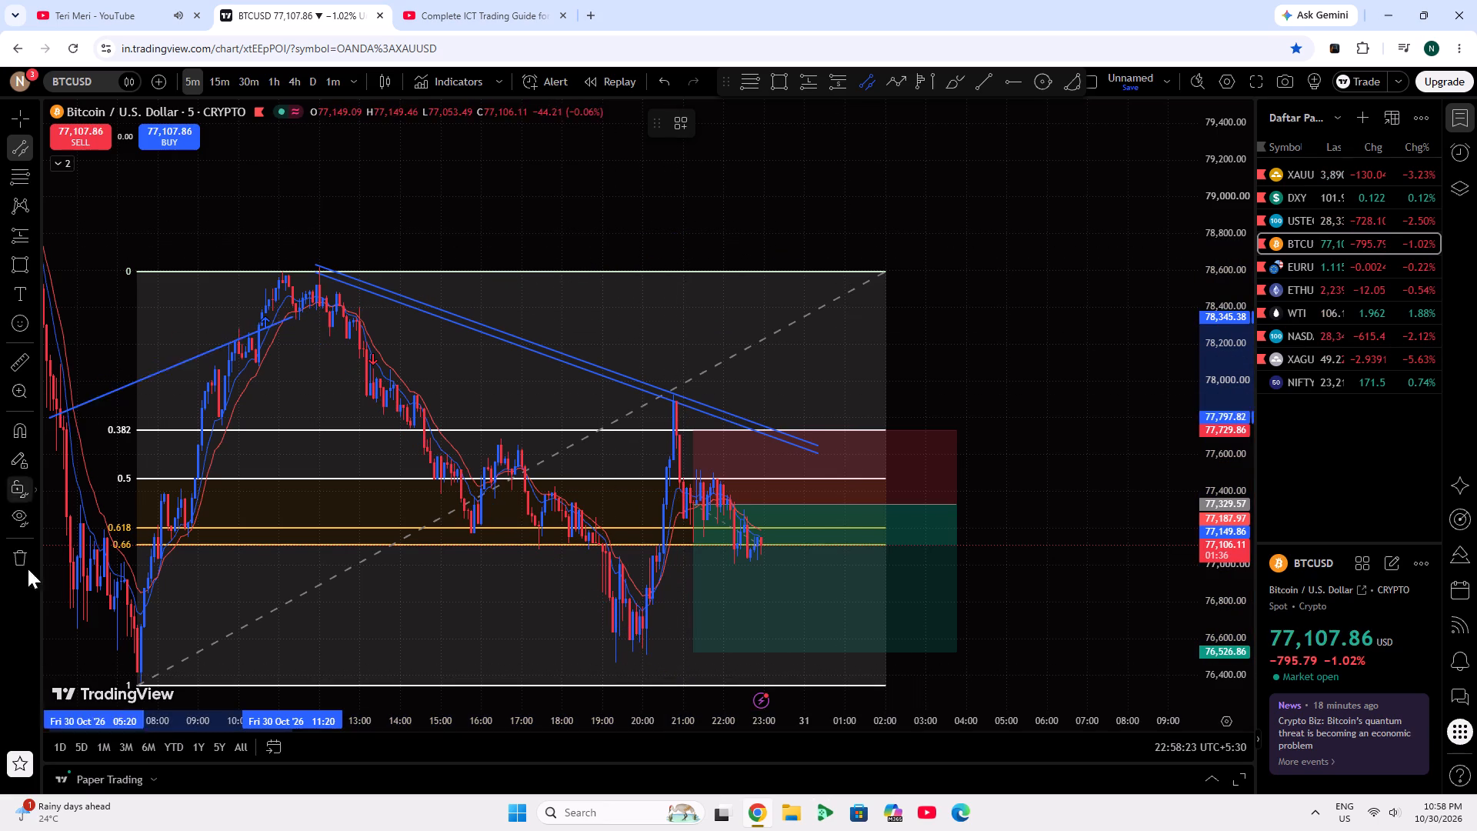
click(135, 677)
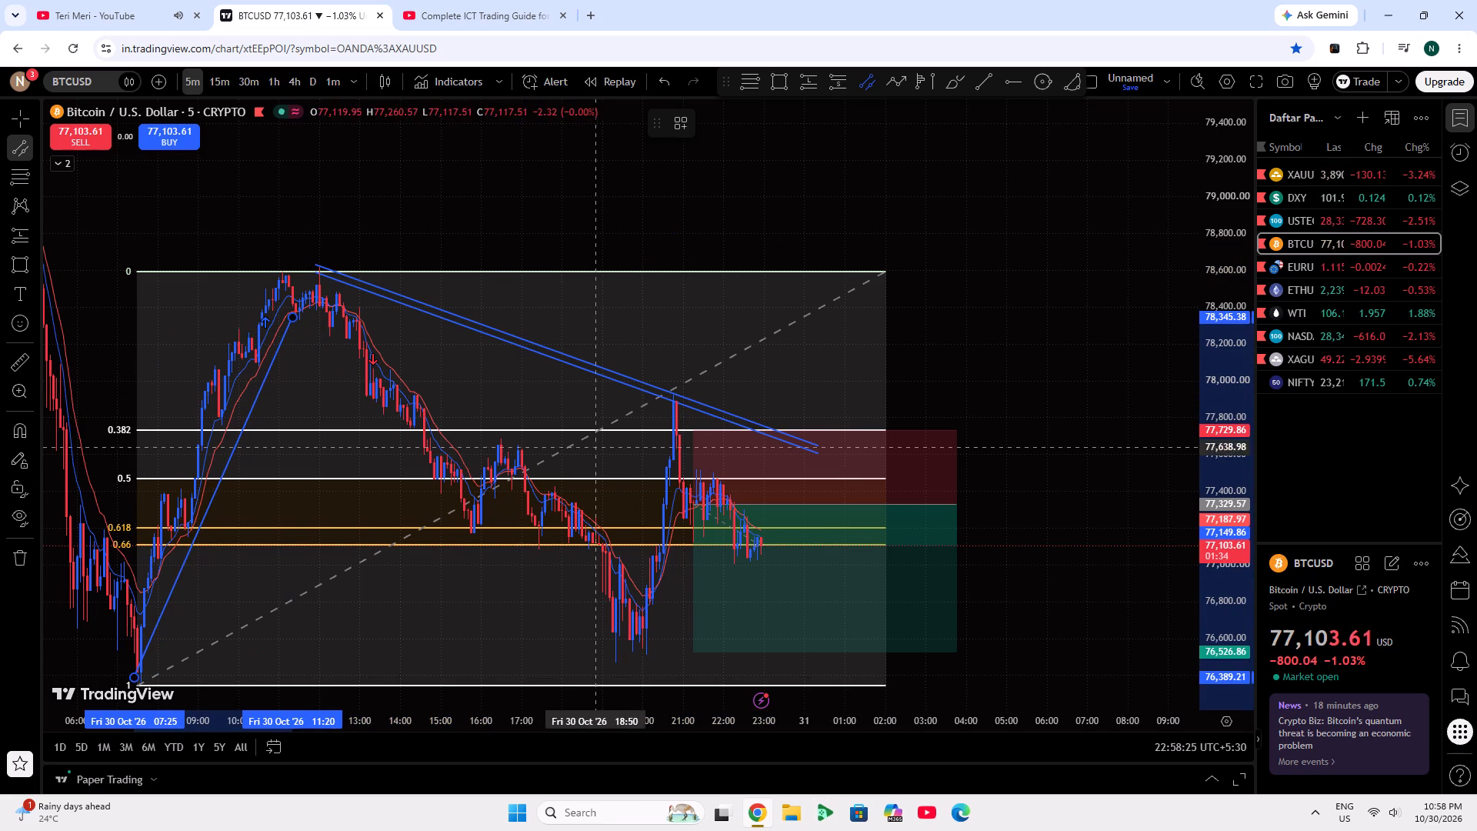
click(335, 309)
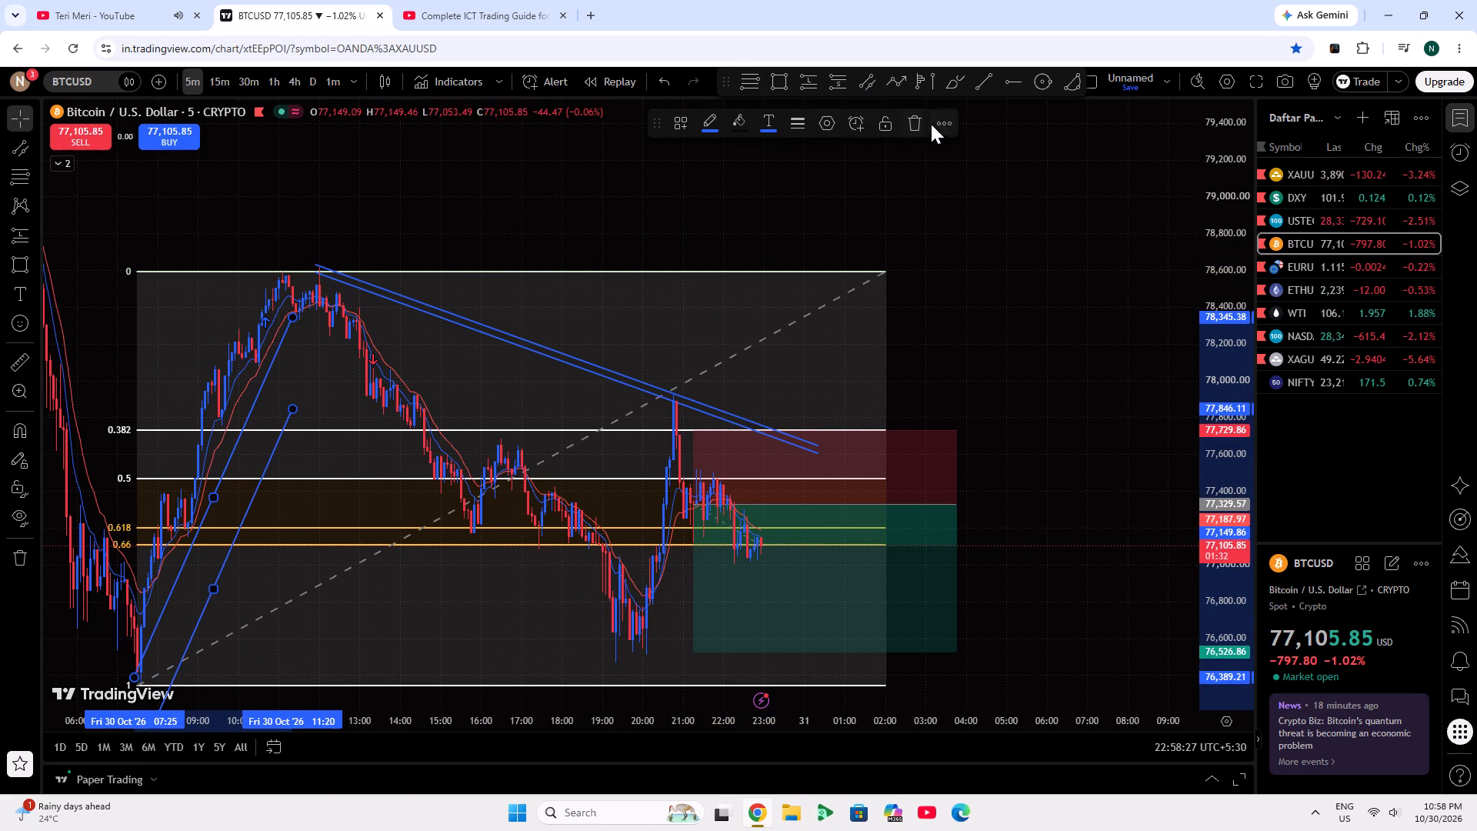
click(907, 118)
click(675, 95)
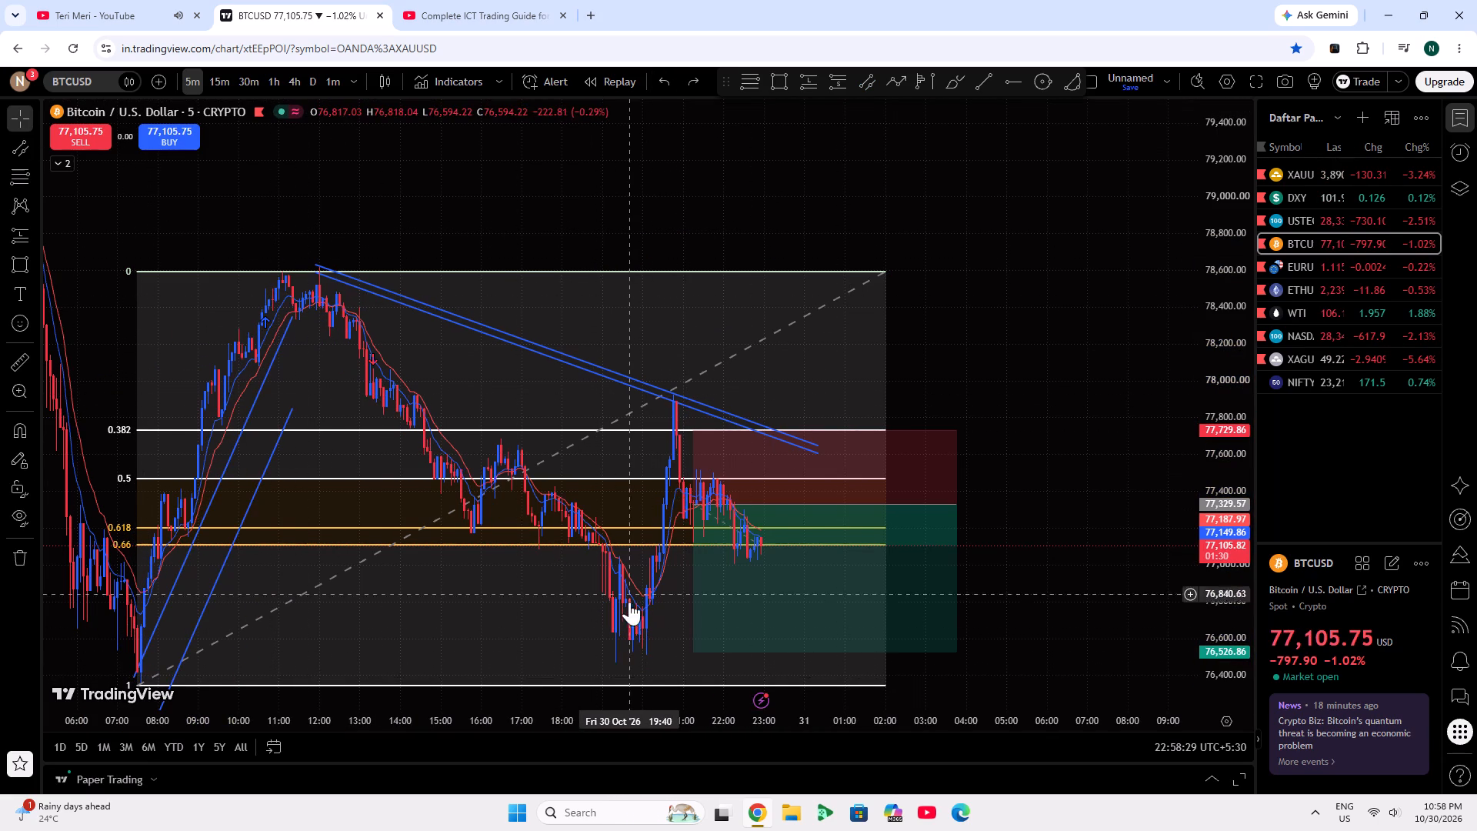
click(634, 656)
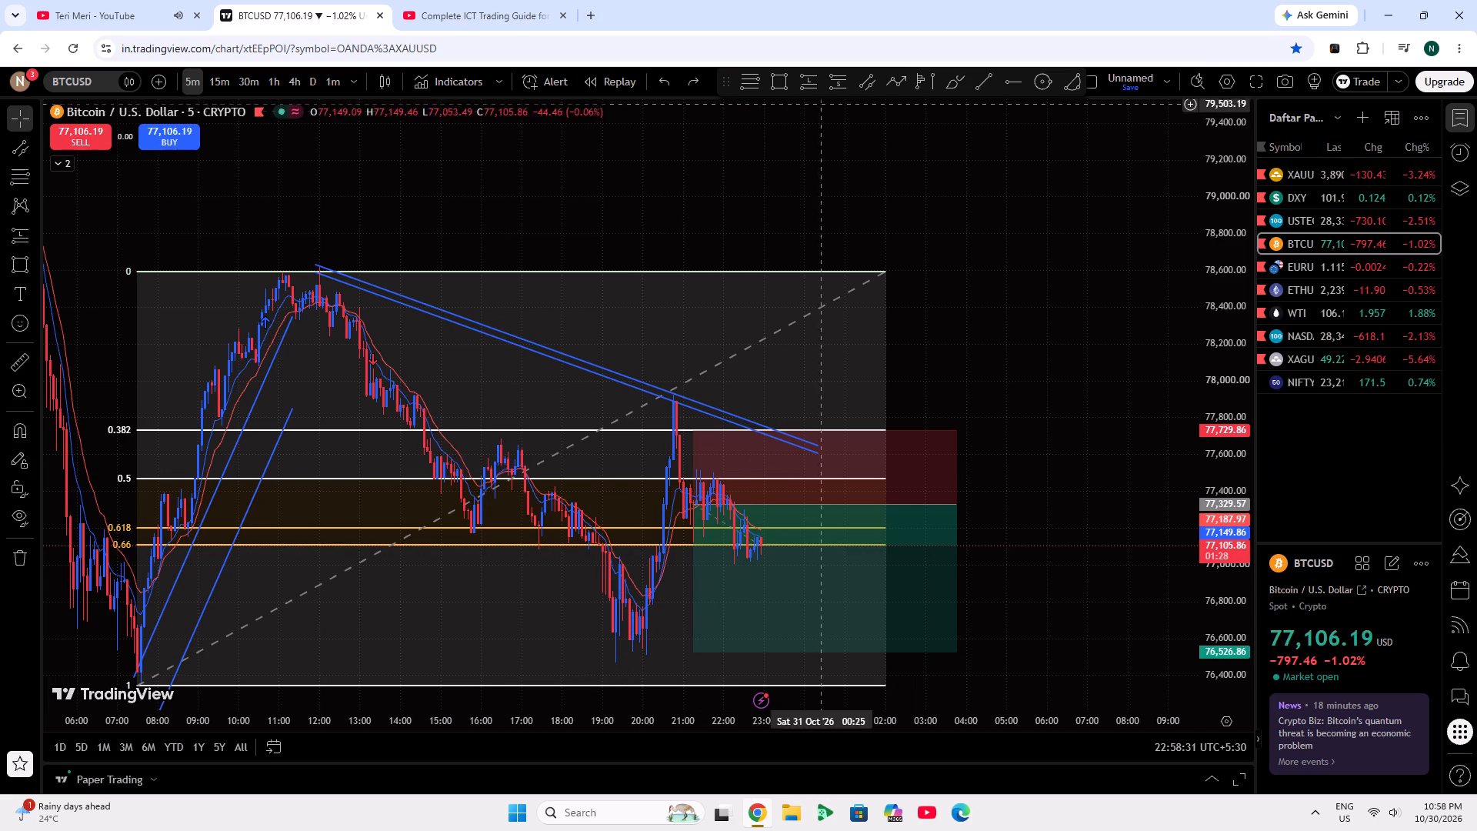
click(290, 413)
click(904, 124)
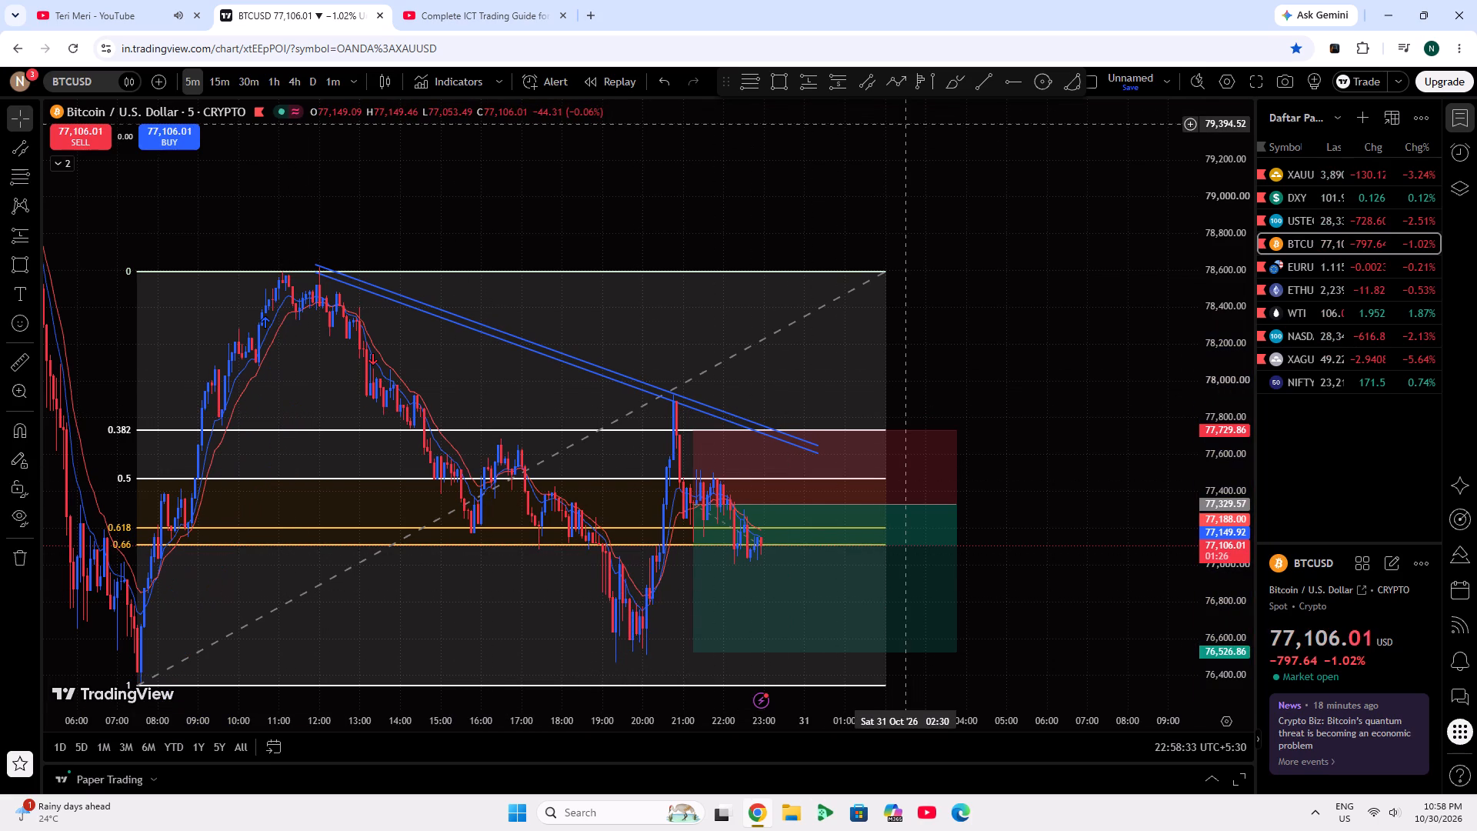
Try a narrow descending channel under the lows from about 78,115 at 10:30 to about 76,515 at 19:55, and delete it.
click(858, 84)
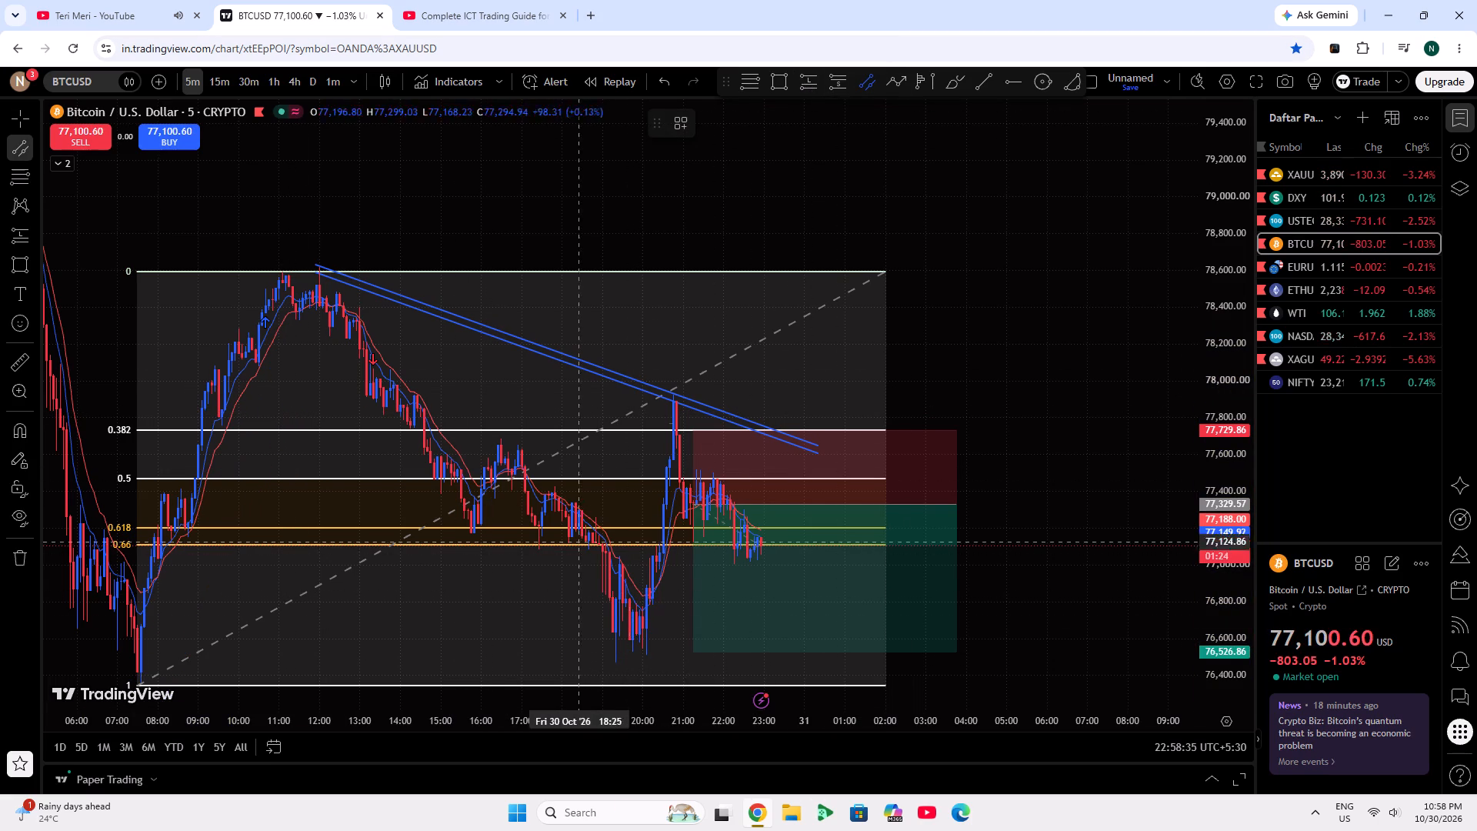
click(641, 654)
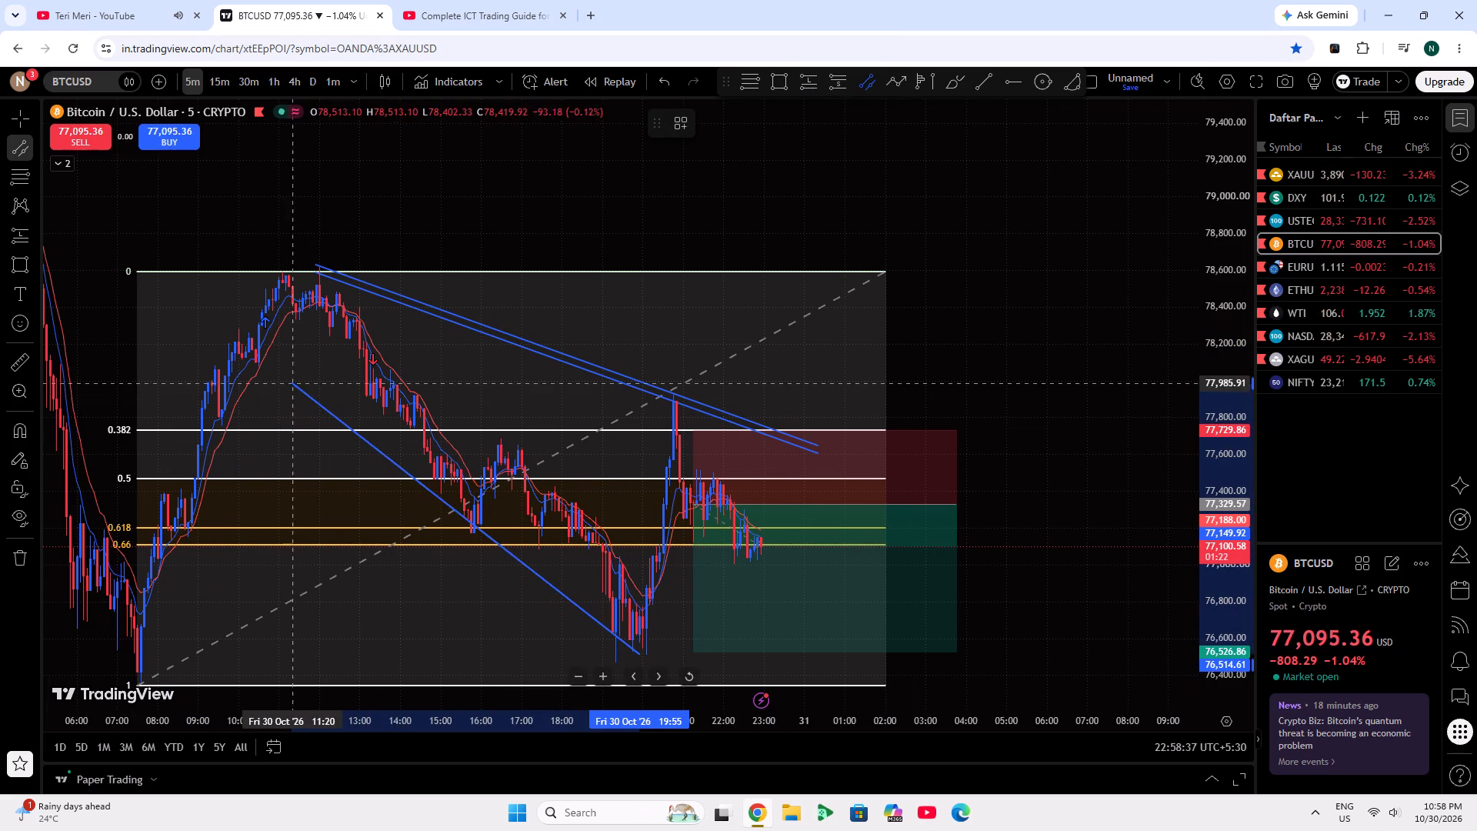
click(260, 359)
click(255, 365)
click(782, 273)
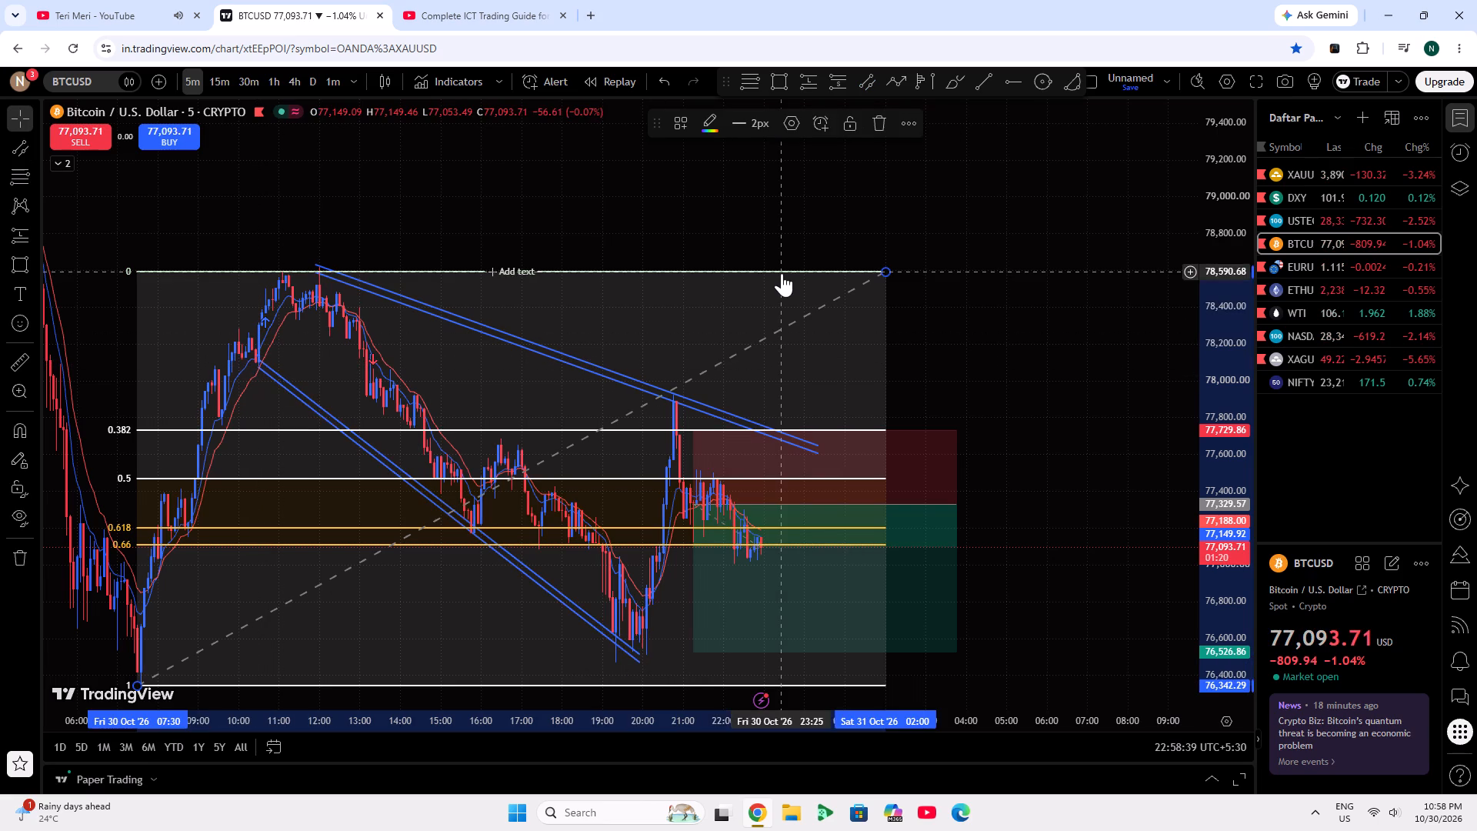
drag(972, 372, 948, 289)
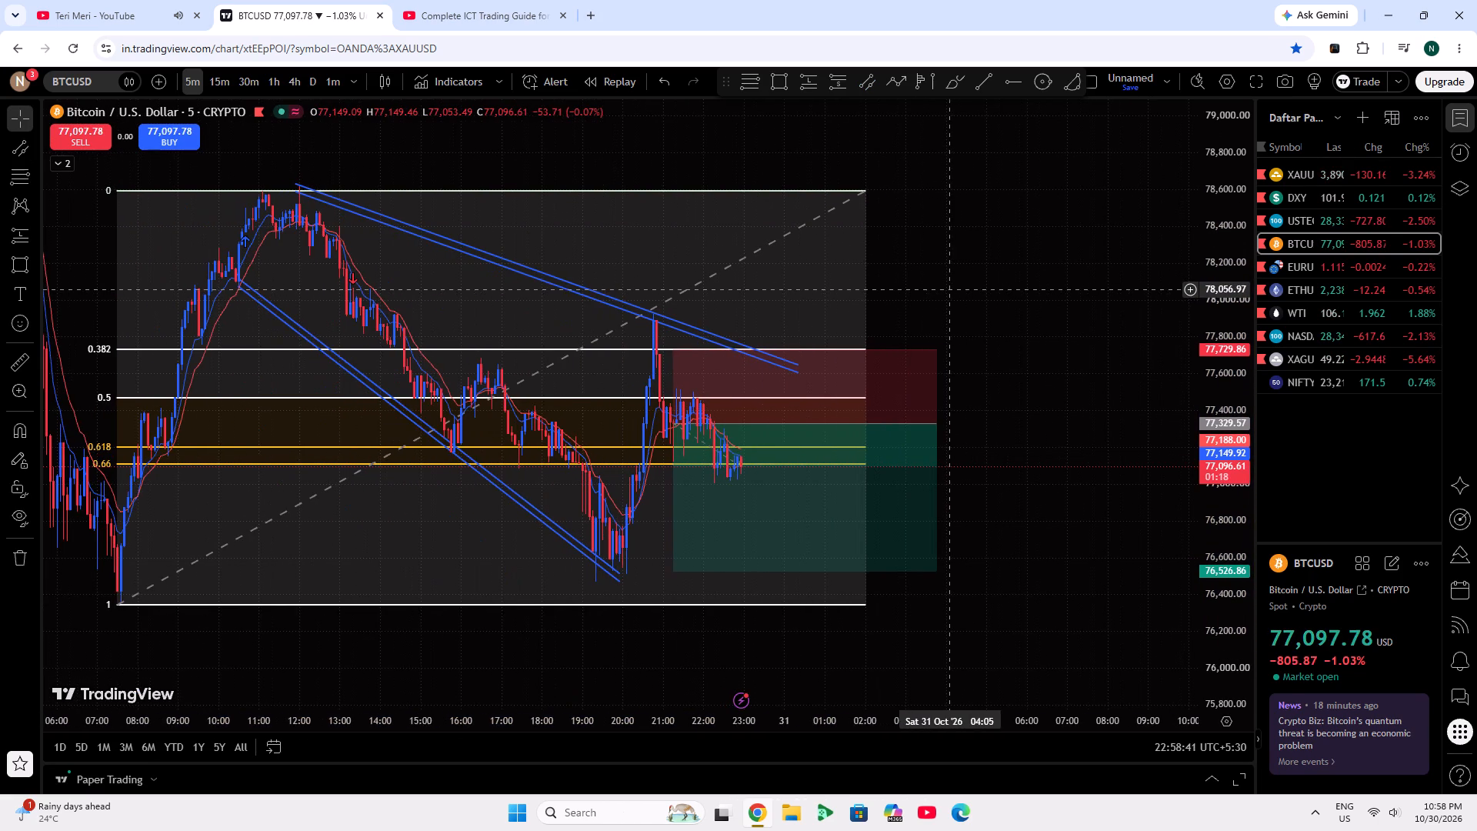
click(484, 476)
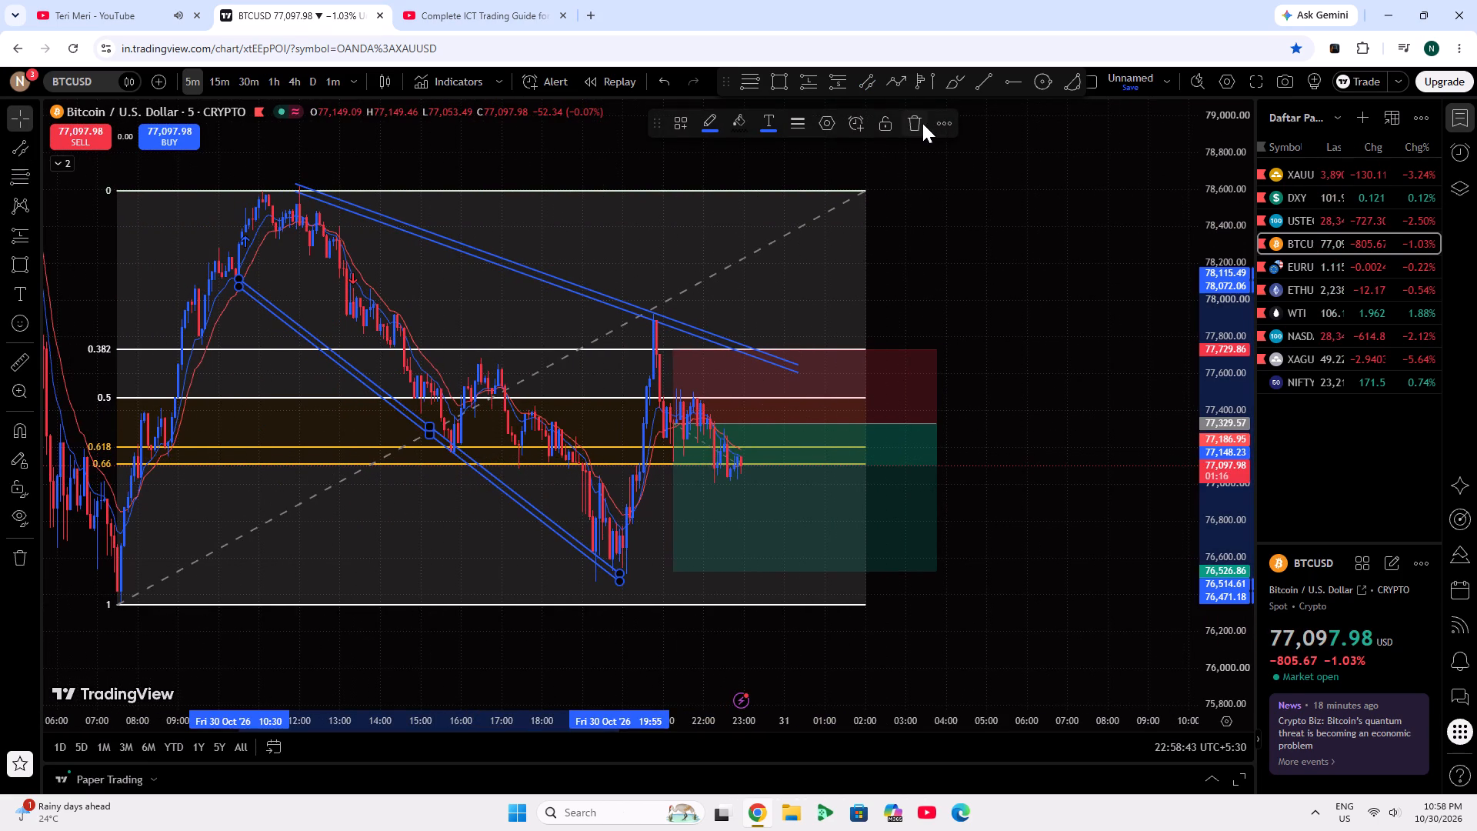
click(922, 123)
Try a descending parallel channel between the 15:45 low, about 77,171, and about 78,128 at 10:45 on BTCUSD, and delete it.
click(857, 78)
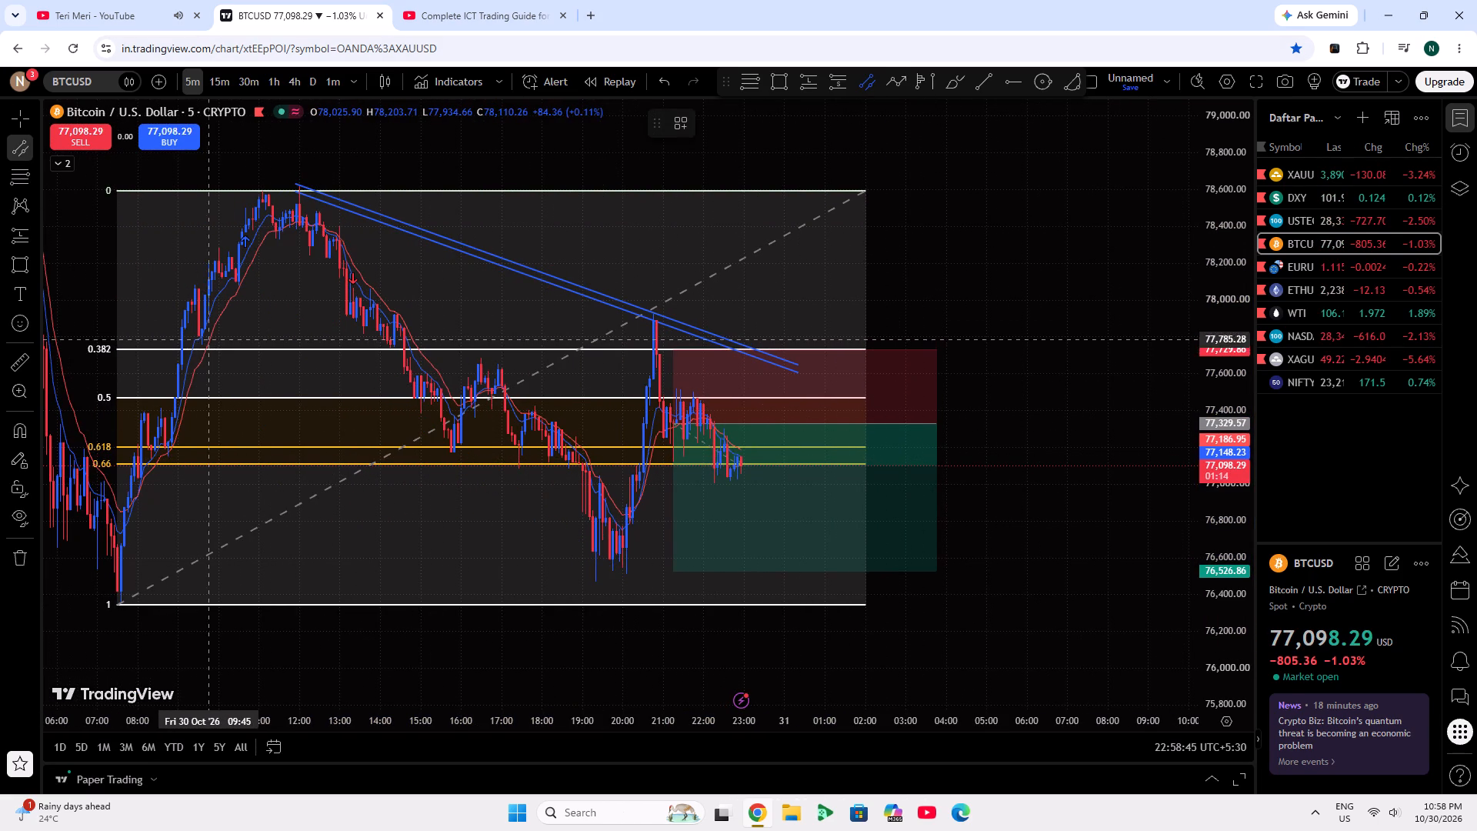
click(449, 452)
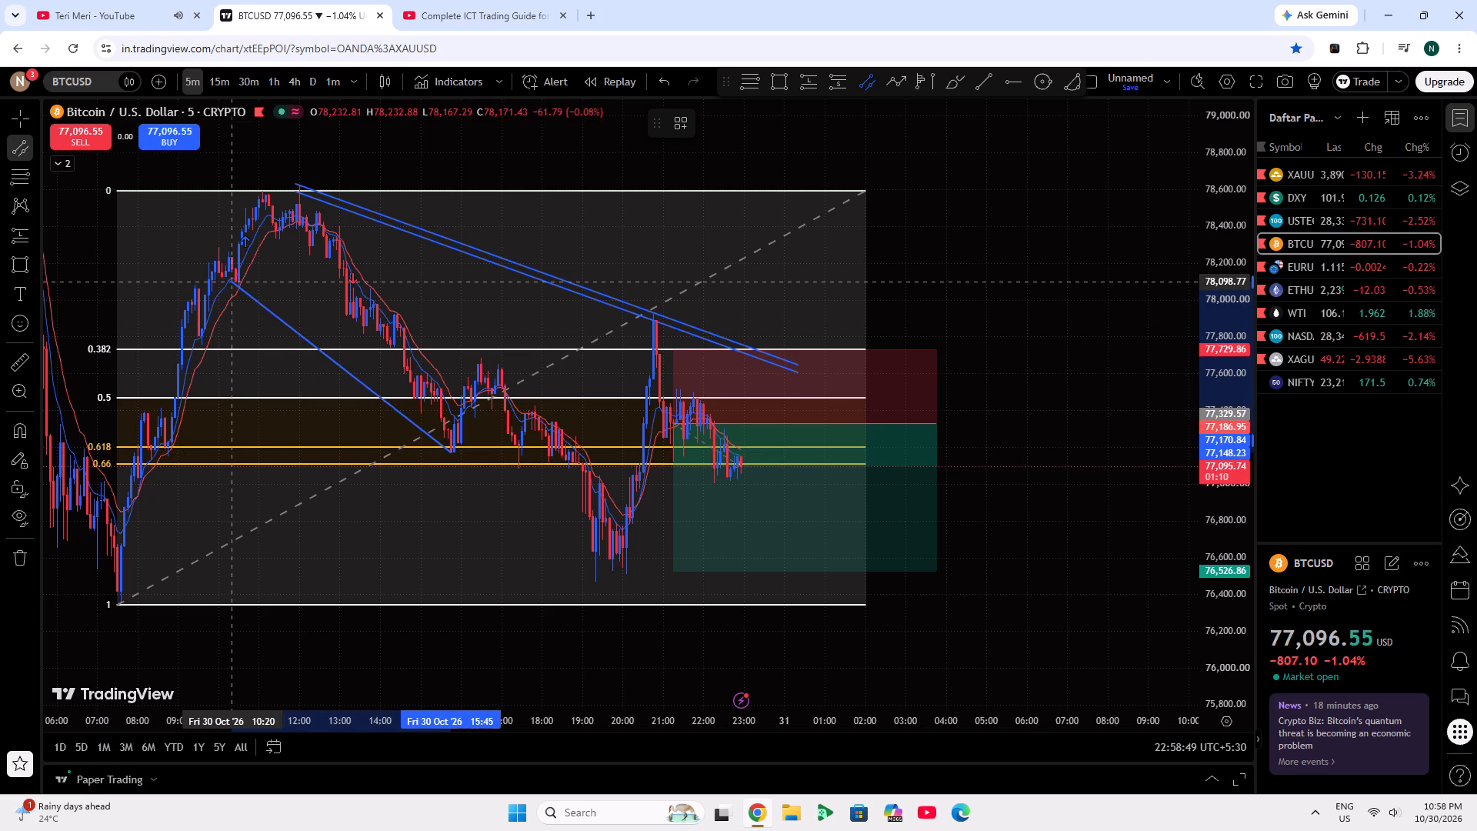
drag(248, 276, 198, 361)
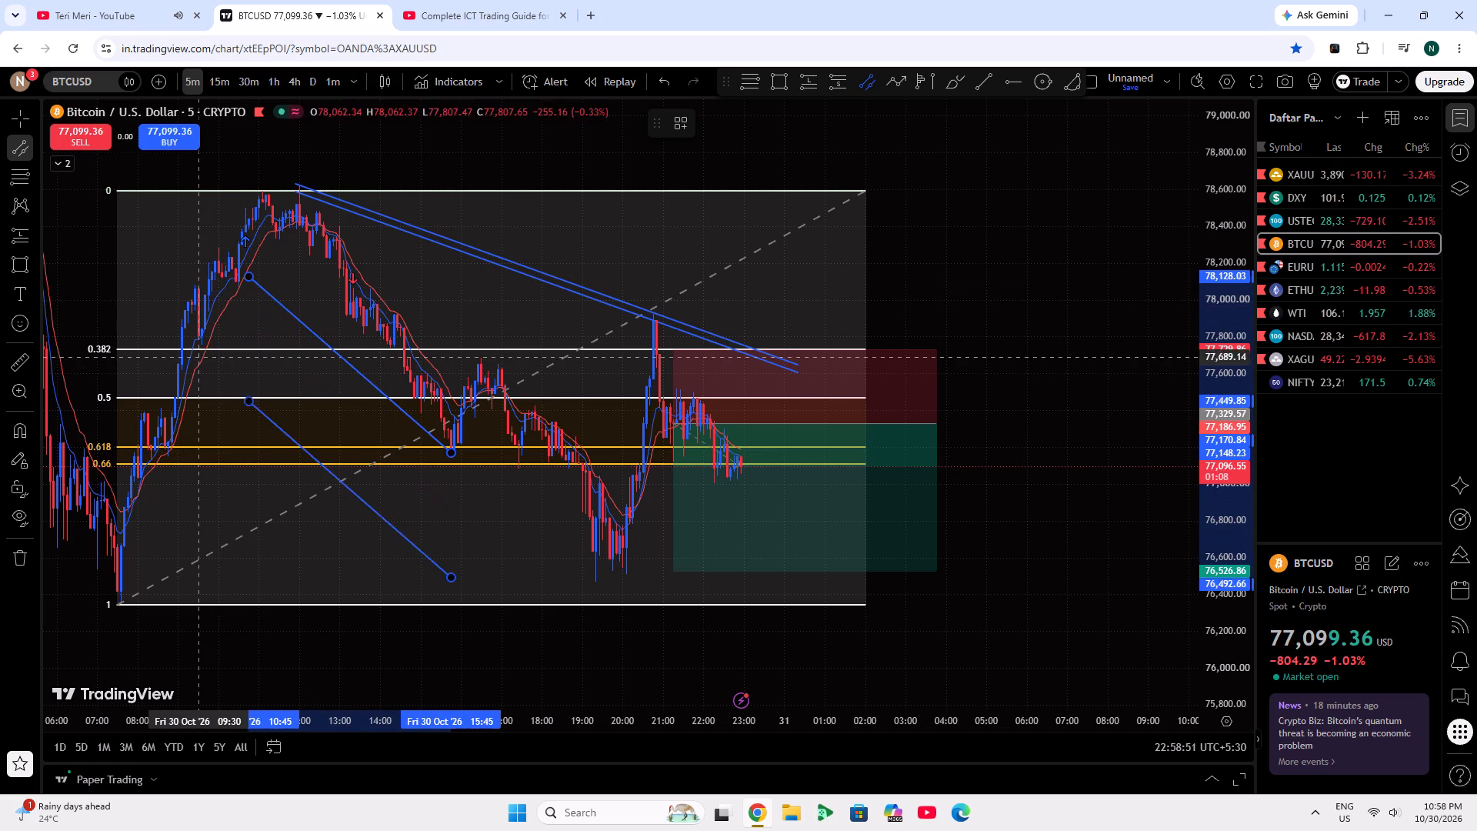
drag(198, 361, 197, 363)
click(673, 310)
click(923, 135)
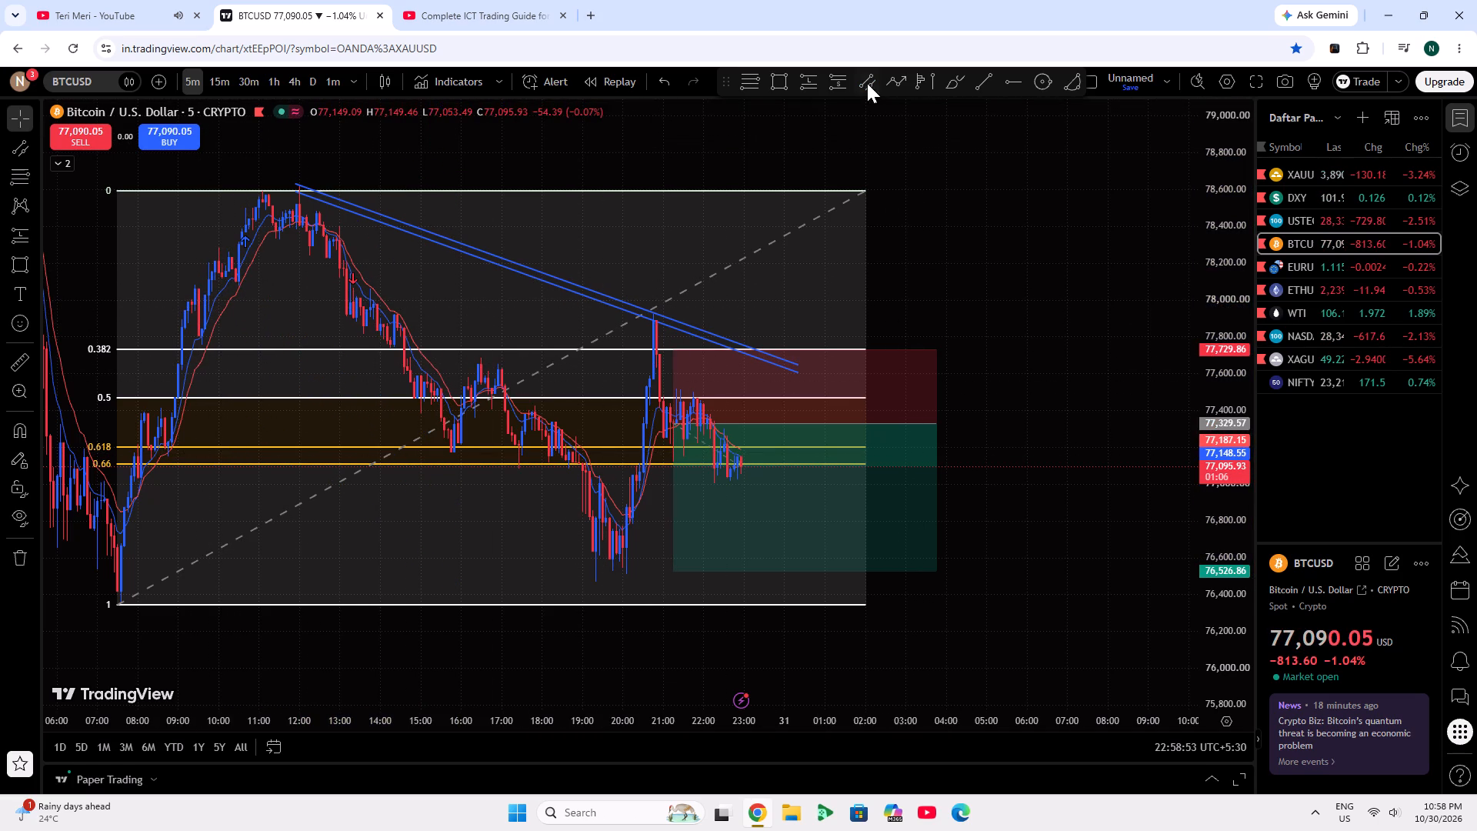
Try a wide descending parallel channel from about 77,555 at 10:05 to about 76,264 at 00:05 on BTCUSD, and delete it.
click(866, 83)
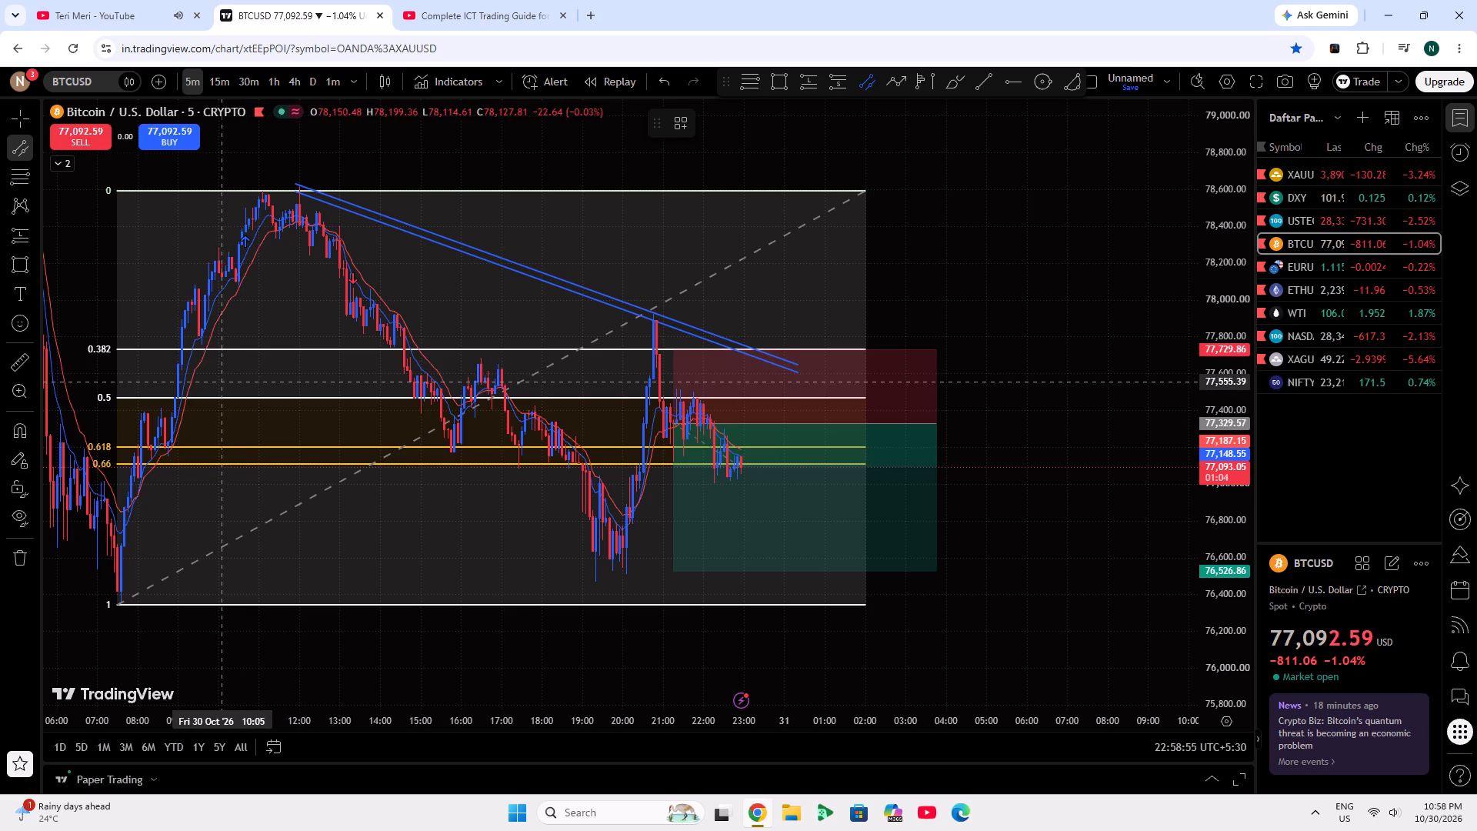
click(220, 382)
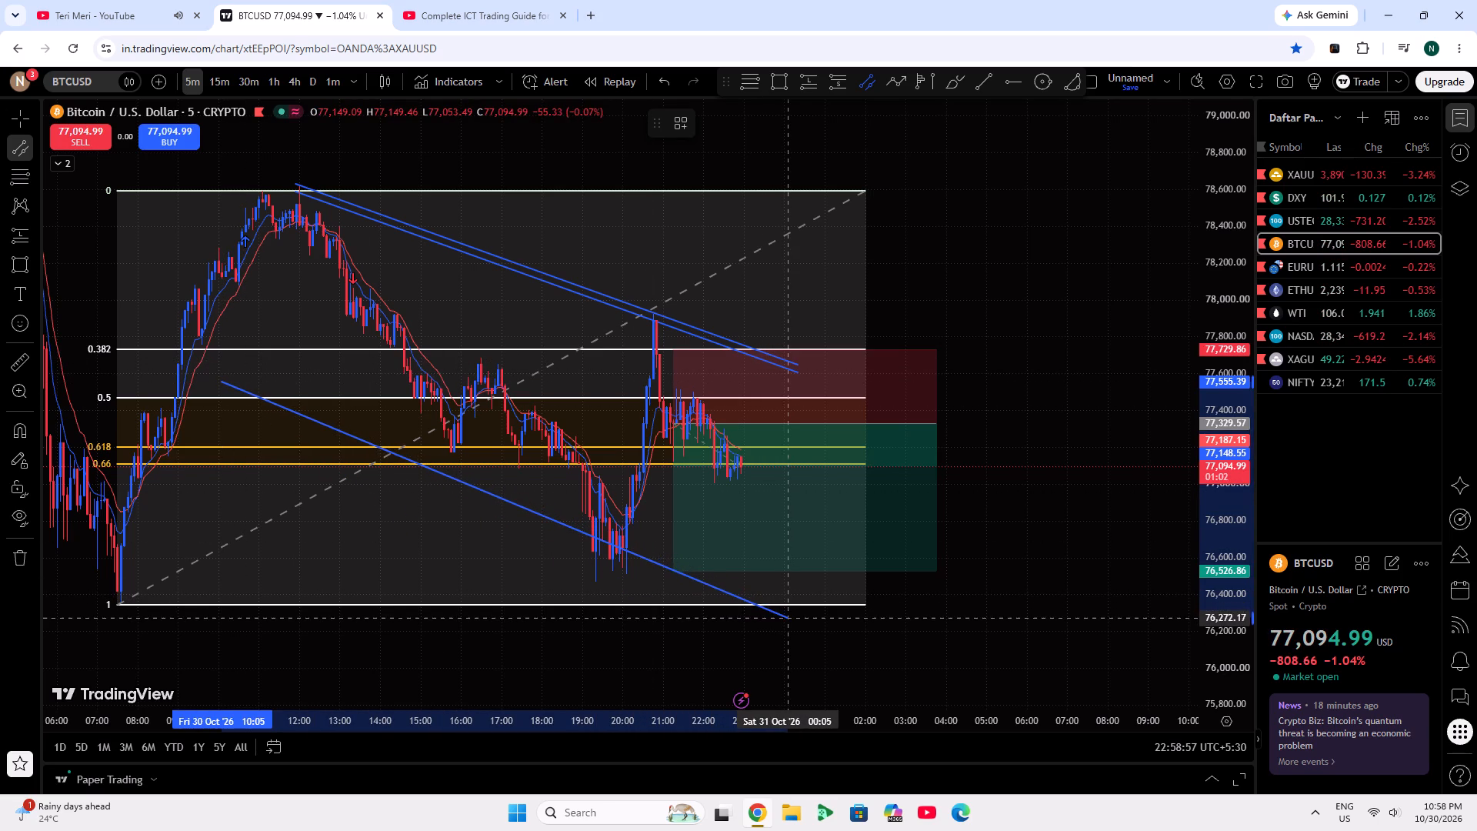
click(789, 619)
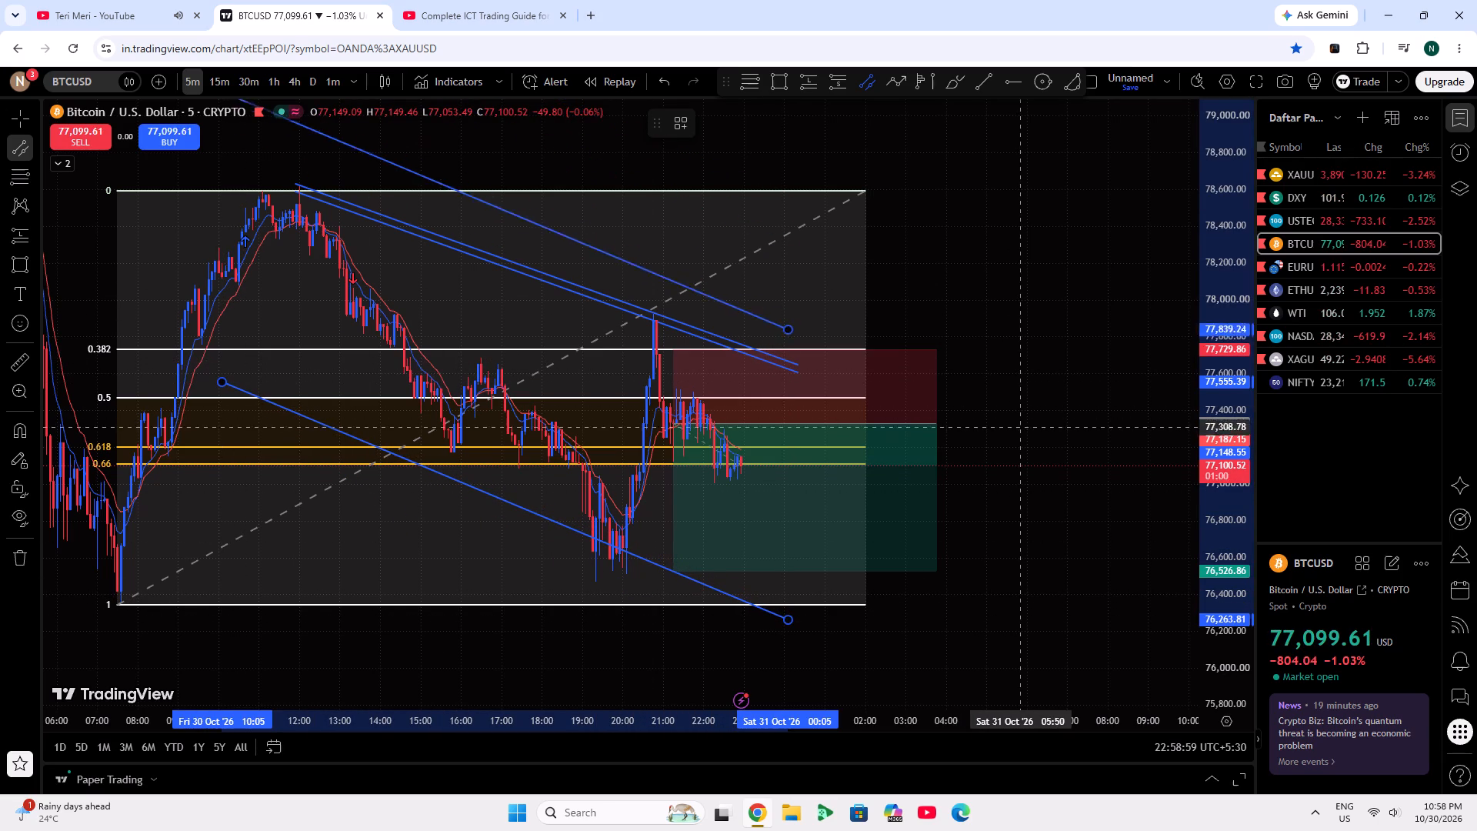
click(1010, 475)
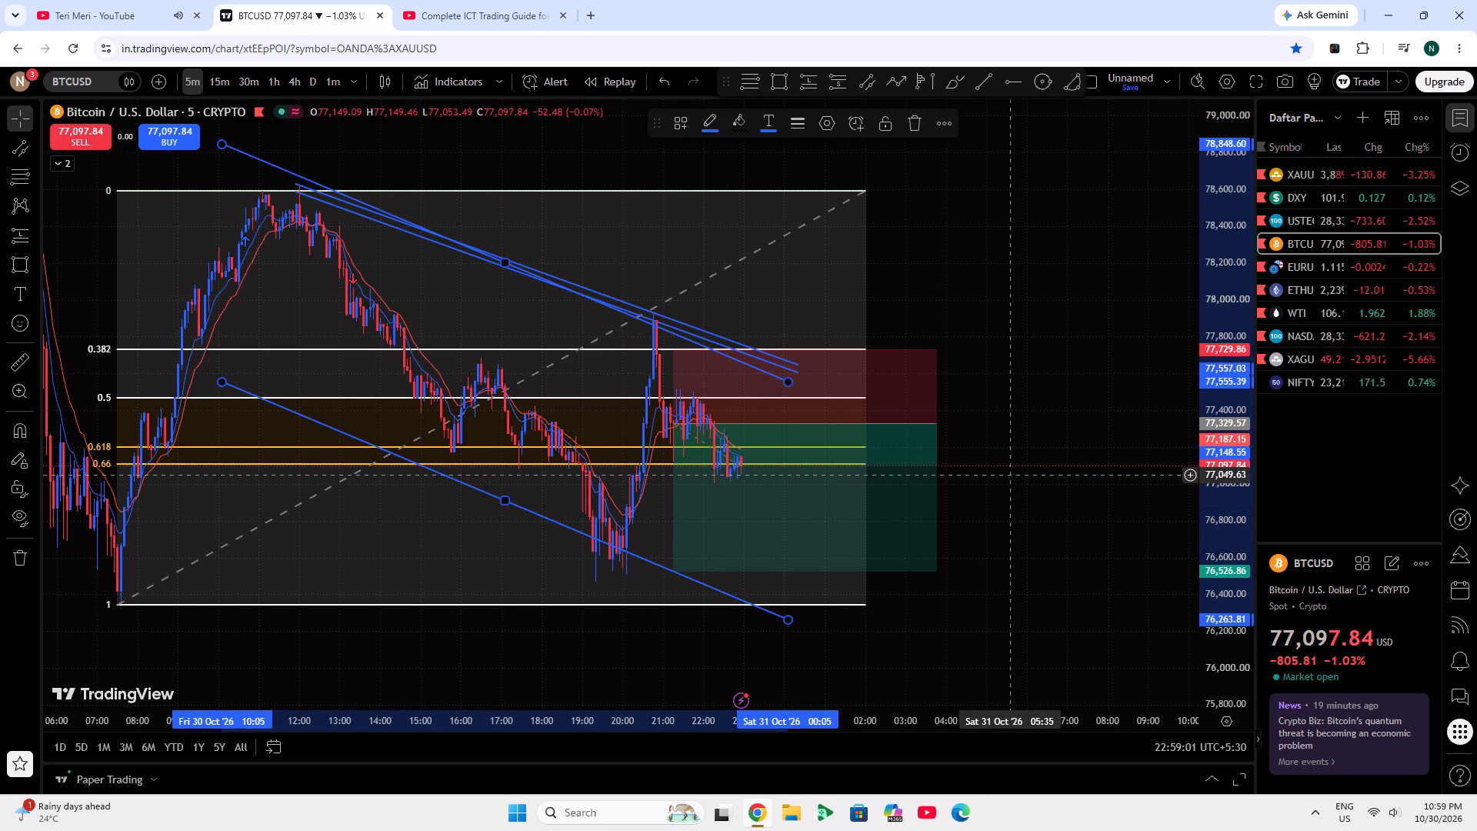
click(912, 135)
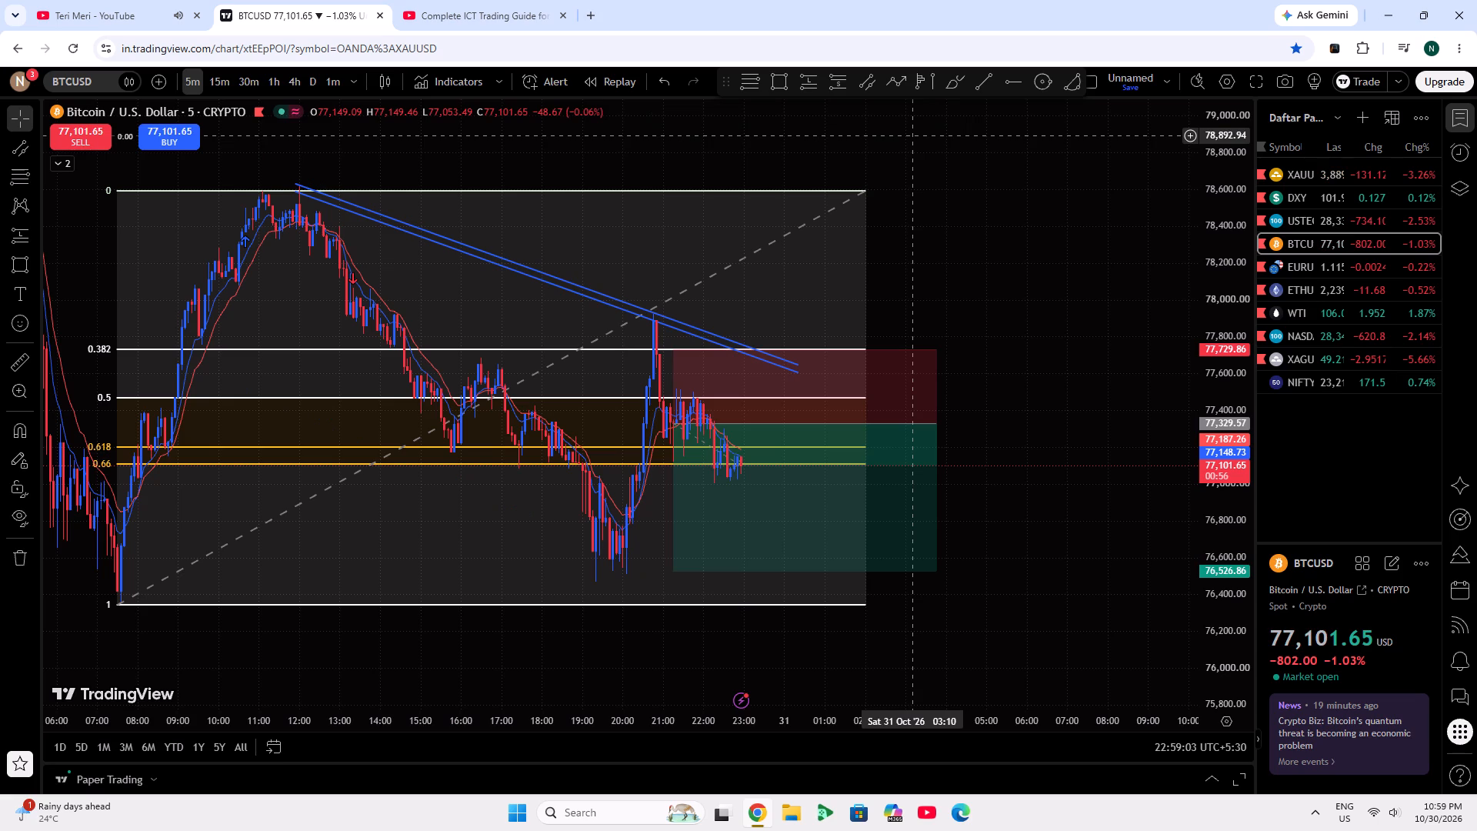
Examine the BTCUSD short position's entry, stop and target against the recent candles and the descending channel.
scroll(976, 430, up, 5)
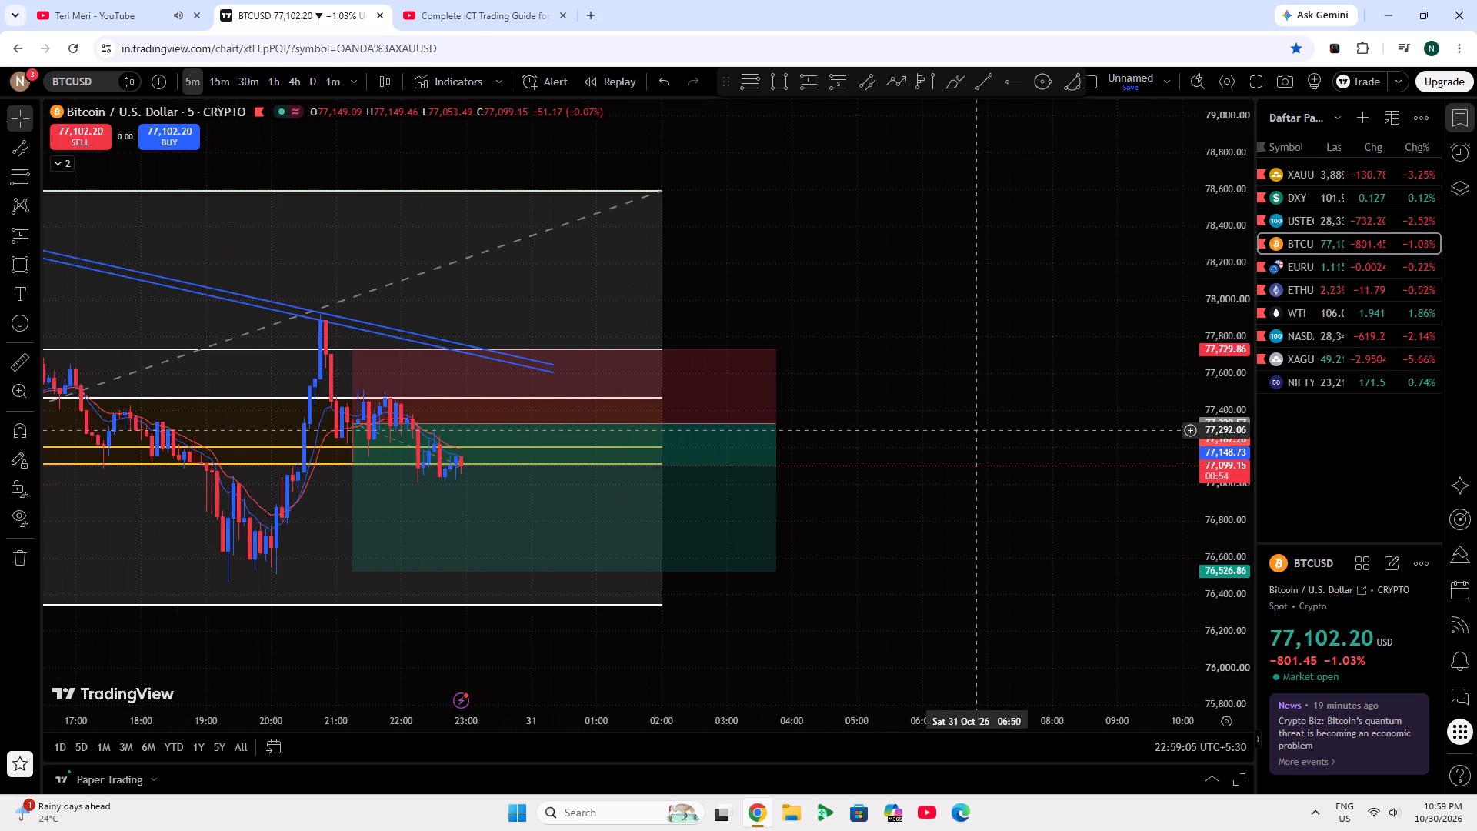
scroll(910, 425, down, 2)
scroll(1202, 508, up, 4)
drag(1002, 510, 1042, 463)
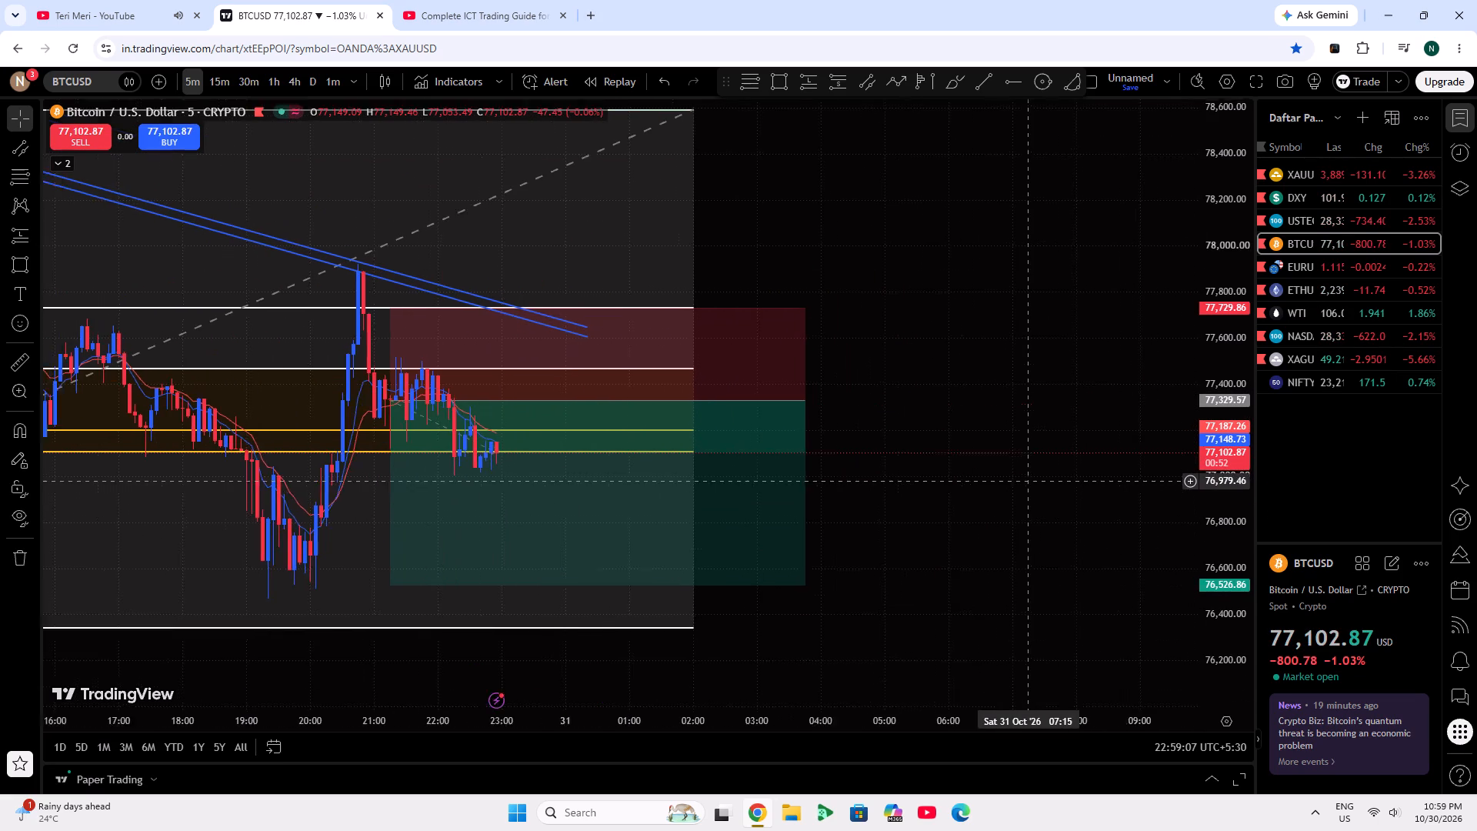
drag(1042, 463, 1088, 419)
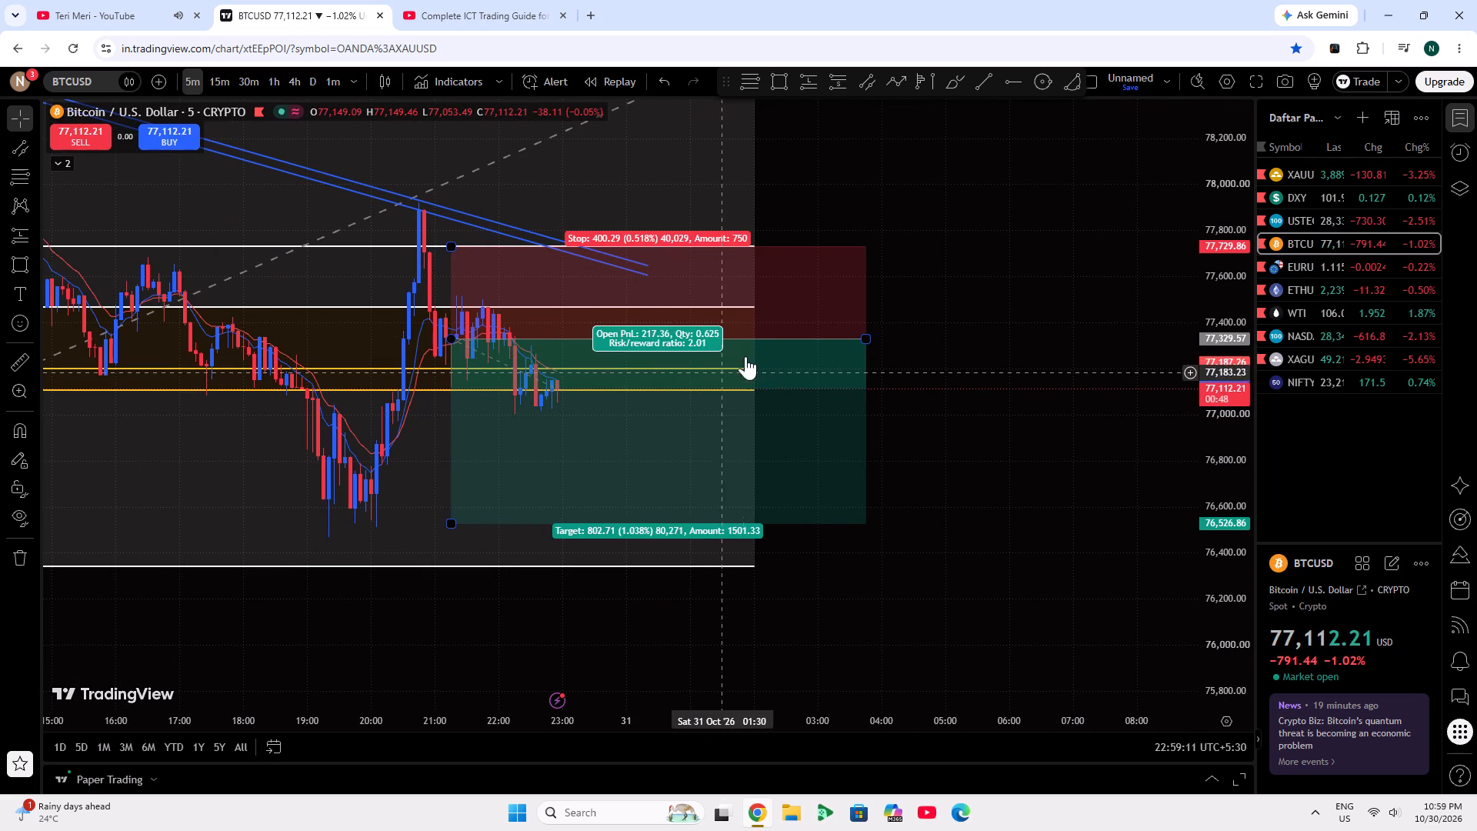
click(971, 285)
click(772, 366)
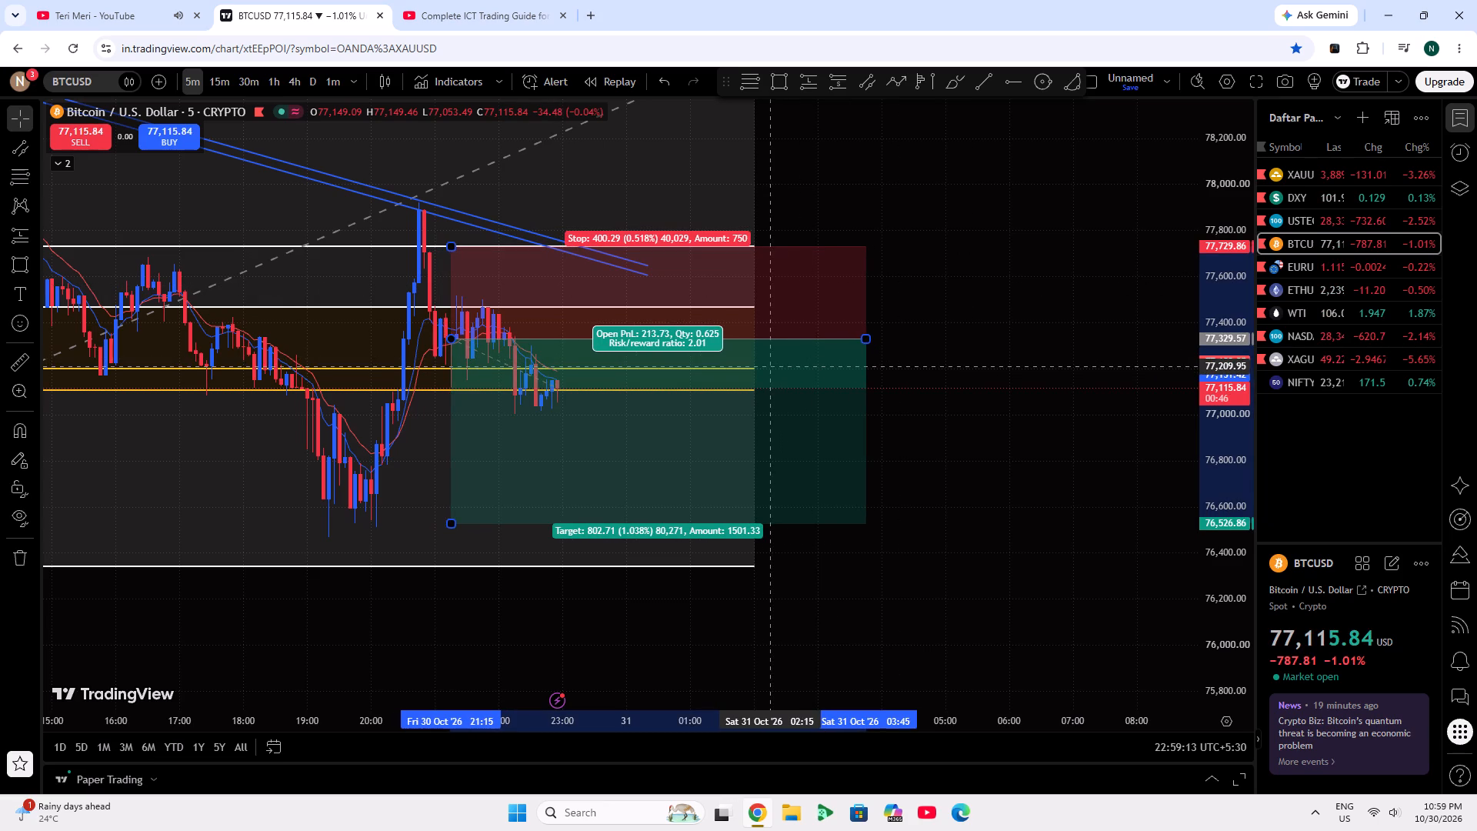
click(1042, 365)
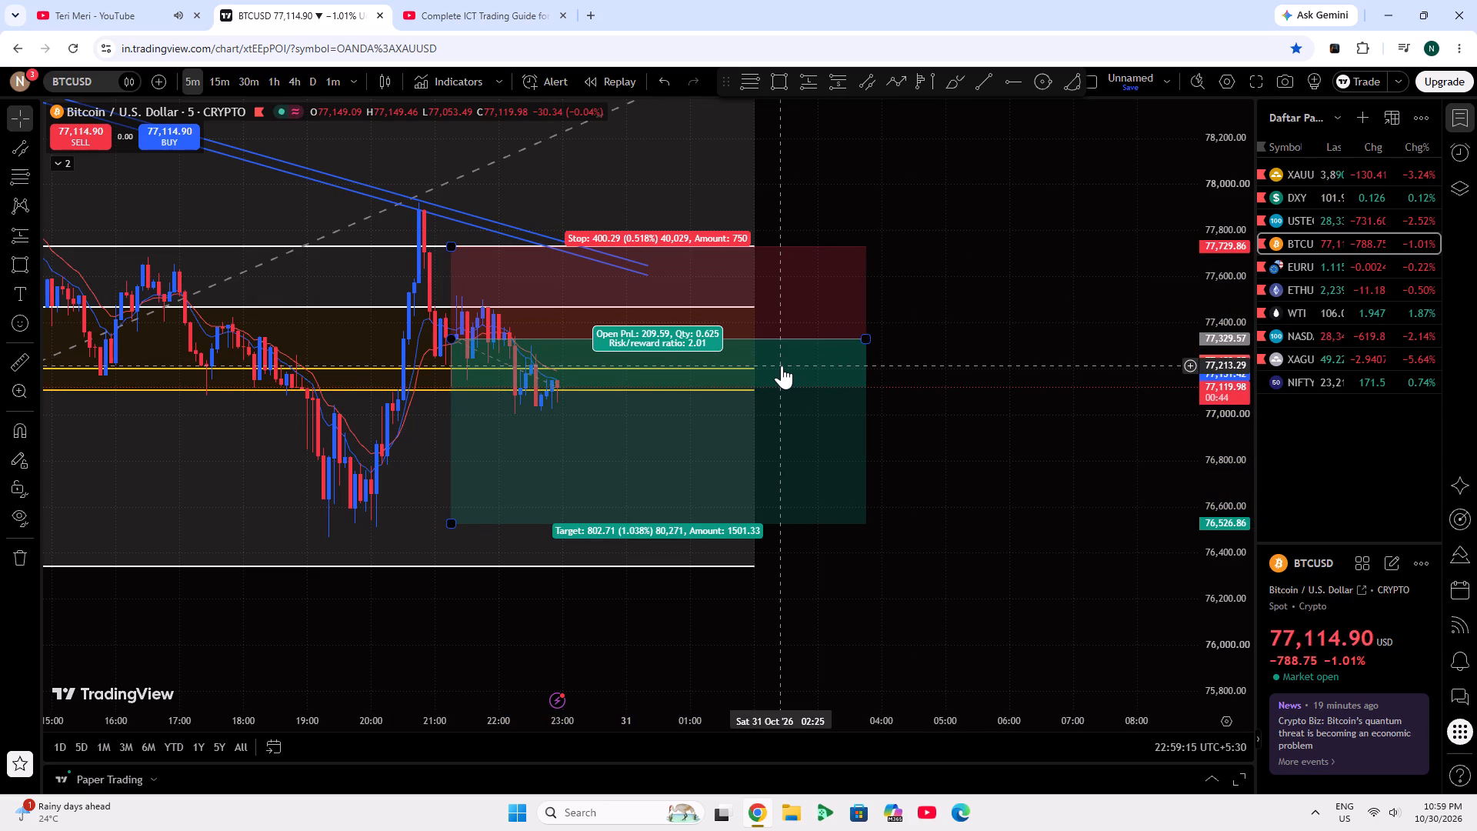
click(961, 322)
Open the YouTube home page in a new browser tab.
click(555, 0)
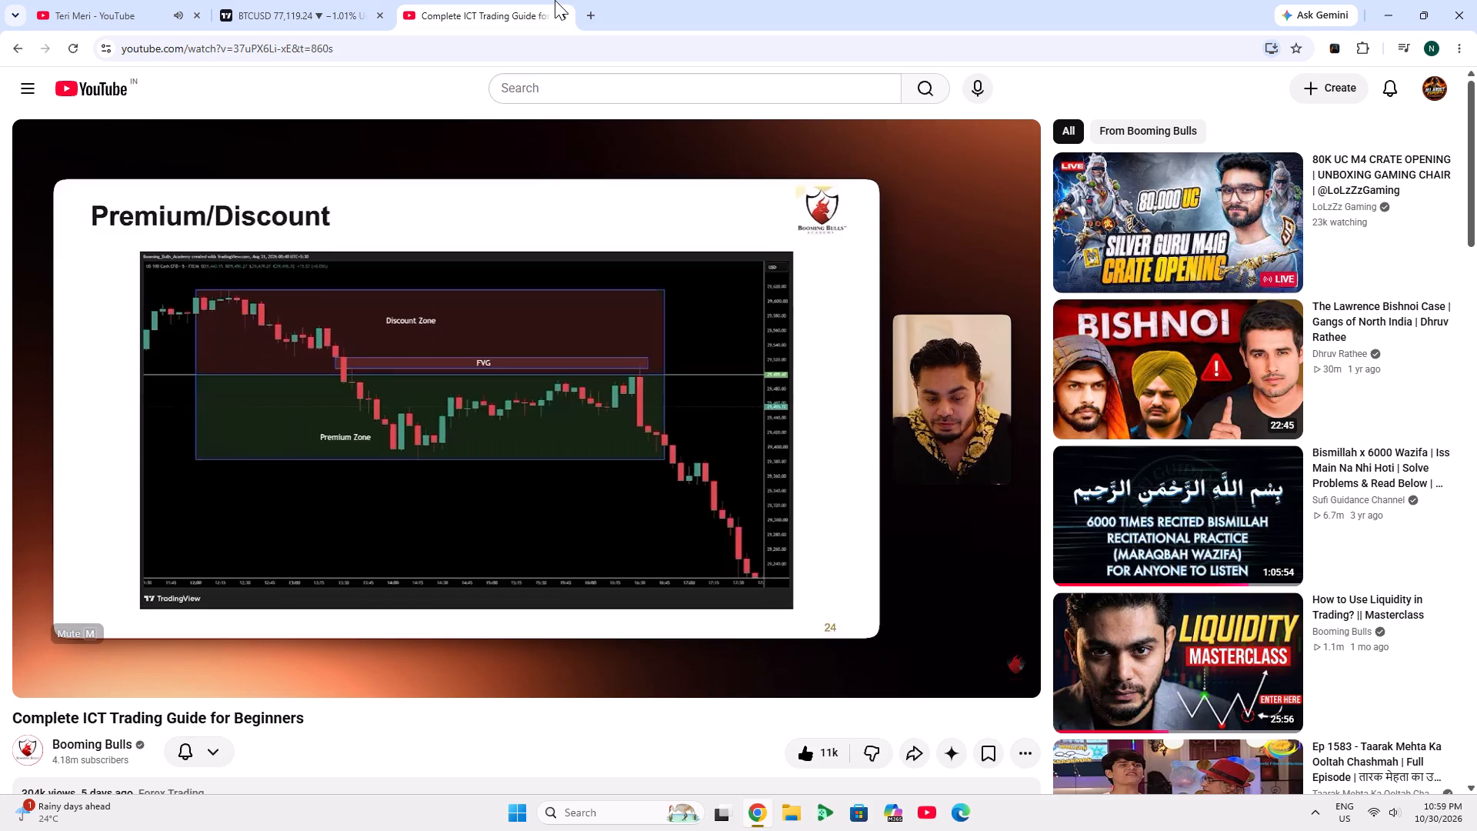
click(235, 0)
click(161, 0)
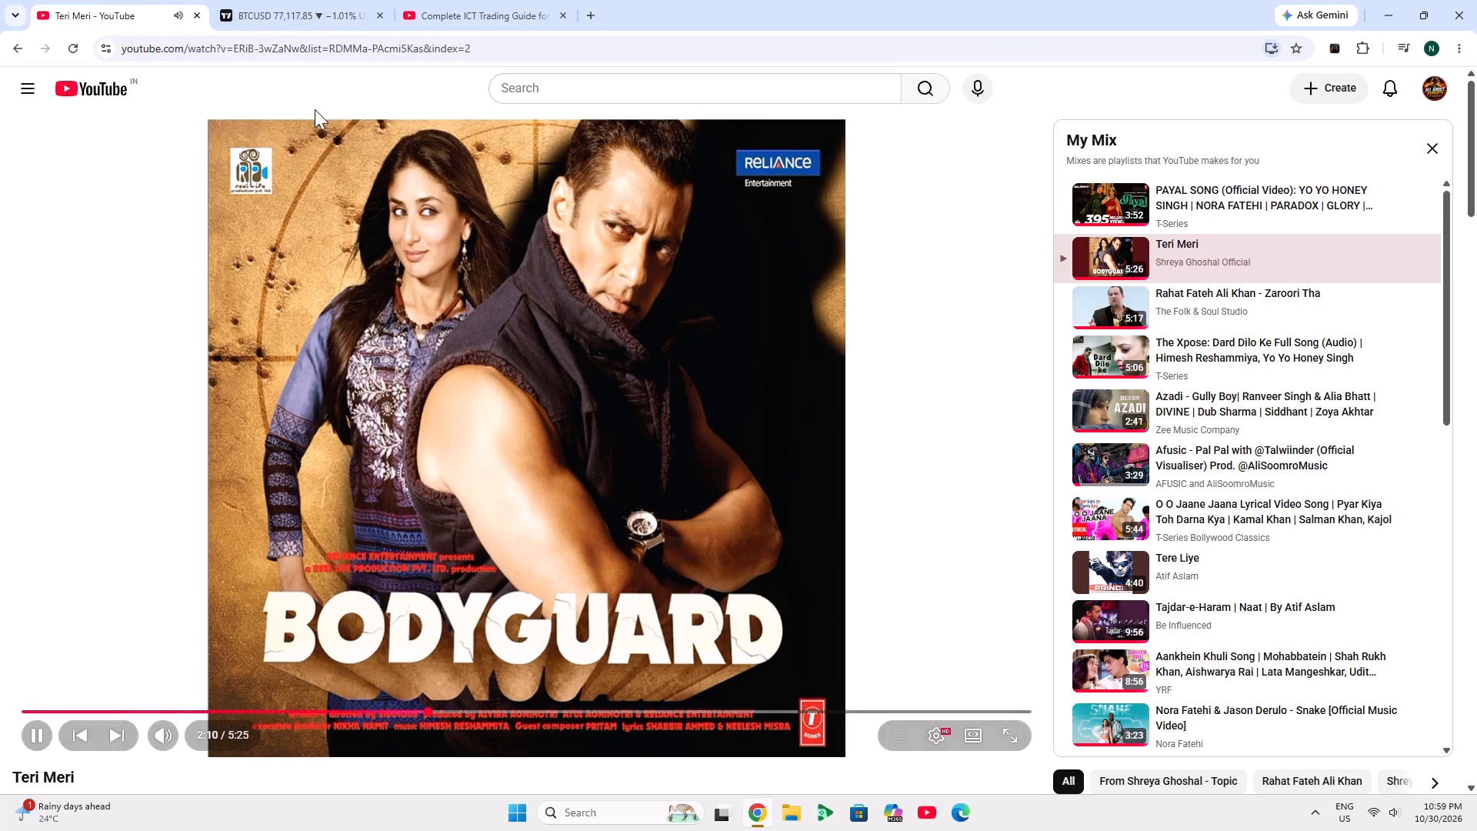
click(585, 8)
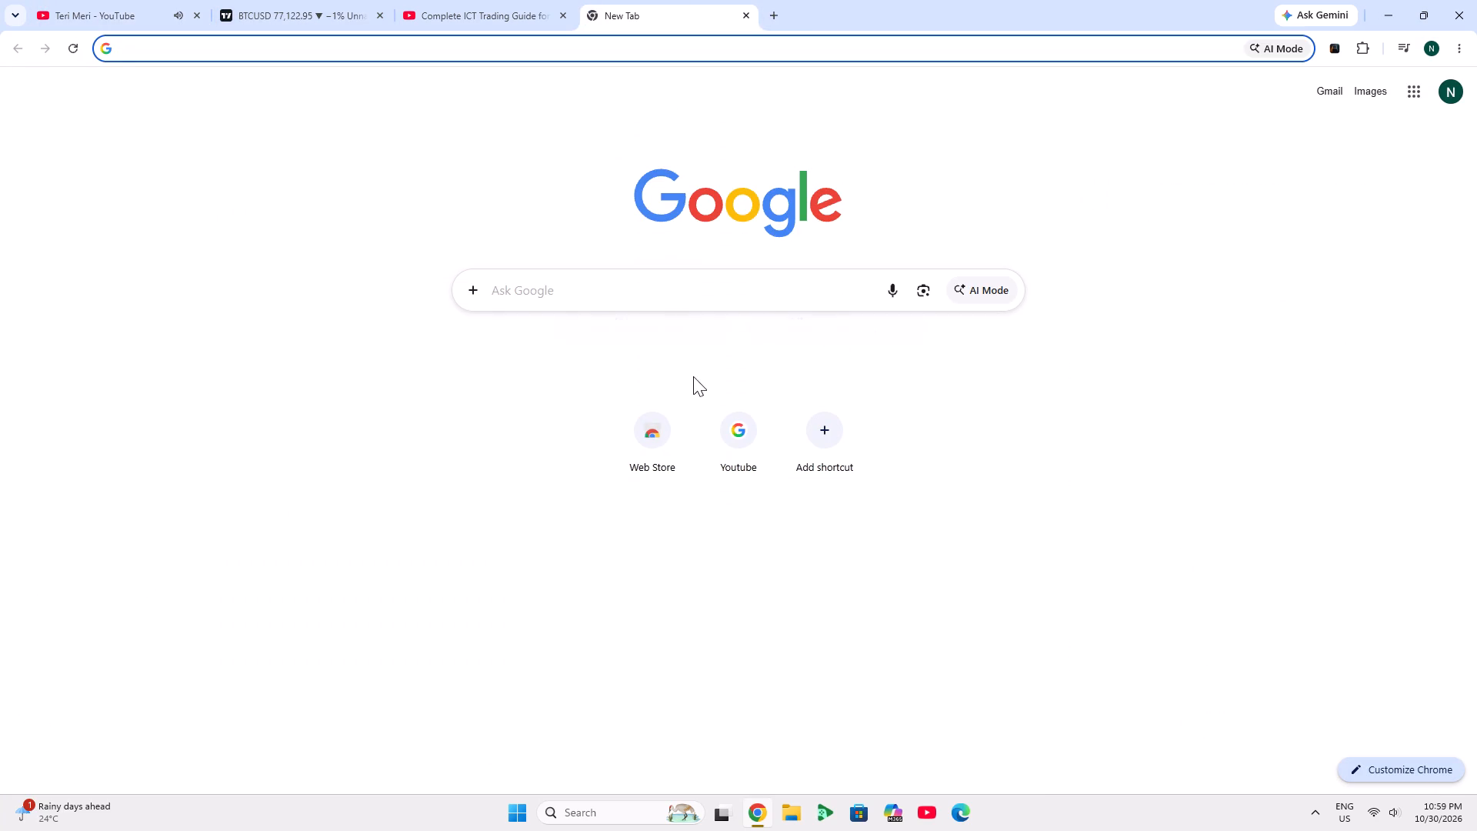
click(725, 407)
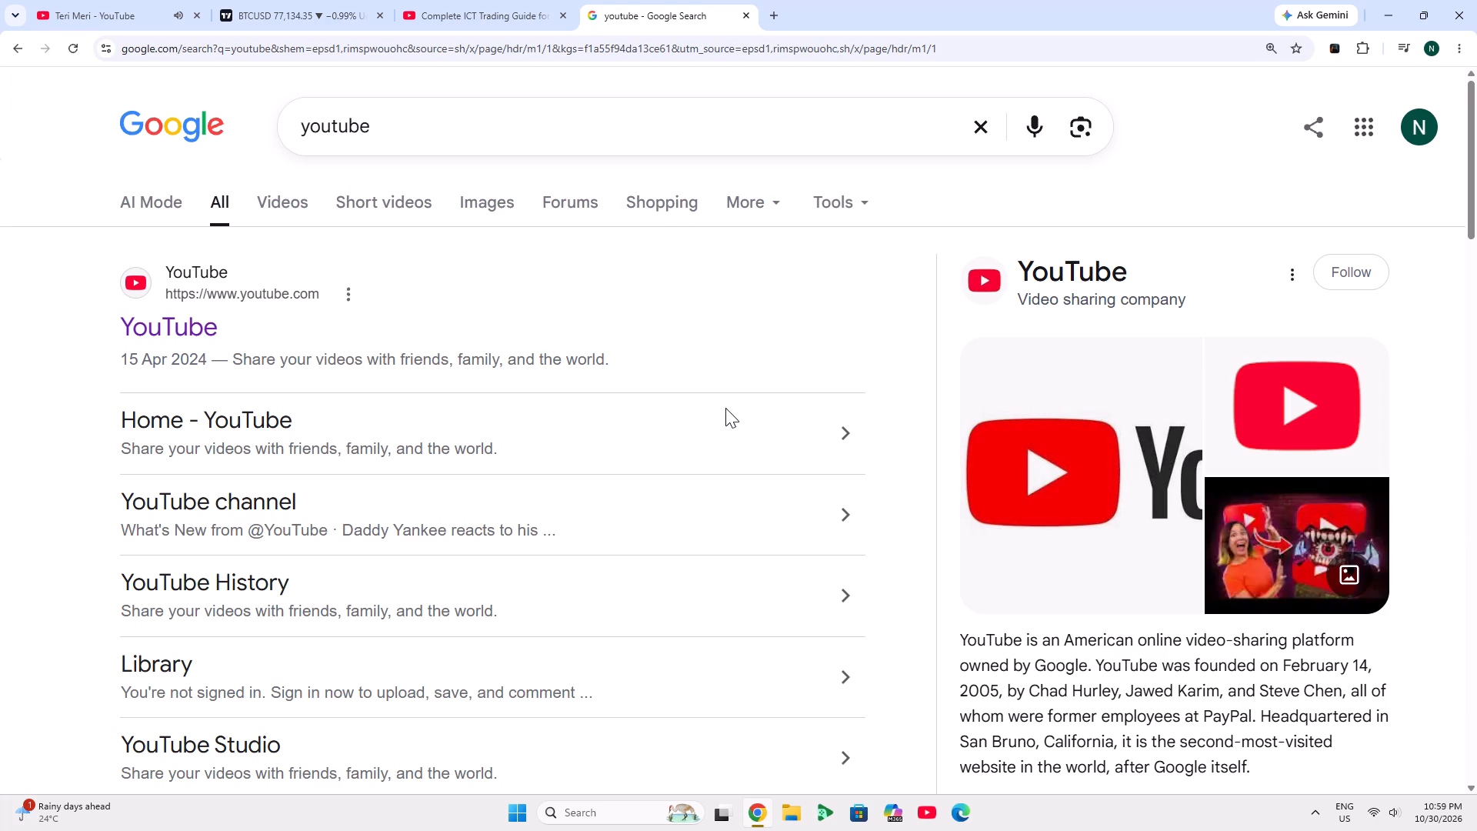
click(200, 341)
Preview the video "I am 26 & I achieved nothing in life?" in the home feed with sound, skipping ahead to about 4:40 and further.
scroll(648, 0, down, 3)
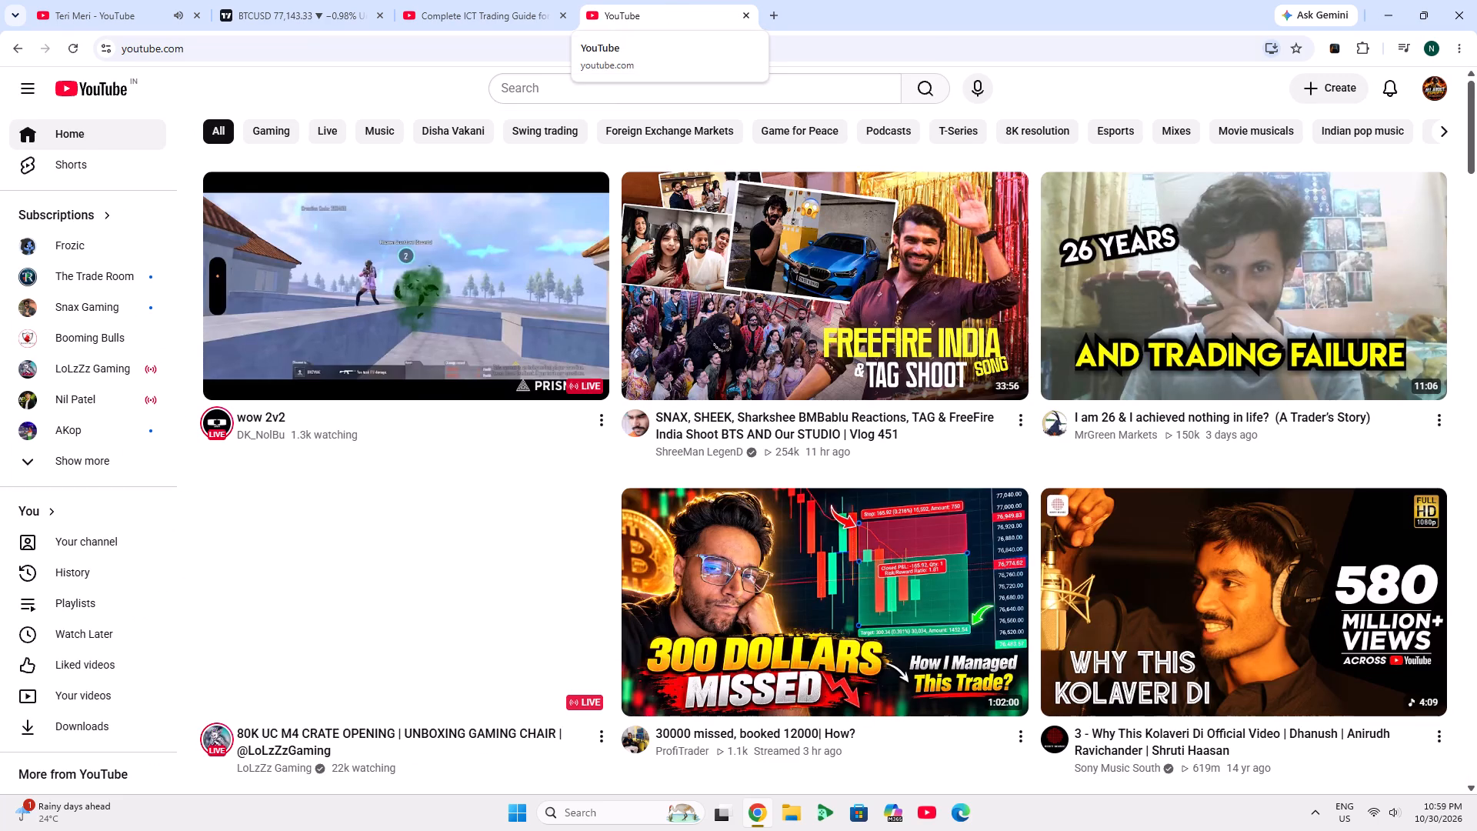
scroll(789, 2, up, 9)
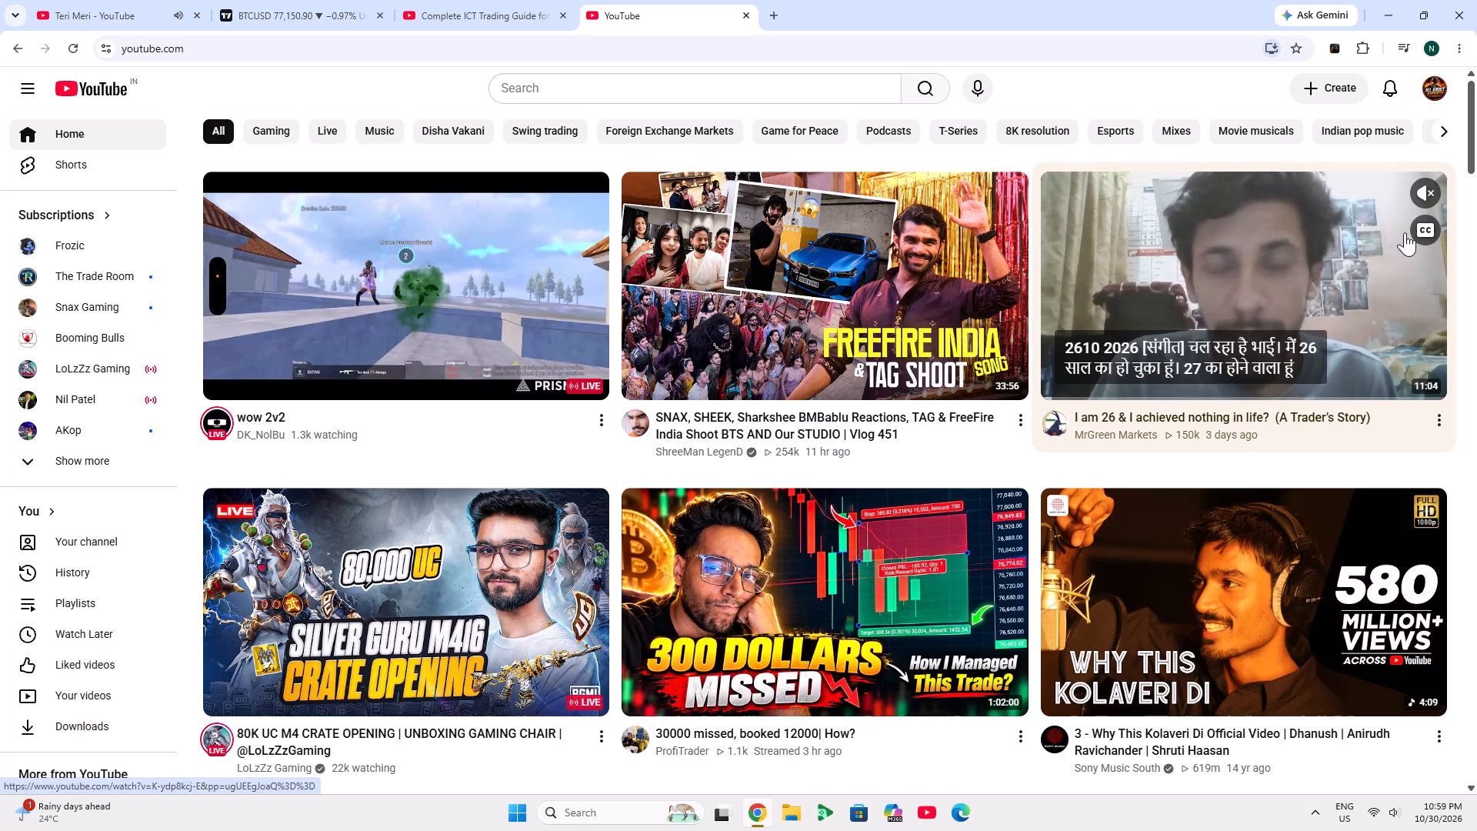
click(1409, 230)
click(1429, 205)
click(1213, 385)
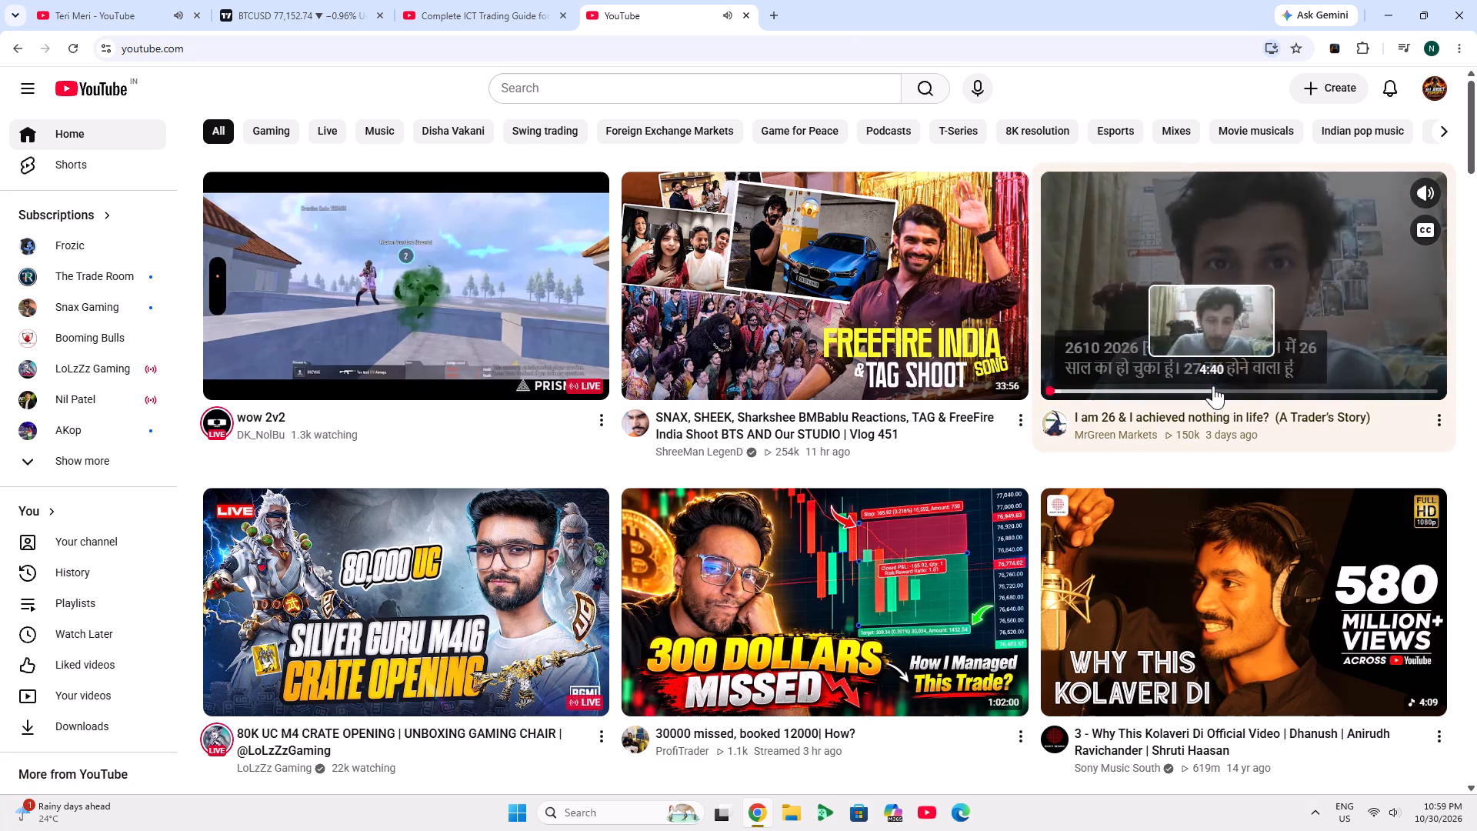
click(1420, 225)
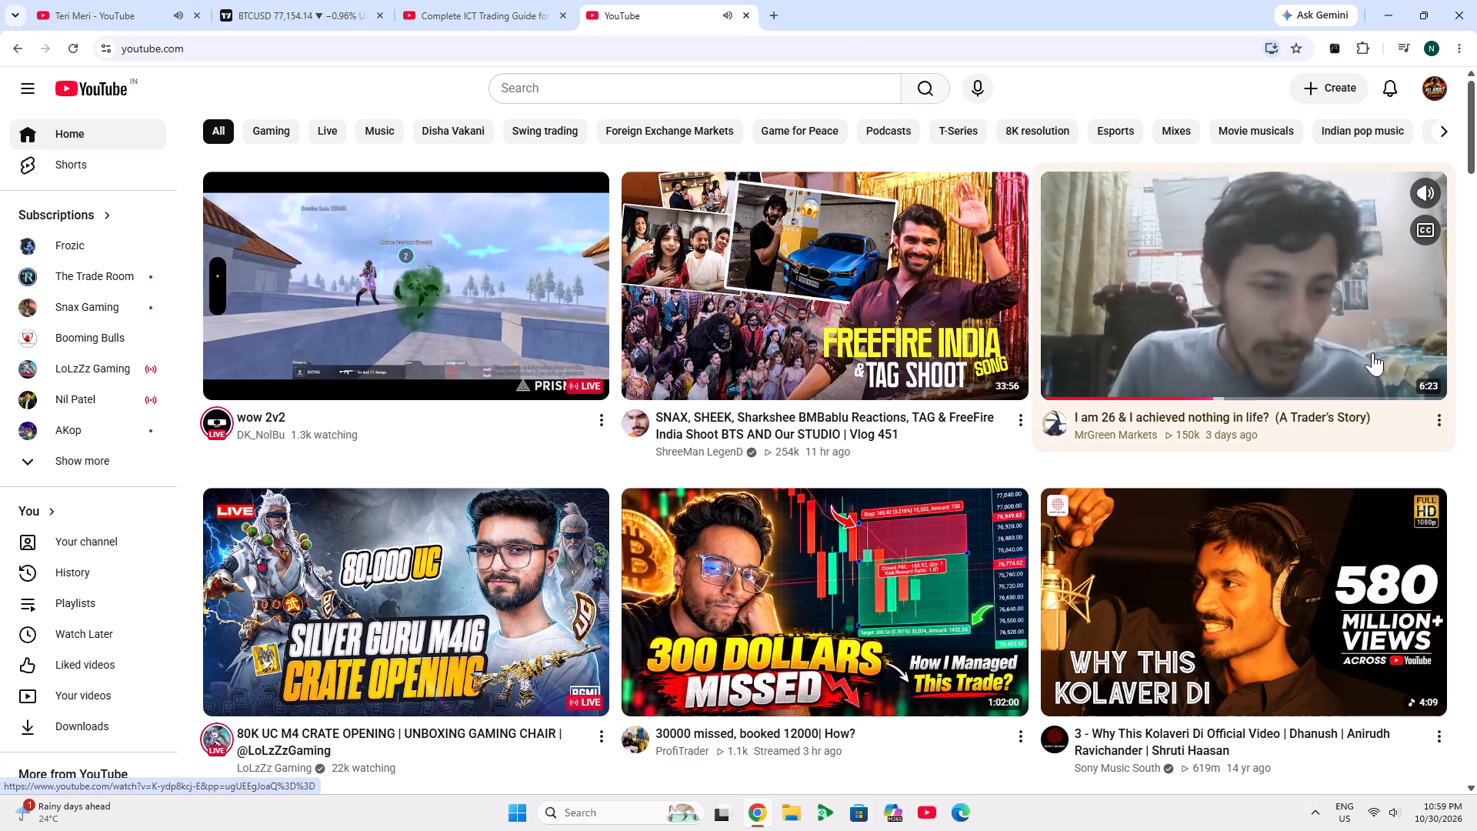
click(1365, 394)
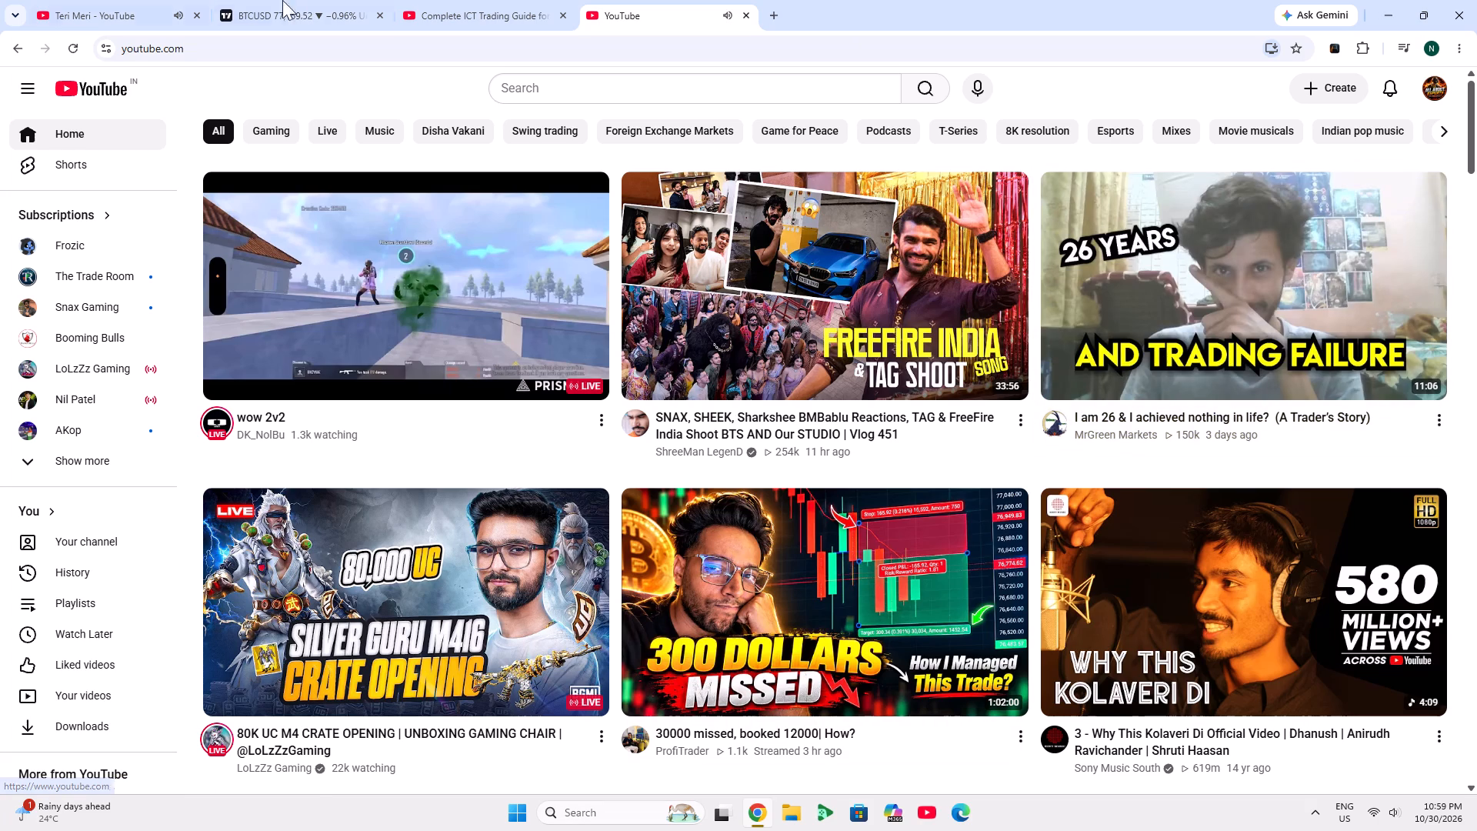
Browse the YouTube home feed for a trading video to watch.
scroll(463, 0, down, 7)
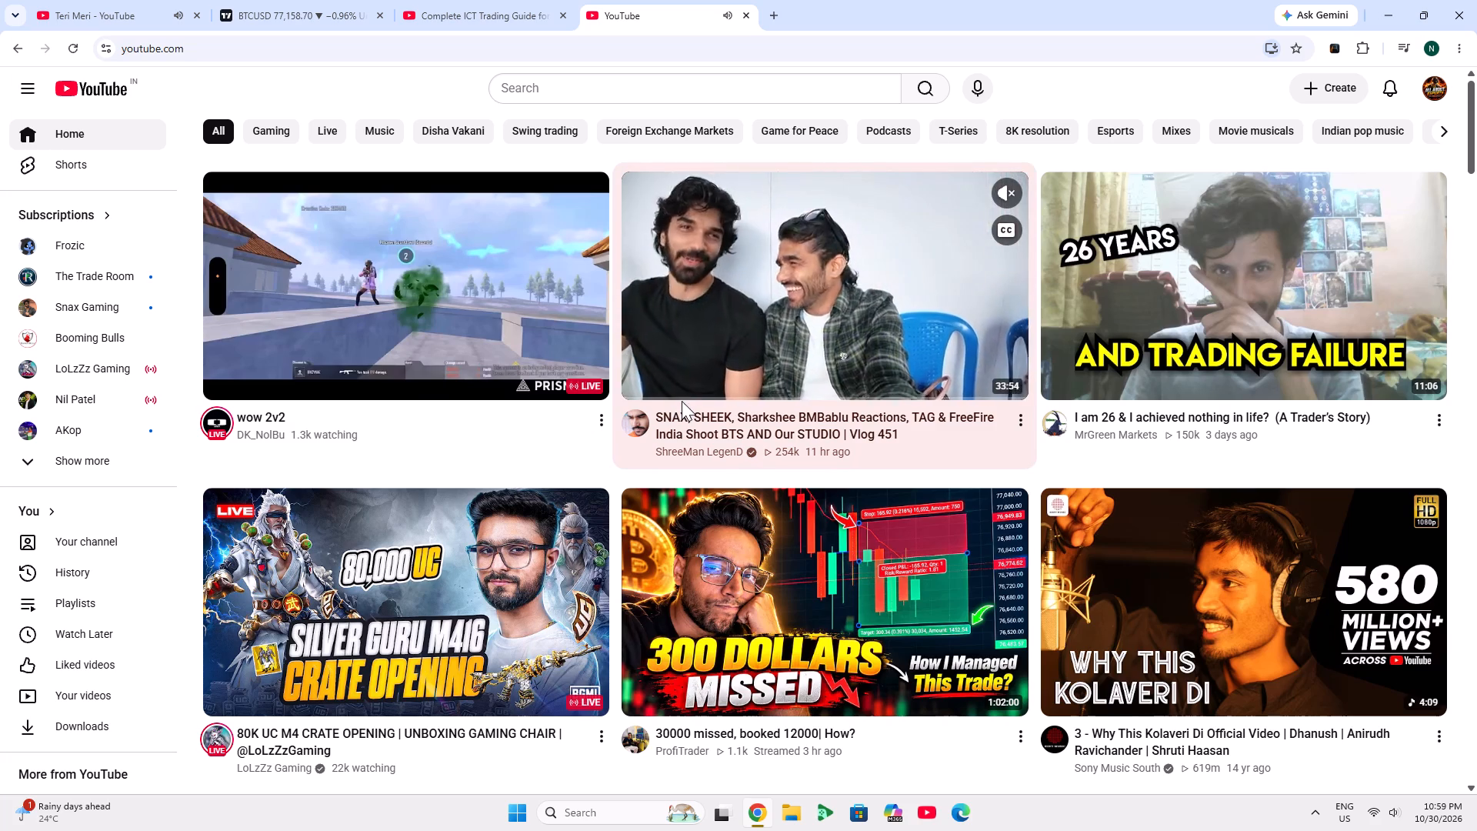
scroll(682, 401, down, 1)
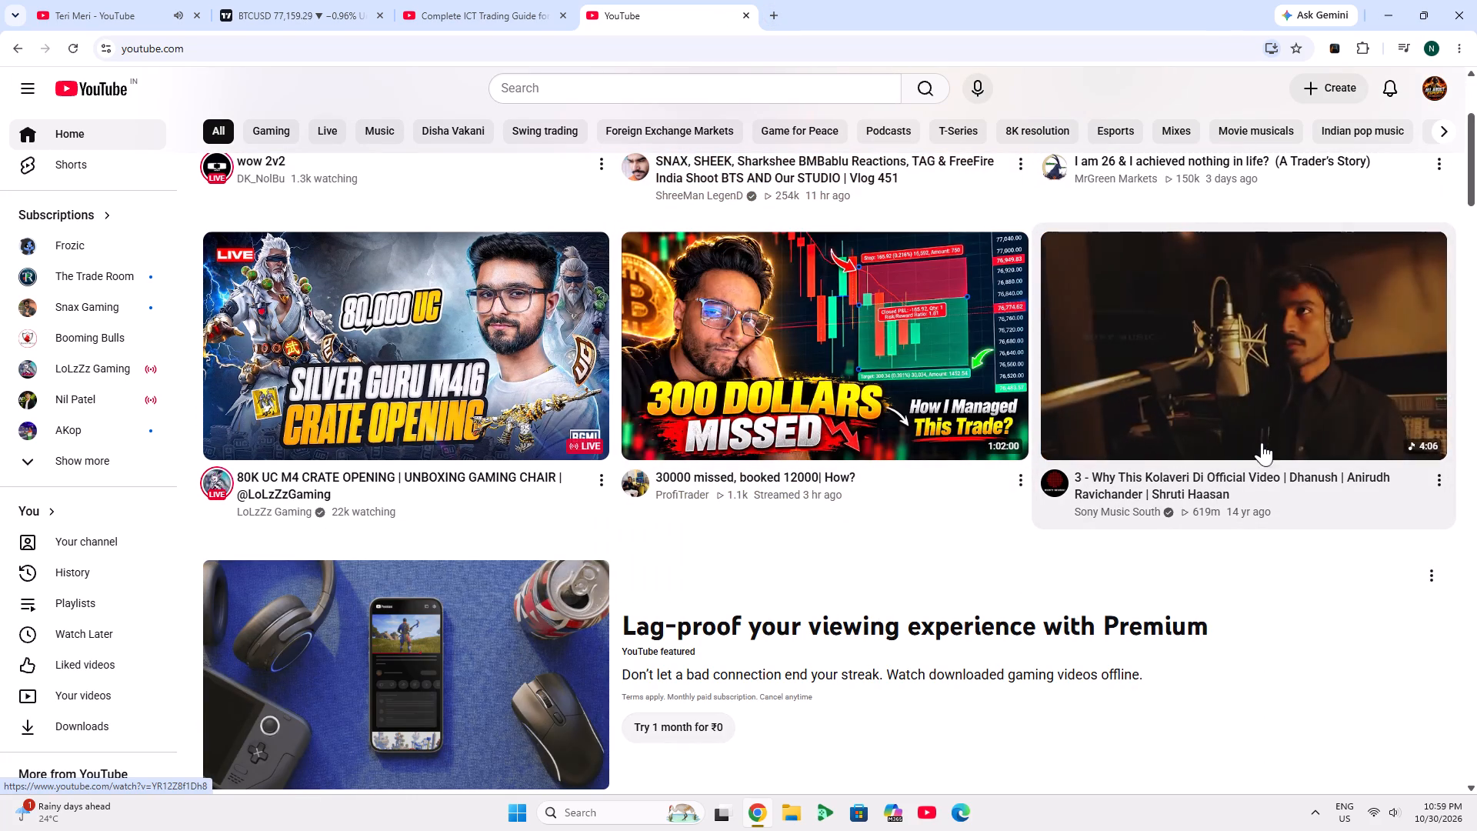
scroll(747, 487, down, 1)
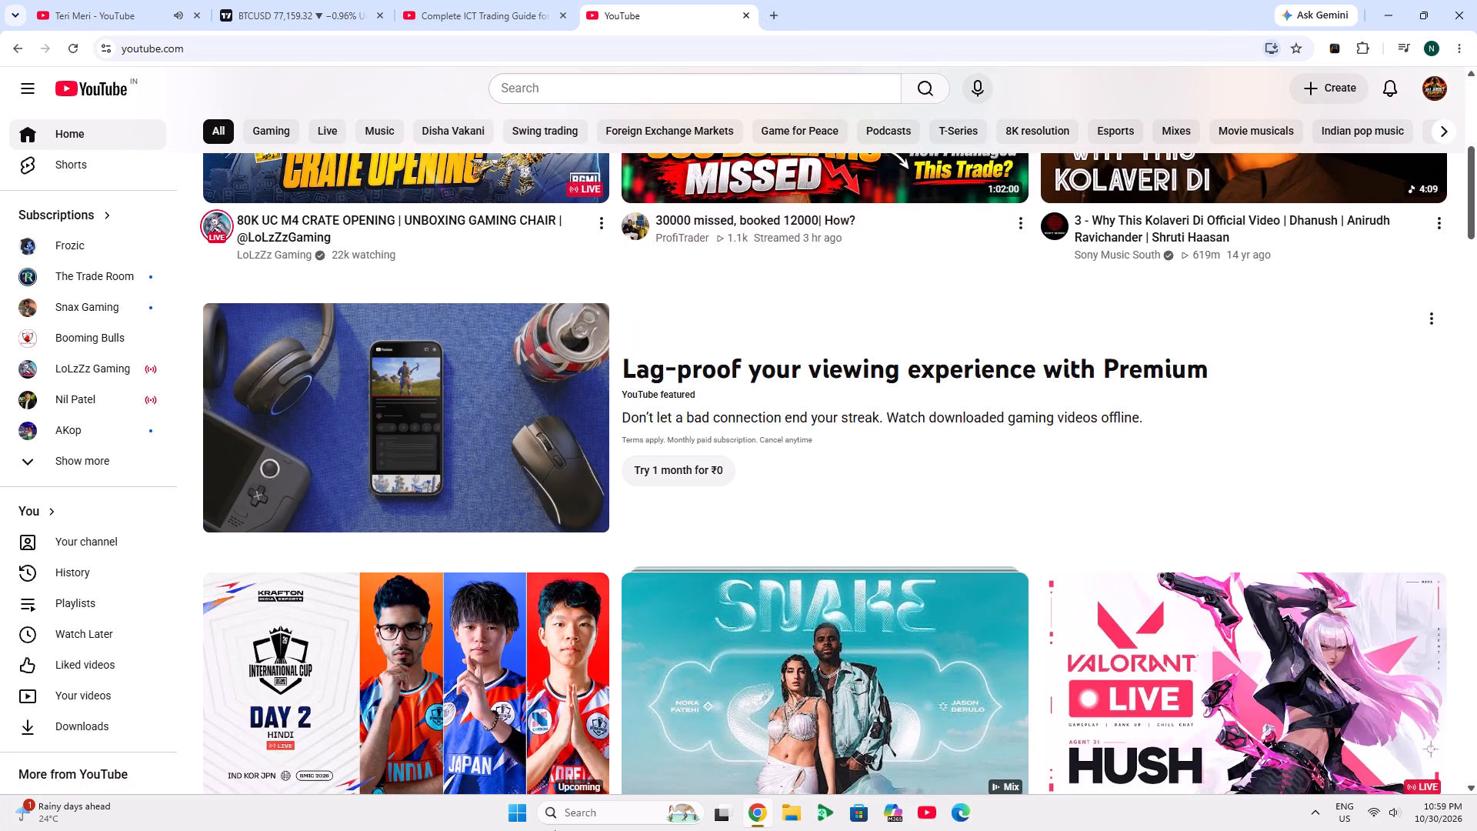
scroll(545, 552, down, 1)
scroll(519, 0, up, 9)
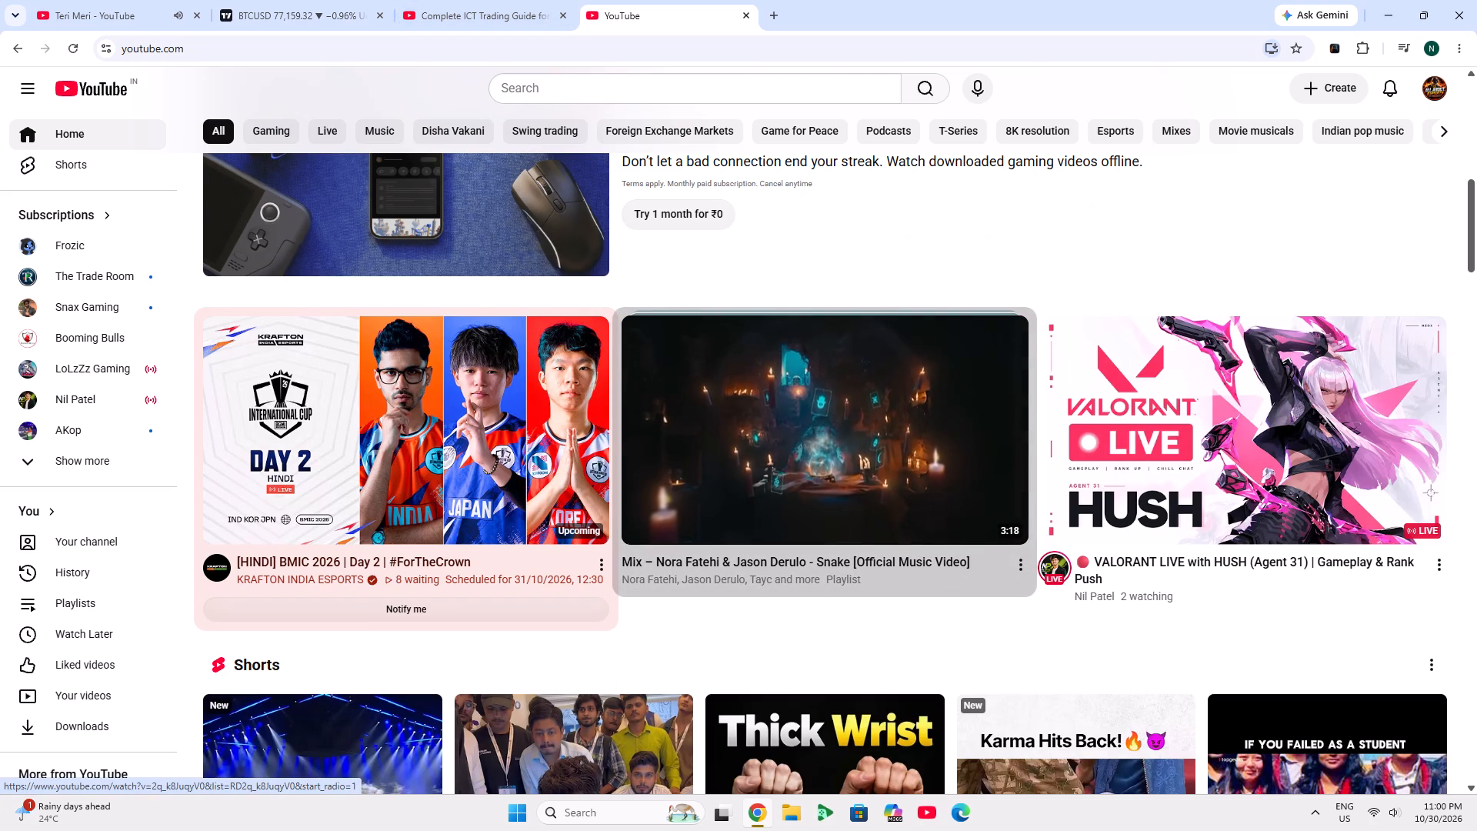
scroll(788, 489, down, 1)
scroll(532, 483, up, 1)
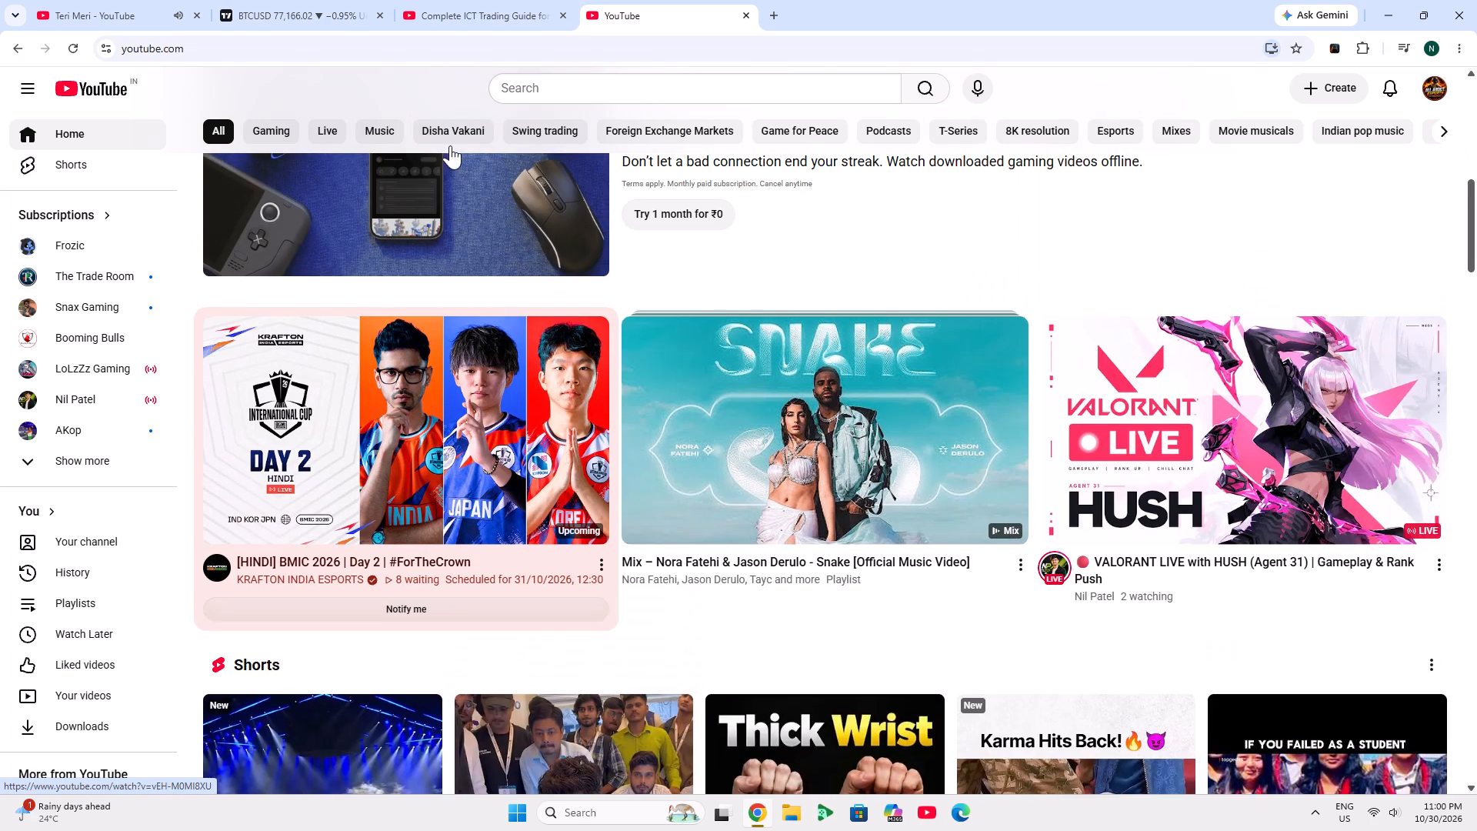
scroll(471, 0, down, 8)
scroll(472, 476, down, 2)
scroll(421, 0, up, 9)
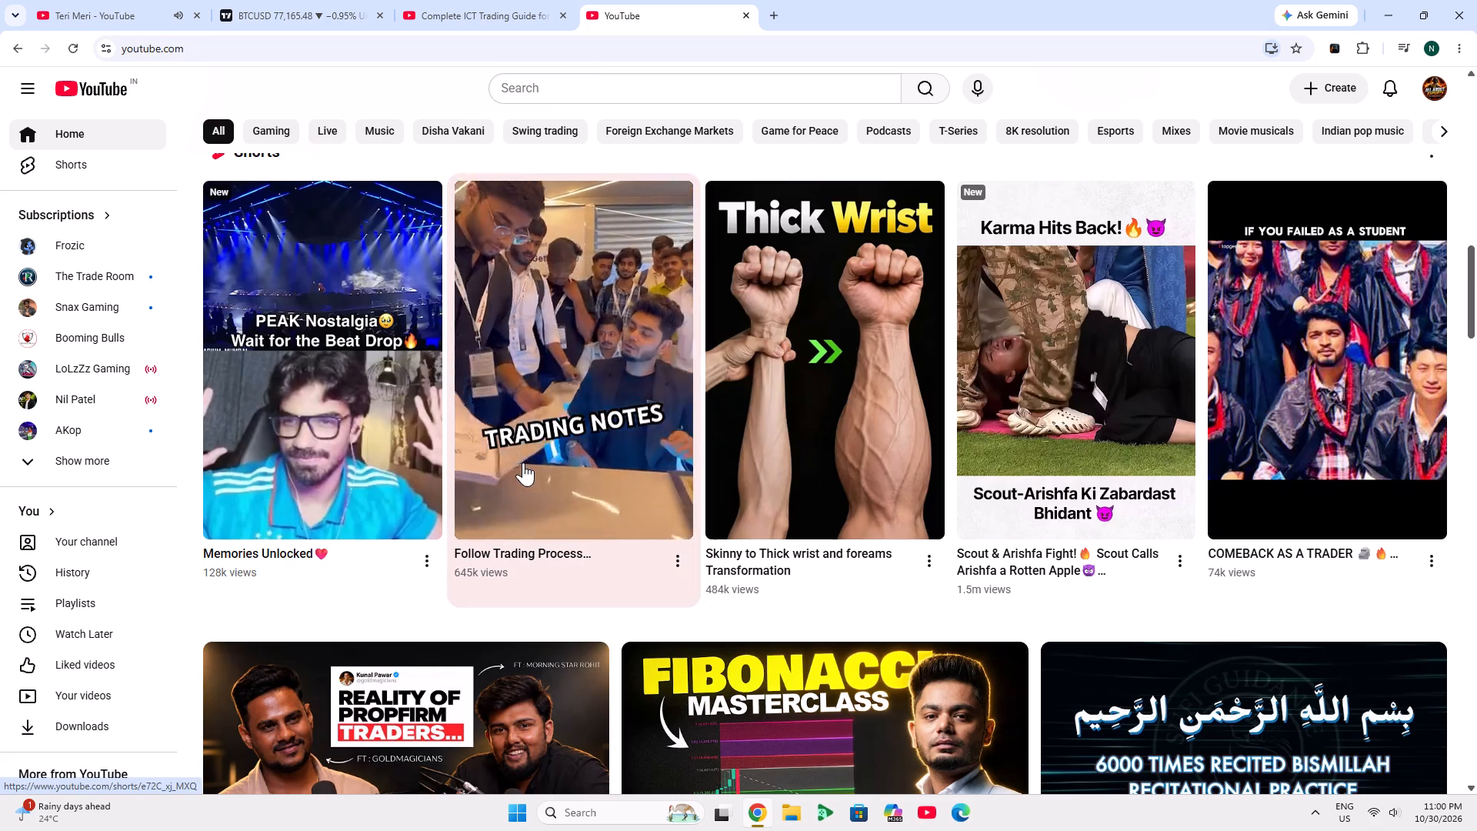
scroll(523, 462, down, 1)
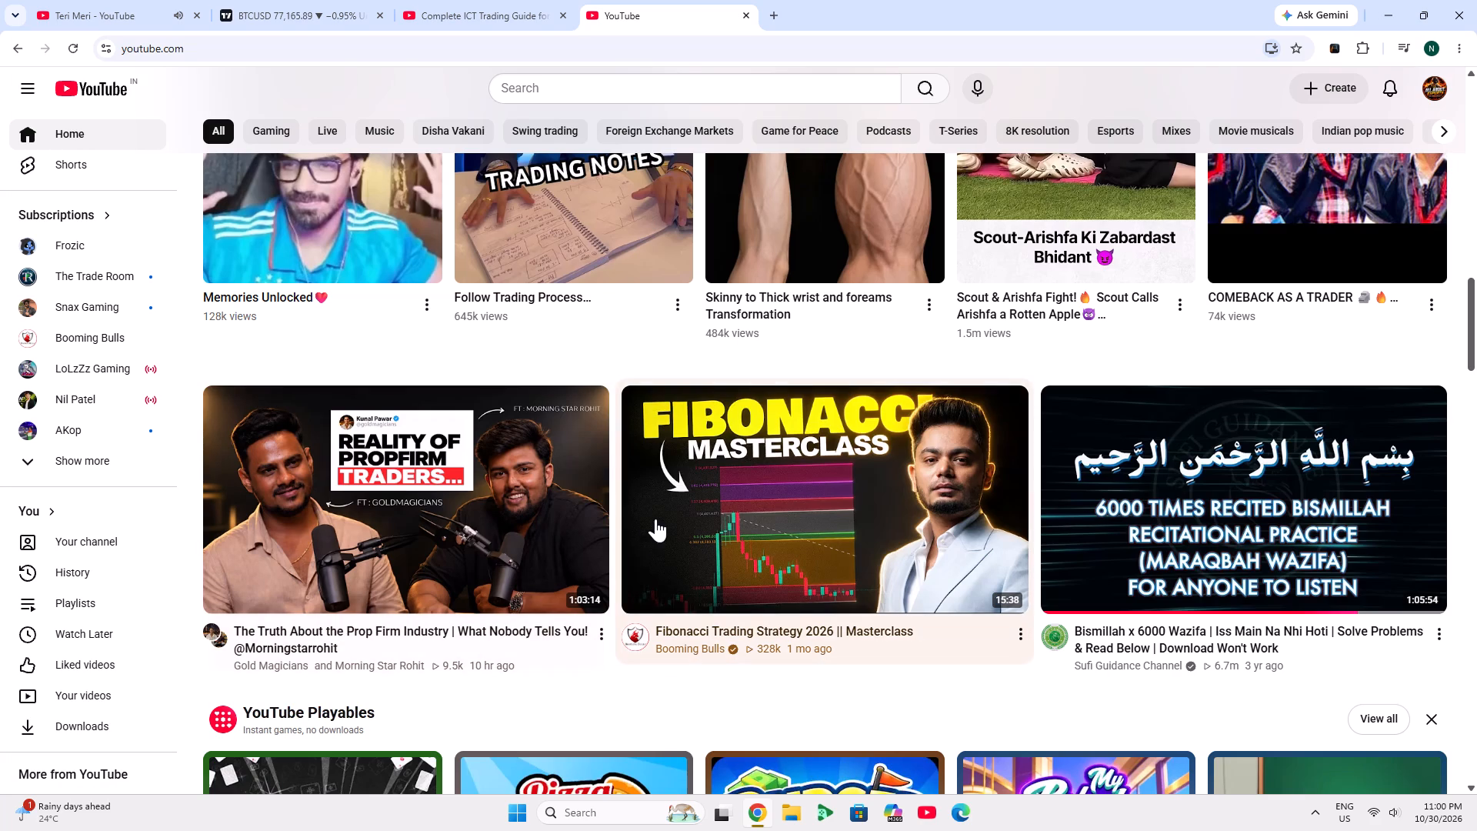
Play Booming Bulls' "Fibonacci Trading Strategy 2026 || Masterclass" video with sound and skip ahead to about 6:46.
click(1007, 454)
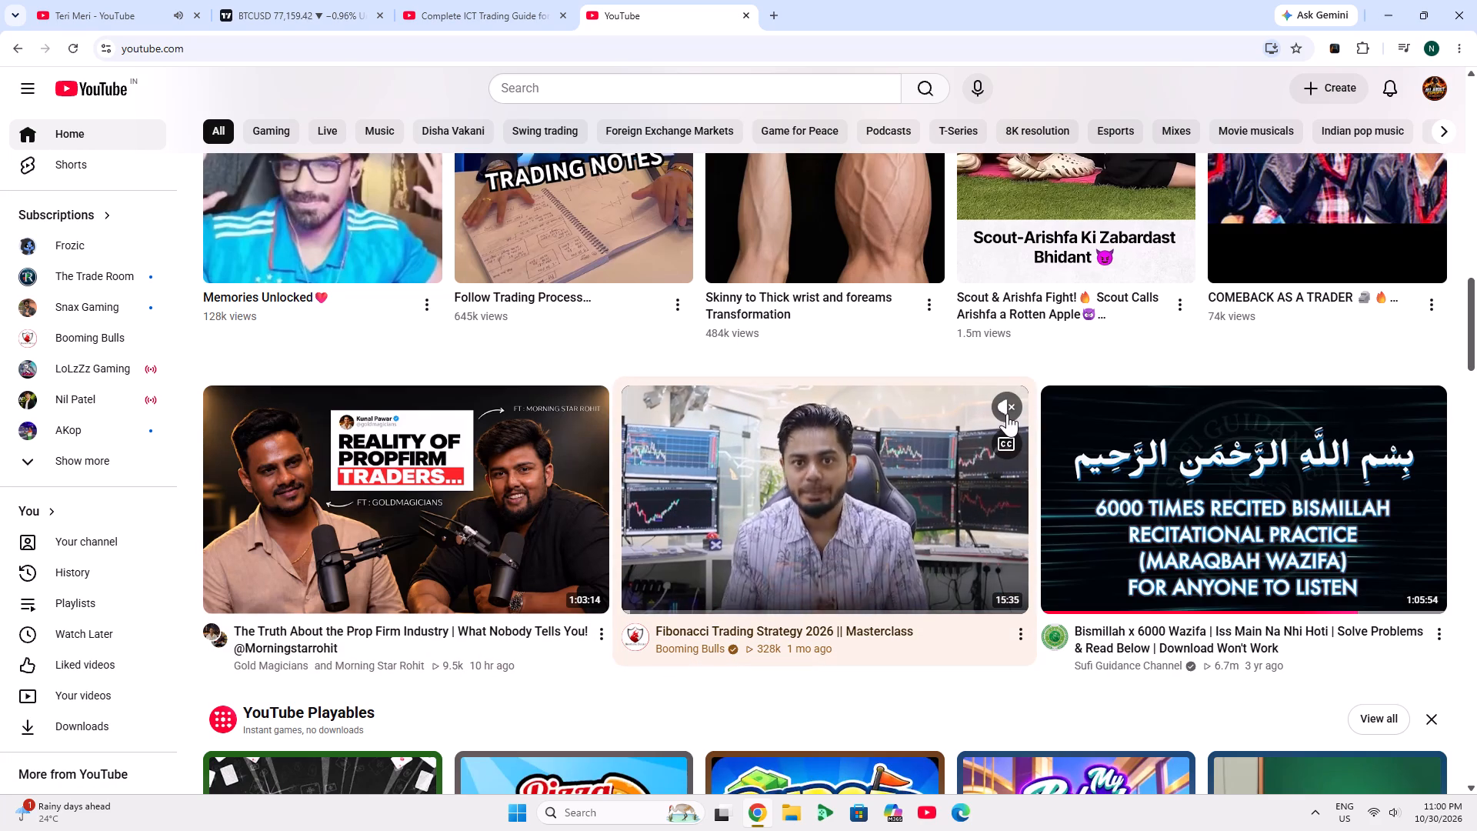
click(1007, 413)
click(757, 466)
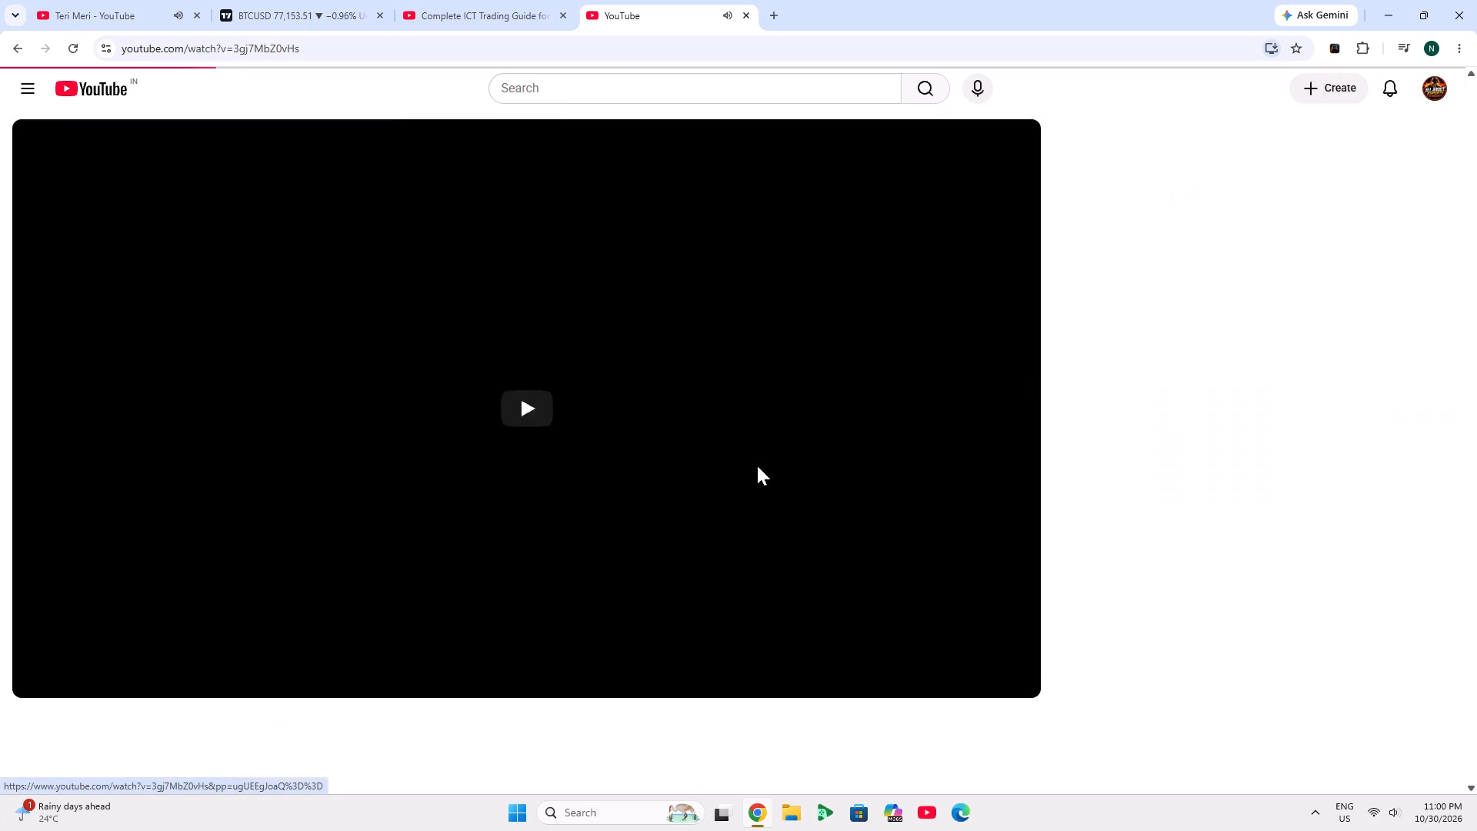
click(453, 646)
click(459, 652)
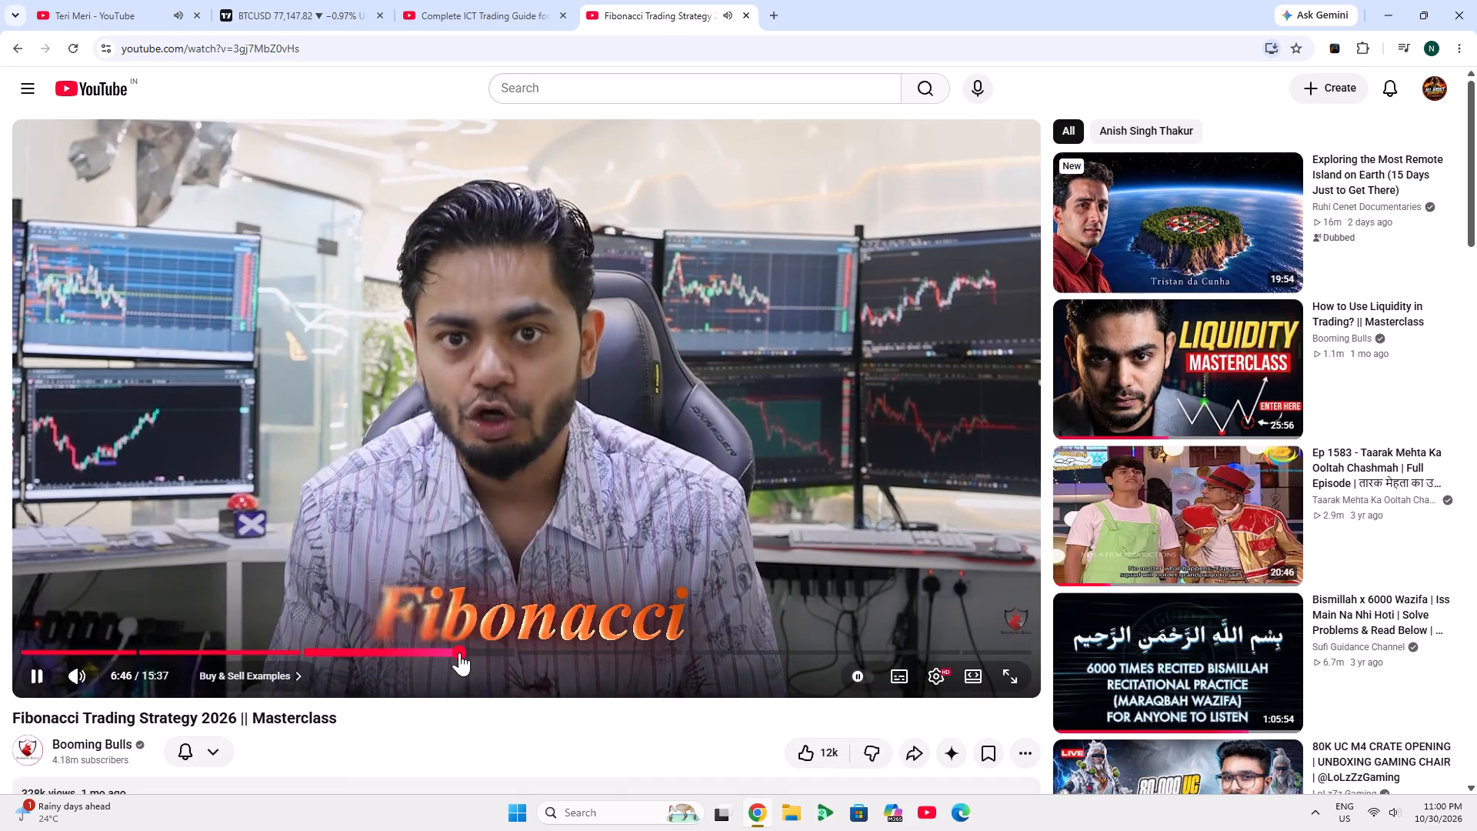
scroll(588, 0, down, 3)
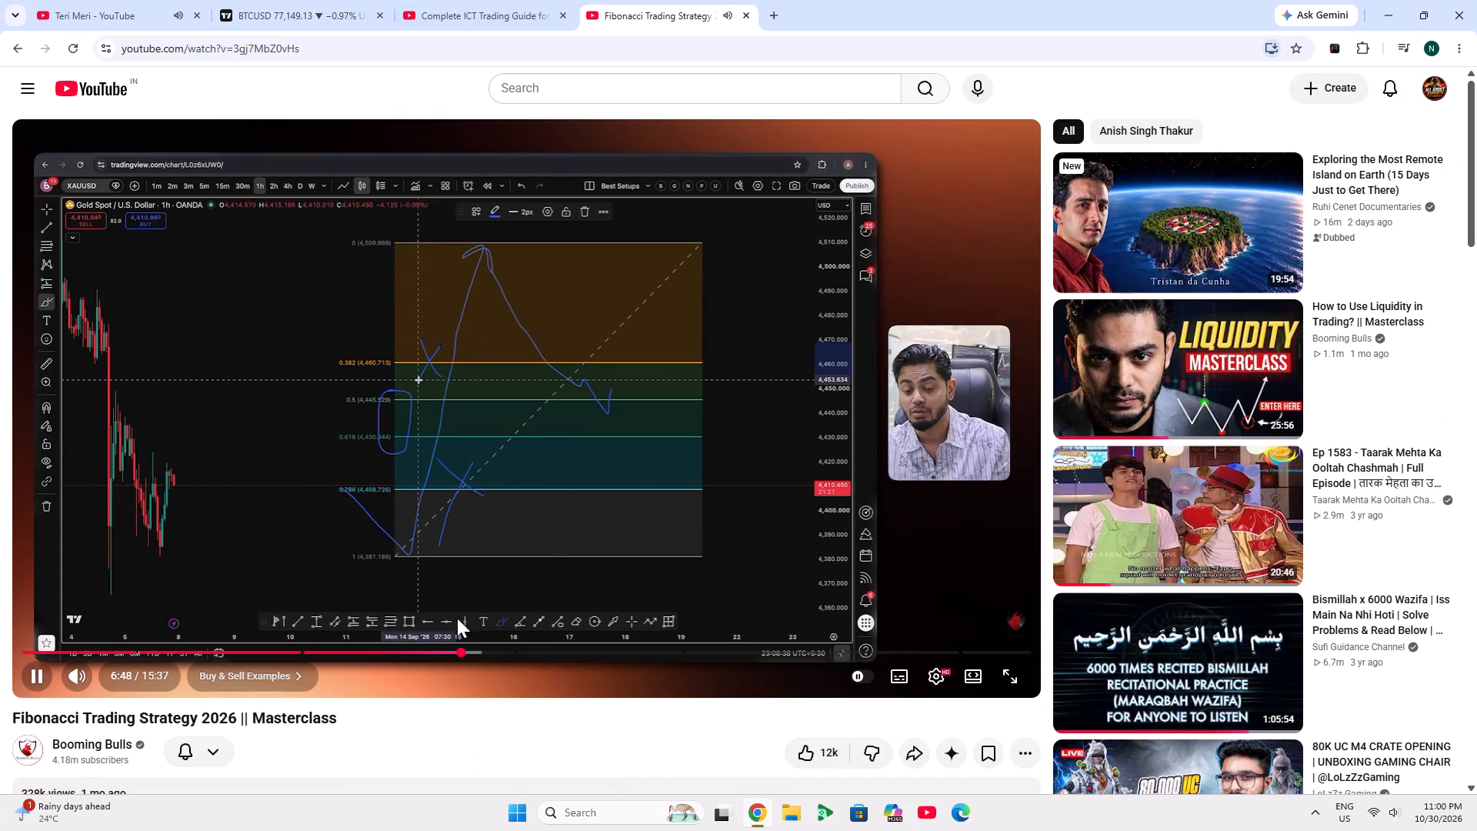
Skip the Fibonacci masterclass video ahead to about 7:30.
click(506, 649)
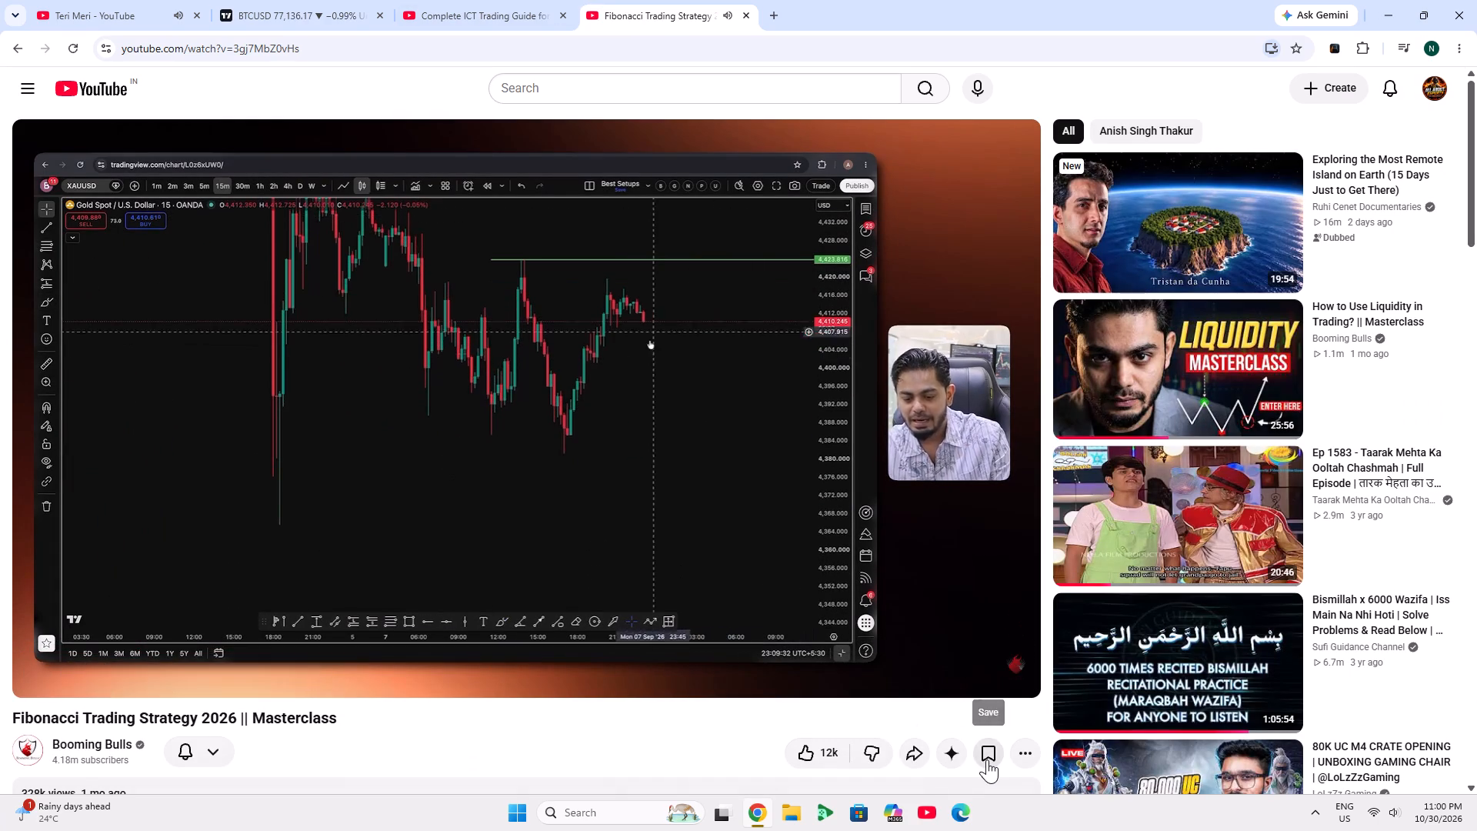
Save the Booming Bulls Fibonacci masterclass video to the Watch later playlist.
click(987, 759)
click(1069, 650)
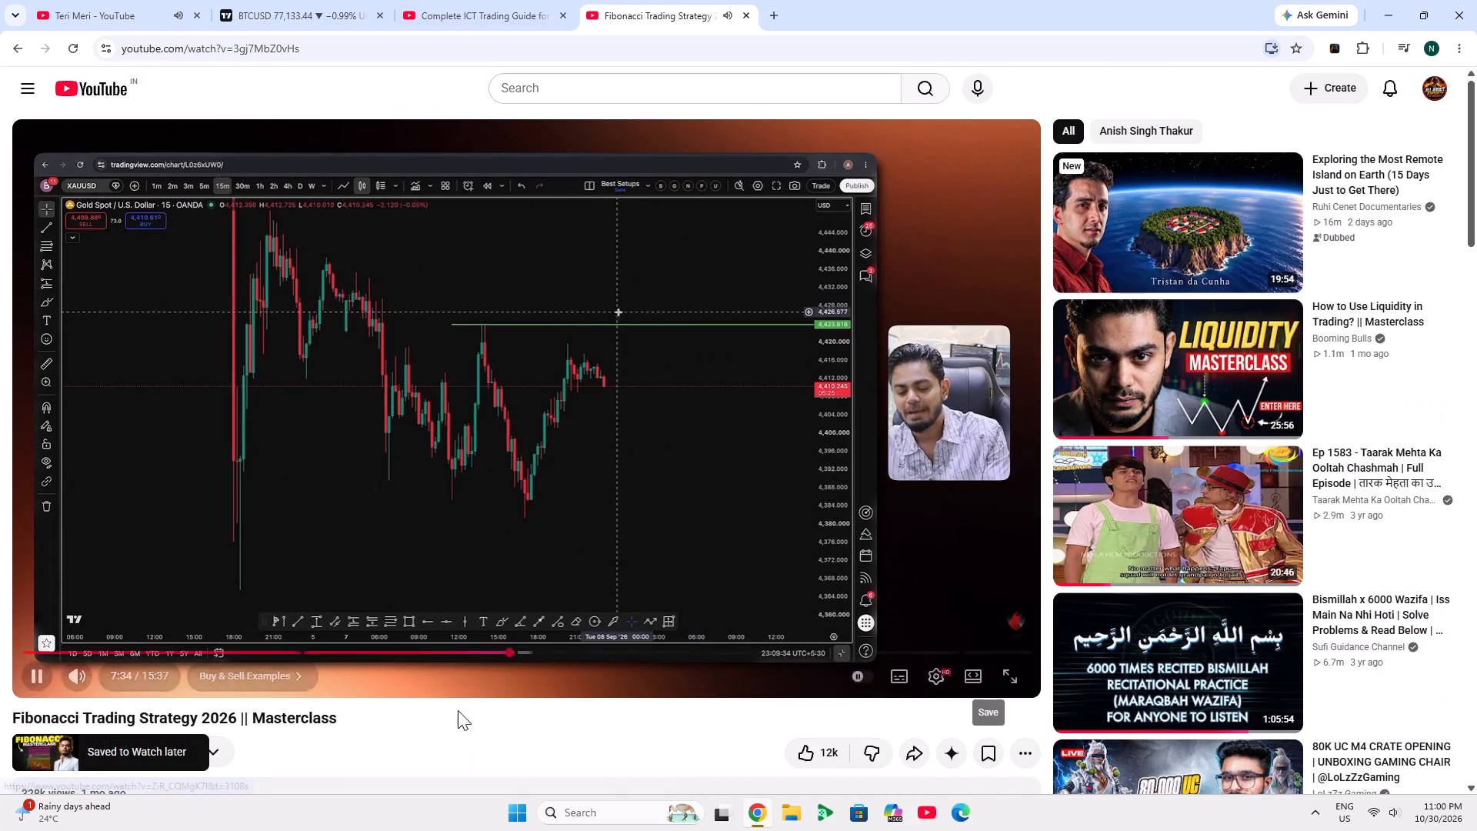
click(445, 734)
Rewind the Fibonacci masterclass video to its beginning.
scroll(469, 0, down, 5)
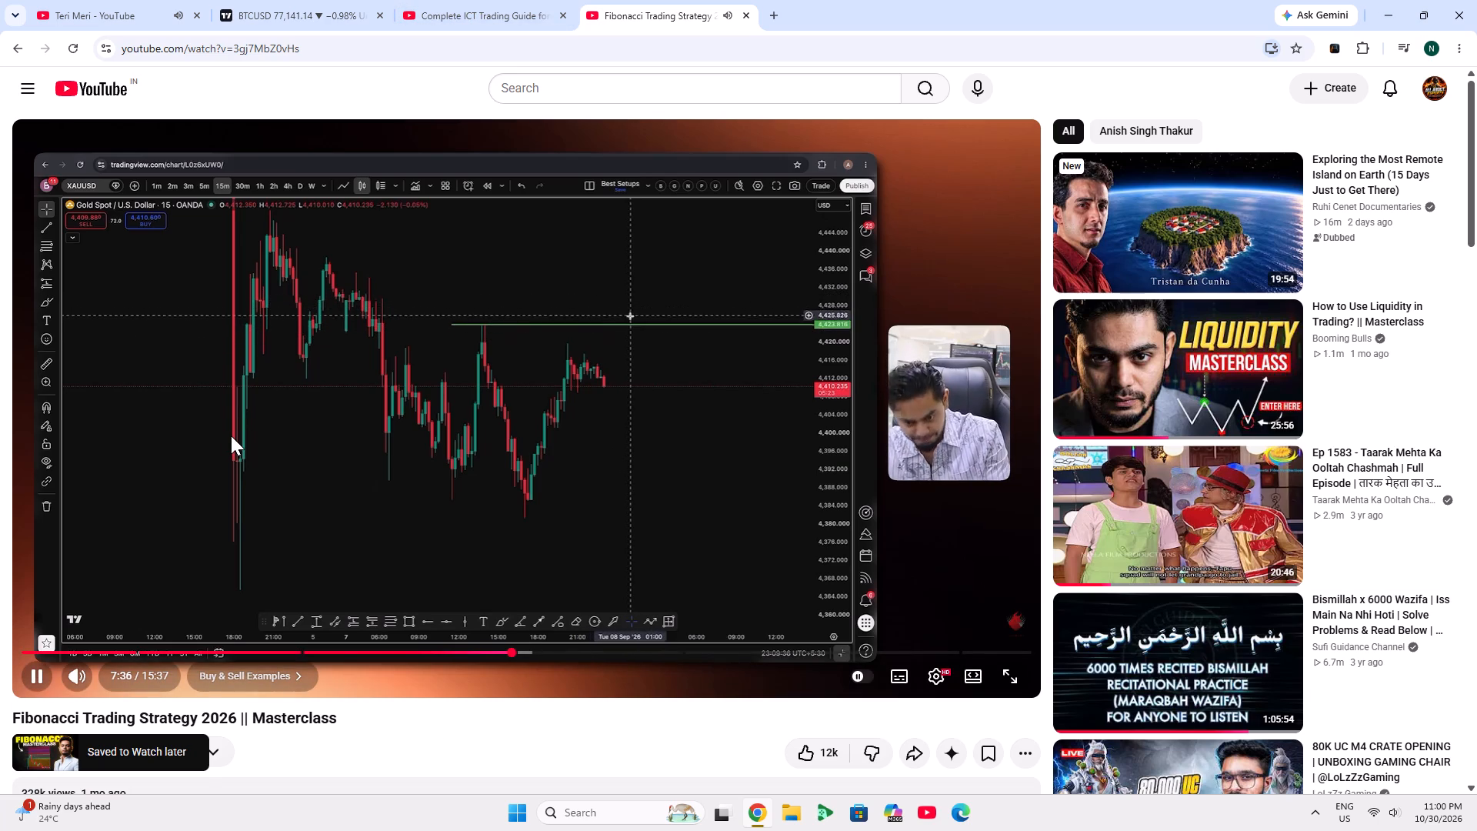
drag(142, 647, 0, 675)
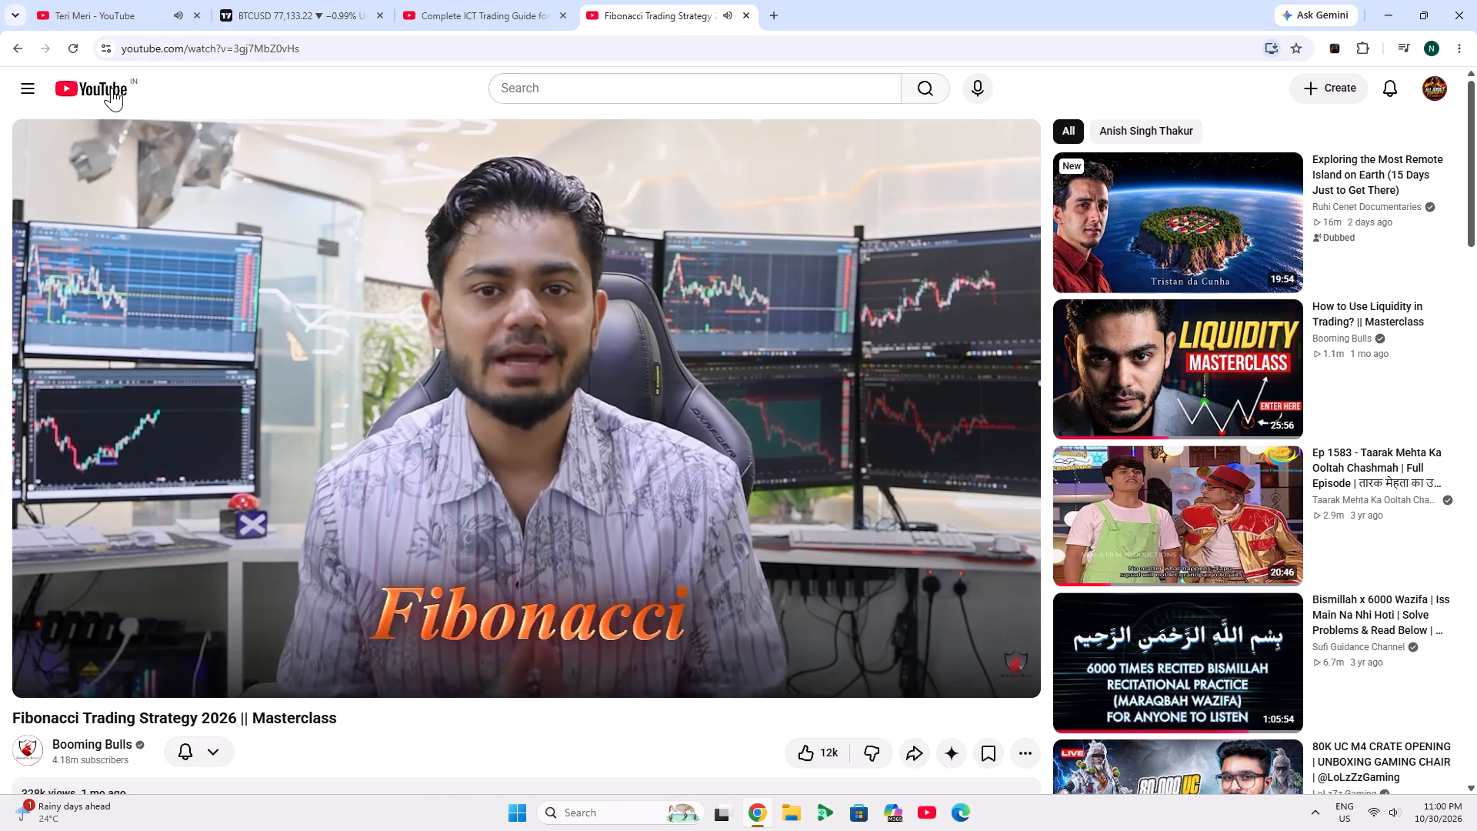
Return to the YouTube home feed and play the "MIYA BHAI HYDERABADI" official video from about 0:43.
click(112, 88)
scroll(678, 0, down, 16)
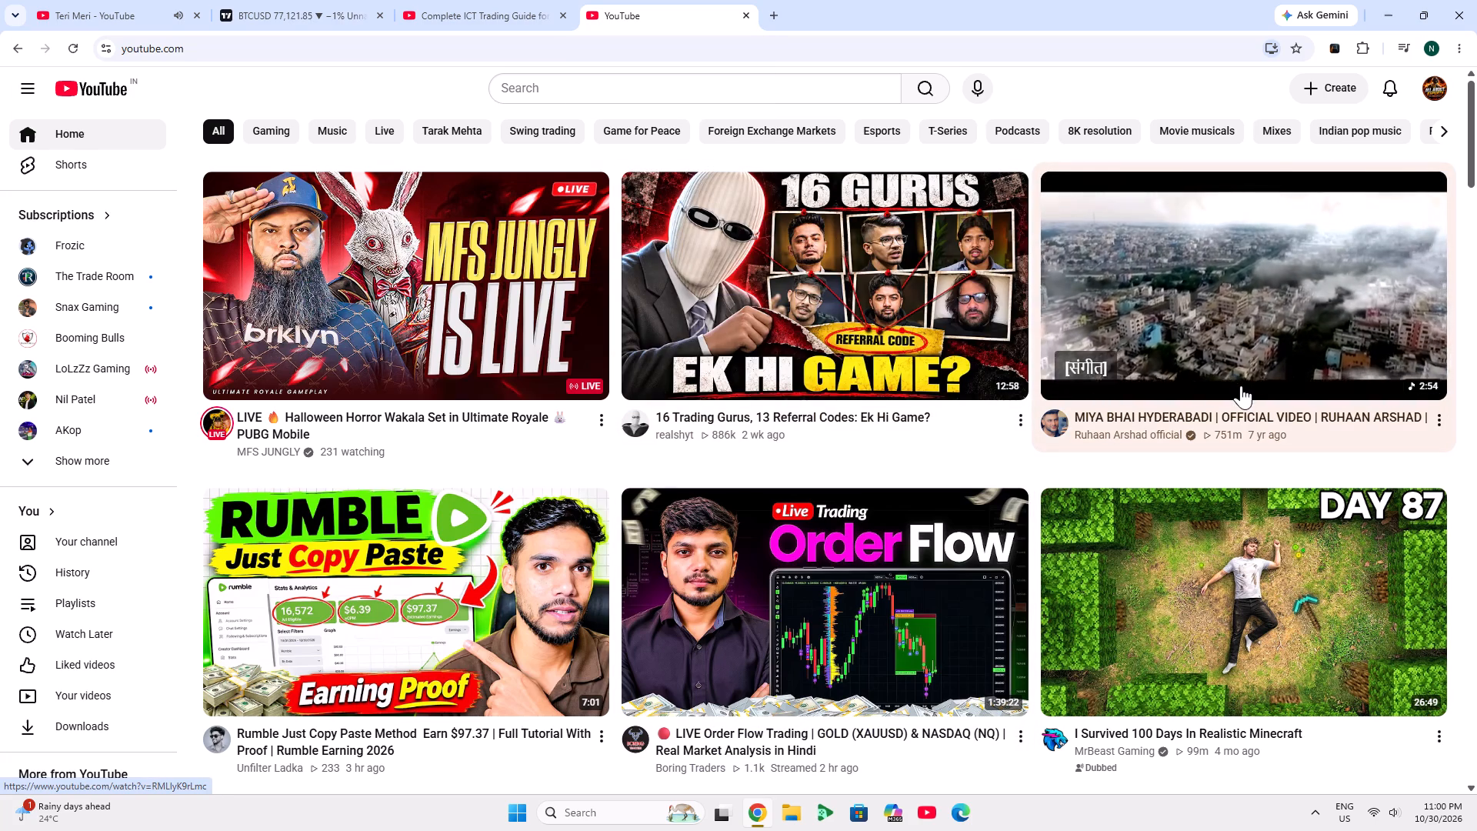
click(1246, 318)
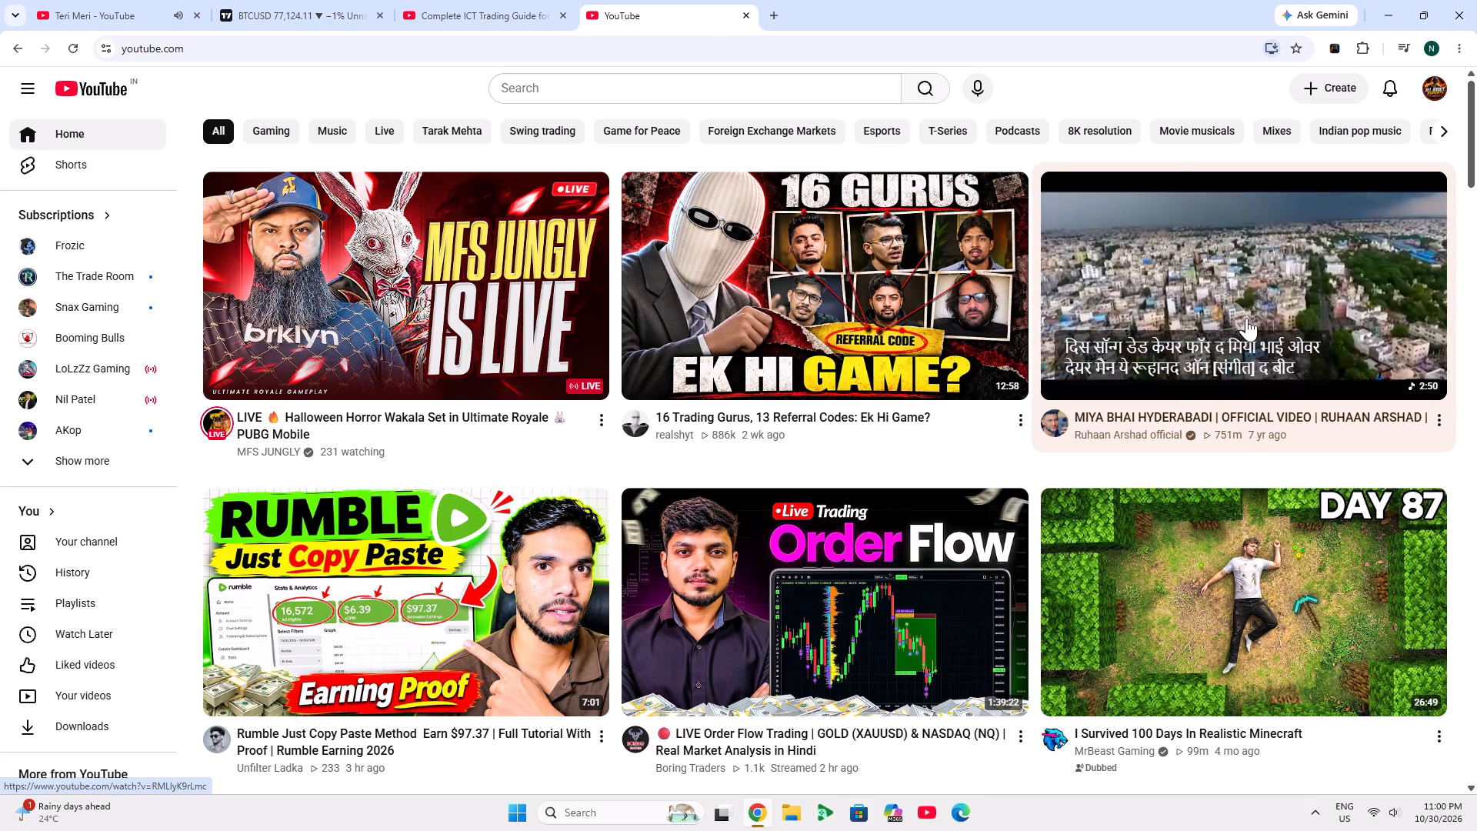
double_click(274, 653)
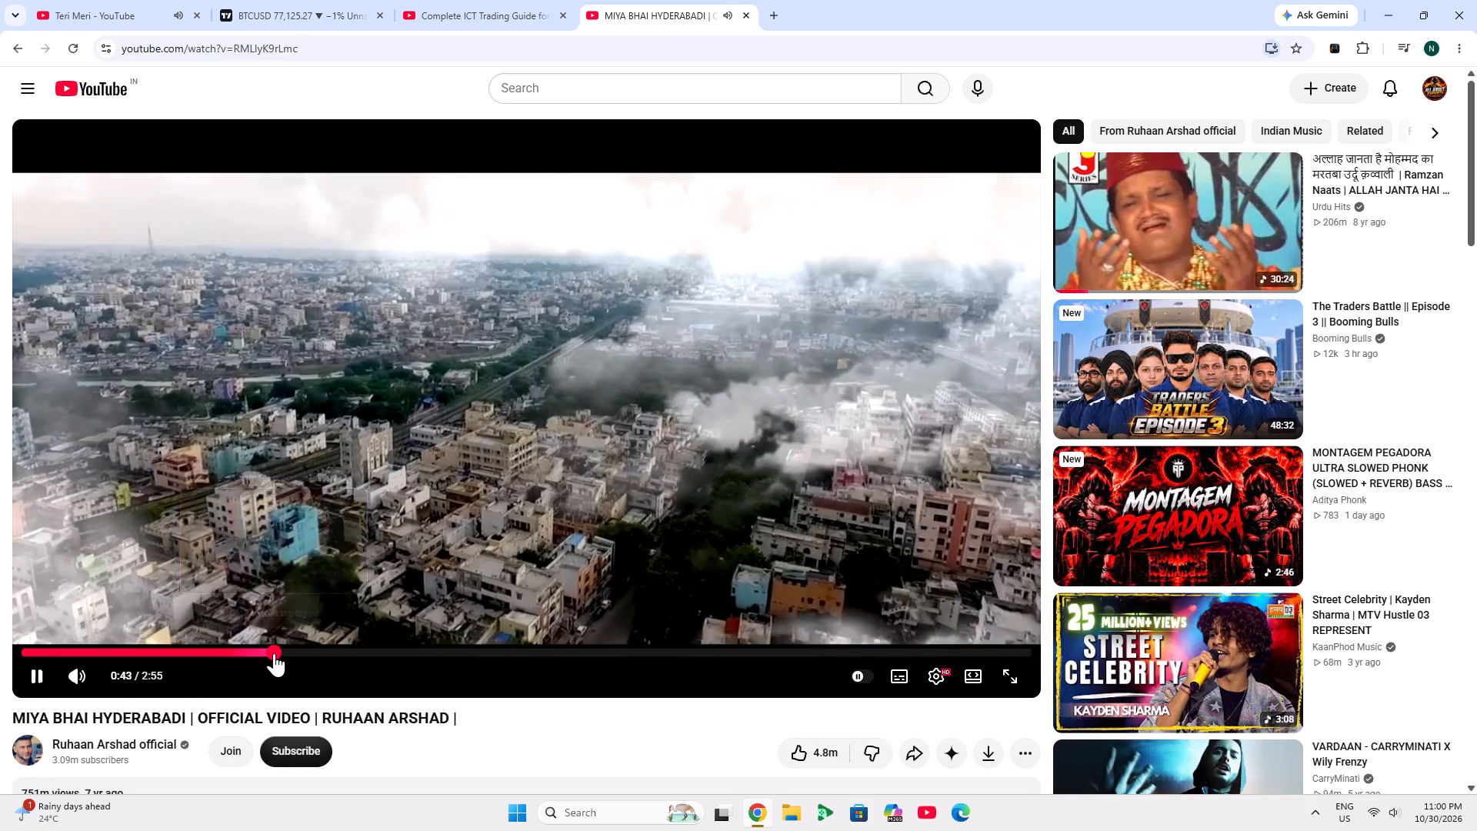
Like the "MIYA BHAI HYDERABADI" video.
scroll(525, 0, down, 4)
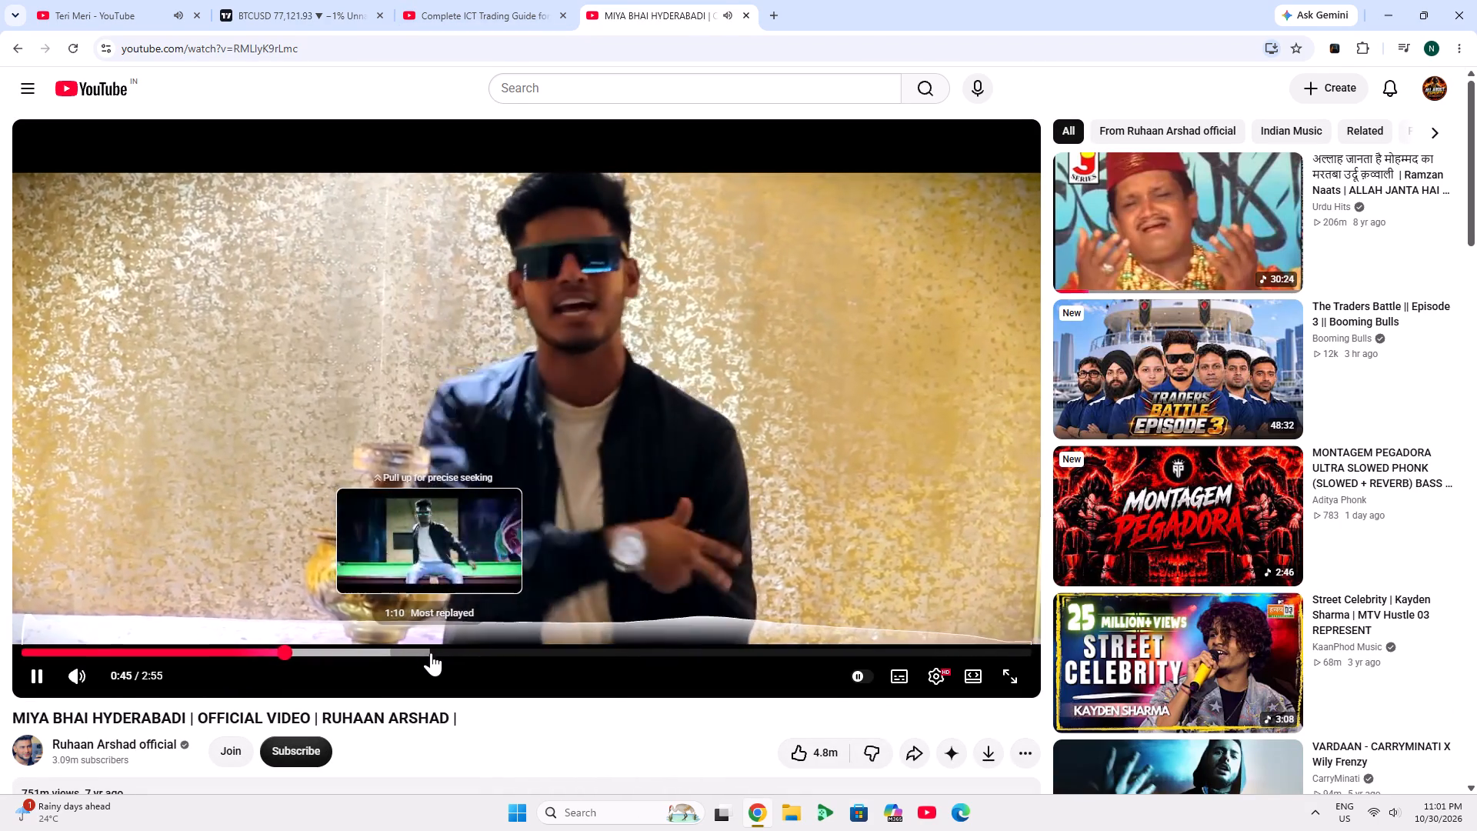
click(795, 753)
click(672, 743)
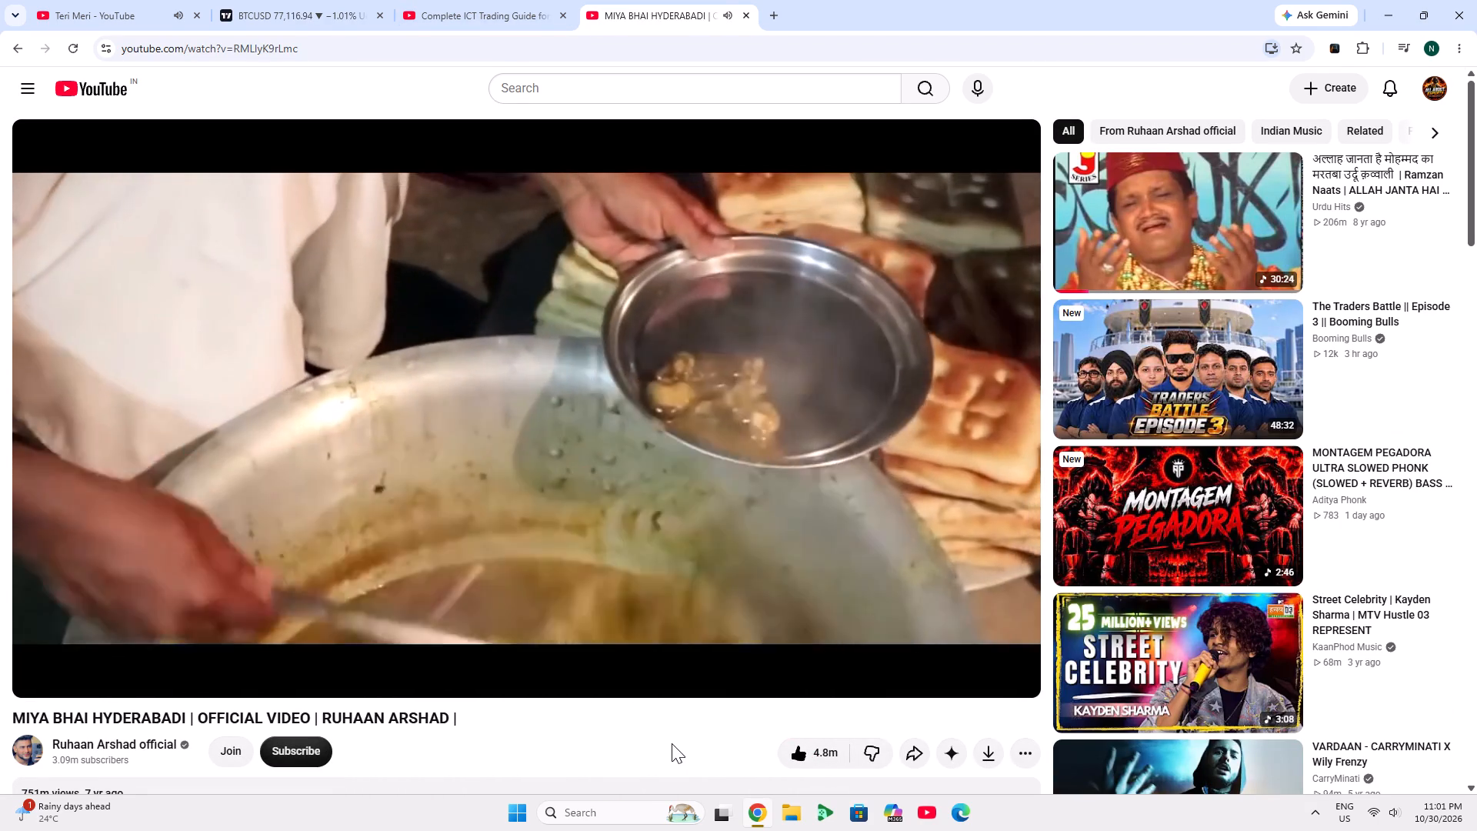
click(672, 743)
click(672, 743)
click(672, 743)
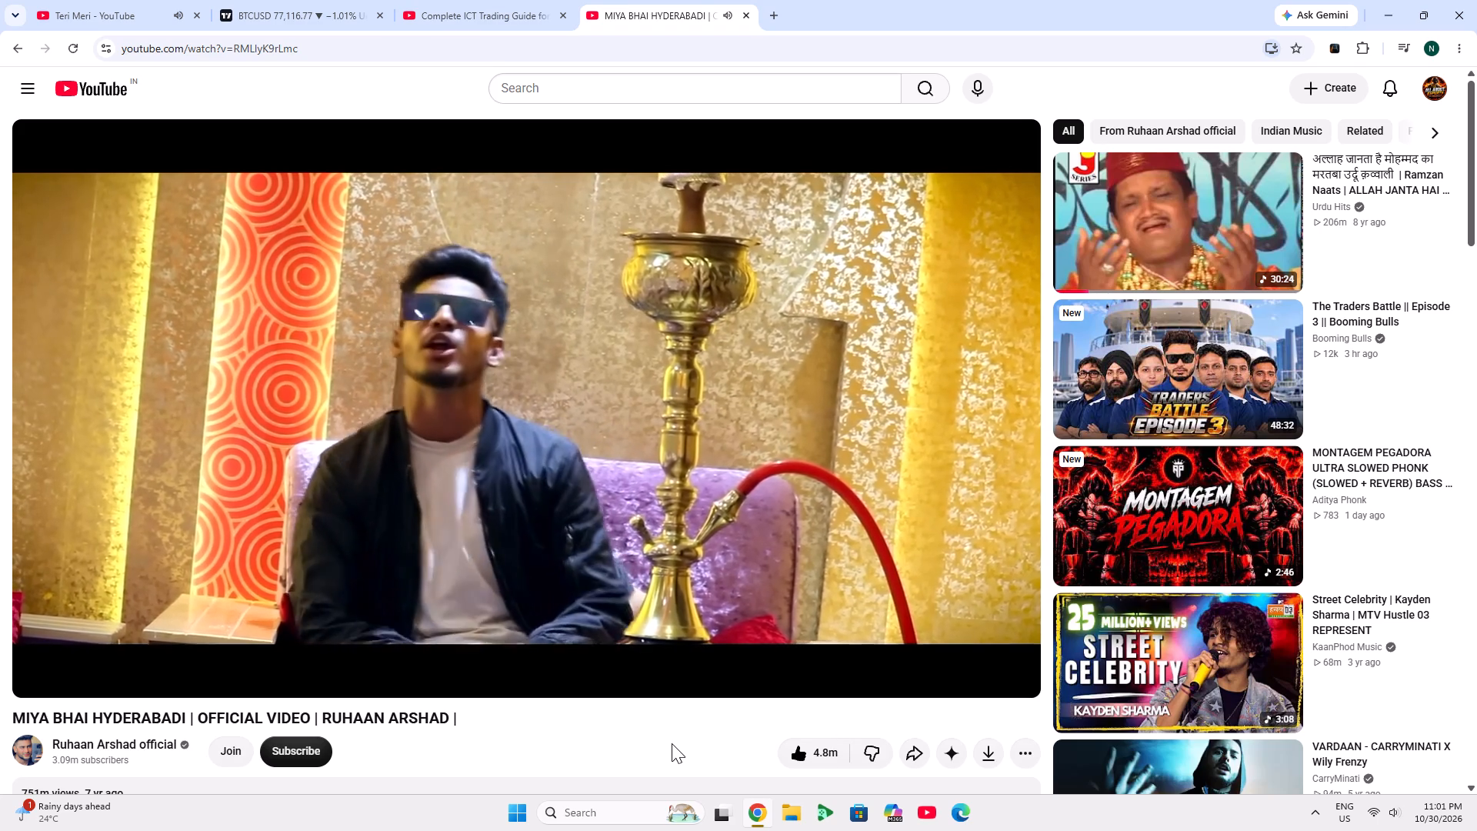
Skip through the "MIYA BHAI HYDERABADI" video to 1:31, 1:46 and 2:00.
click(548, 647)
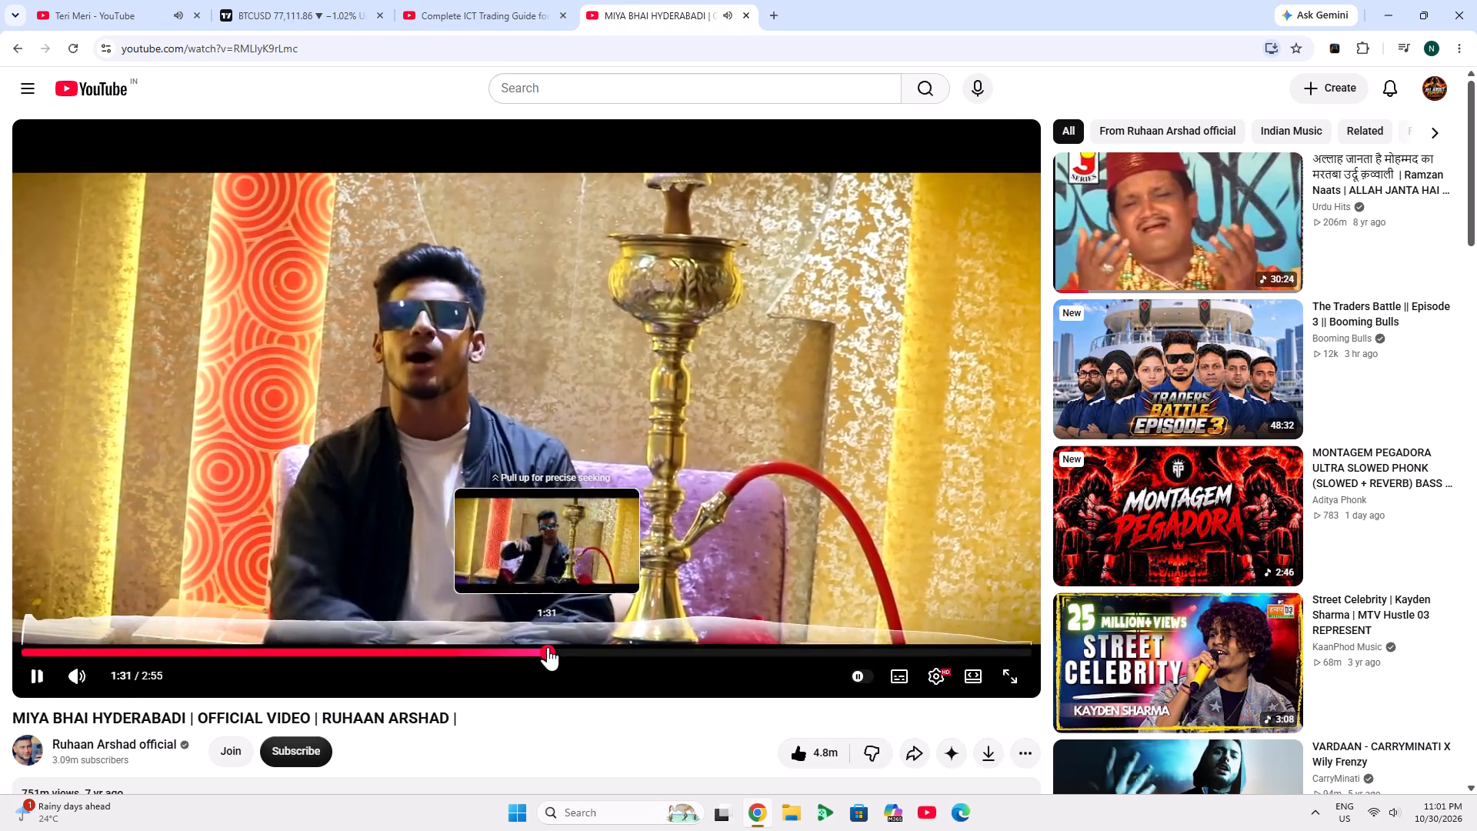
click(537, 715)
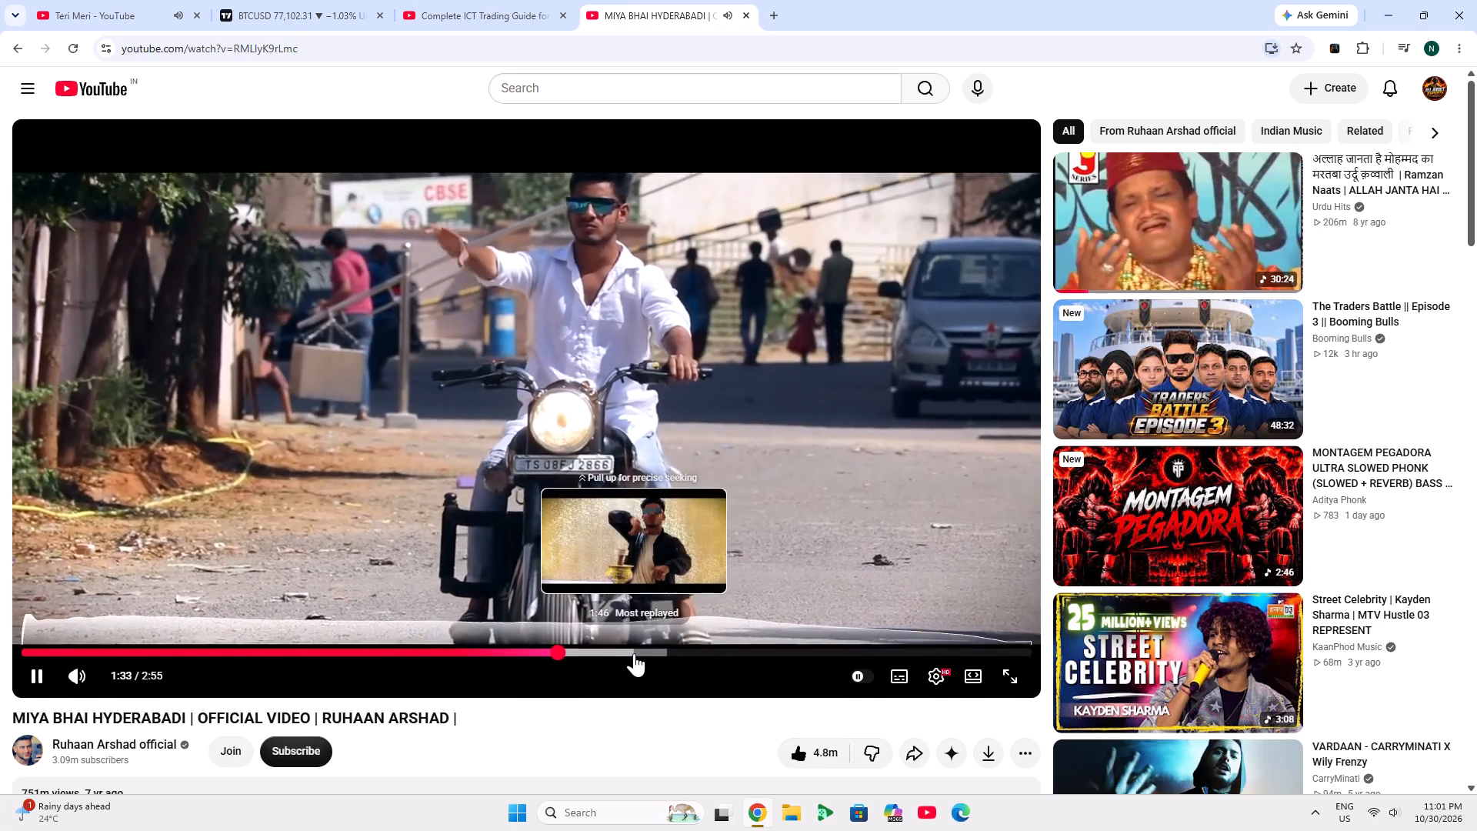
click(634, 653)
click(592, 721)
click(715, 649)
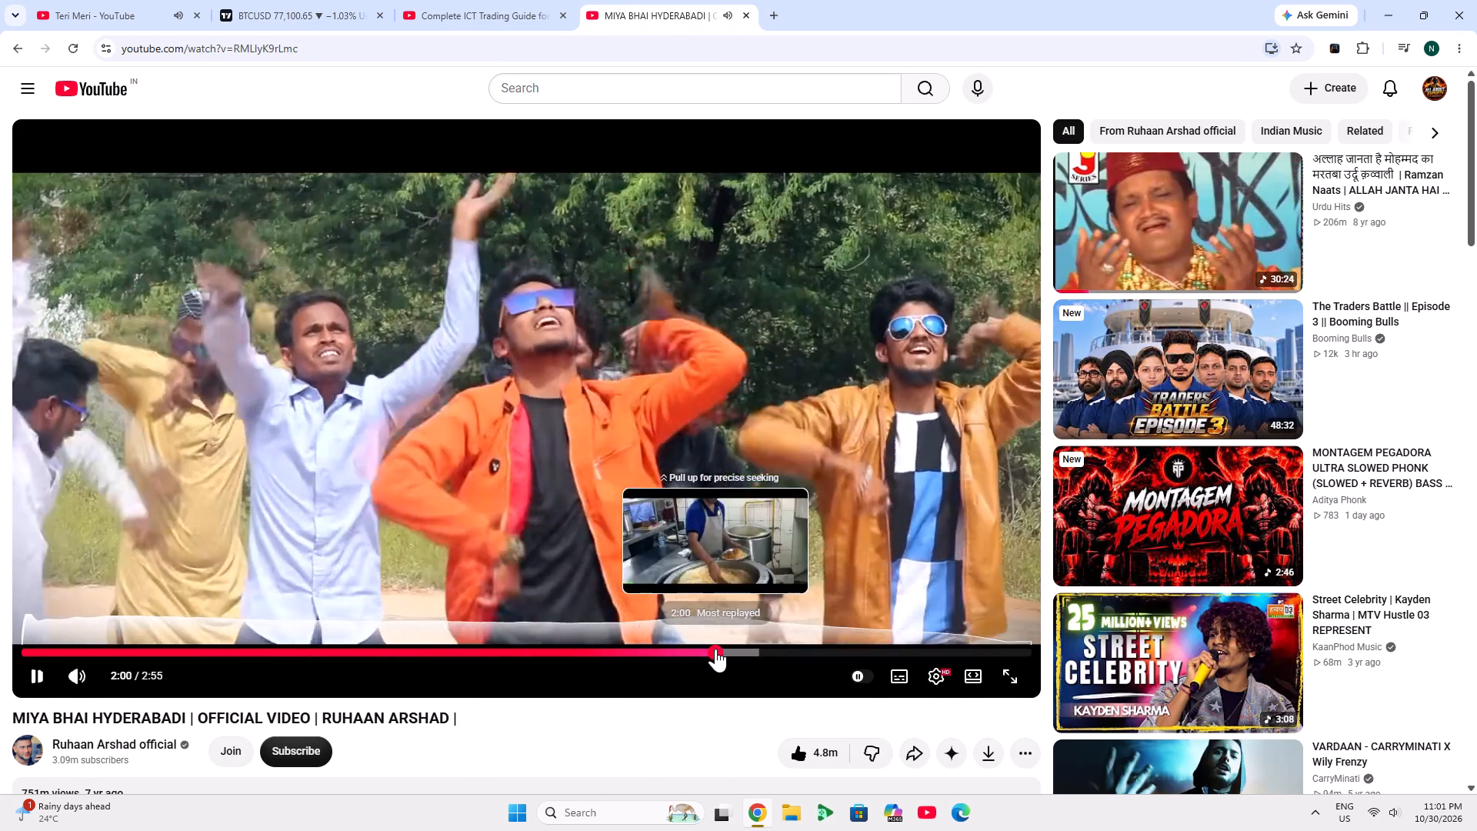
Open the Ruhaan Arshad official channel and browse its home page and list of latest videos.
click(111, 744)
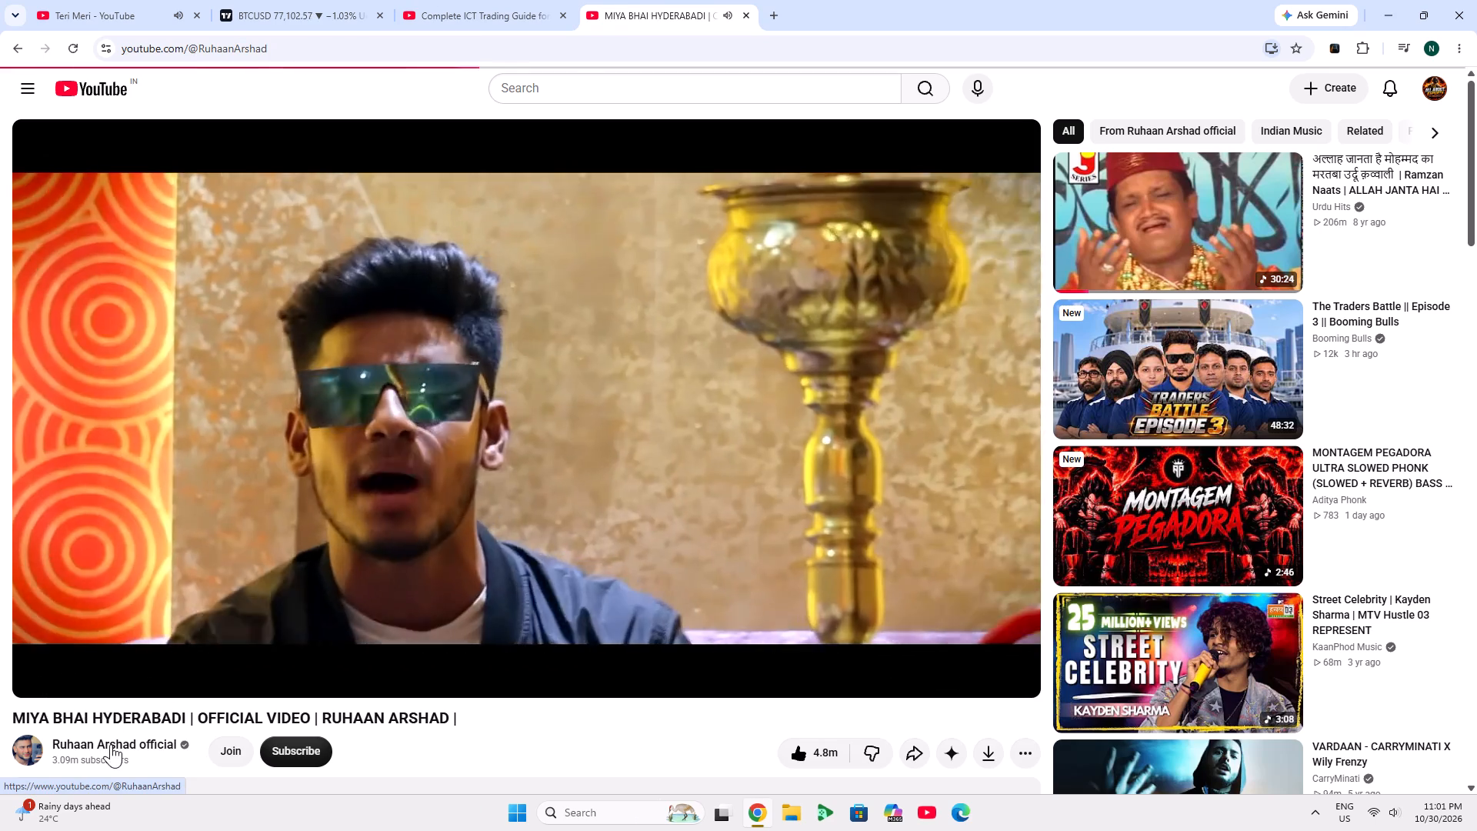
scroll(621, 0, down, 5)
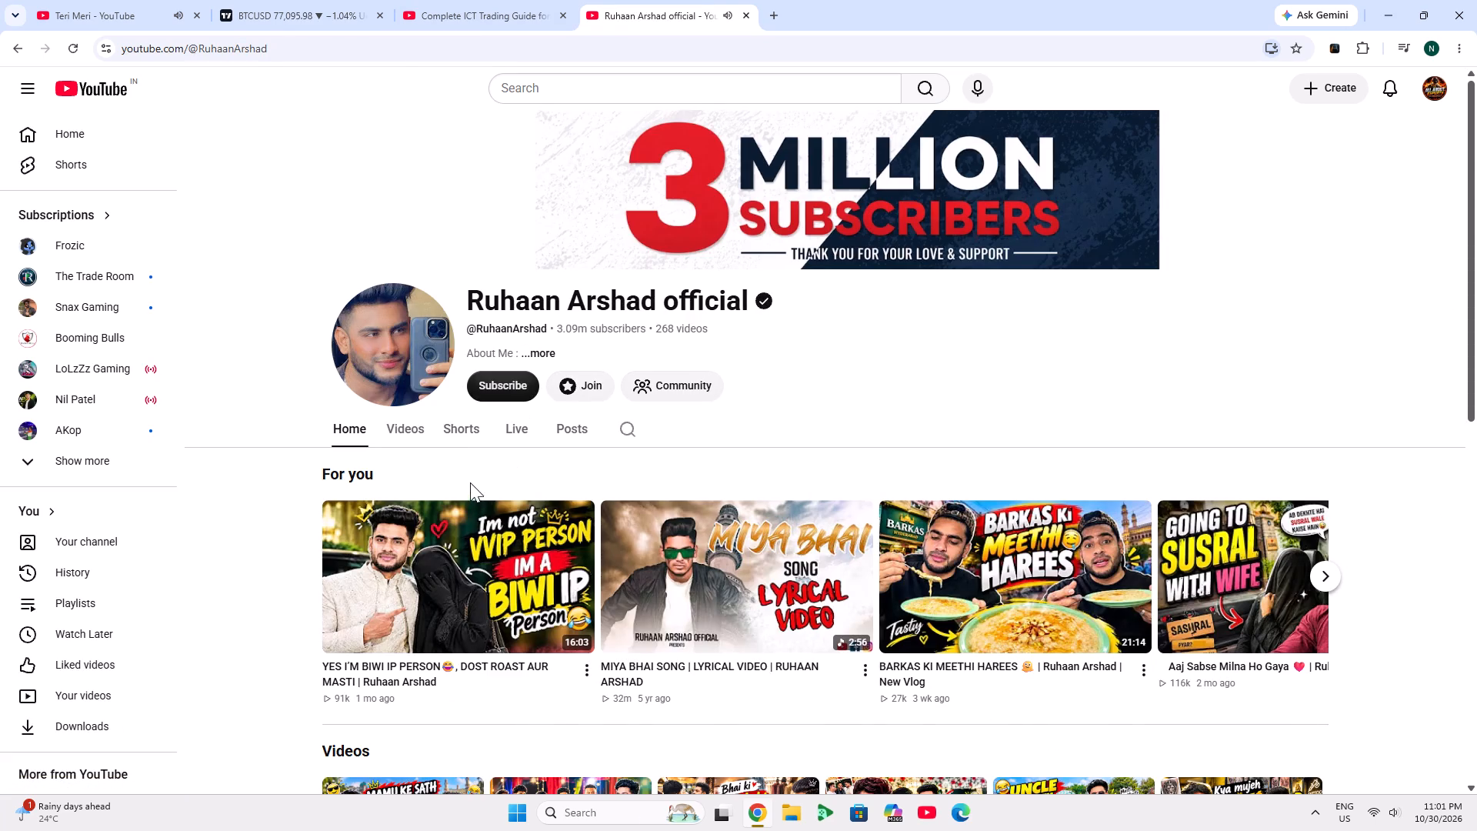
scroll(470, 482, down, 1)
scroll(690, 0, up, 3)
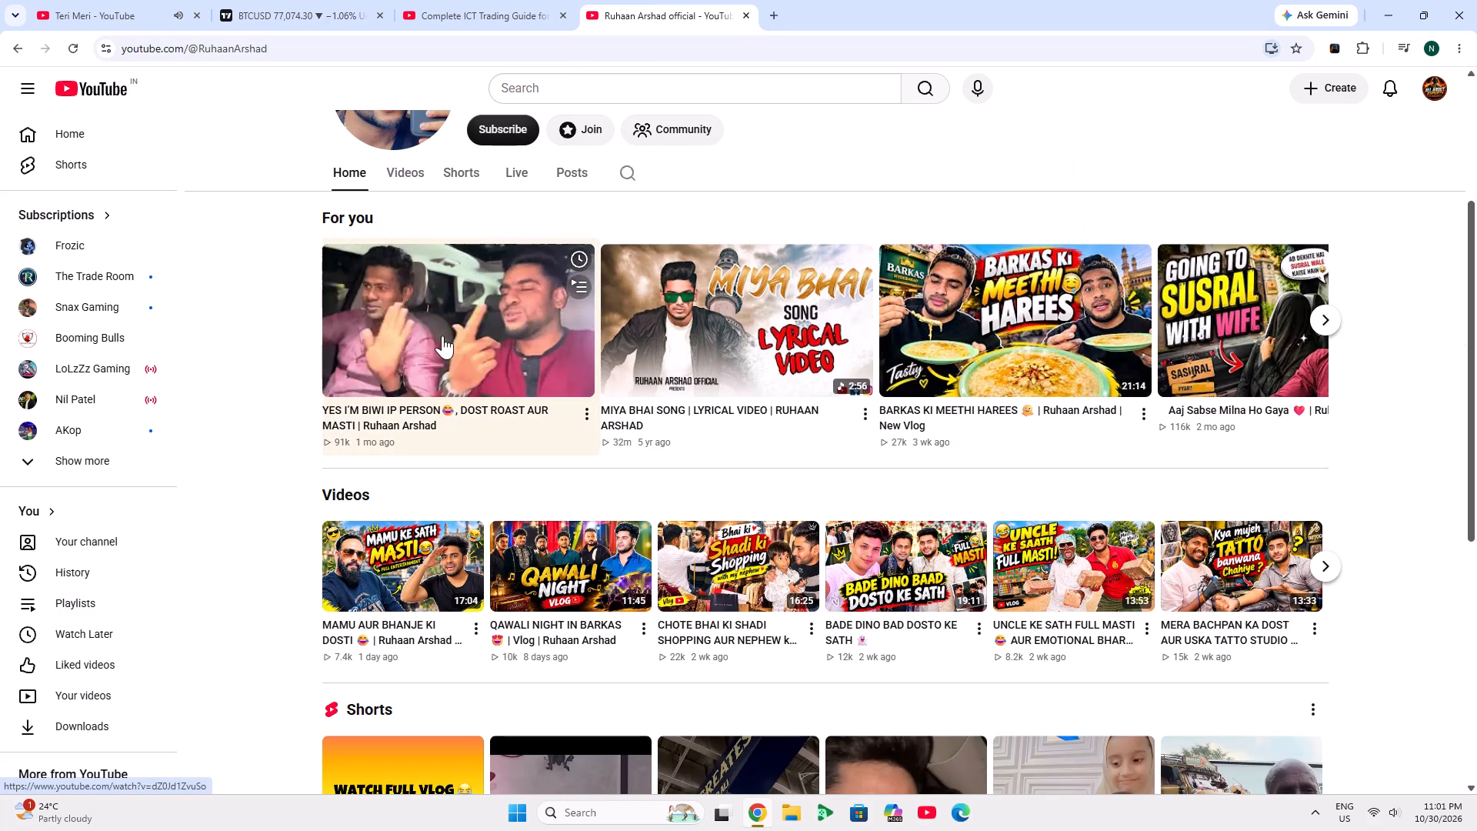
click(422, 190)
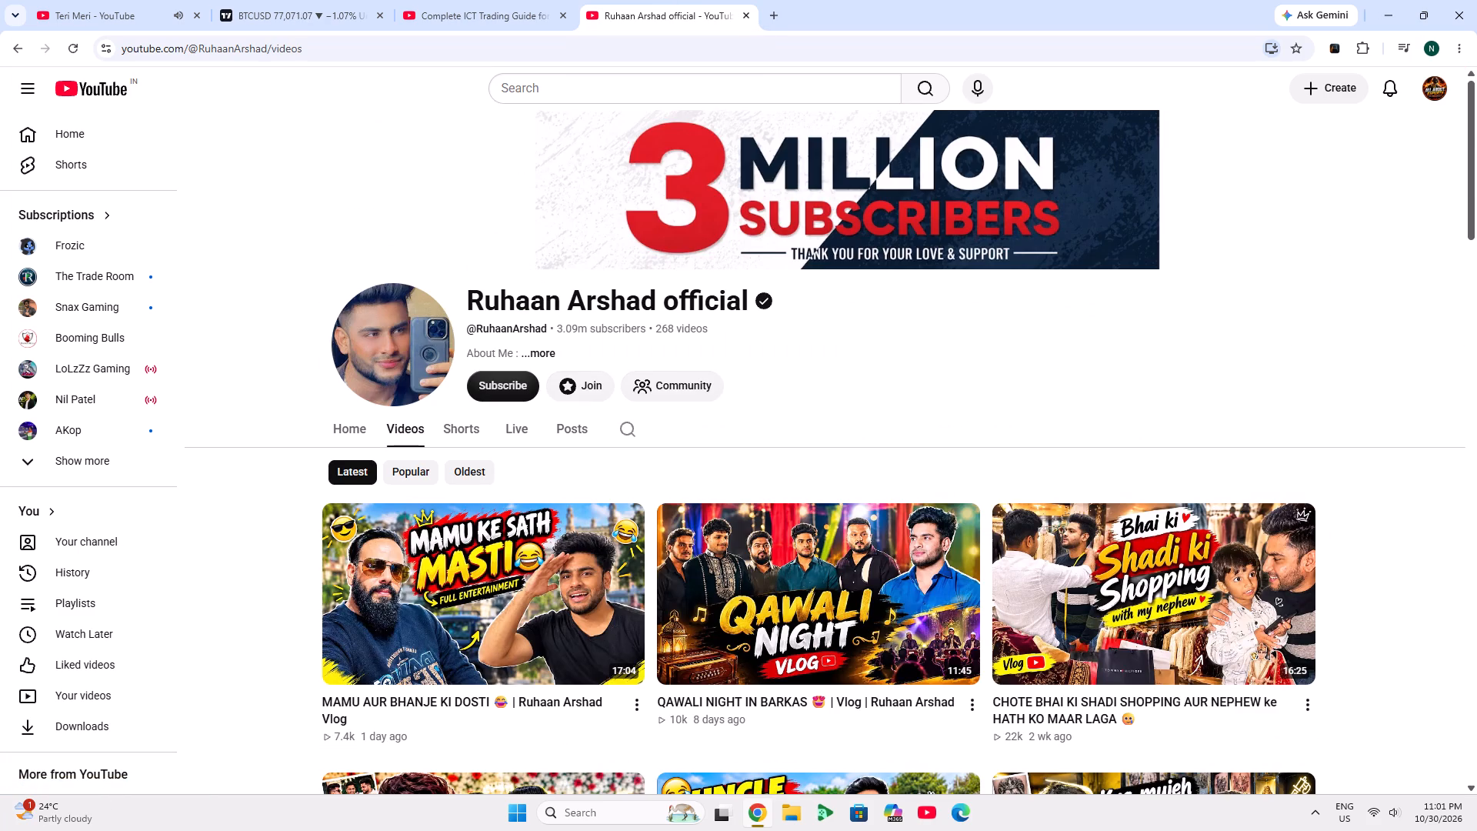
scroll(542, 291, down, 1)
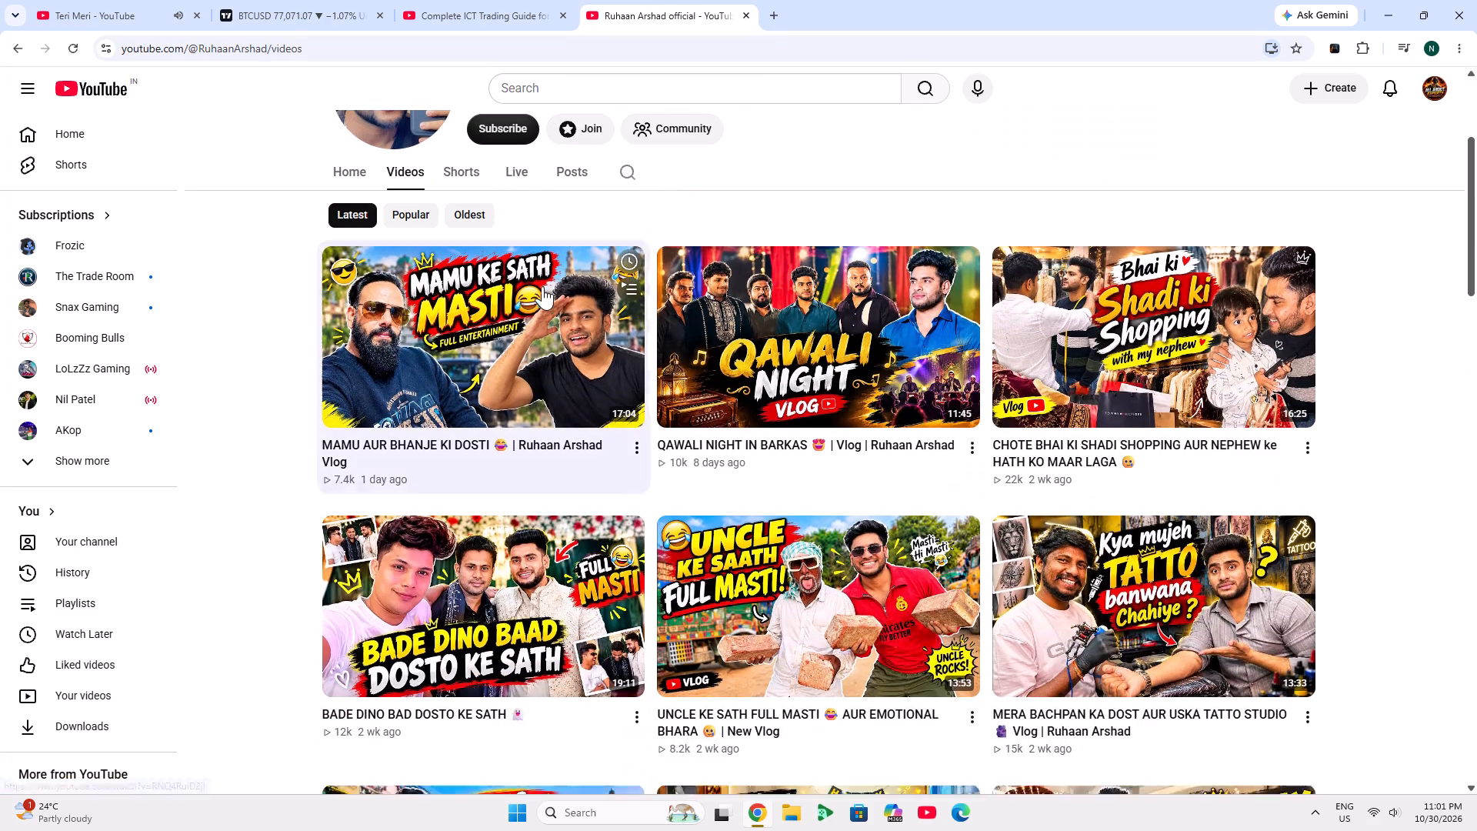
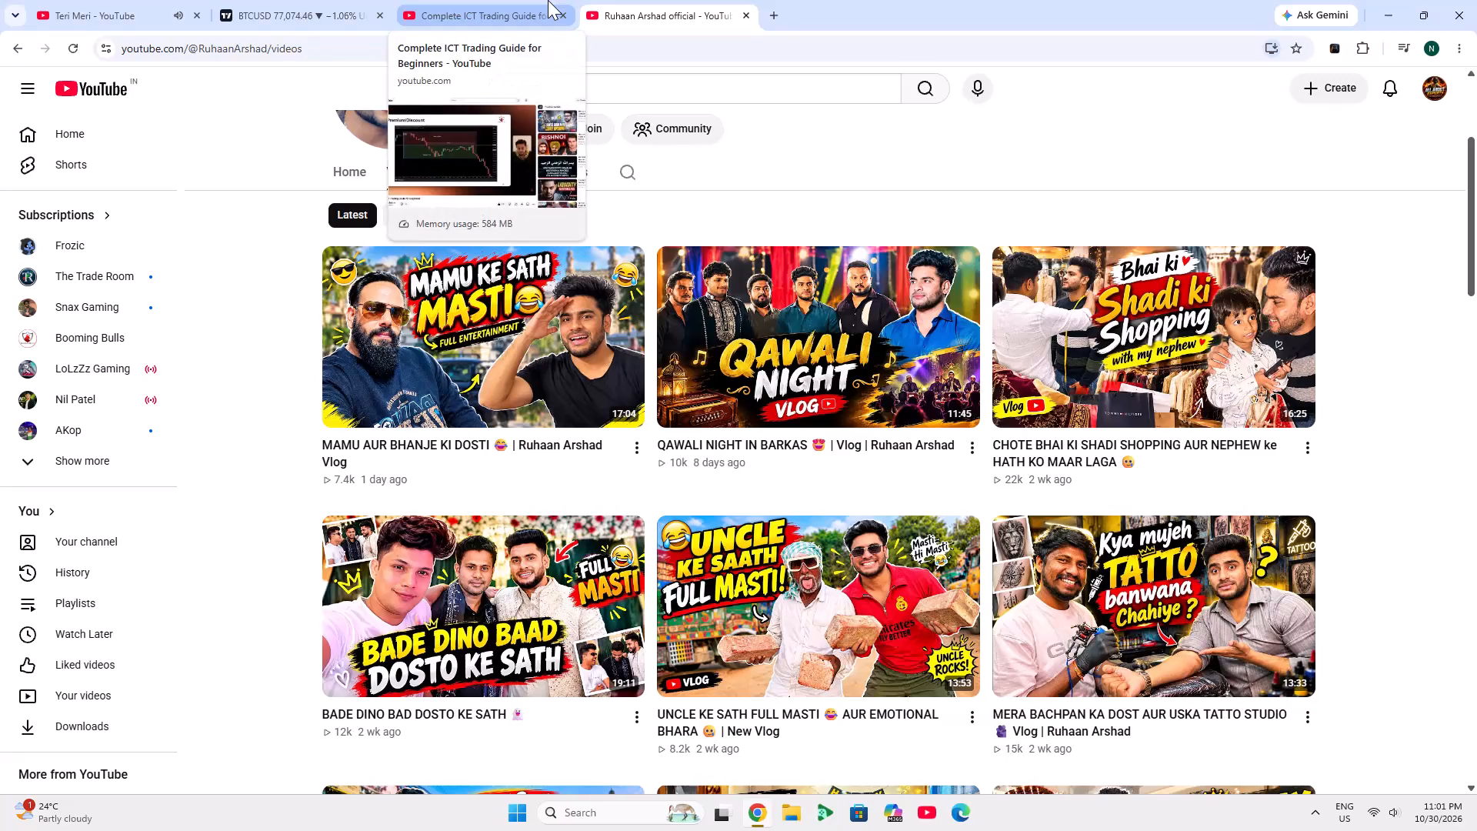
Look further through the latest videos on the Ruhaan Arshad official channel.
scroll(548, 0, down, 5)
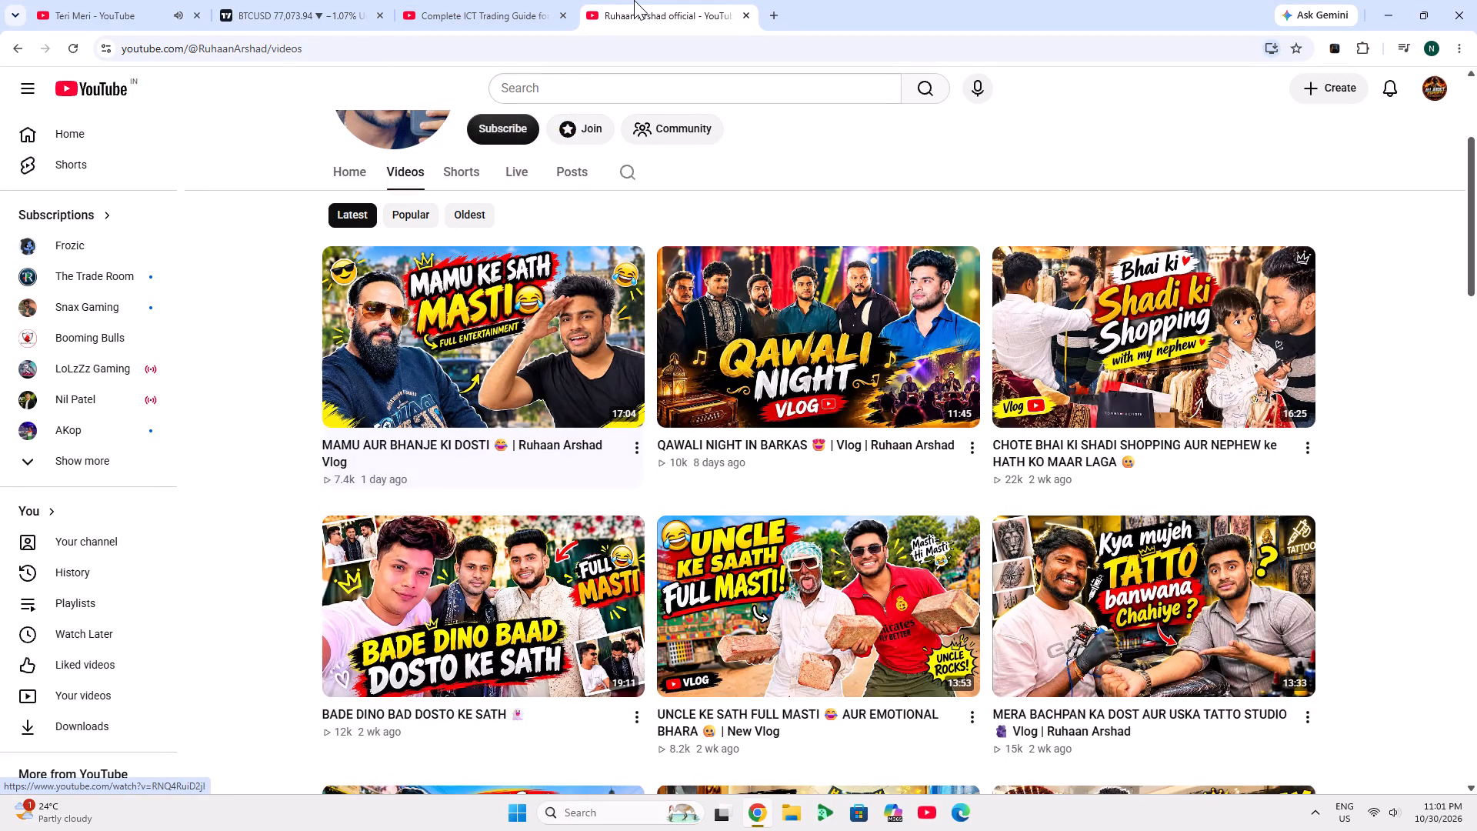
scroll(634, 0, down, 3)
scroll(634, 0, up, 3)
scroll(634, 0, down, 3)
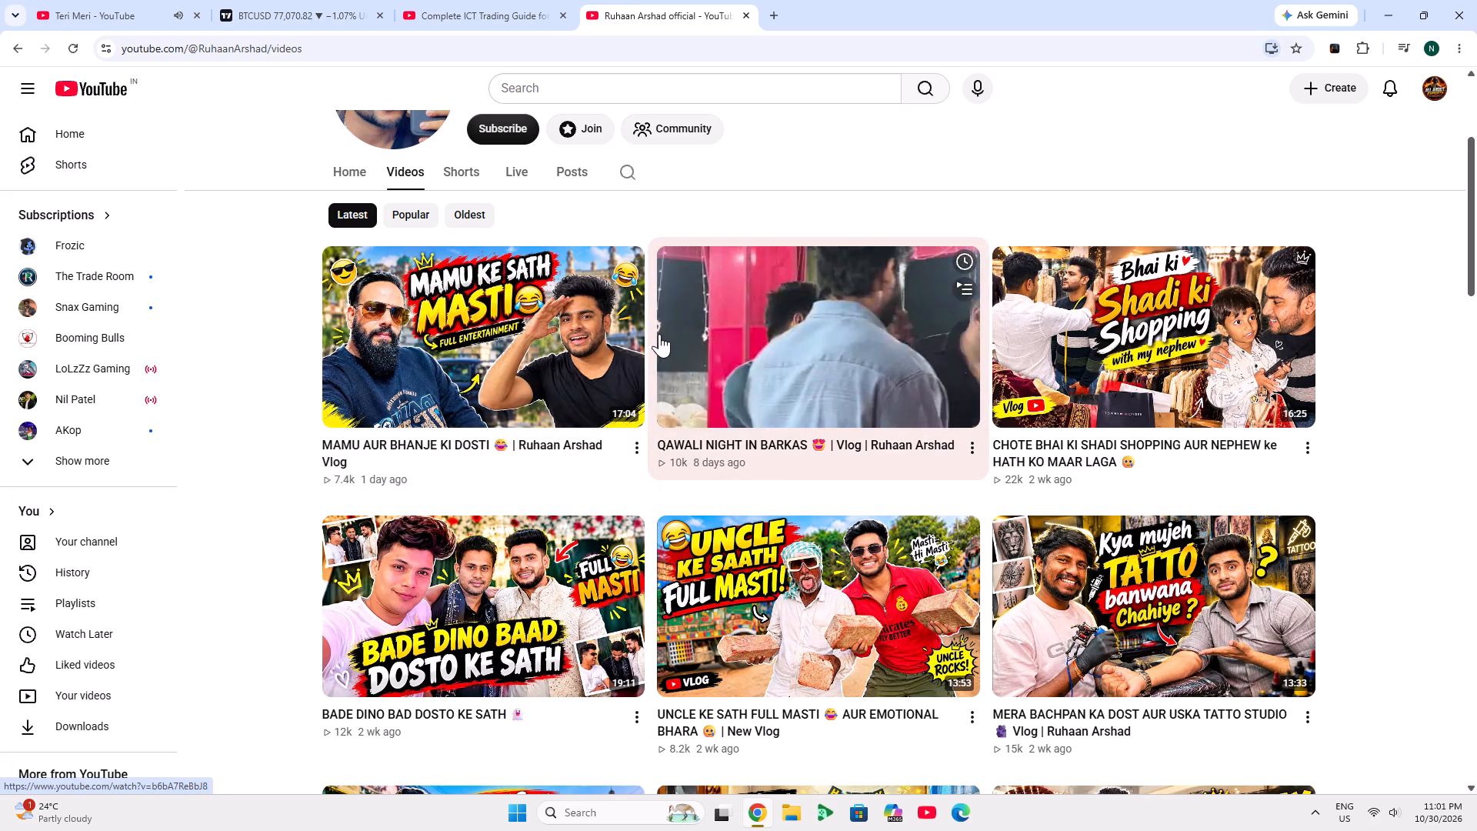
scroll(449, 734, down, 1)
scroll(677, 0, up, 3)
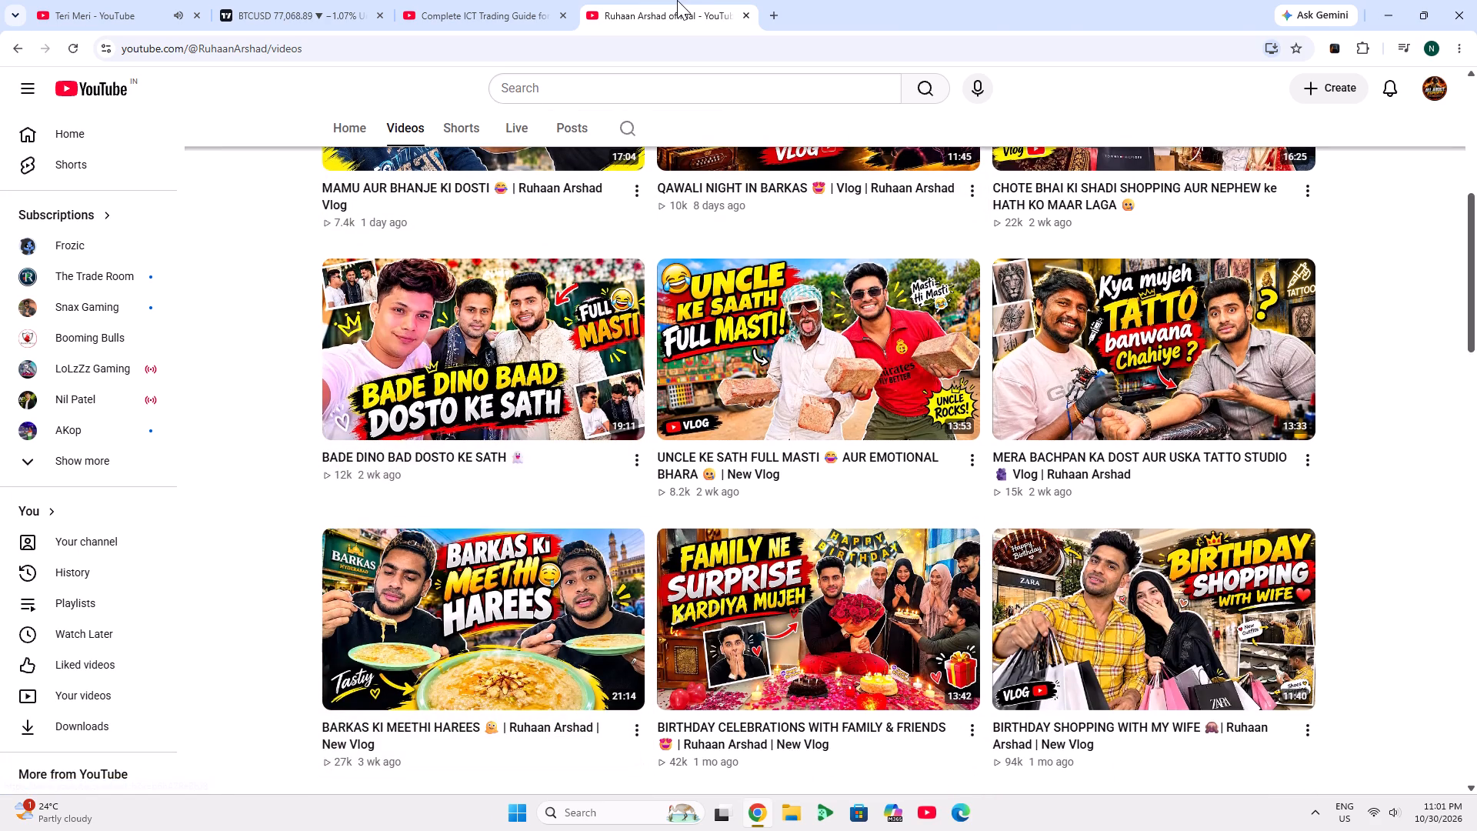
scroll(677, 0, up, 2)
scroll(677, 0, down, 3)
scroll(581, 407, up, 4)
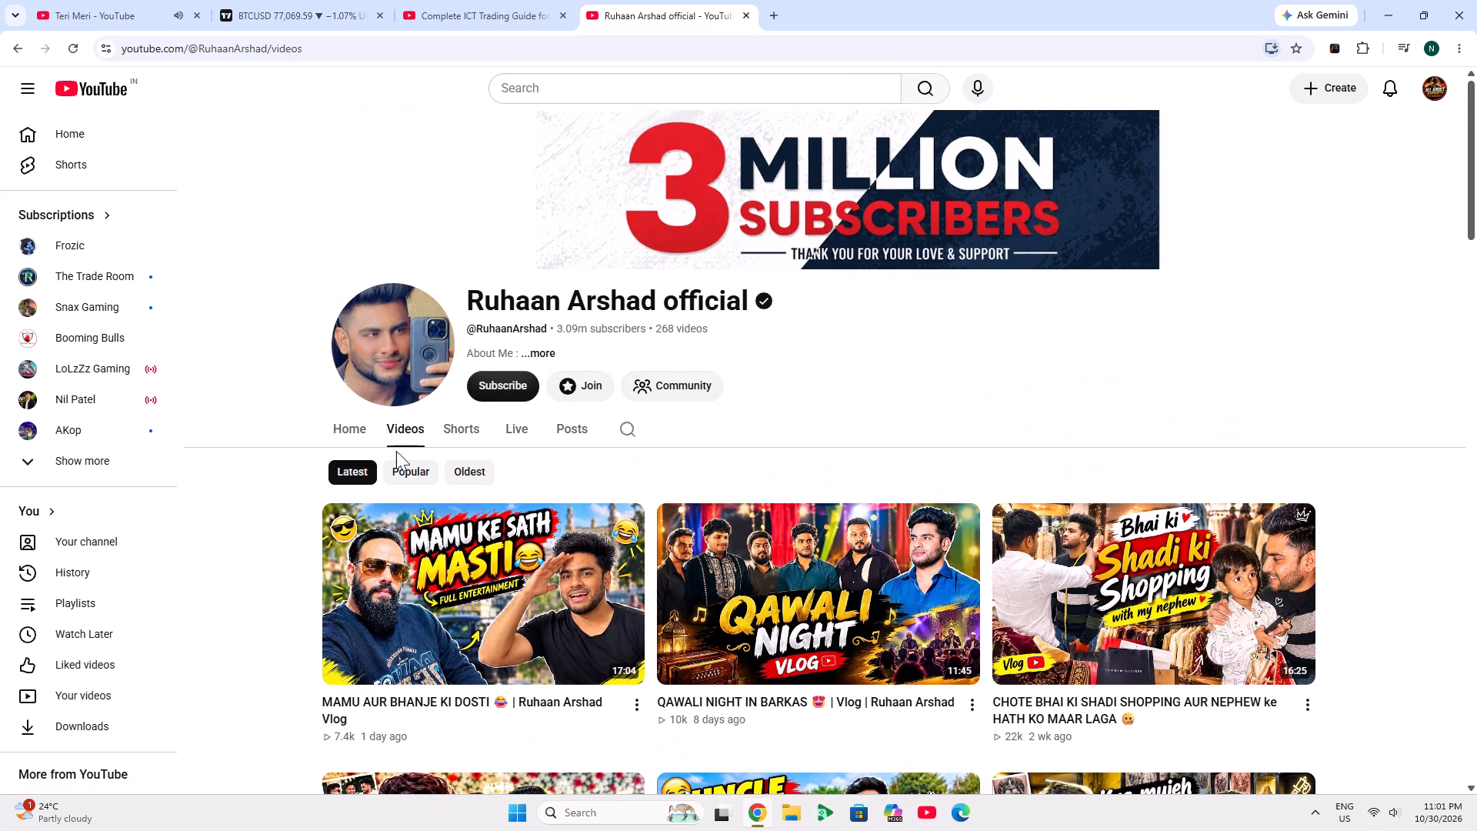
Sort the Ruhaan Arshad official channel's videos by Popular and browse the list.
click(414, 479)
scroll(602, 55, down, 1)
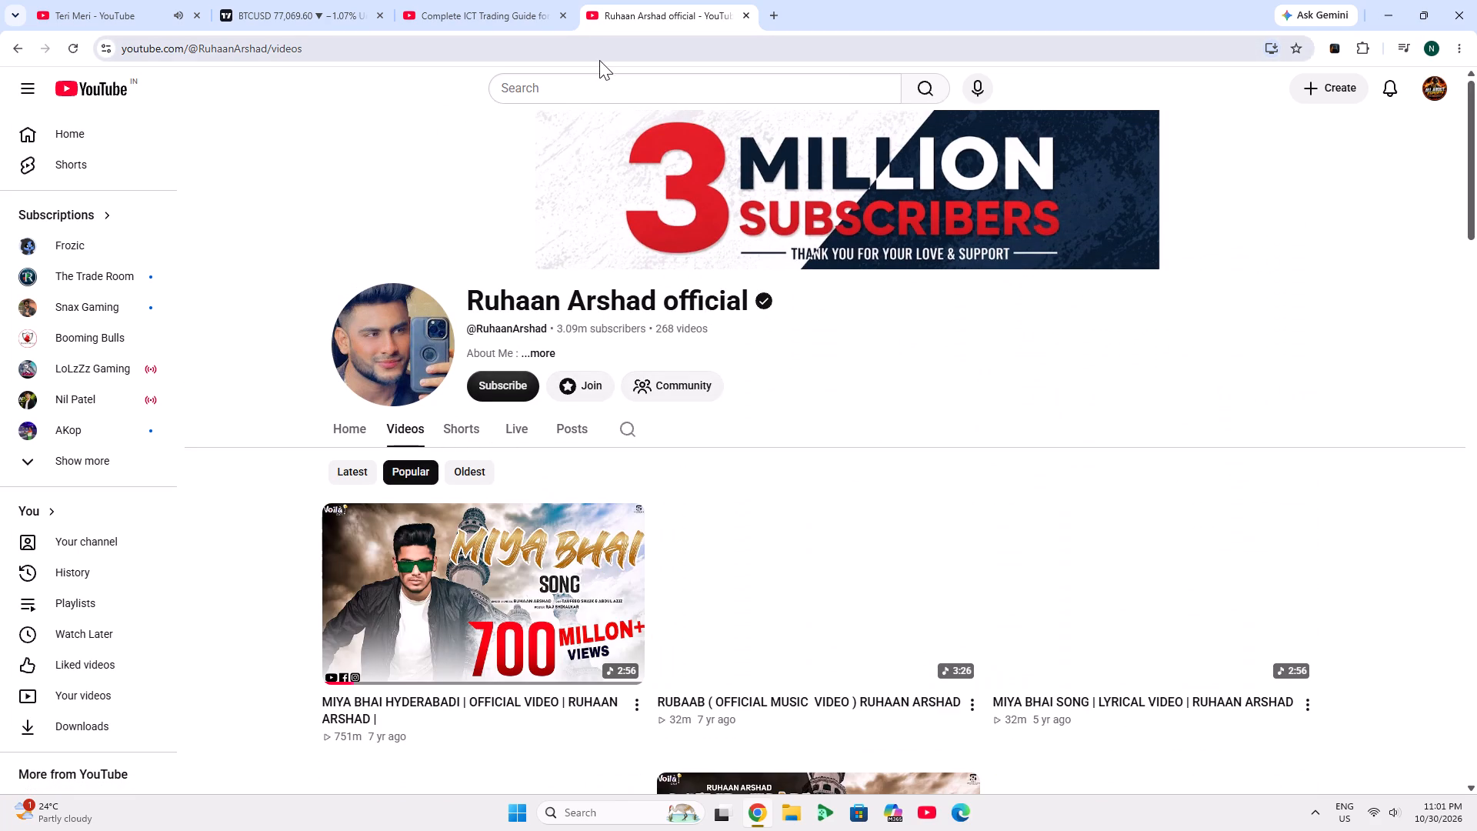
scroll(555, 348, down, 1)
scroll(618, 0, down, 3)
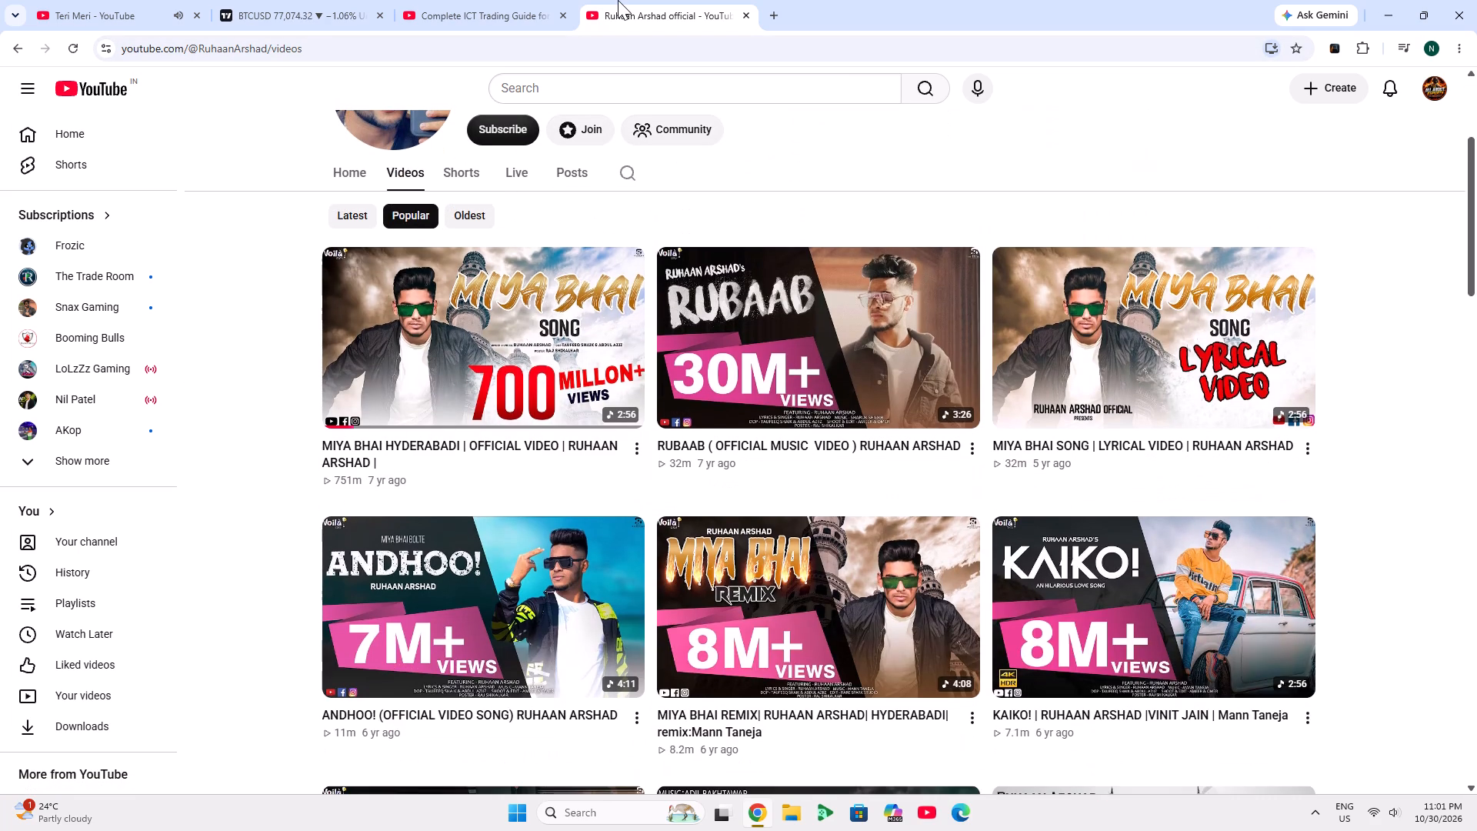
scroll(618, 0, down, 12)
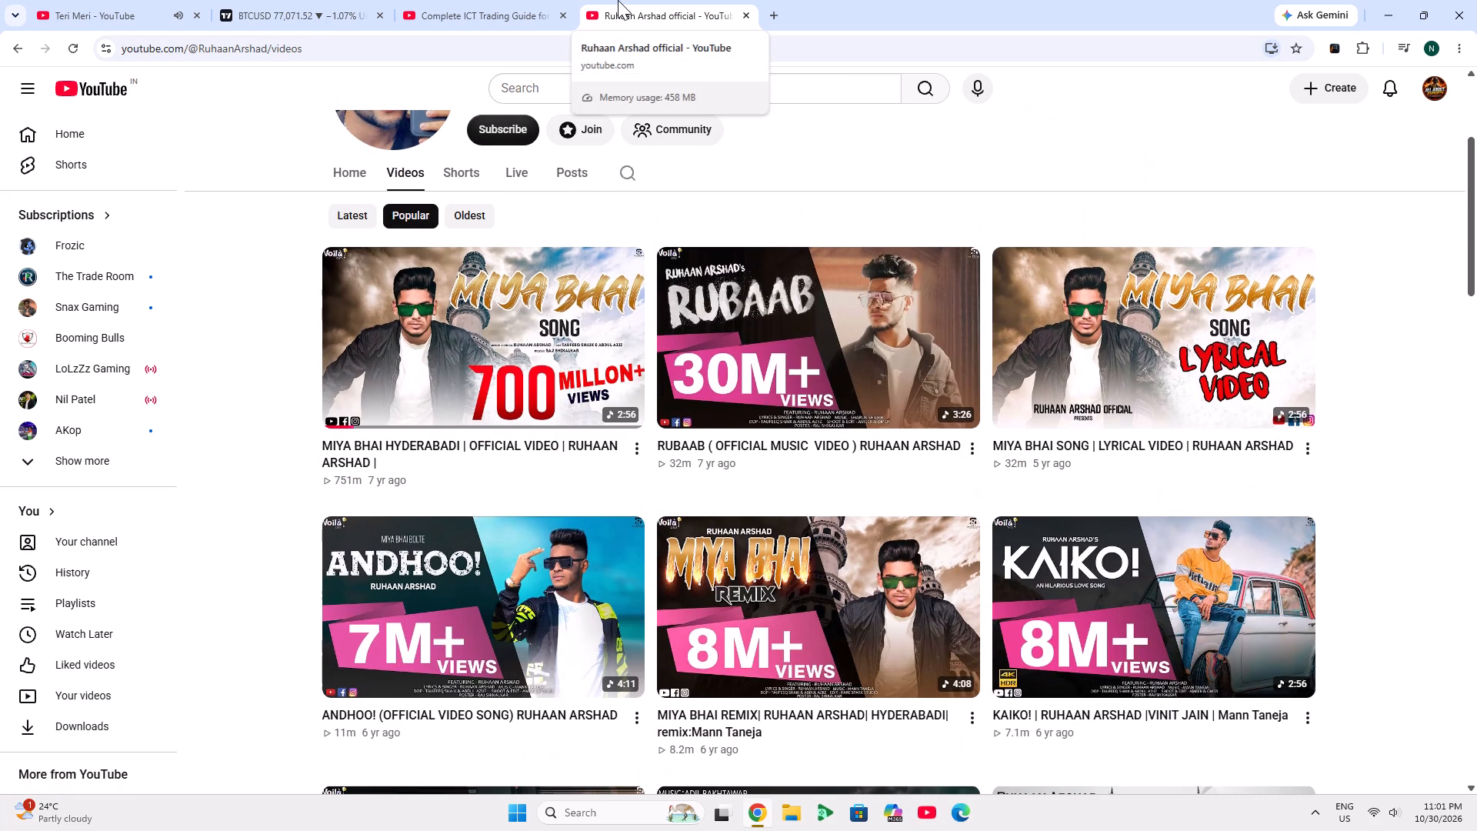
scroll(618, 0, down, 13)
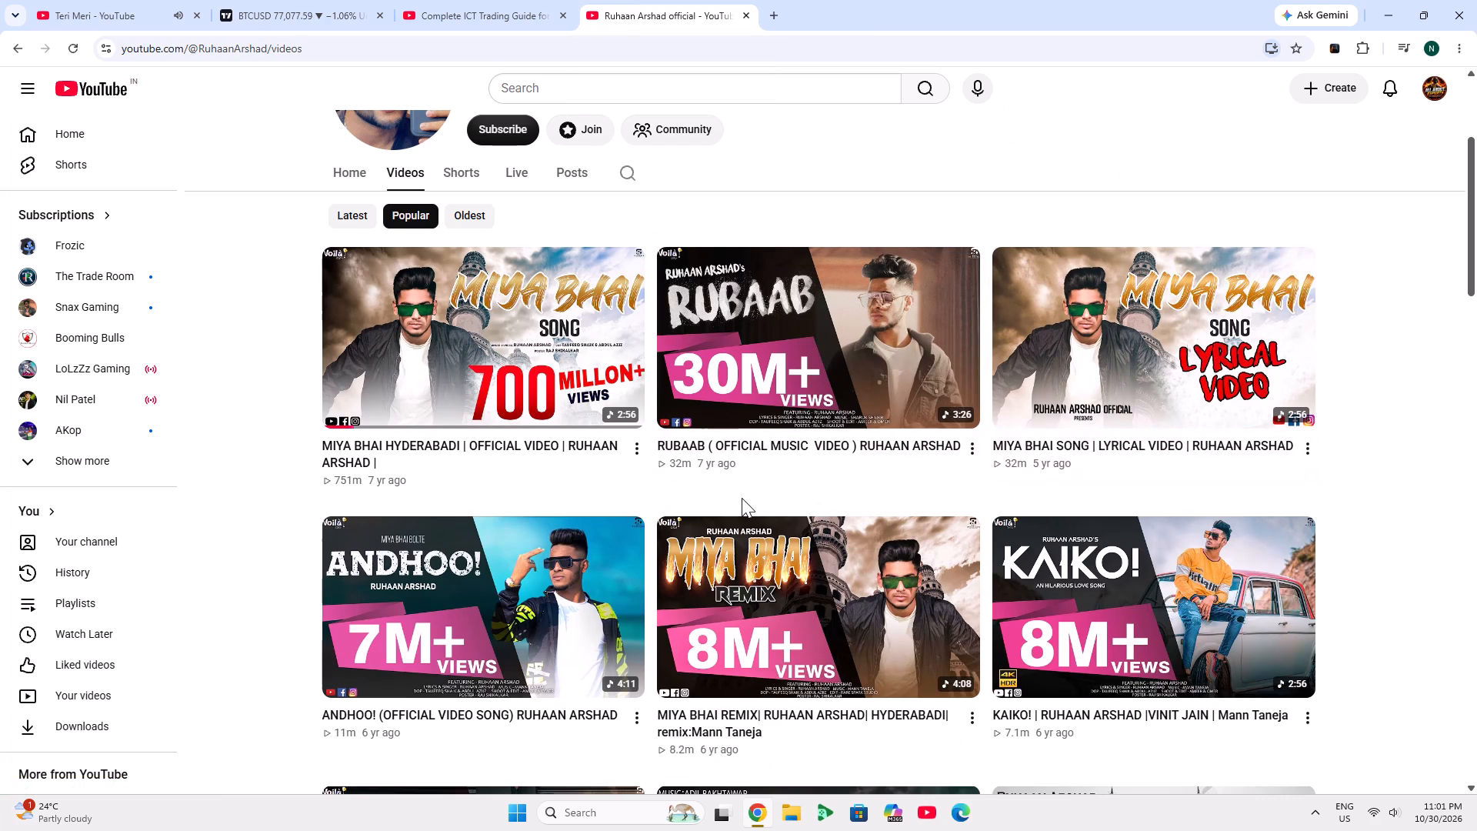
scroll(742, 498, down, 1)
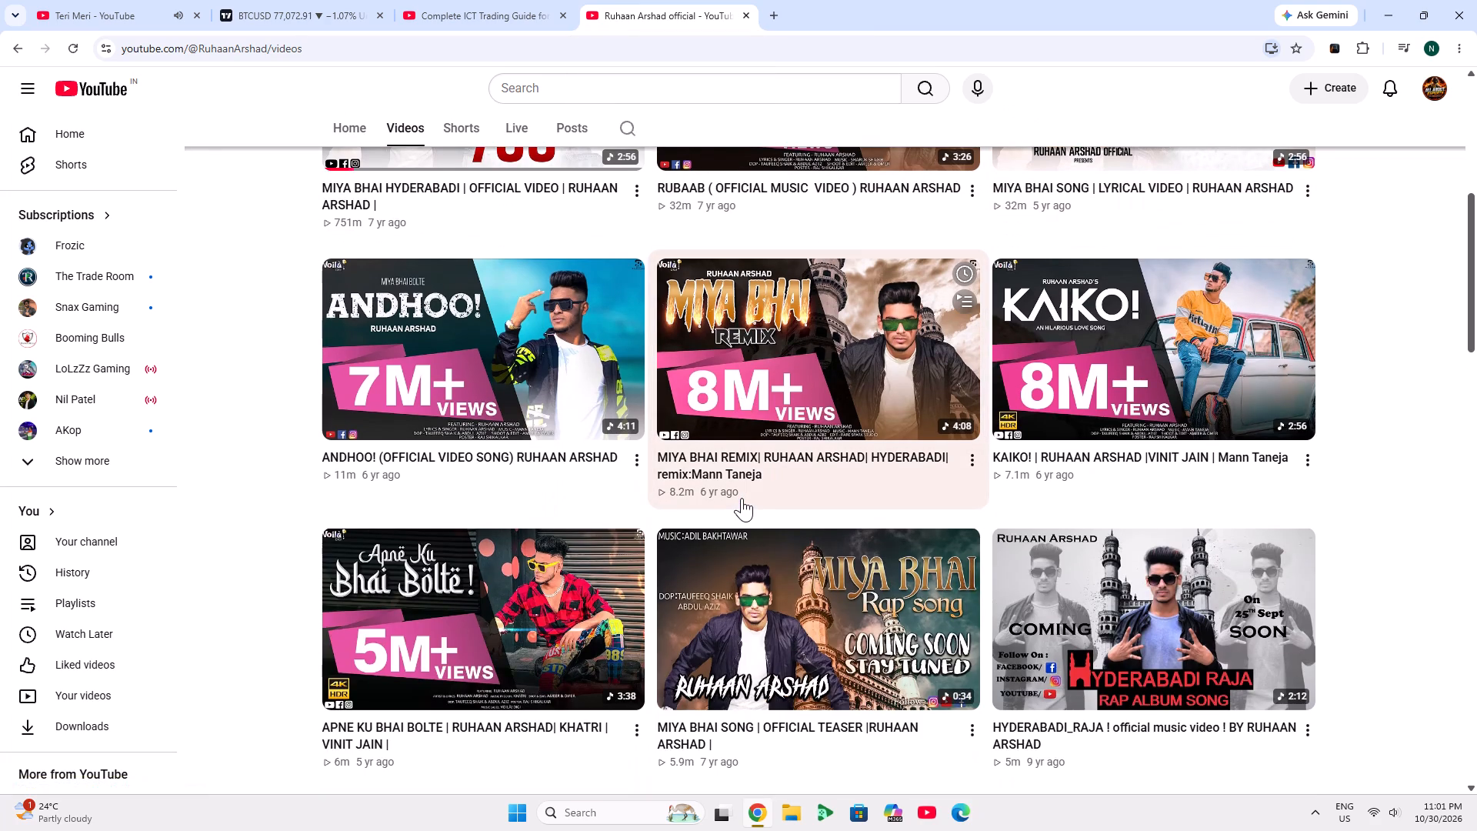
scroll(742, 498, down, 1)
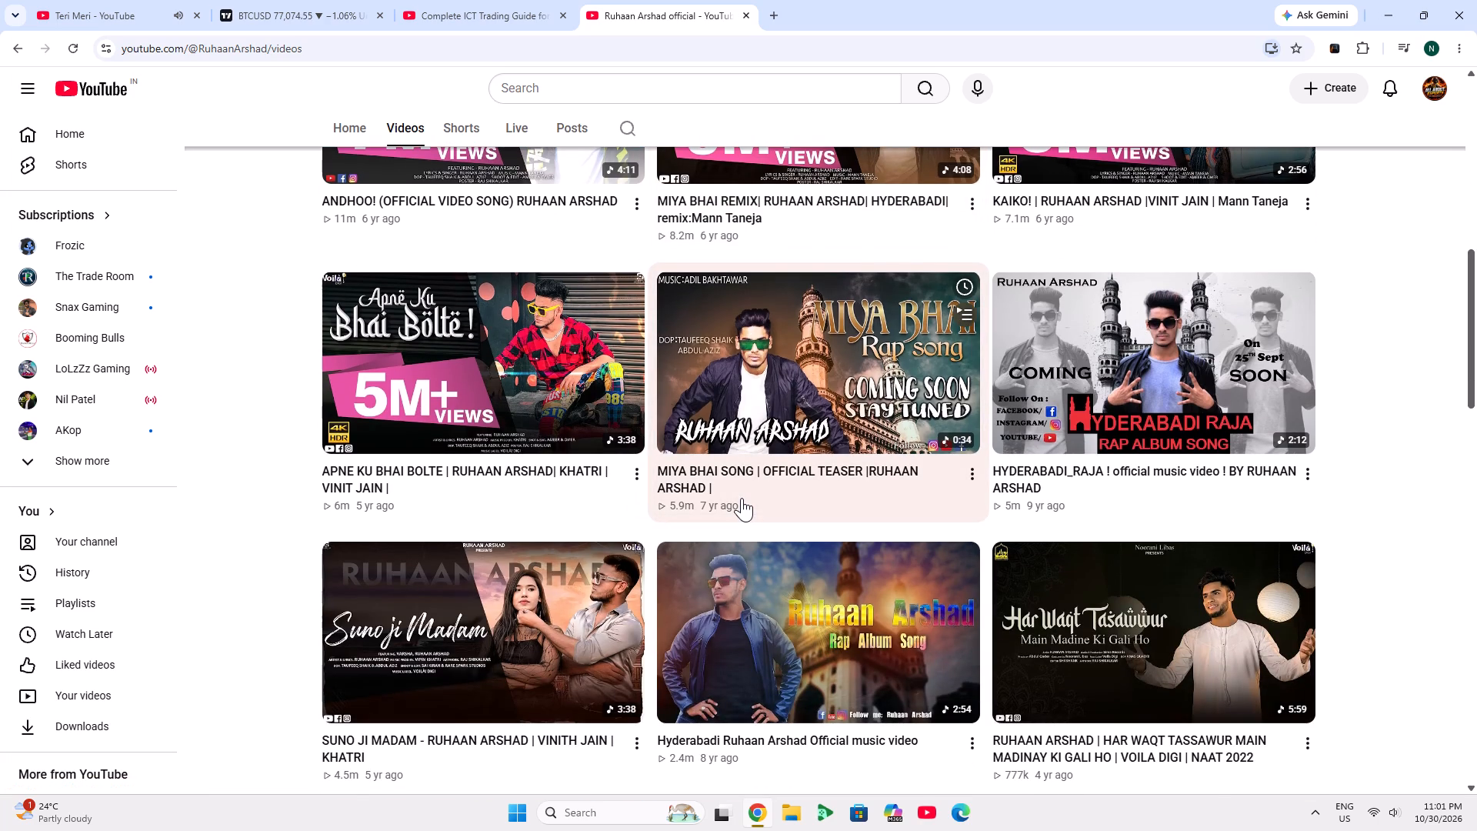
scroll(742, 498, down, 1)
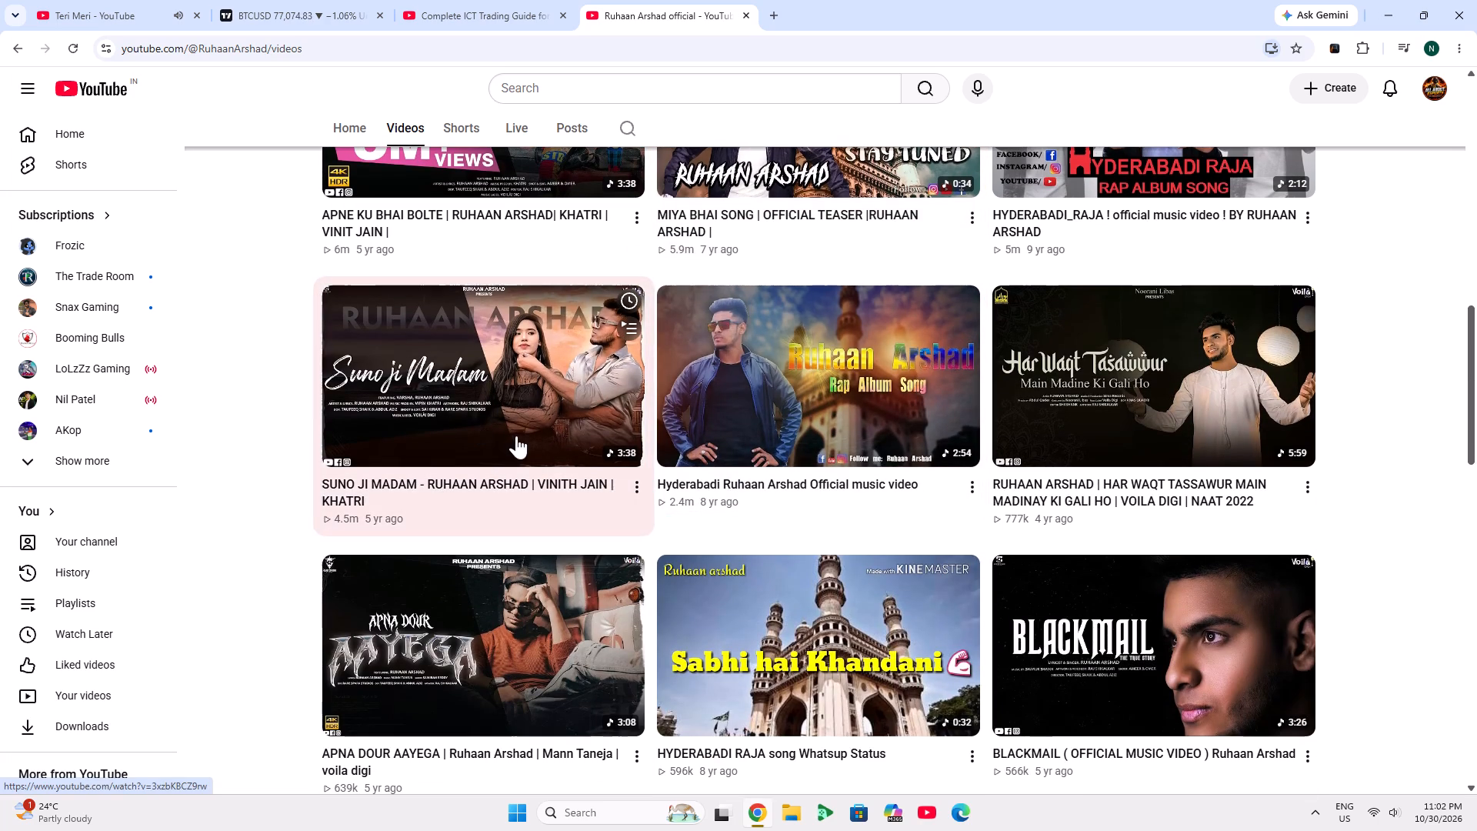
Open the "SUNO JI MADAM" video from the popular list and skip to 1:01.
click(538, 441)
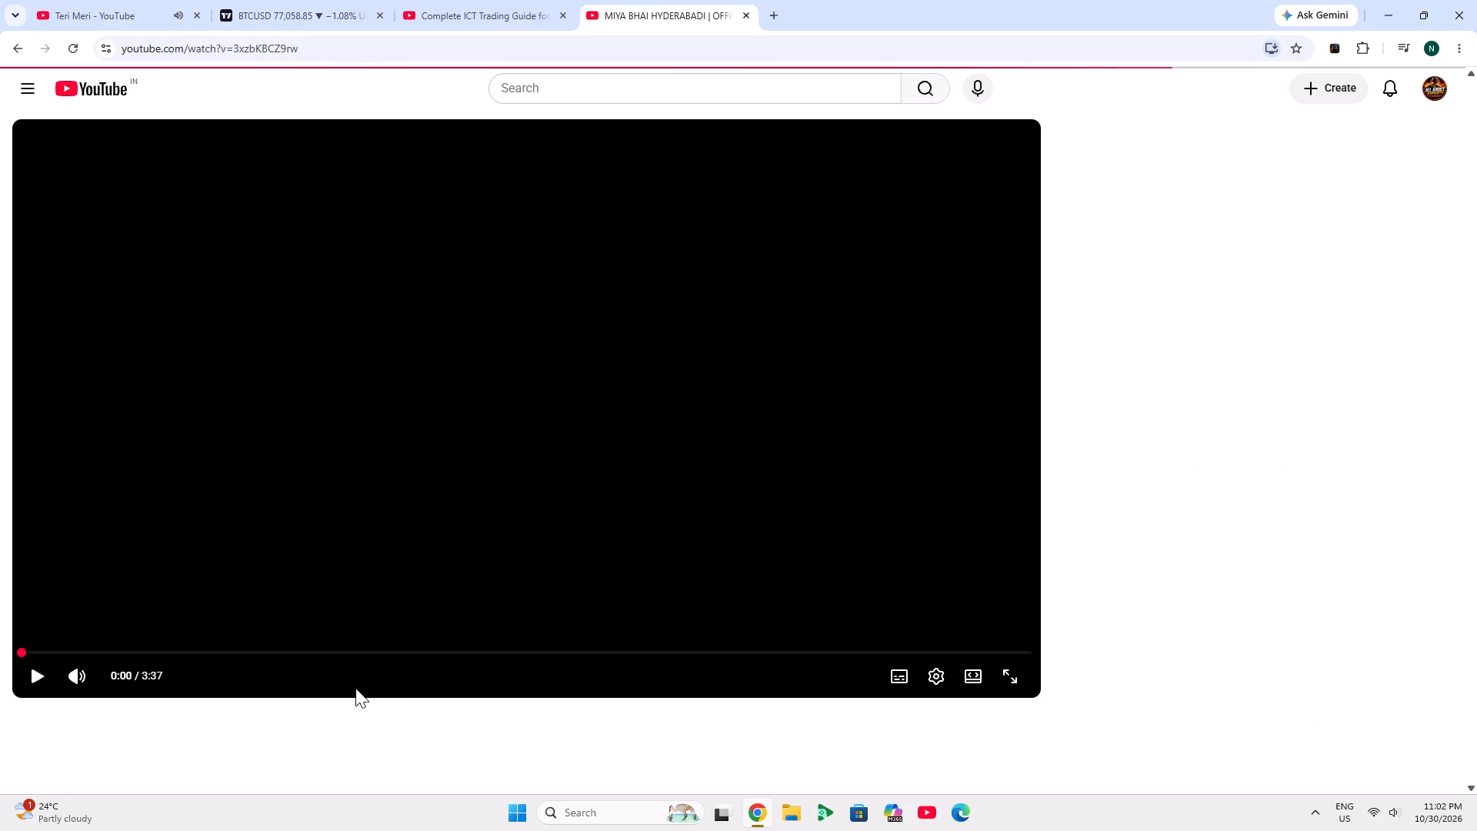
click(308, 659)
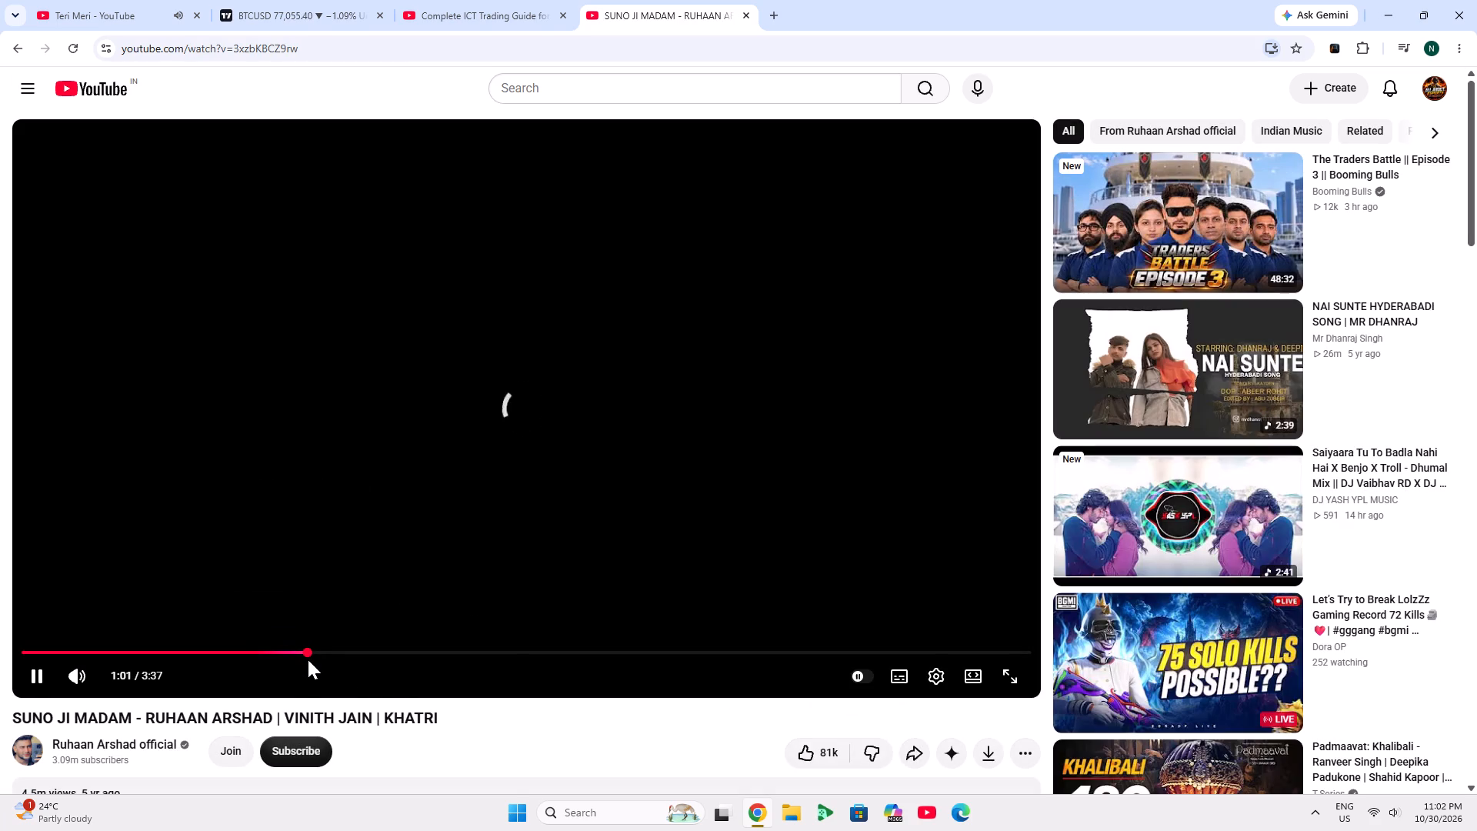
Pause the "Teri Meri" song playing in the other tab and return to the "SUNO JI MADAM" video.
click(145, 0)
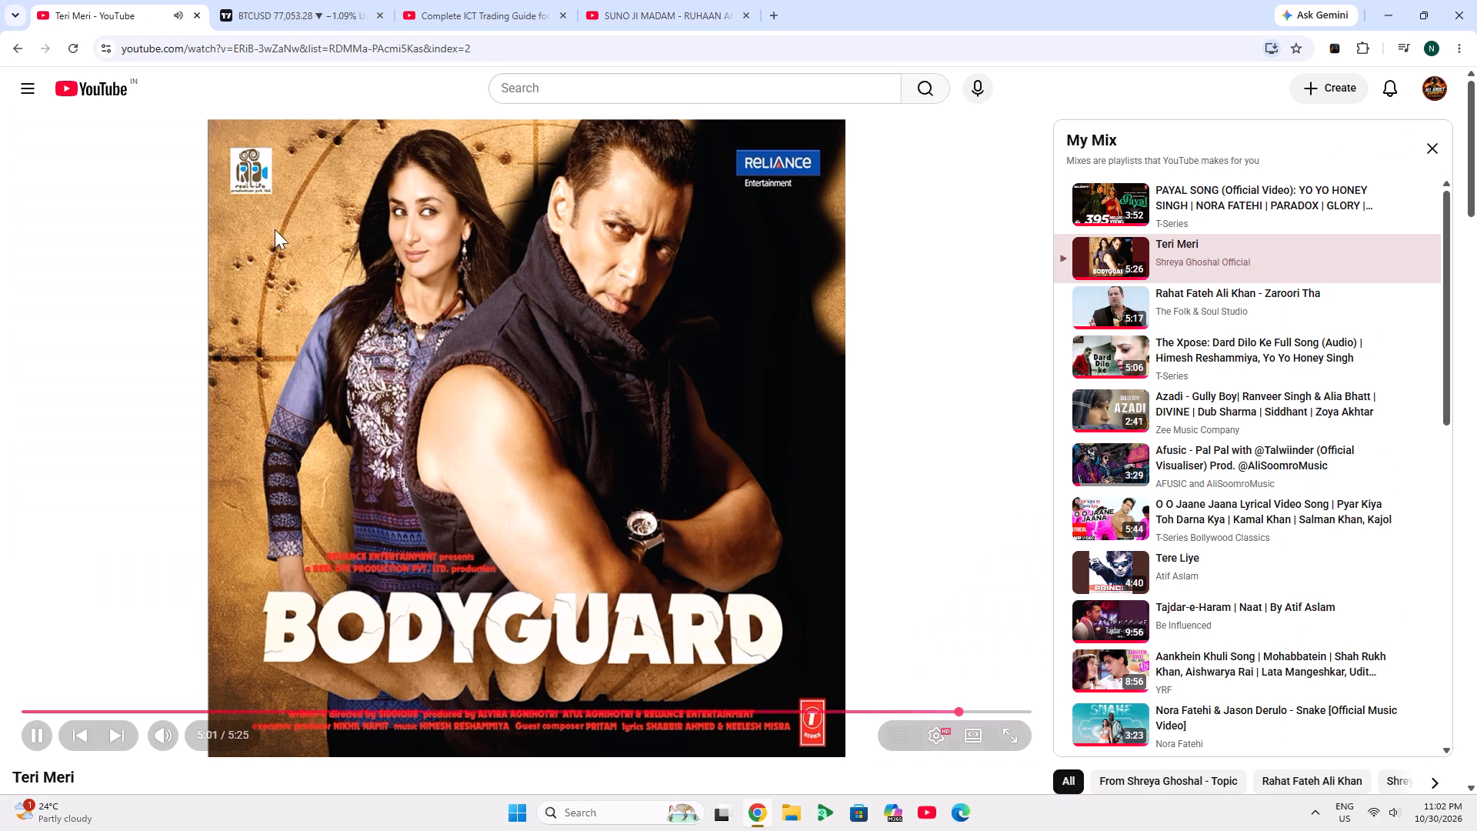
click(347, 352)
click(701, 0)
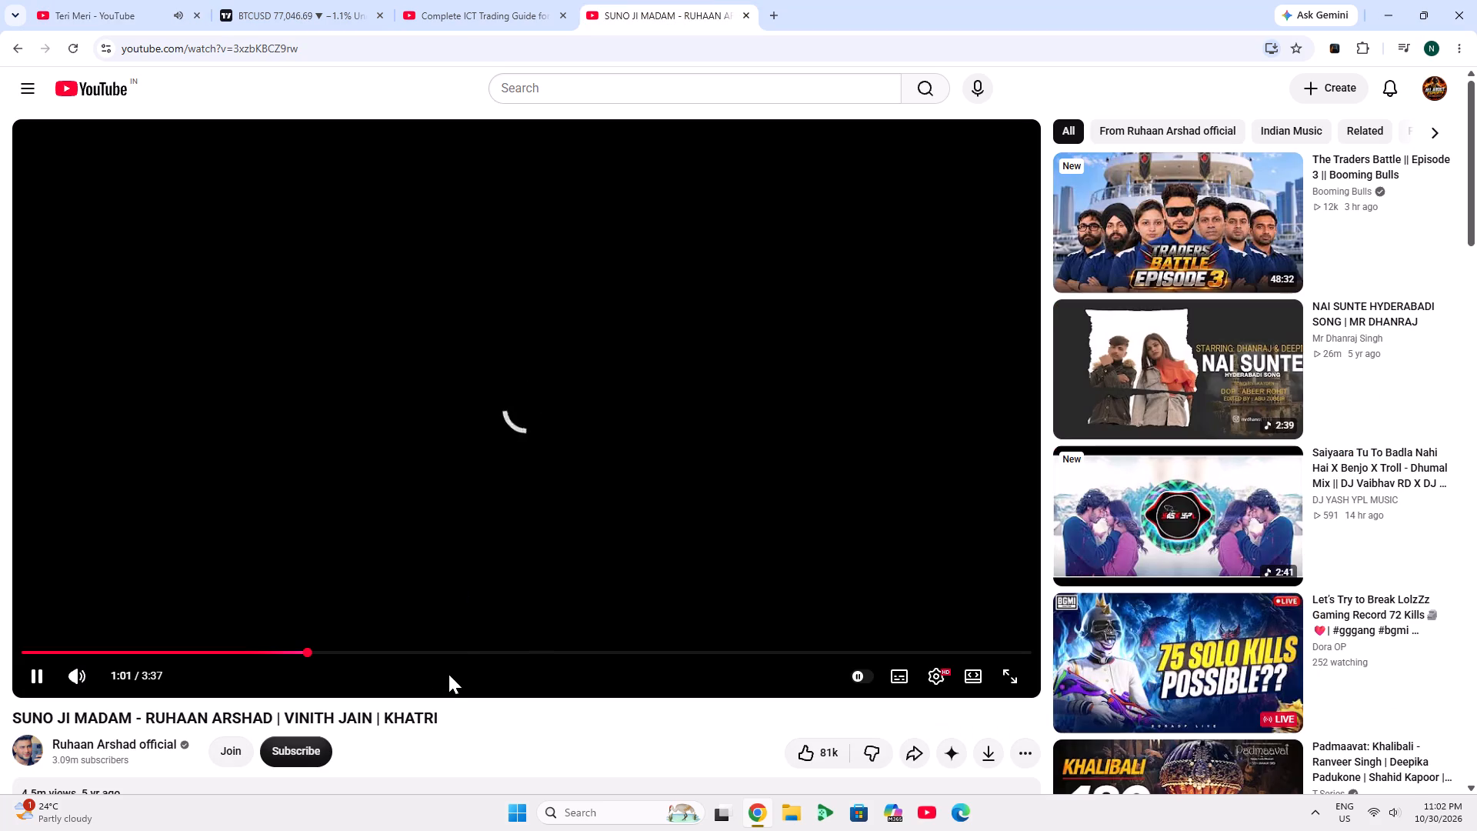
Skip the "SUNO JI MADAM" video ahead to 1:38 and back to 1:25.
click(476, 652)
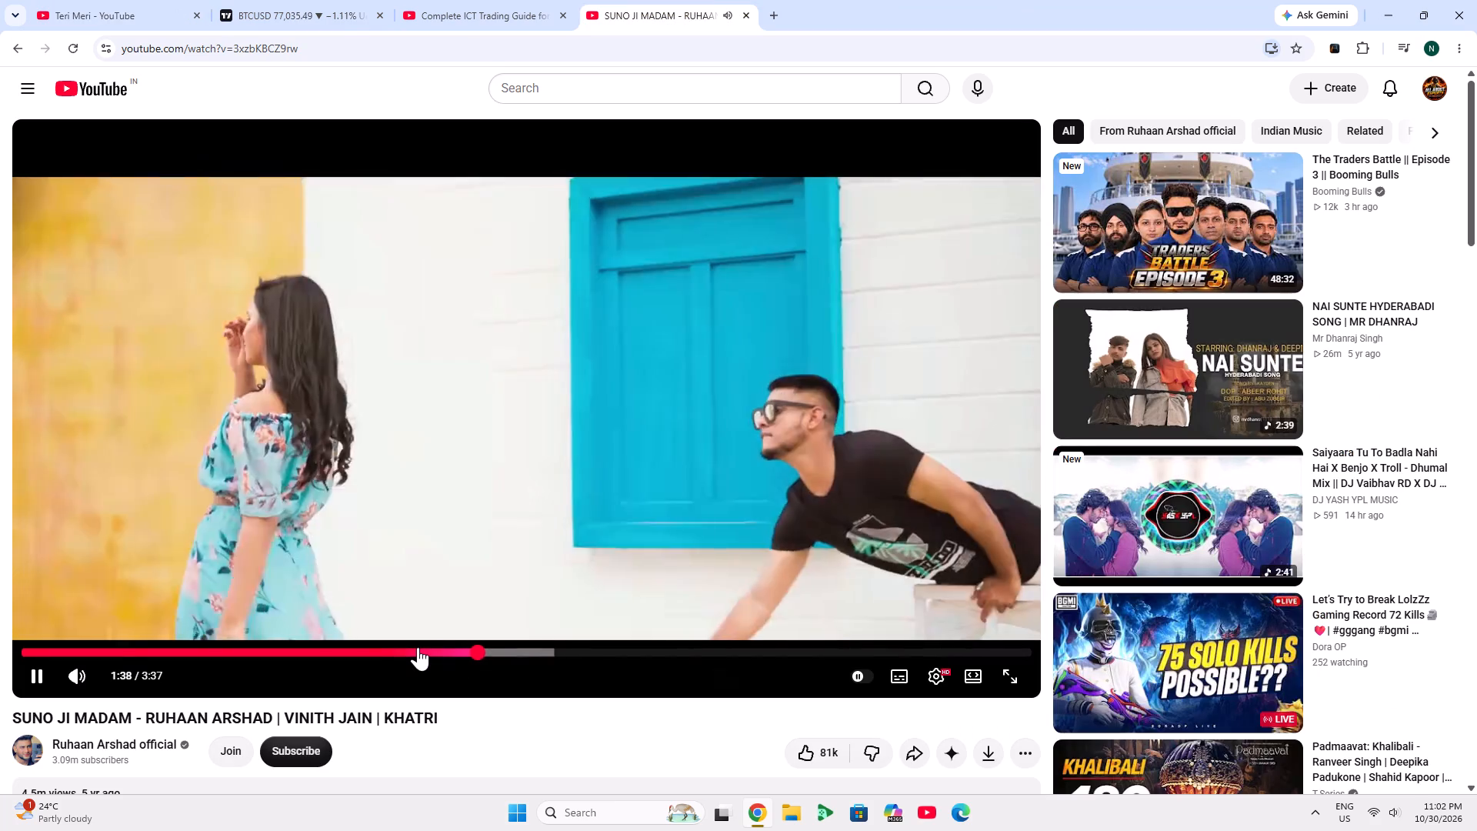
click(418, 647)
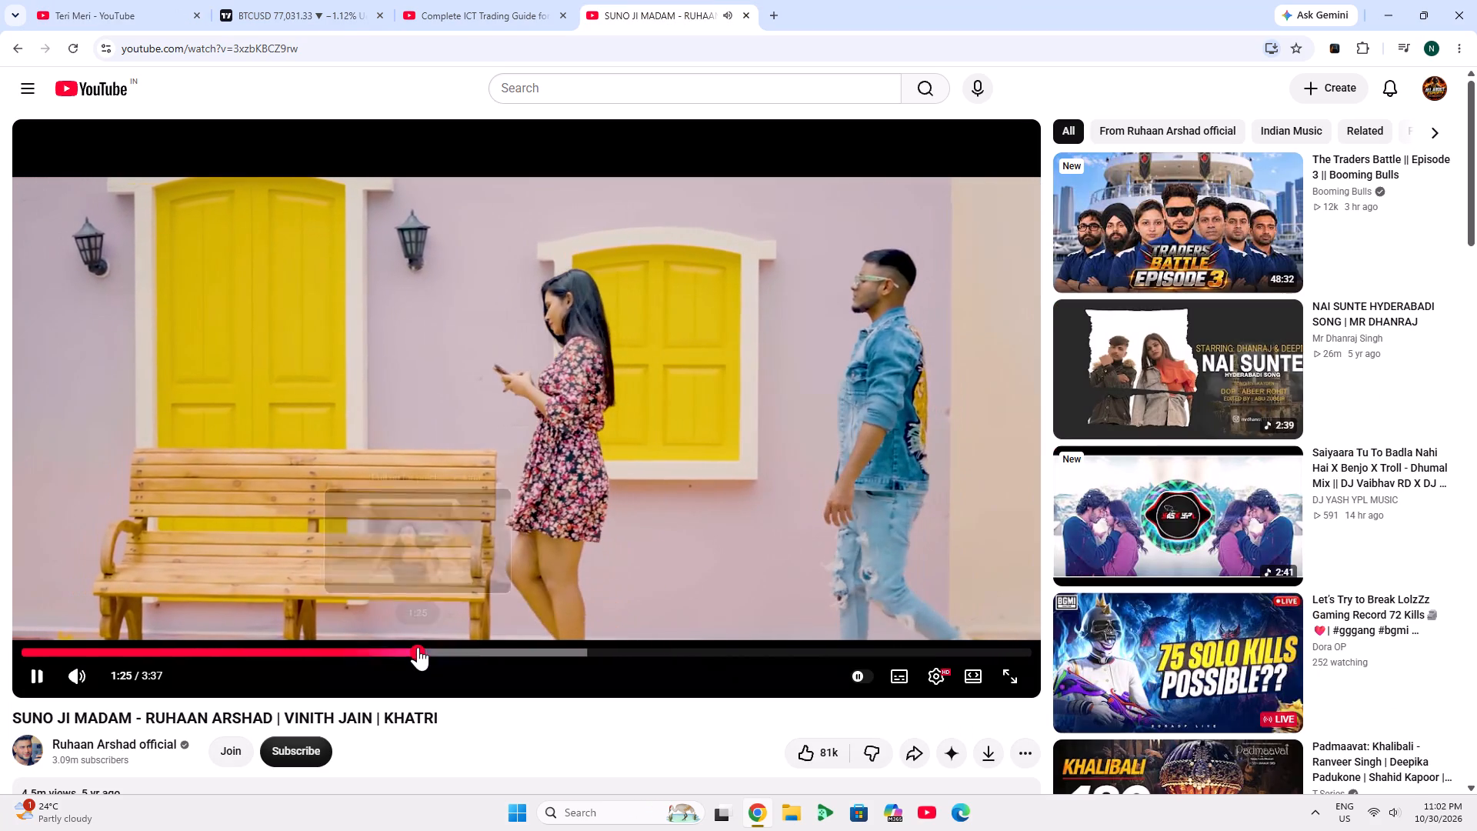
Read through the viewer comments under the "SUNO JI MADAM" video.
scroll(603, 0, down, 4)
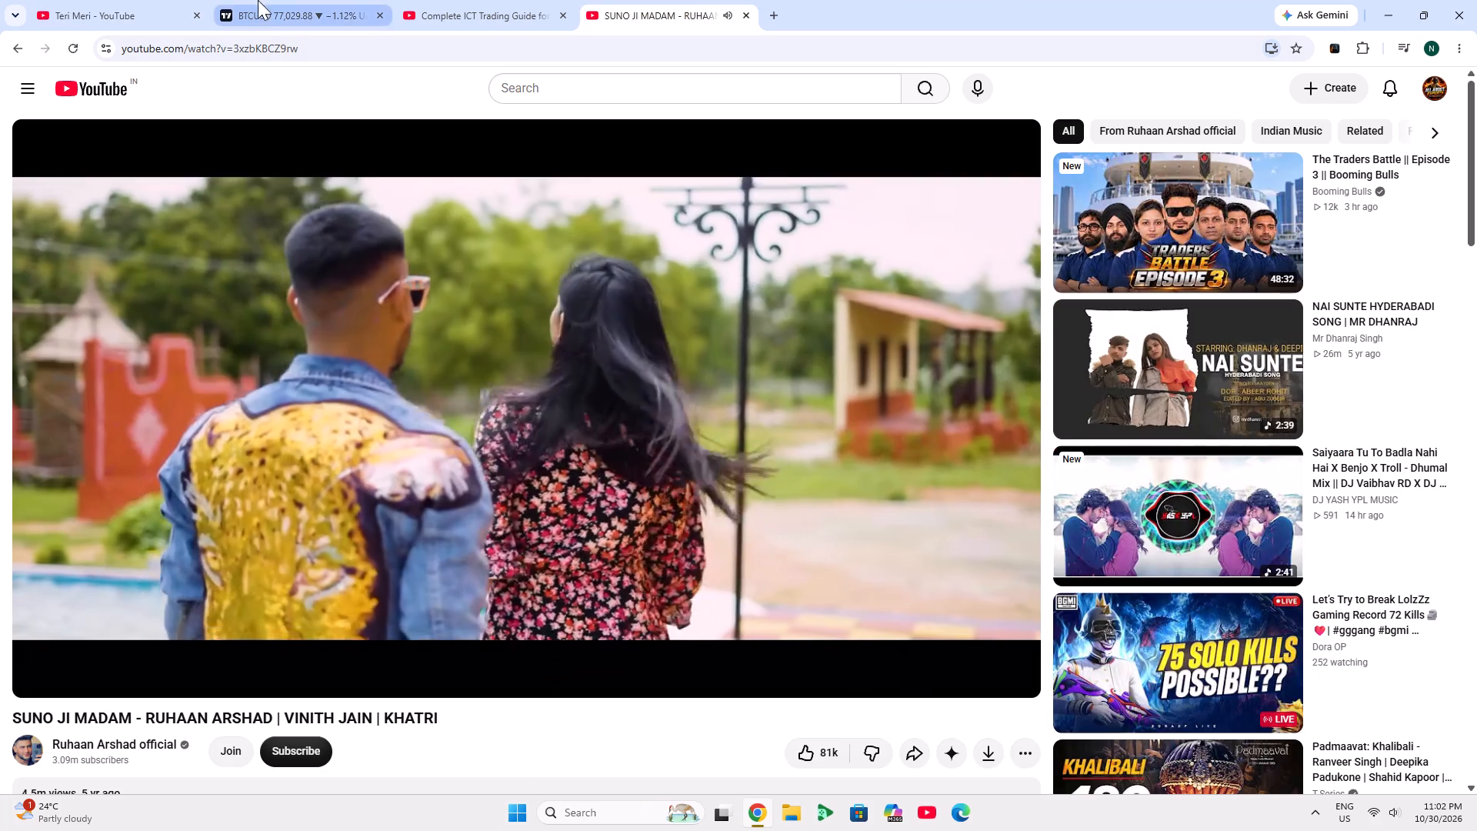
scroll(445, 501, down, 2)
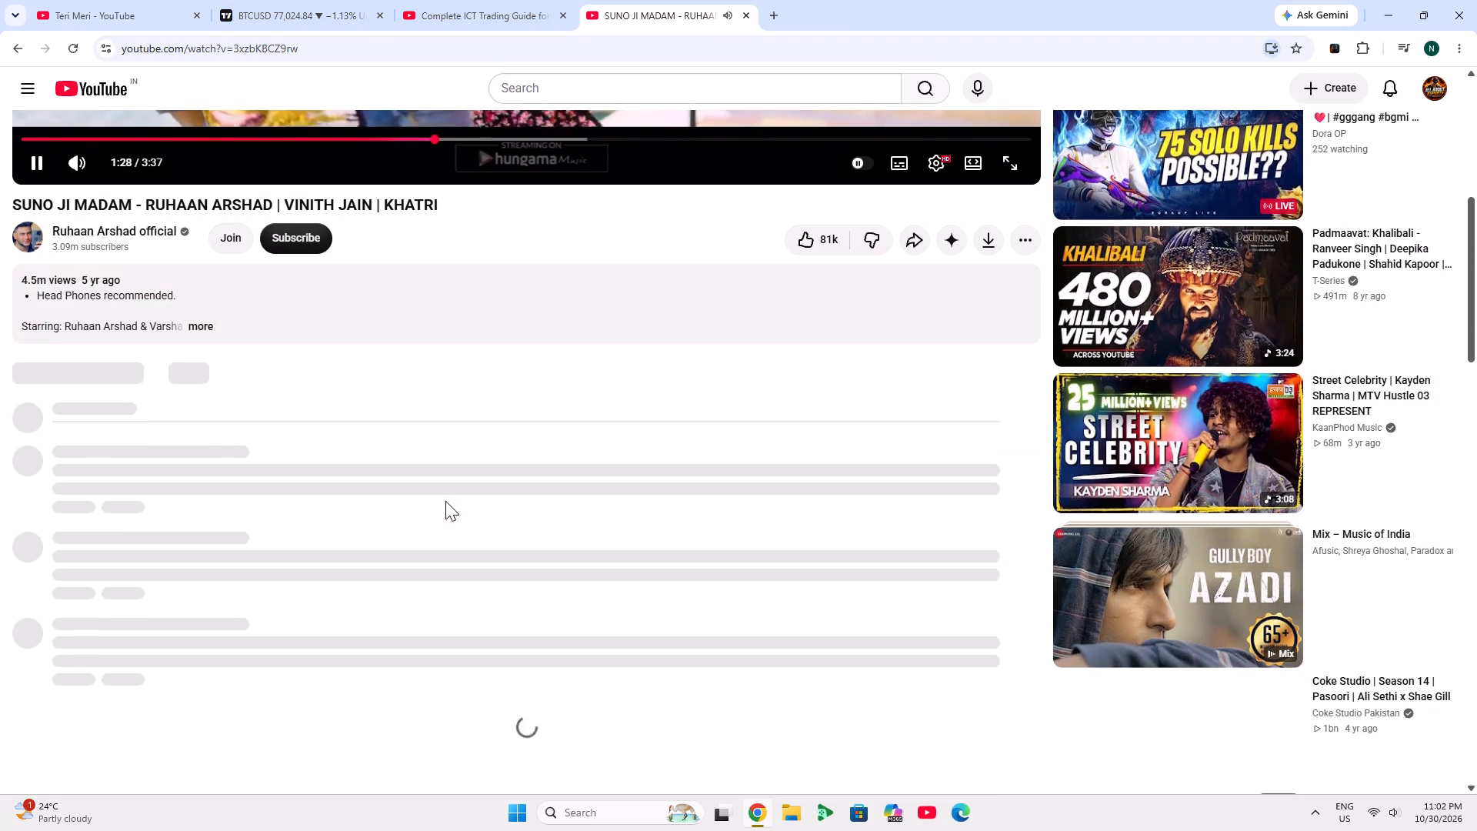
scroll(445, 502, down, 1)
scroll(545, 77, up, 4)
scroll(545, 77, down, 3)
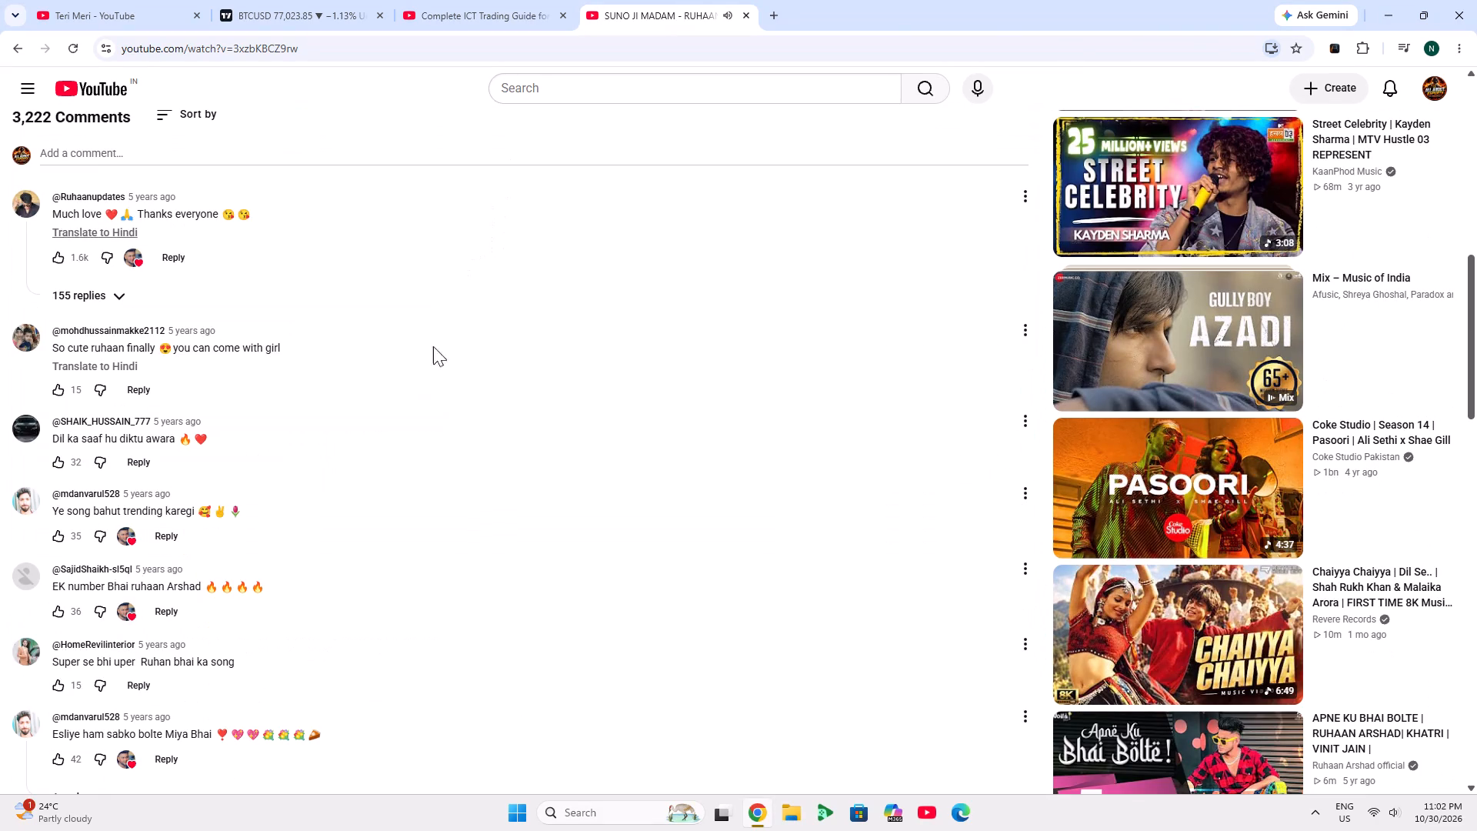
scroll(490, 0, up, 7)
scroll(390, 361, down, 1)
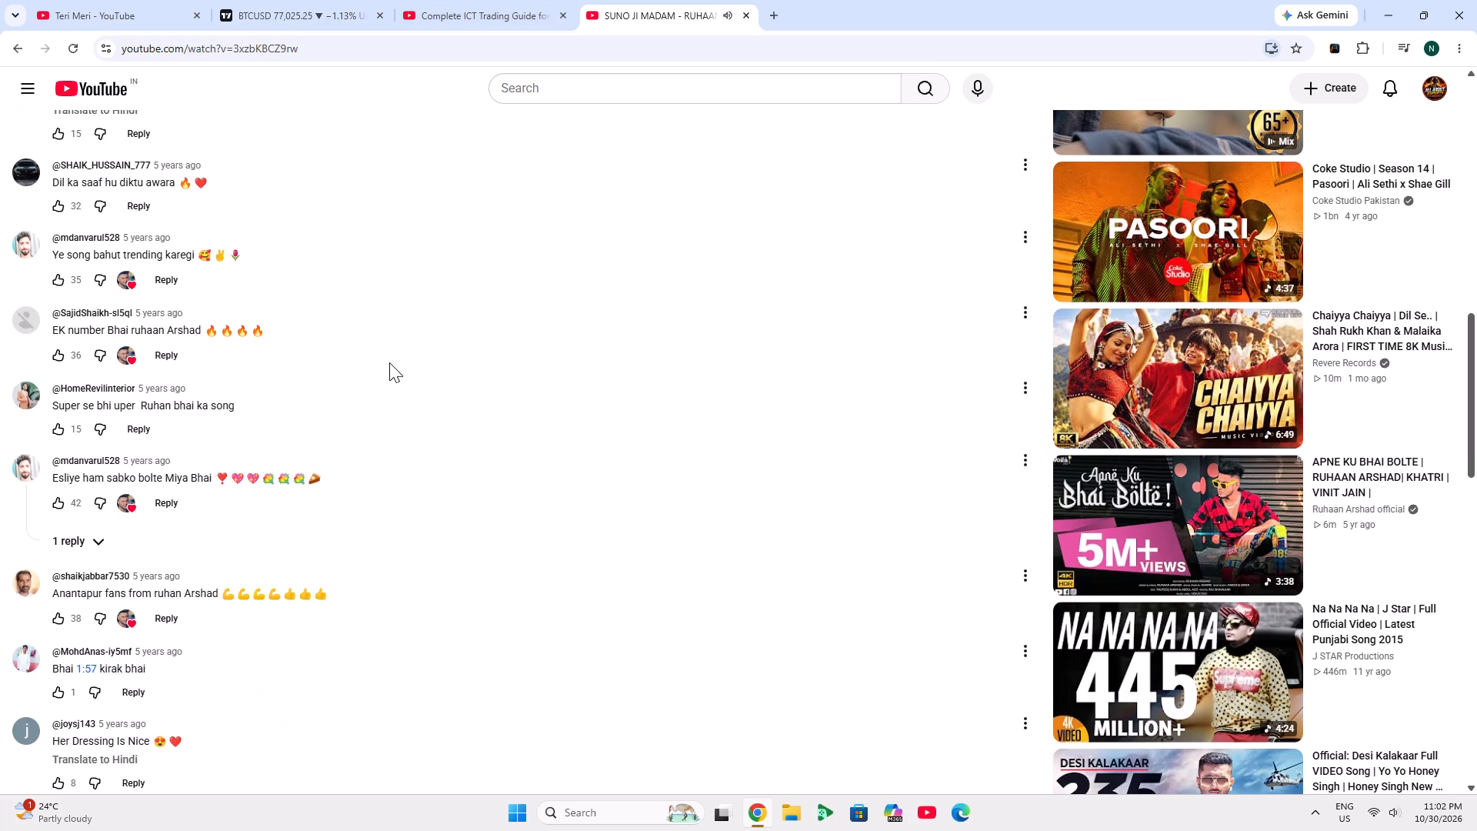
scroll(389, 362, up, 4)
Skip the "SUNO JI MADAM" video ahead to 2:53.
click(828, 639)
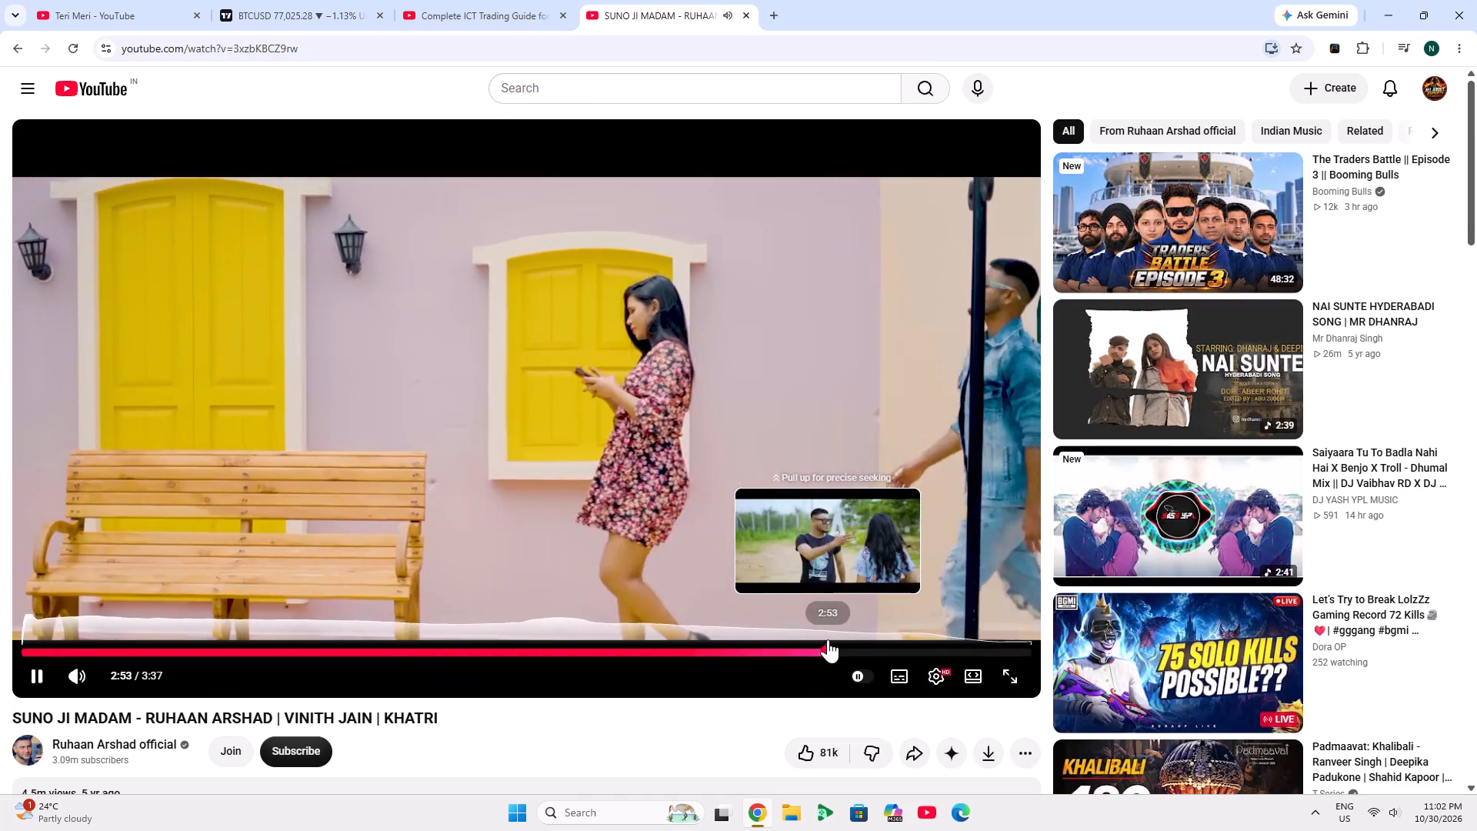
Return to the channel's popular videos and play the "RUBAAB" official music video from about 0:49.
click(15, 57)
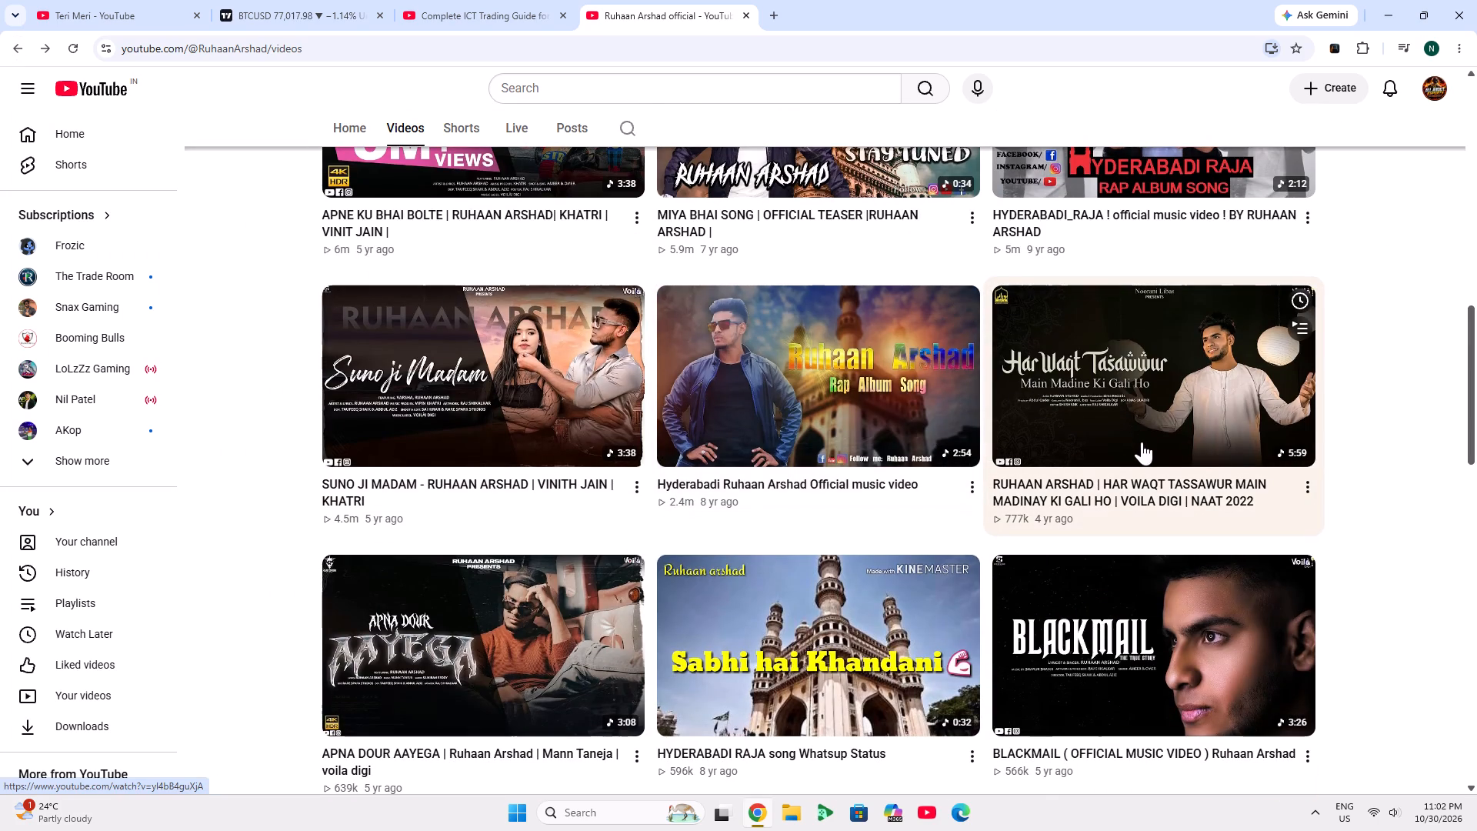
scroll(1135, 391, down, 1)
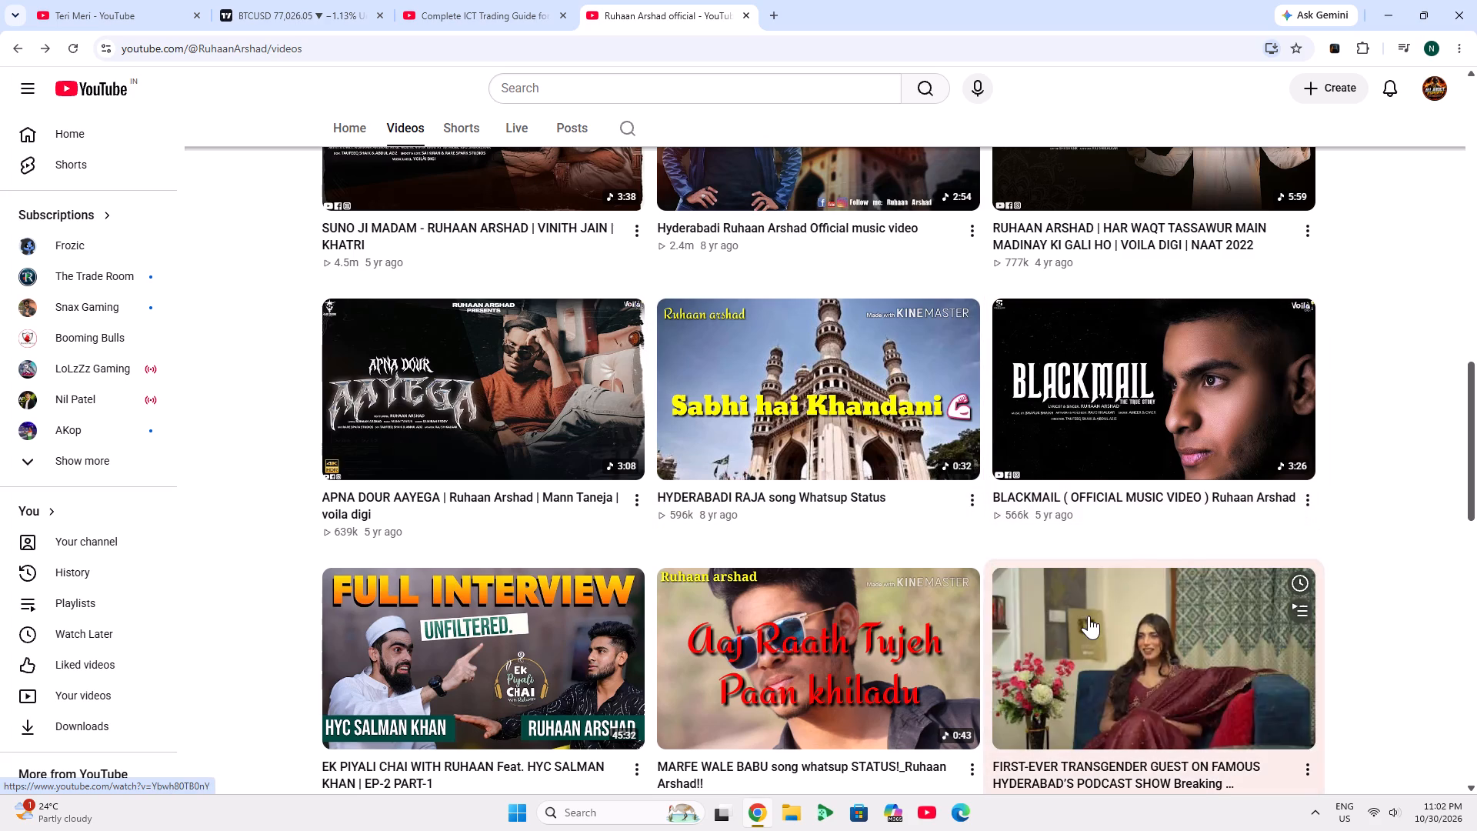
scroll(1089, 616, up, 6)
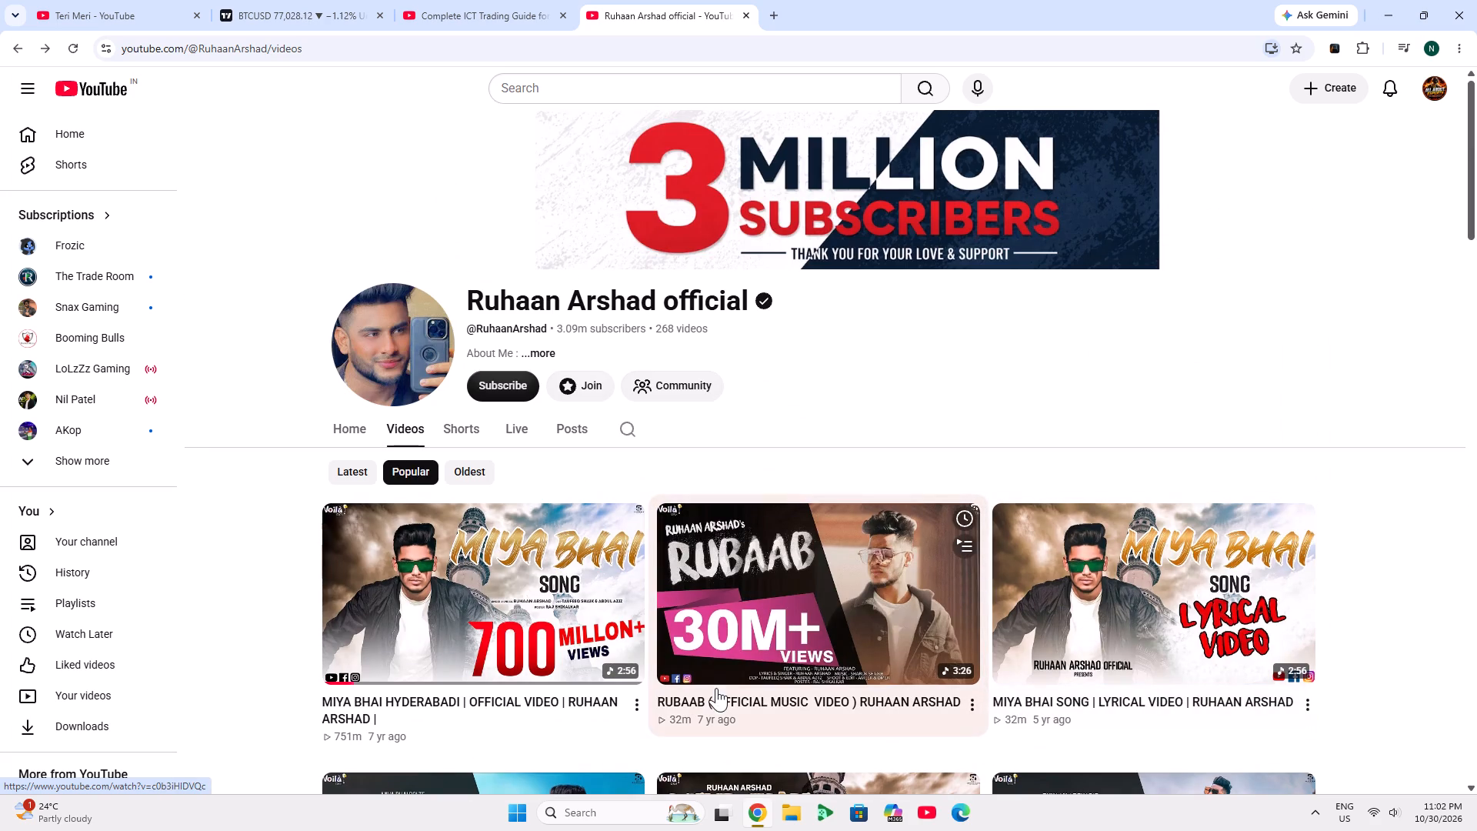
click(772, 586)
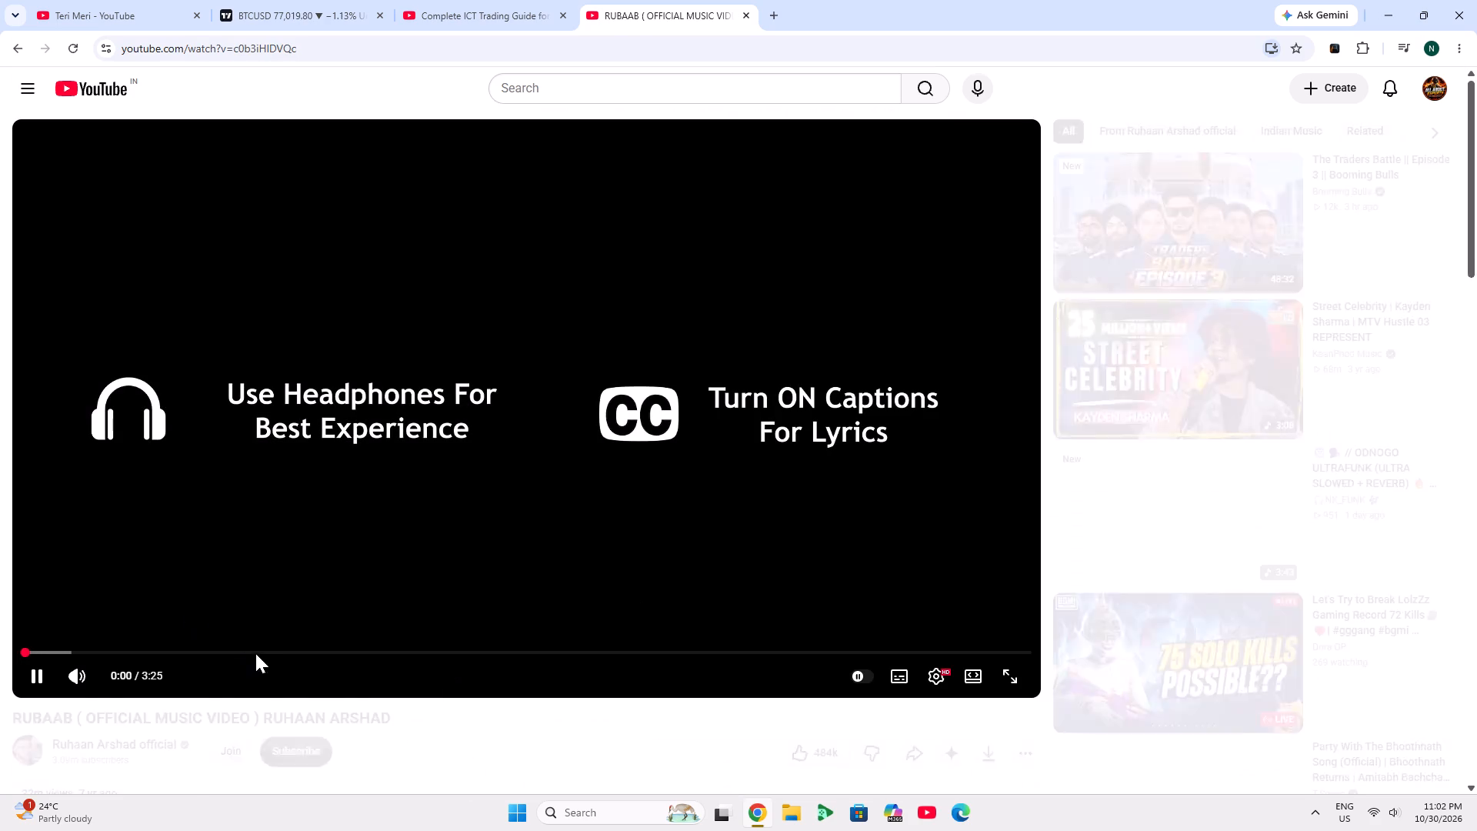
click(258, 652)
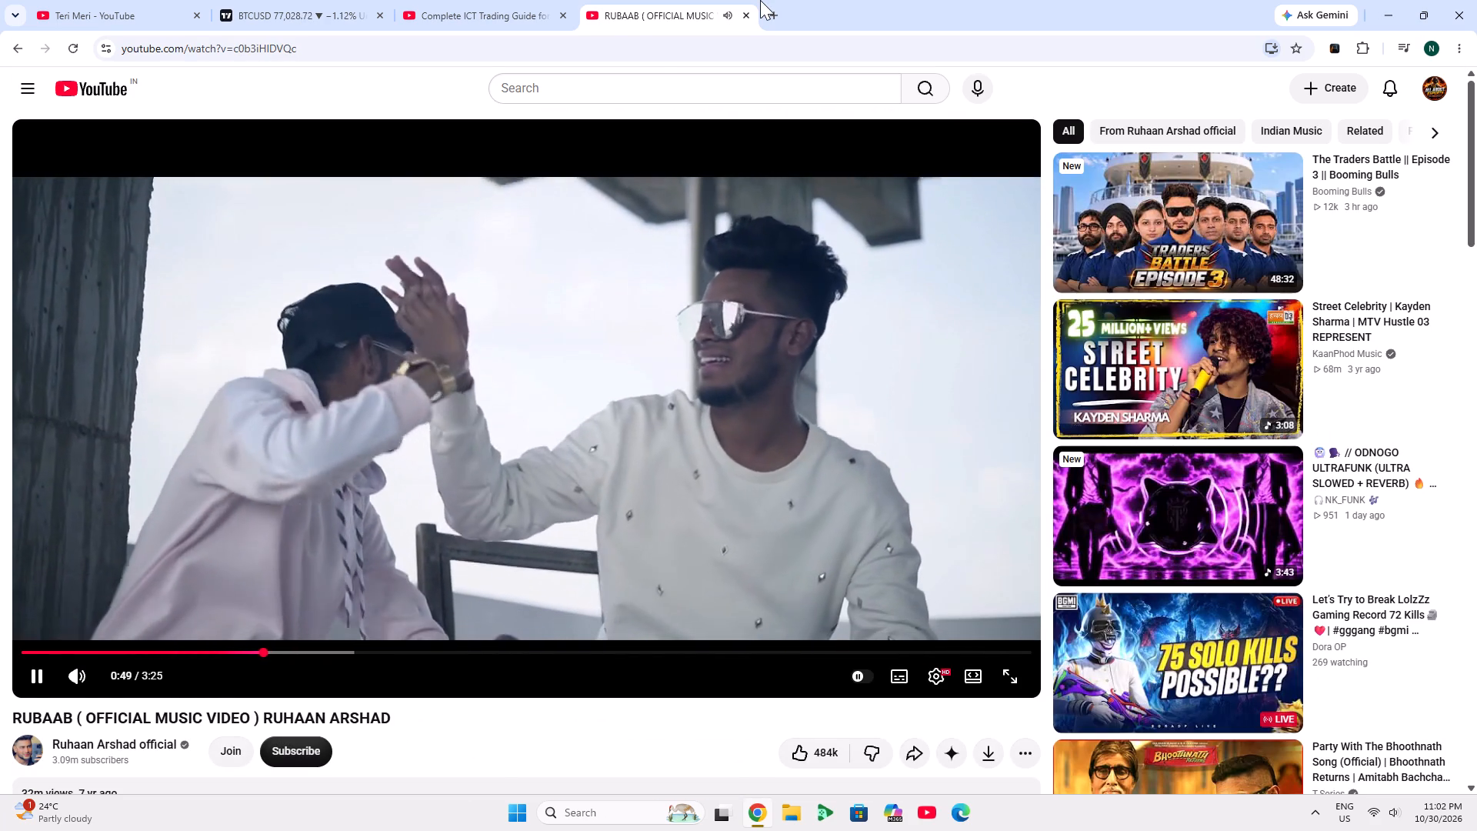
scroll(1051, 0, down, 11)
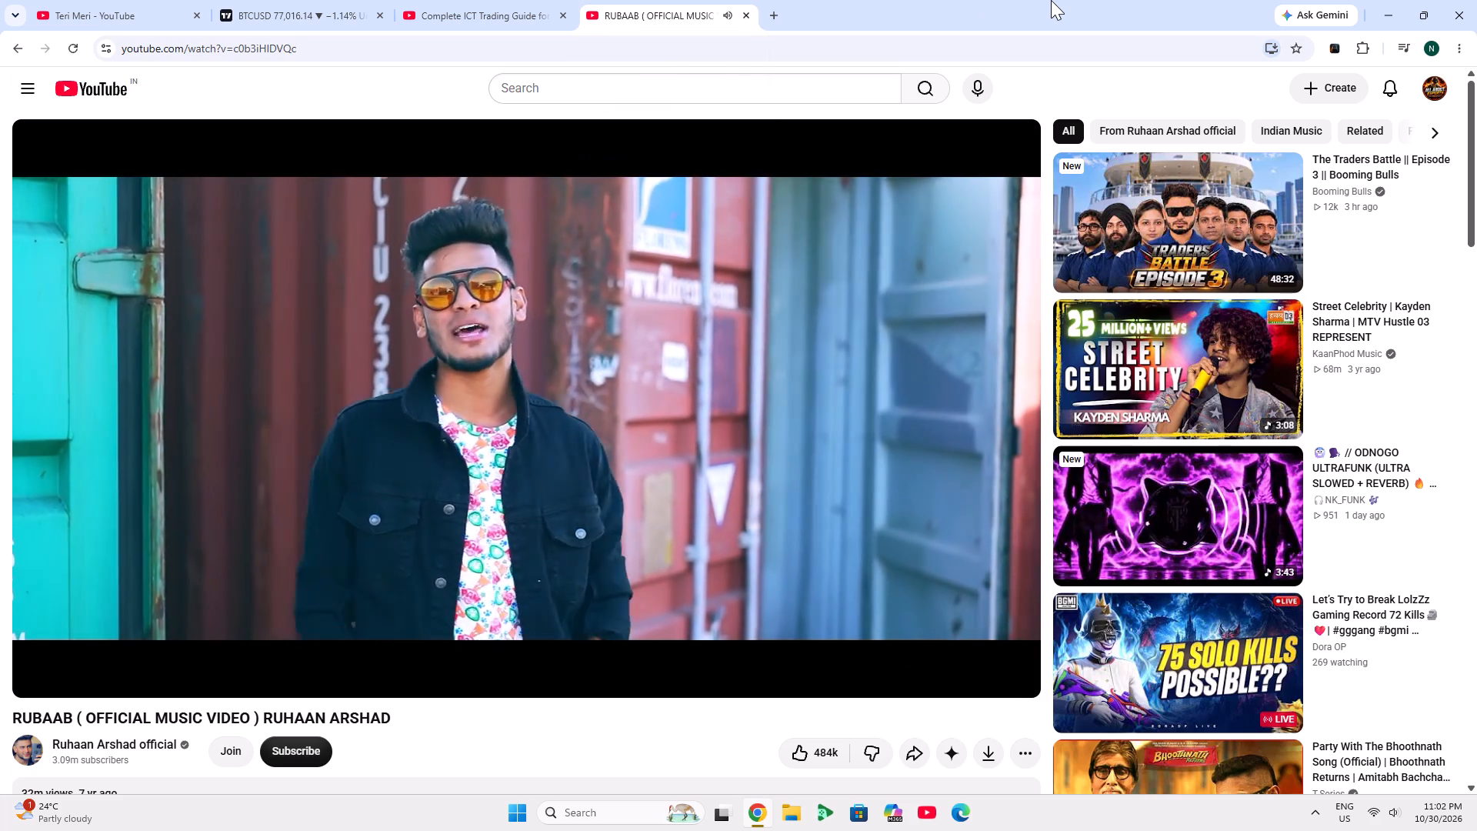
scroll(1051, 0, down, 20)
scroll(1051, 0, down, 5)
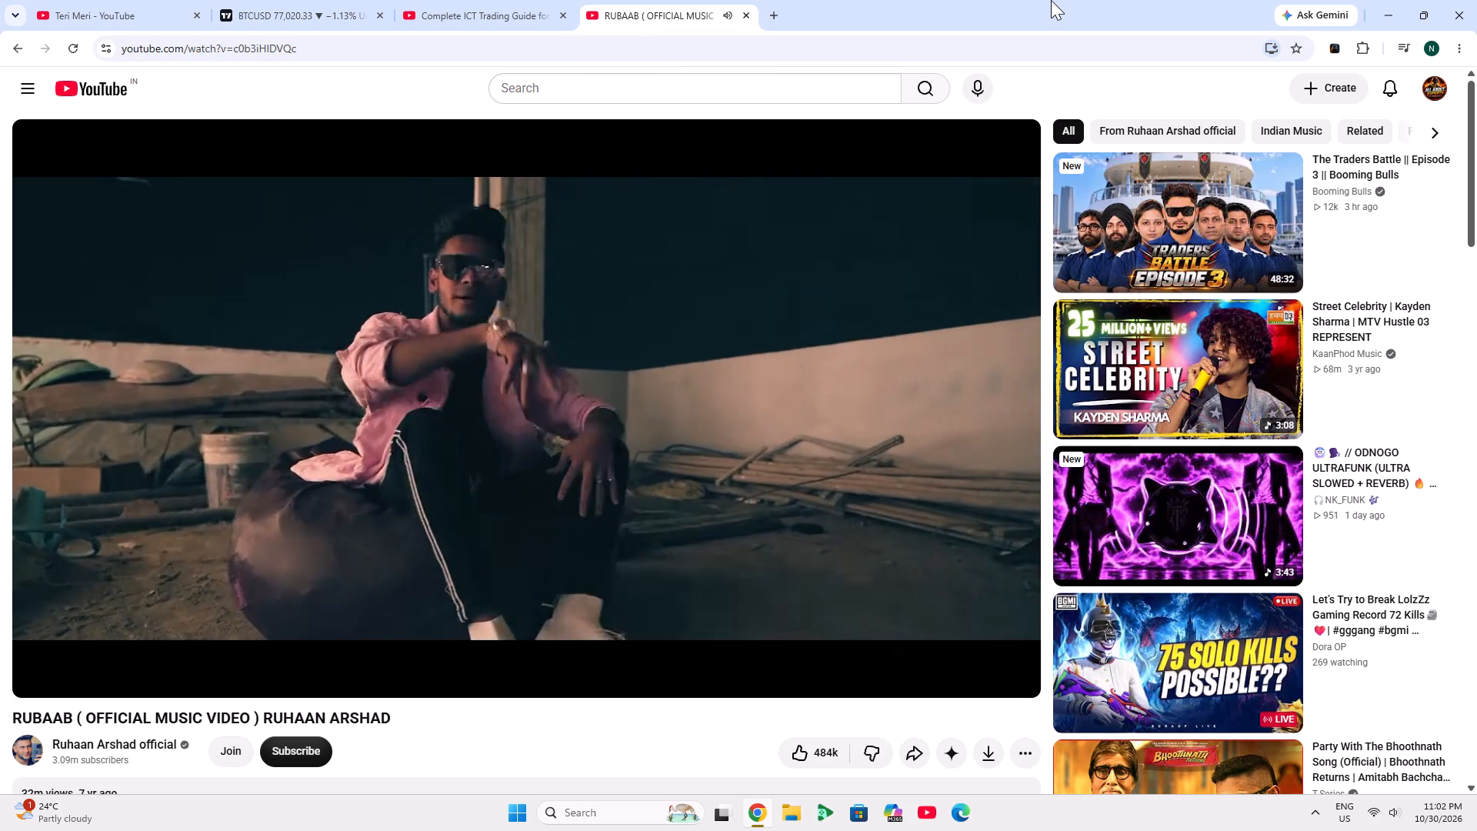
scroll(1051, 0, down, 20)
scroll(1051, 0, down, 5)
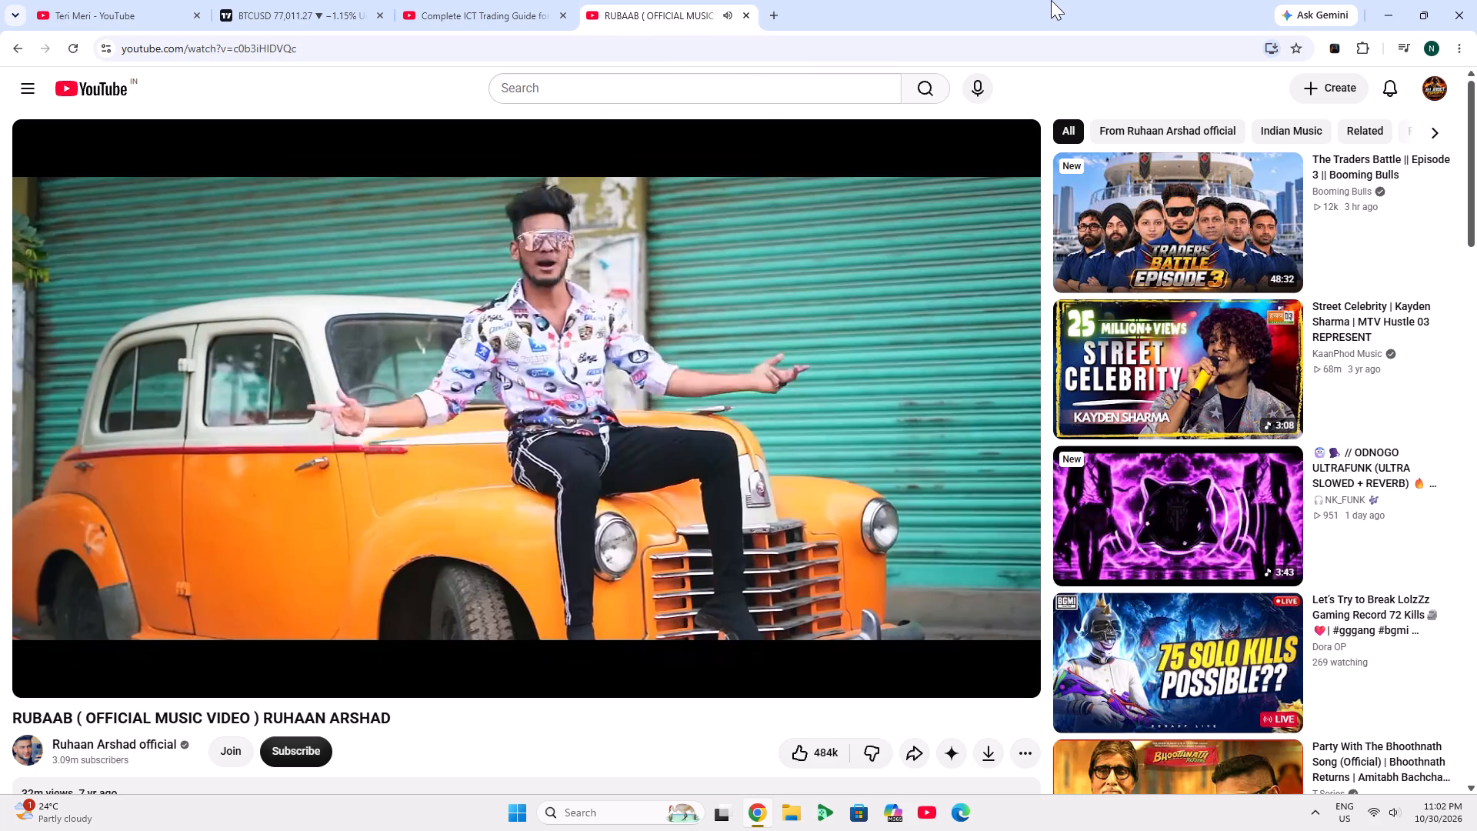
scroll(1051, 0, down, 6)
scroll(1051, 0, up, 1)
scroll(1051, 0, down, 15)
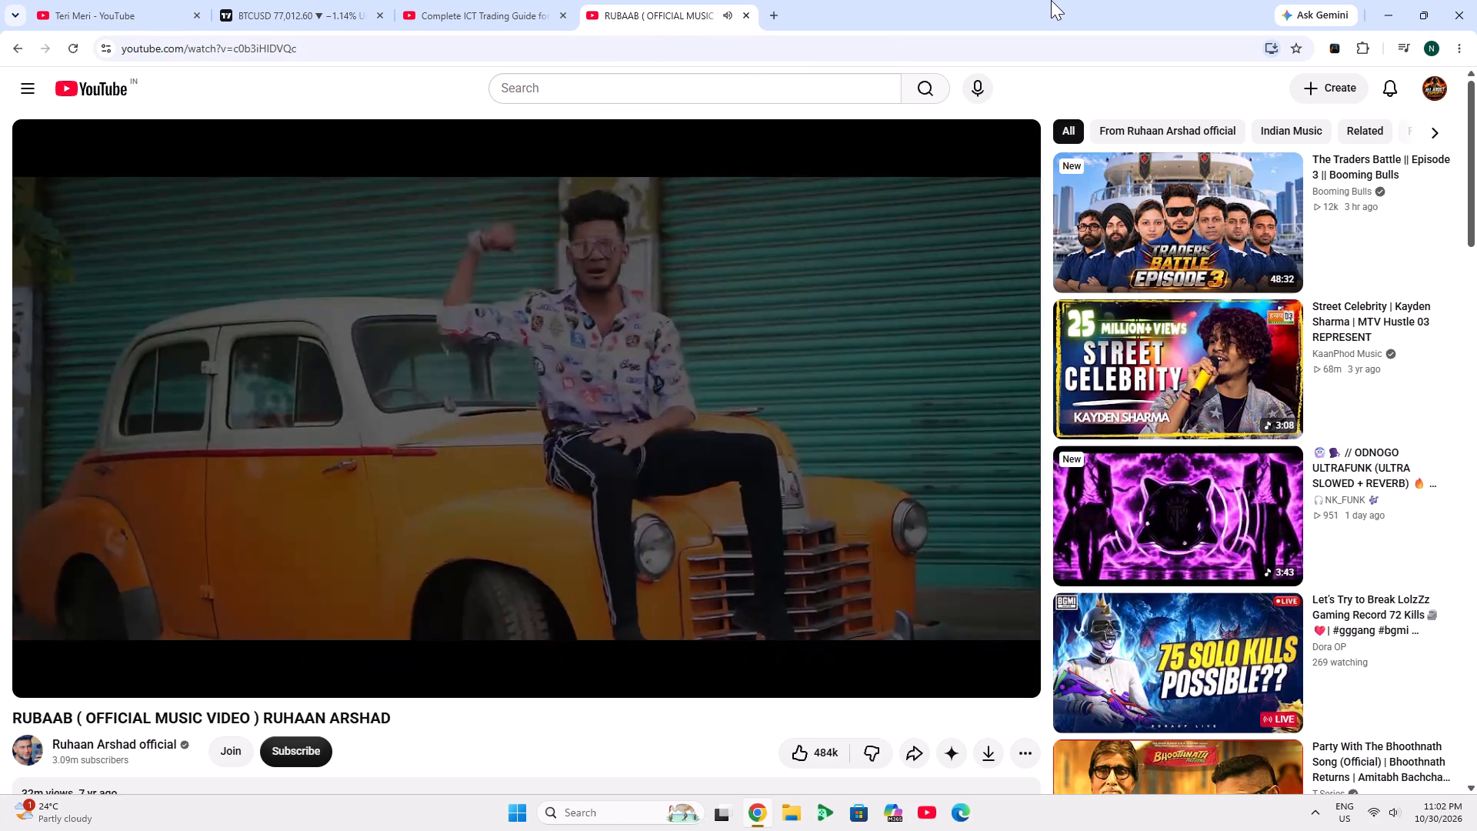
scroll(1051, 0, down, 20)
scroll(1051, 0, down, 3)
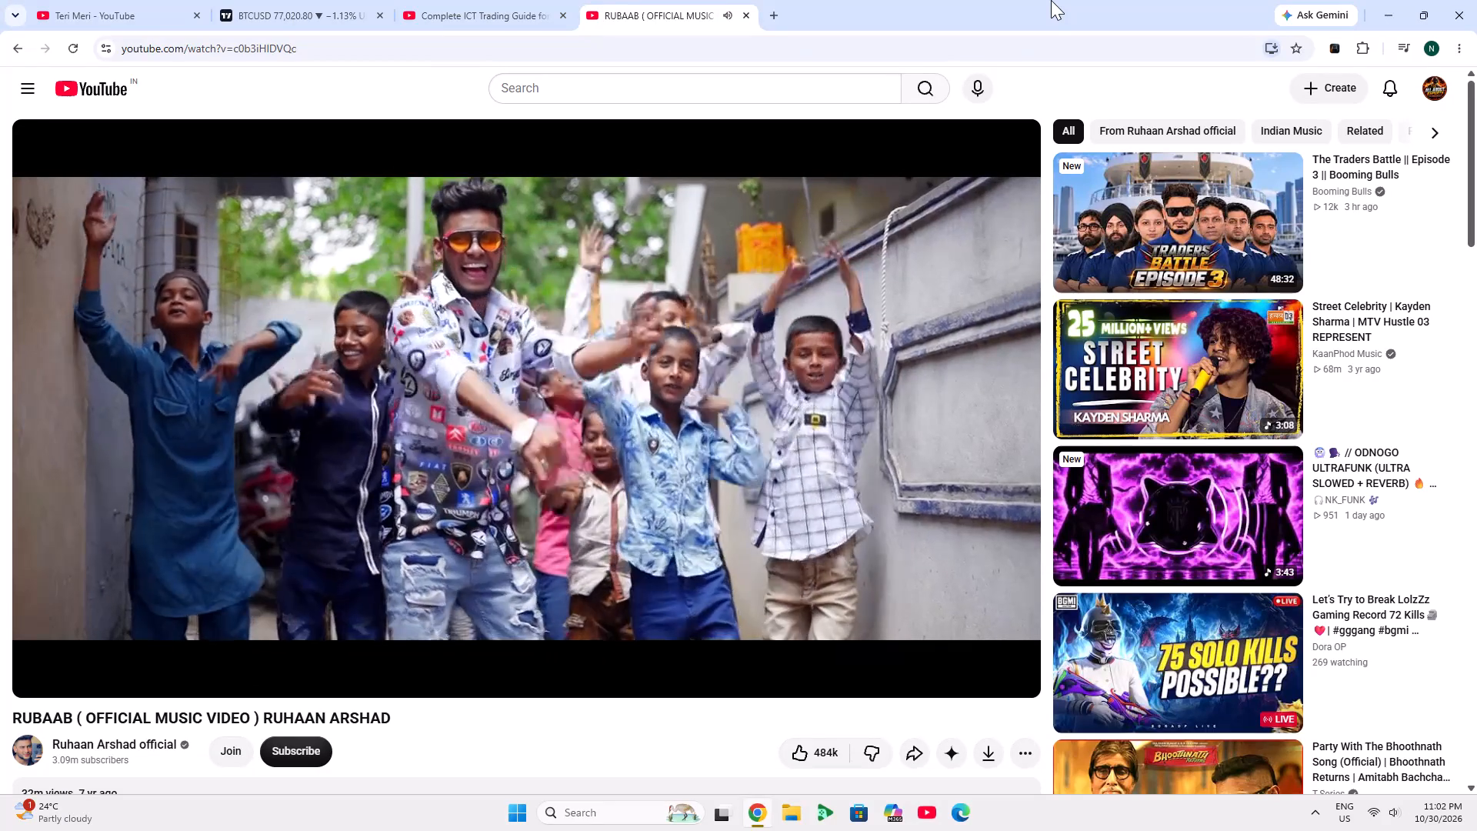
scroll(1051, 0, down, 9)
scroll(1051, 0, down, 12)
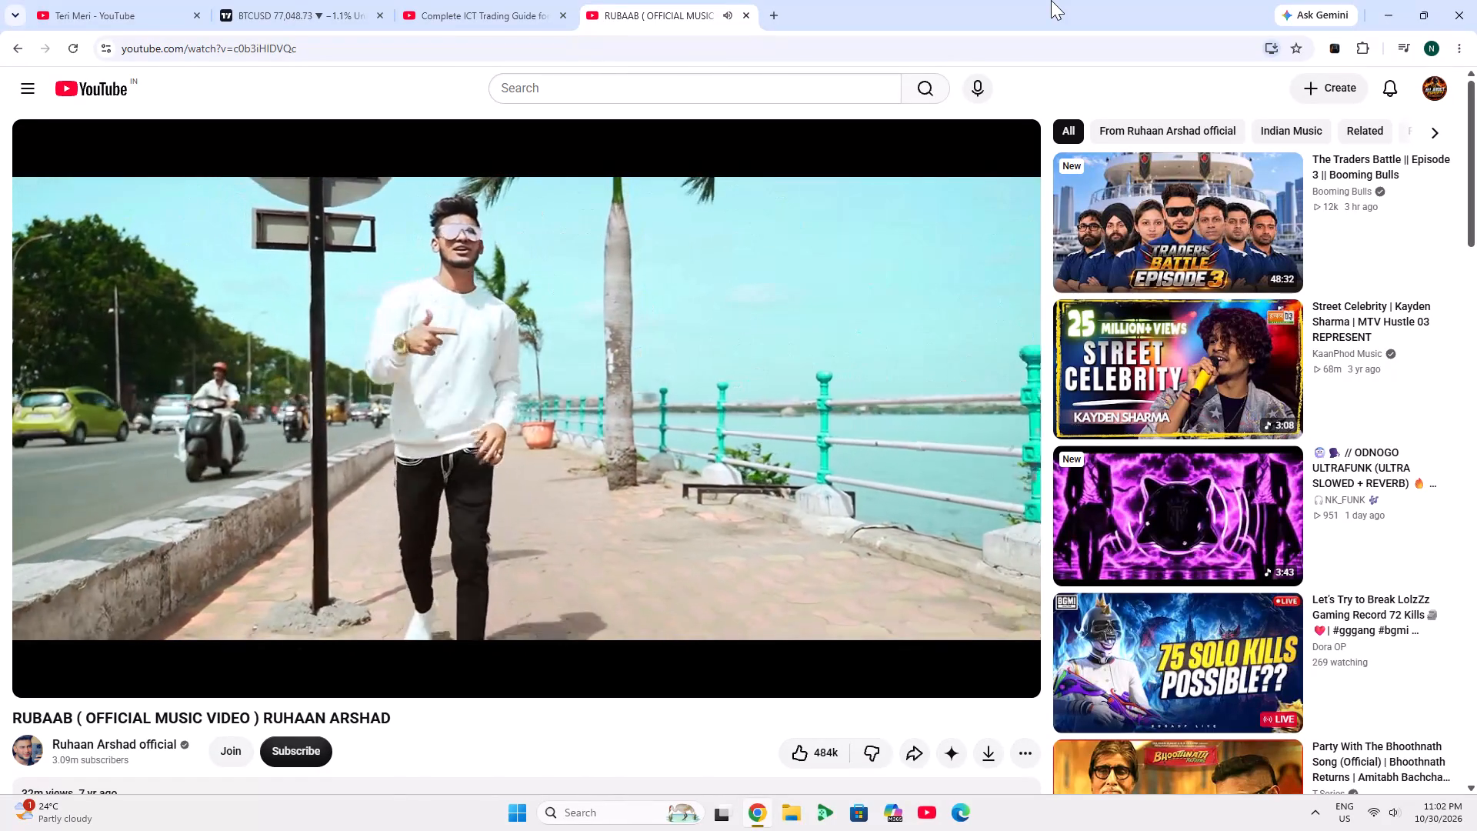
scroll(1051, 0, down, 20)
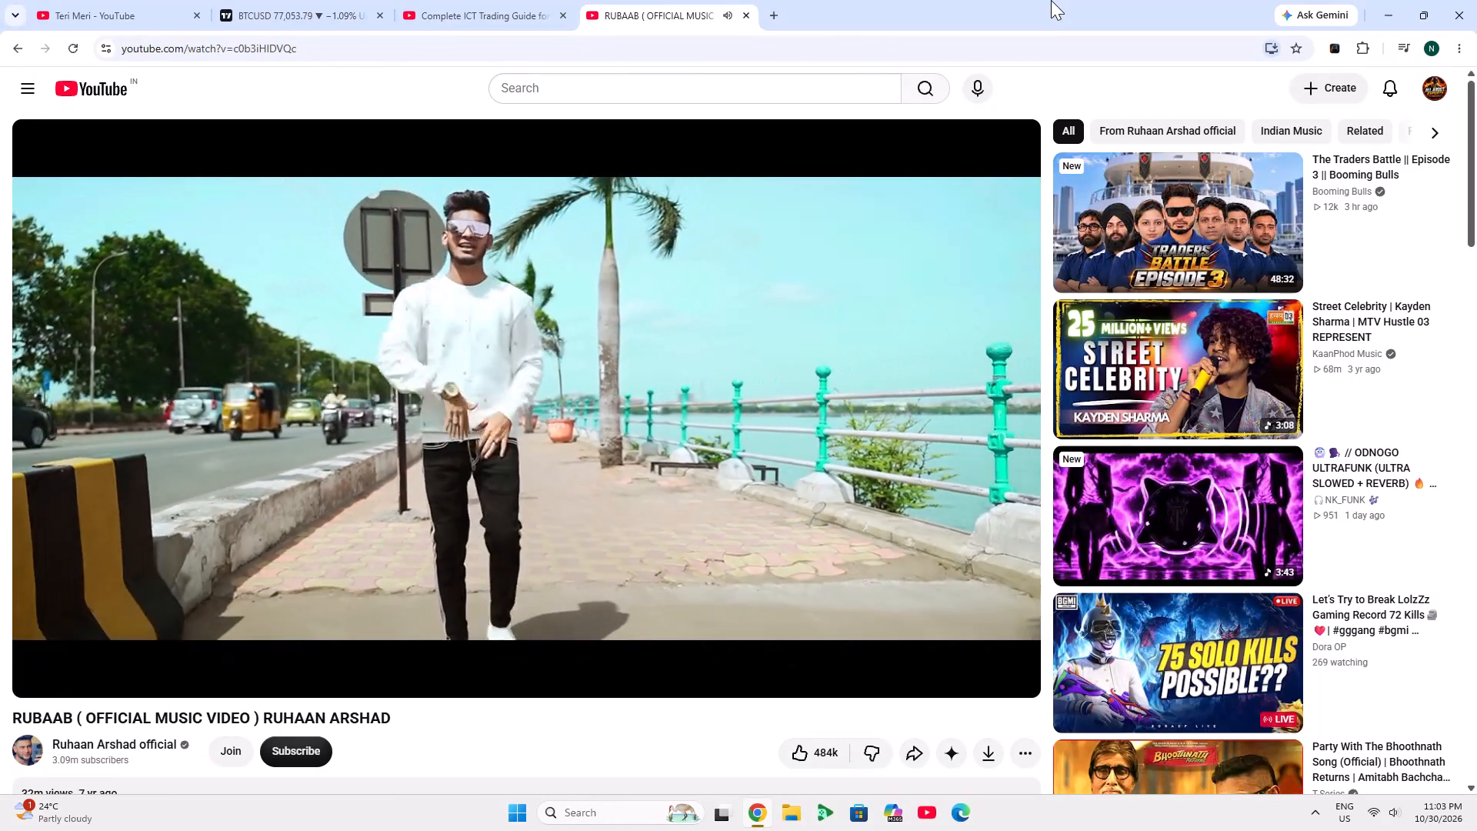
Skip the "RUBAAB" music video ahead to about 1:43.
scroll(1051, 0, down, 9)
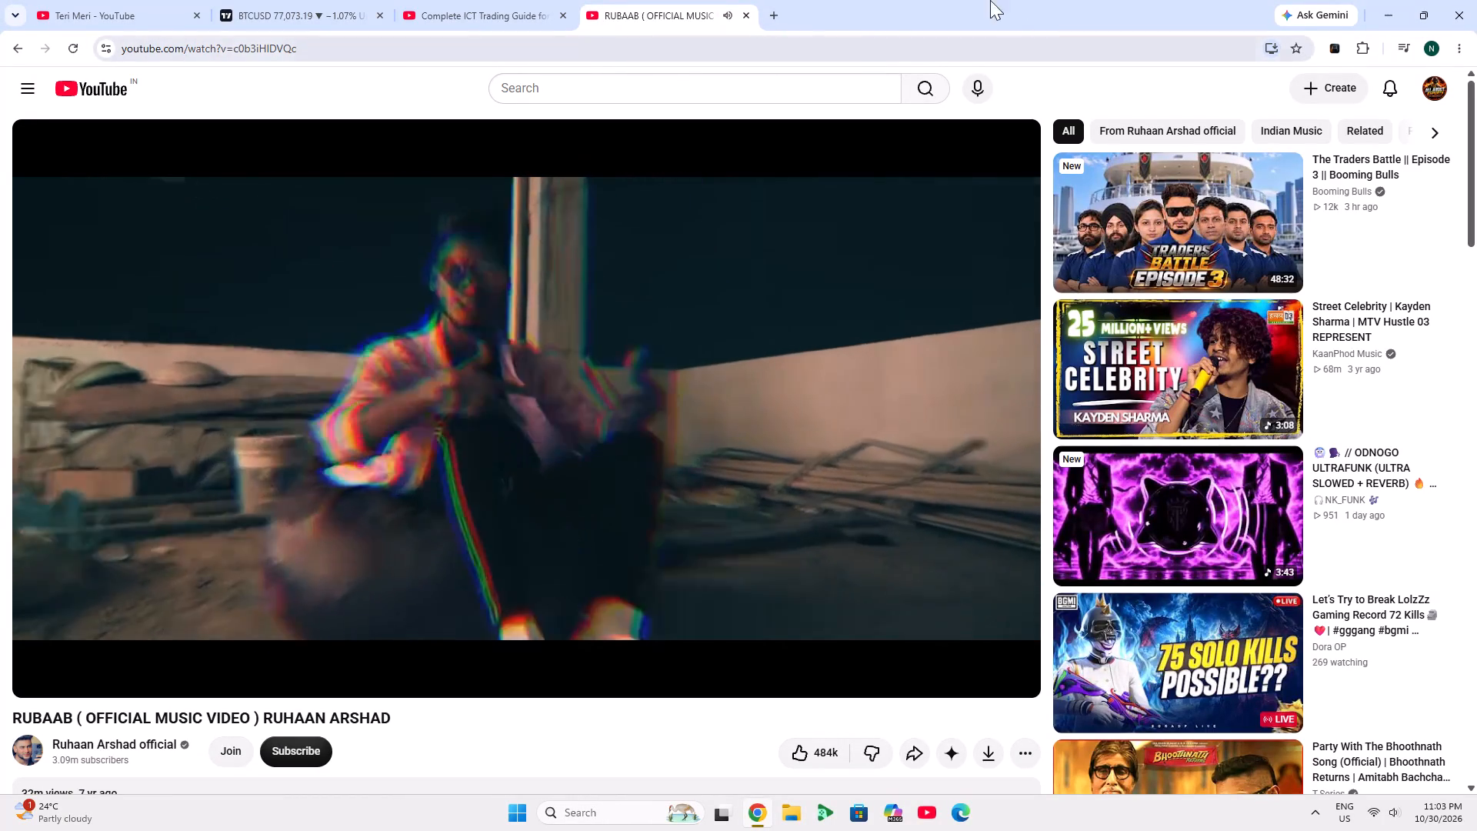
scroll(1033, 0, down, 9)
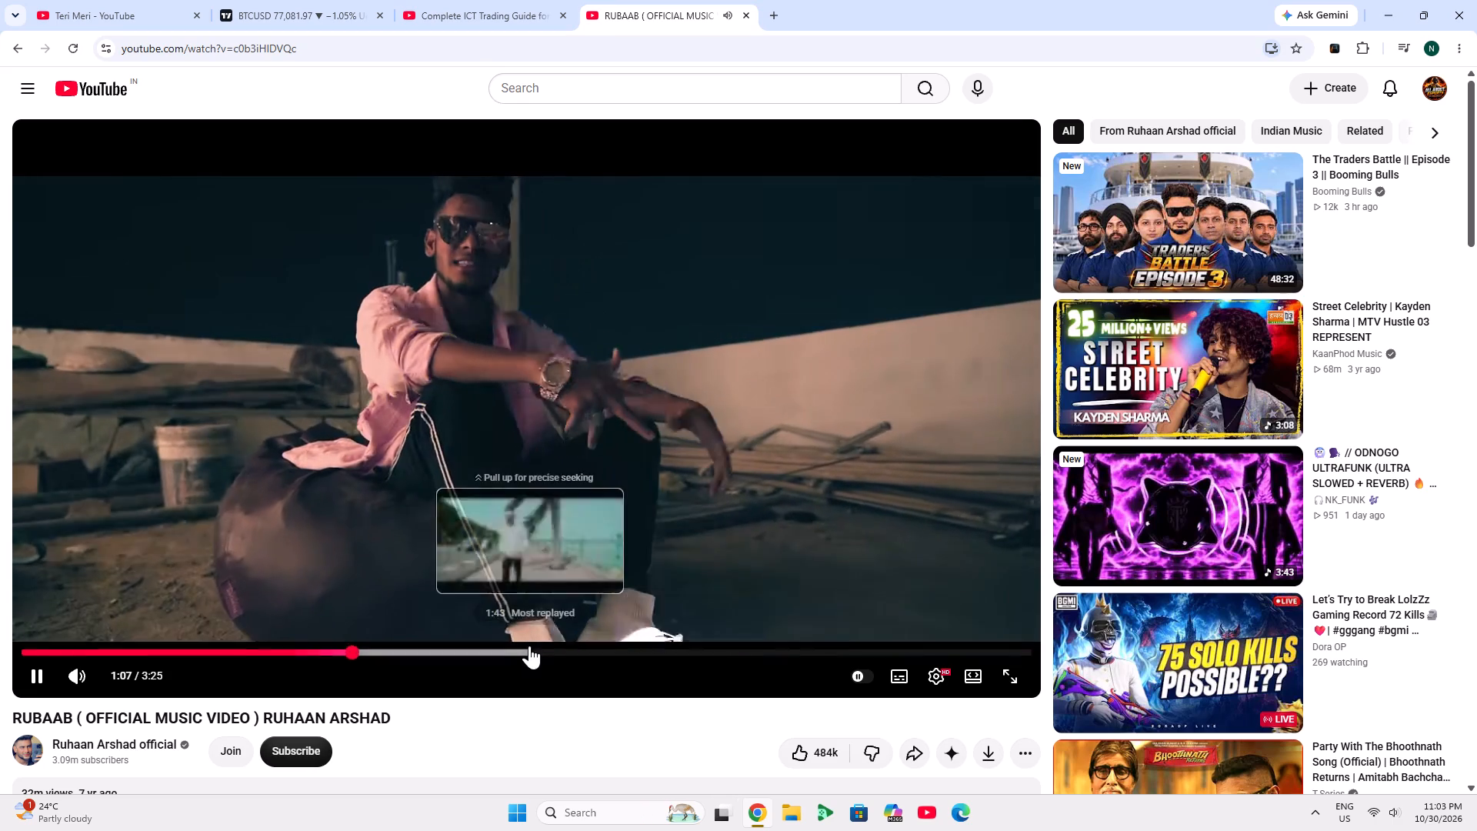
click(528, 648)
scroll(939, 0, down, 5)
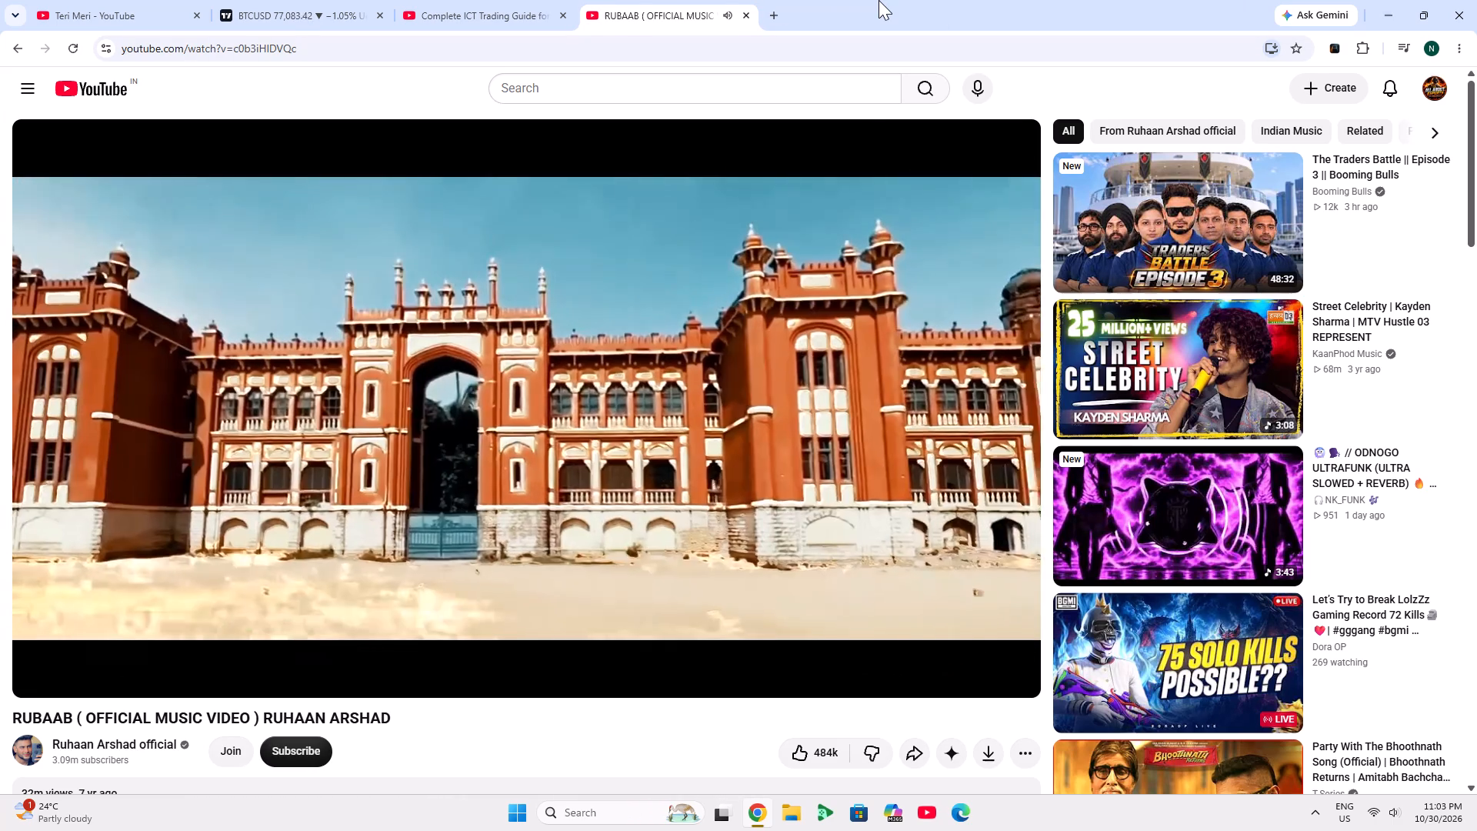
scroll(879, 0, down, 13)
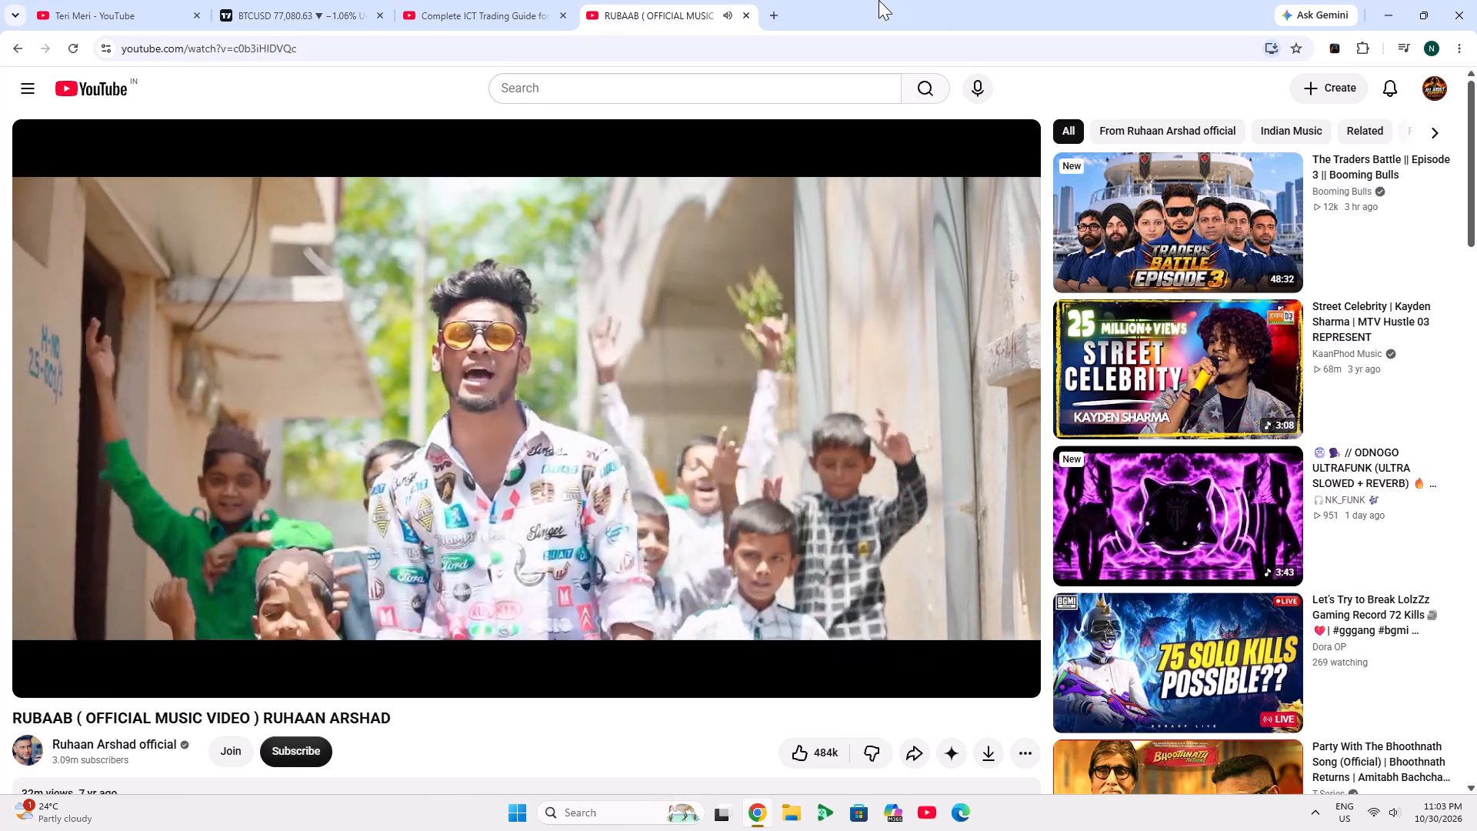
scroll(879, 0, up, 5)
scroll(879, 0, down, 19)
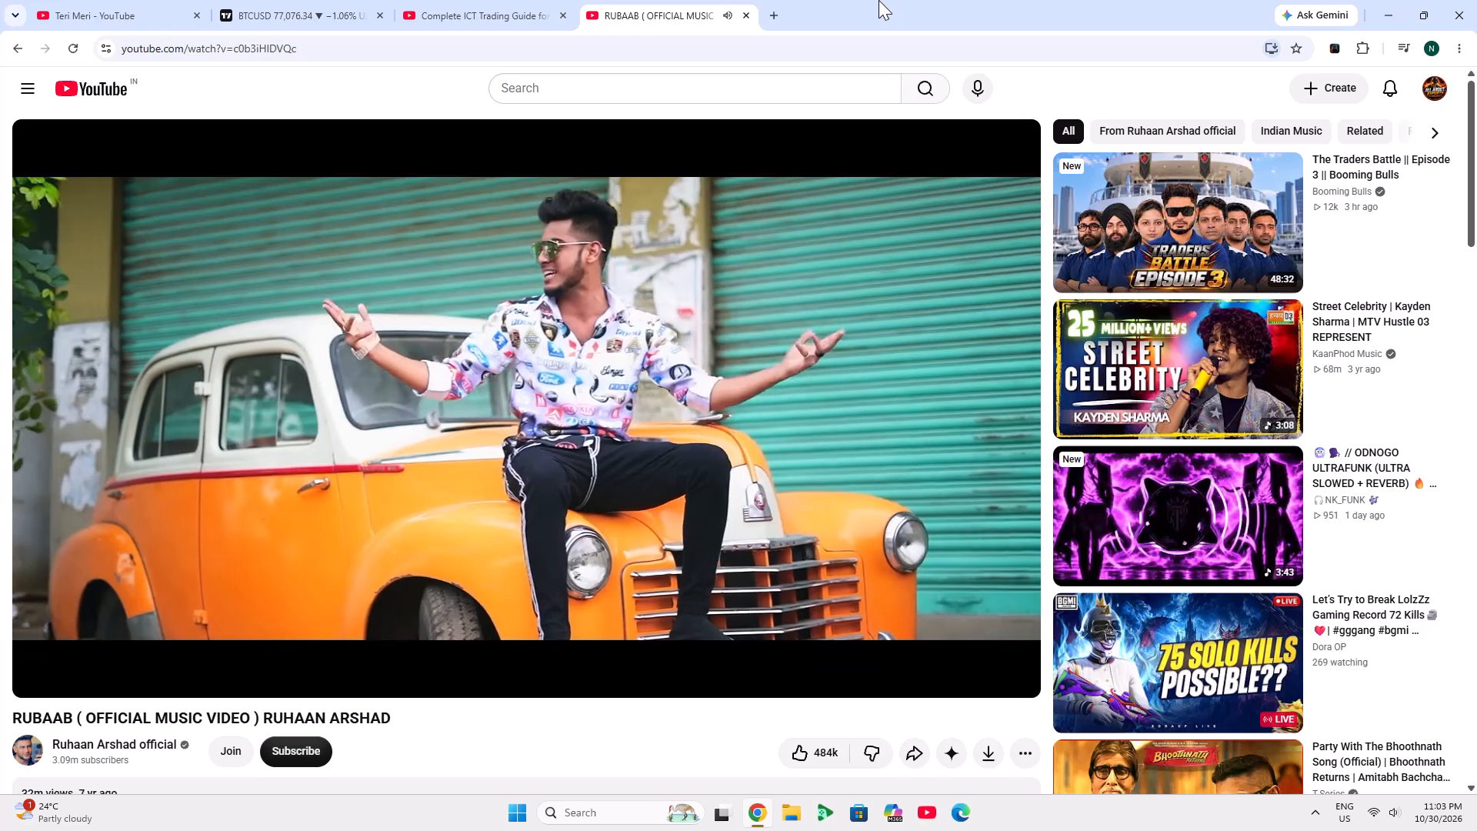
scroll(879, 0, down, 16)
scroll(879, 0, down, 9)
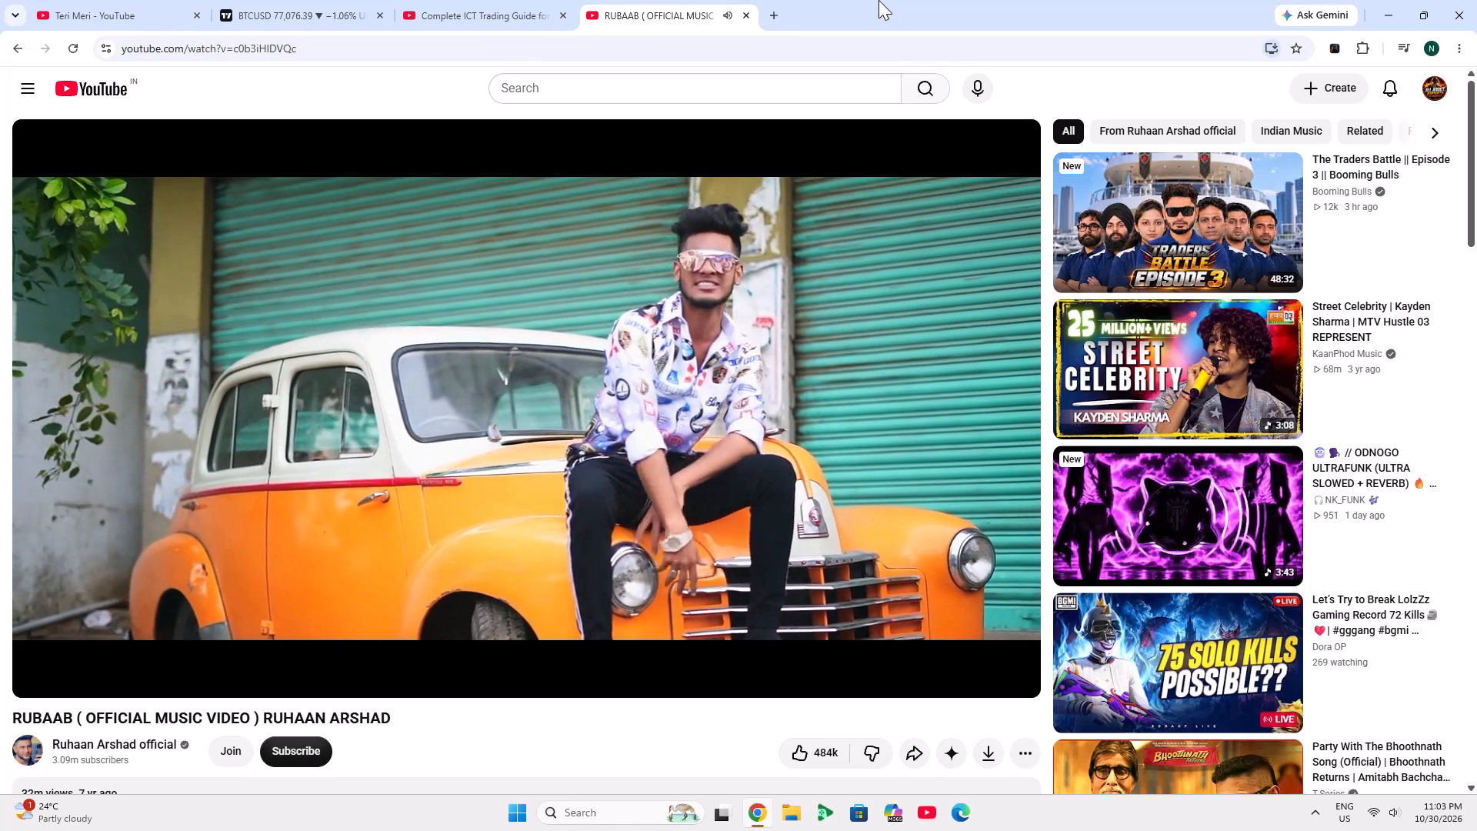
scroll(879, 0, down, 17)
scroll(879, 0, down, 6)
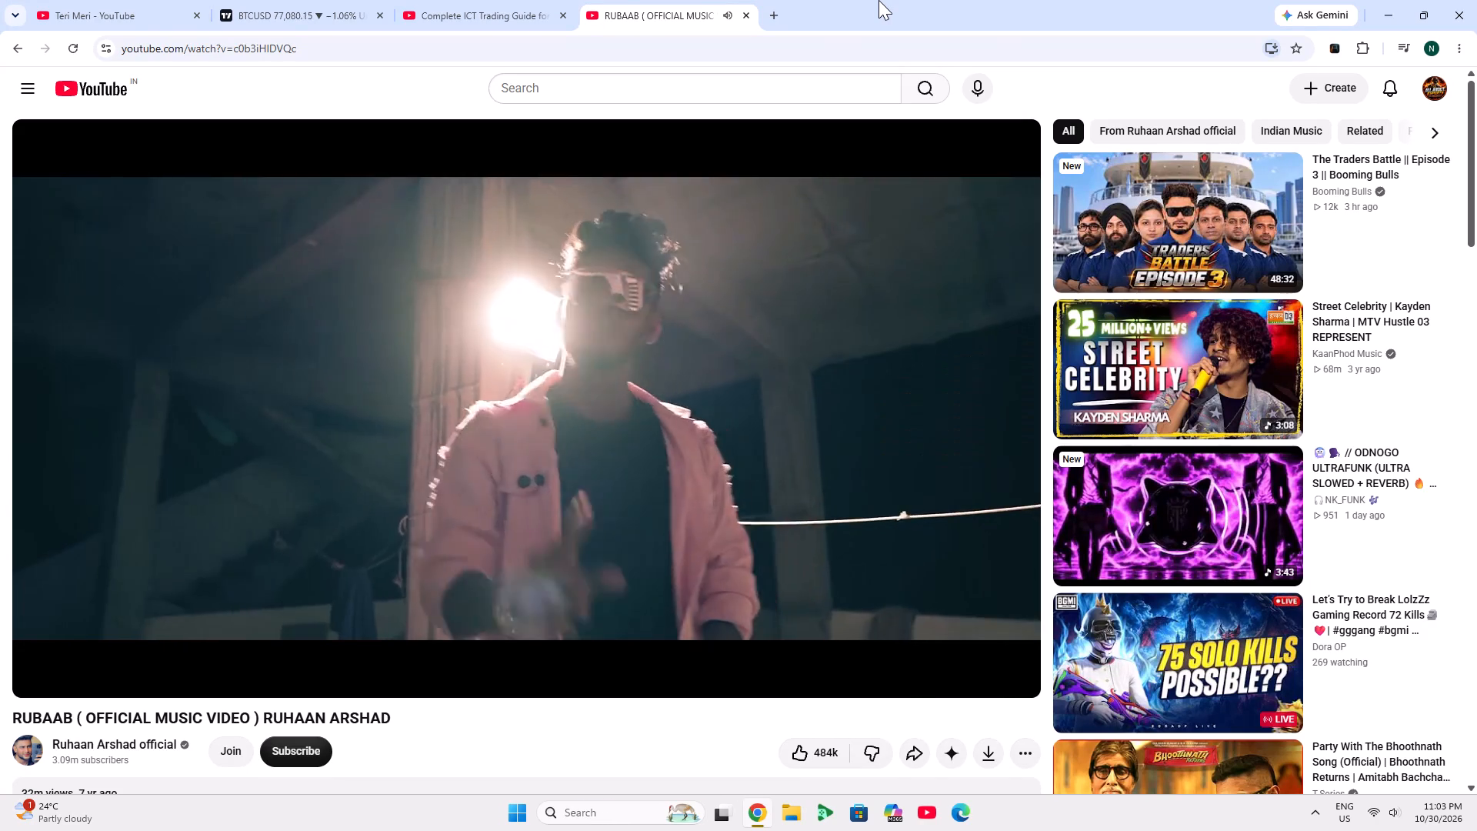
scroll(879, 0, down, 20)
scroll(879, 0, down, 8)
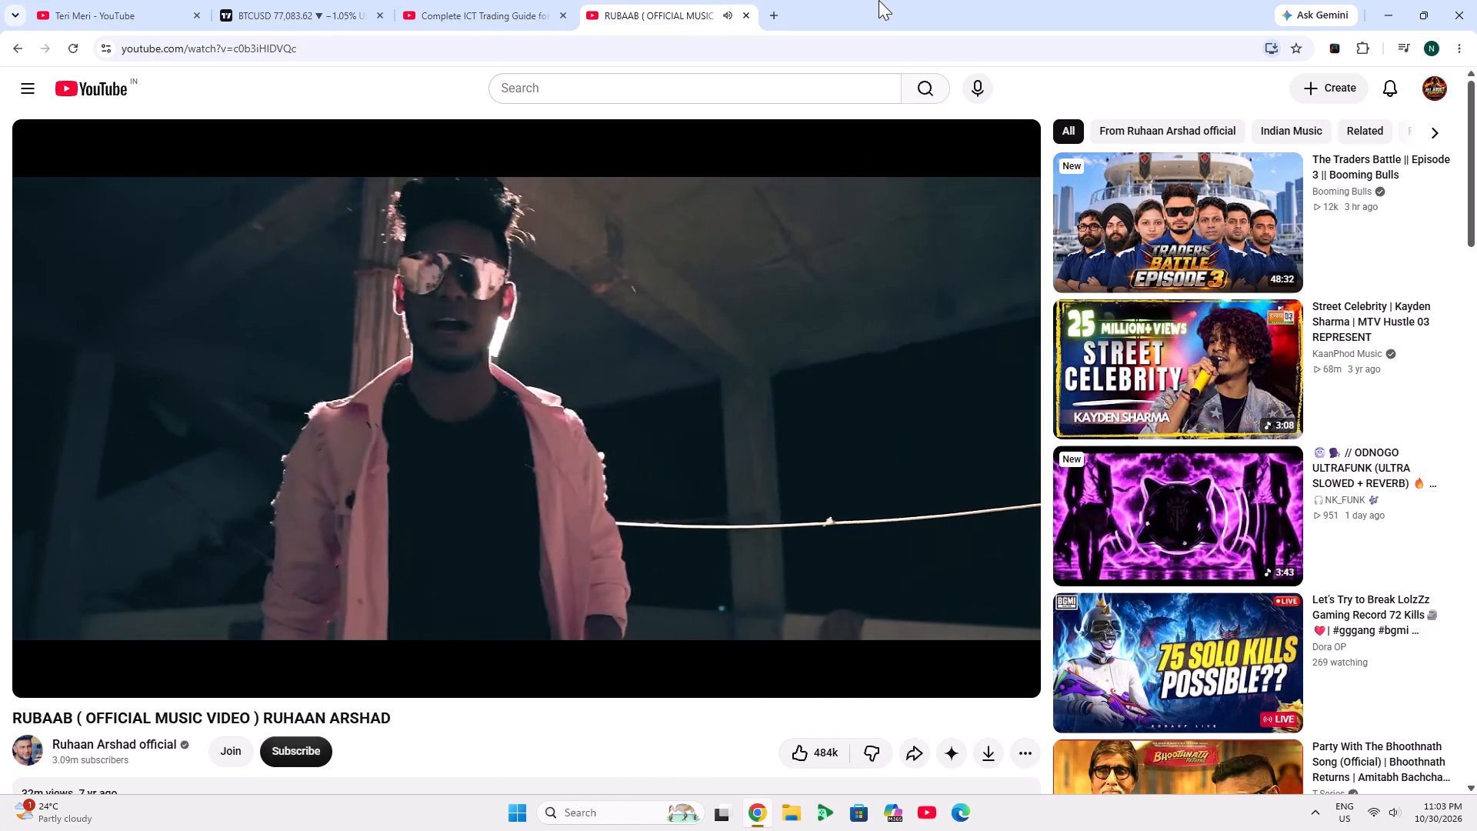
Close the "RUBAAB" tab and play "The Xpose: Dard Dilo Ke" from the My Mix playlist, starting at about 2:19.
middle_click(672, 0)
click(143, 0)
click(265, 185)
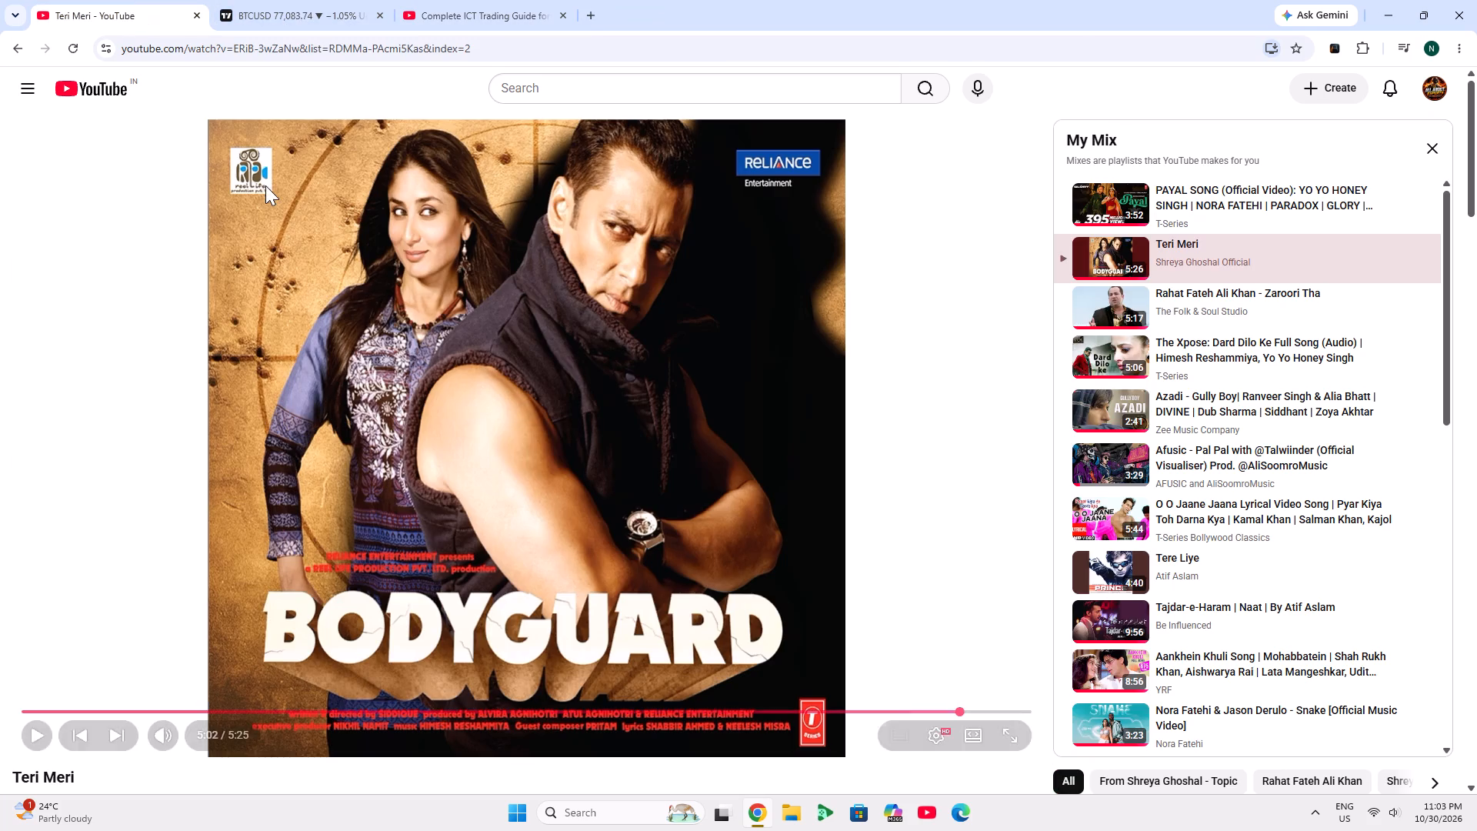
click(1191, 345)
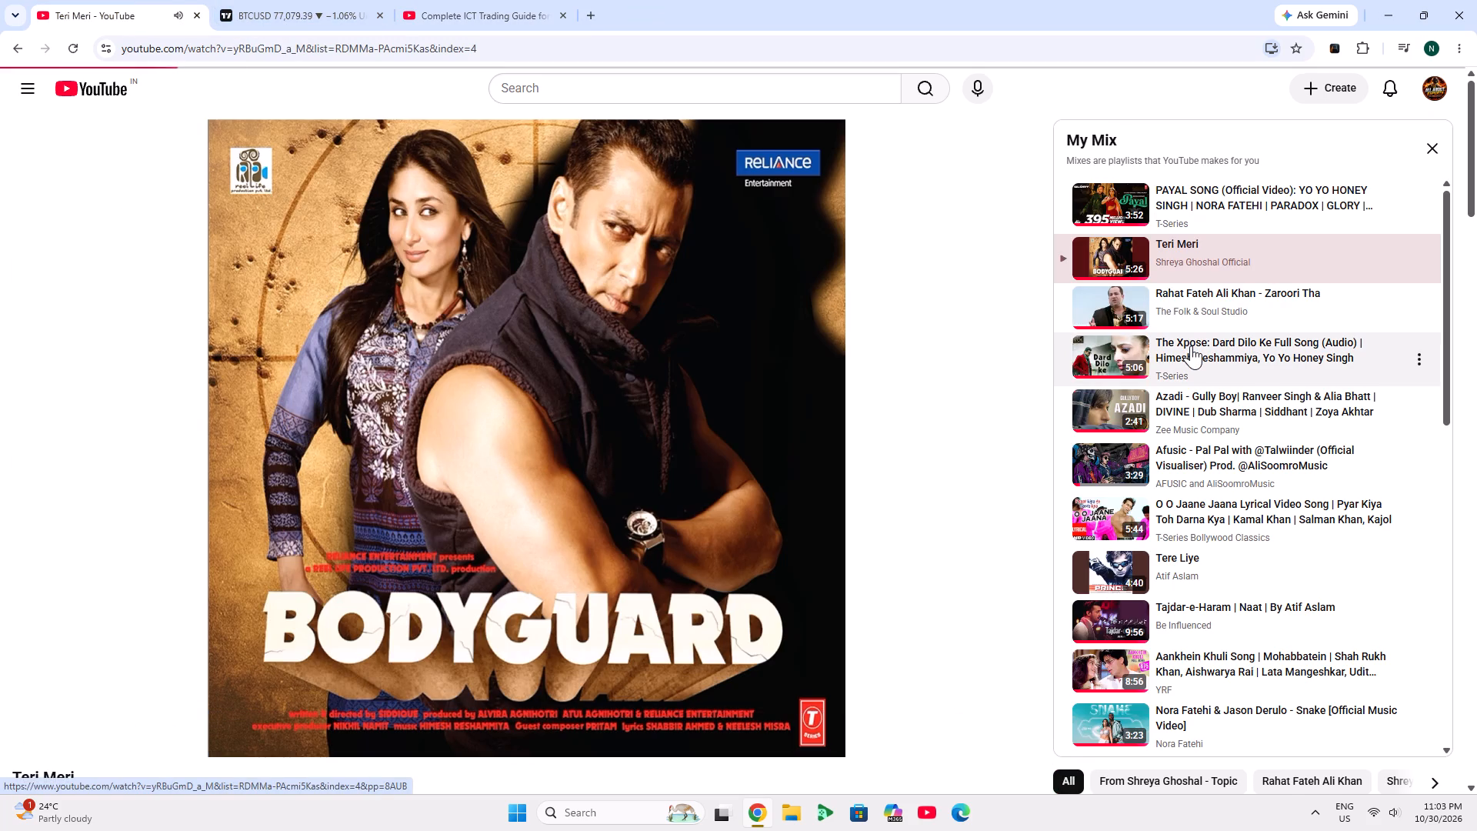
double_click(482, 652)
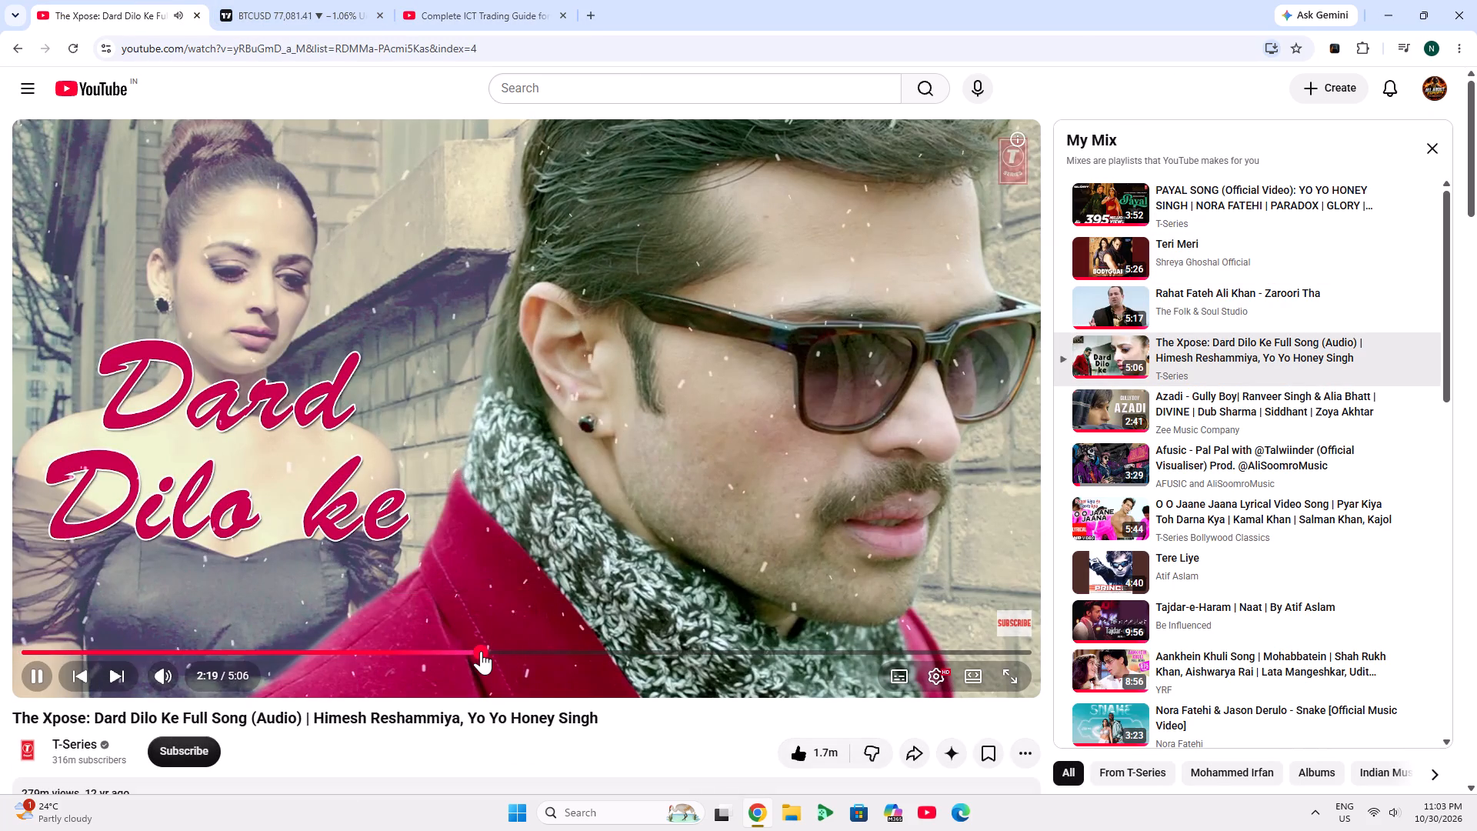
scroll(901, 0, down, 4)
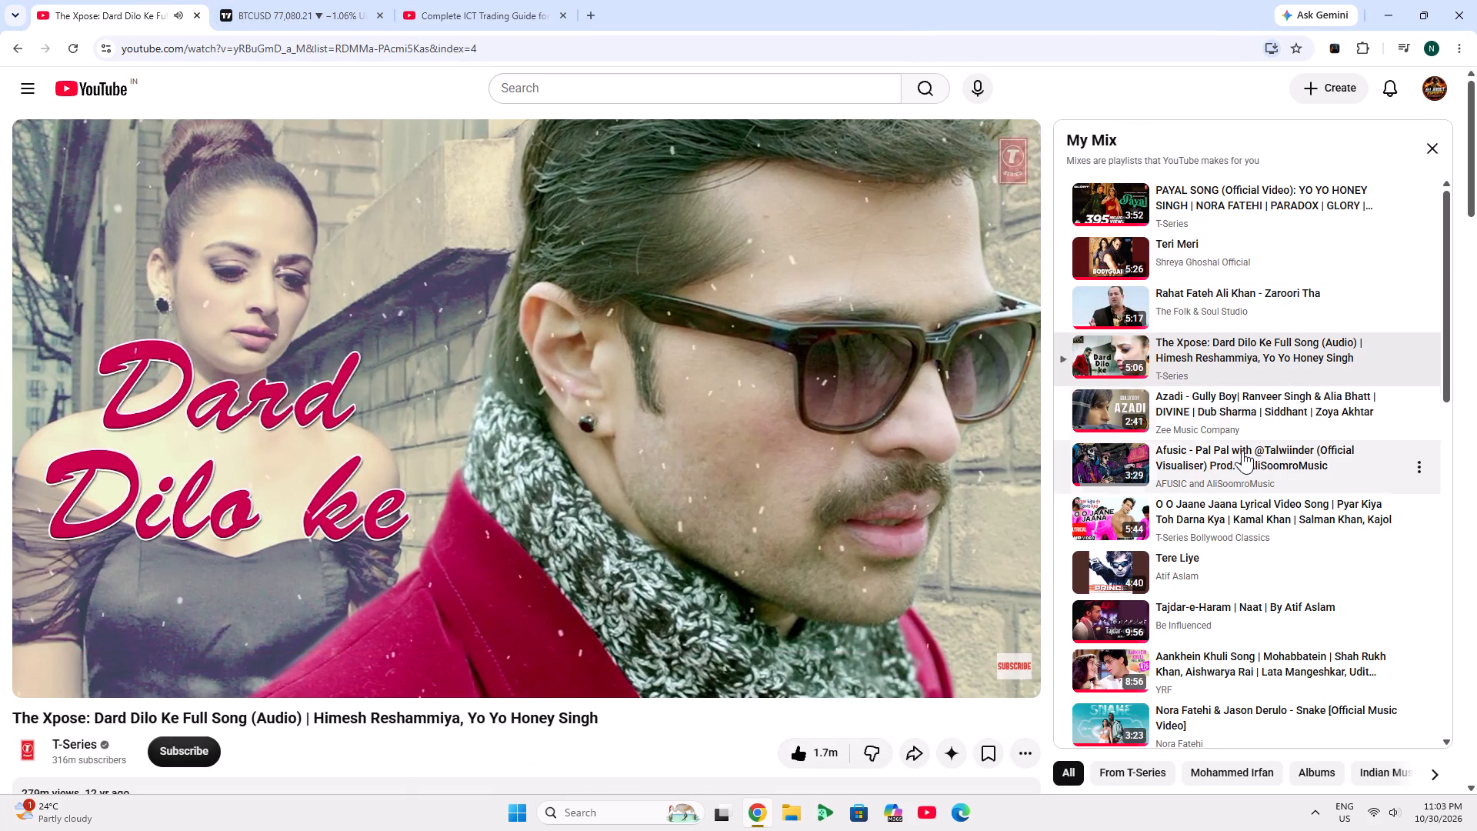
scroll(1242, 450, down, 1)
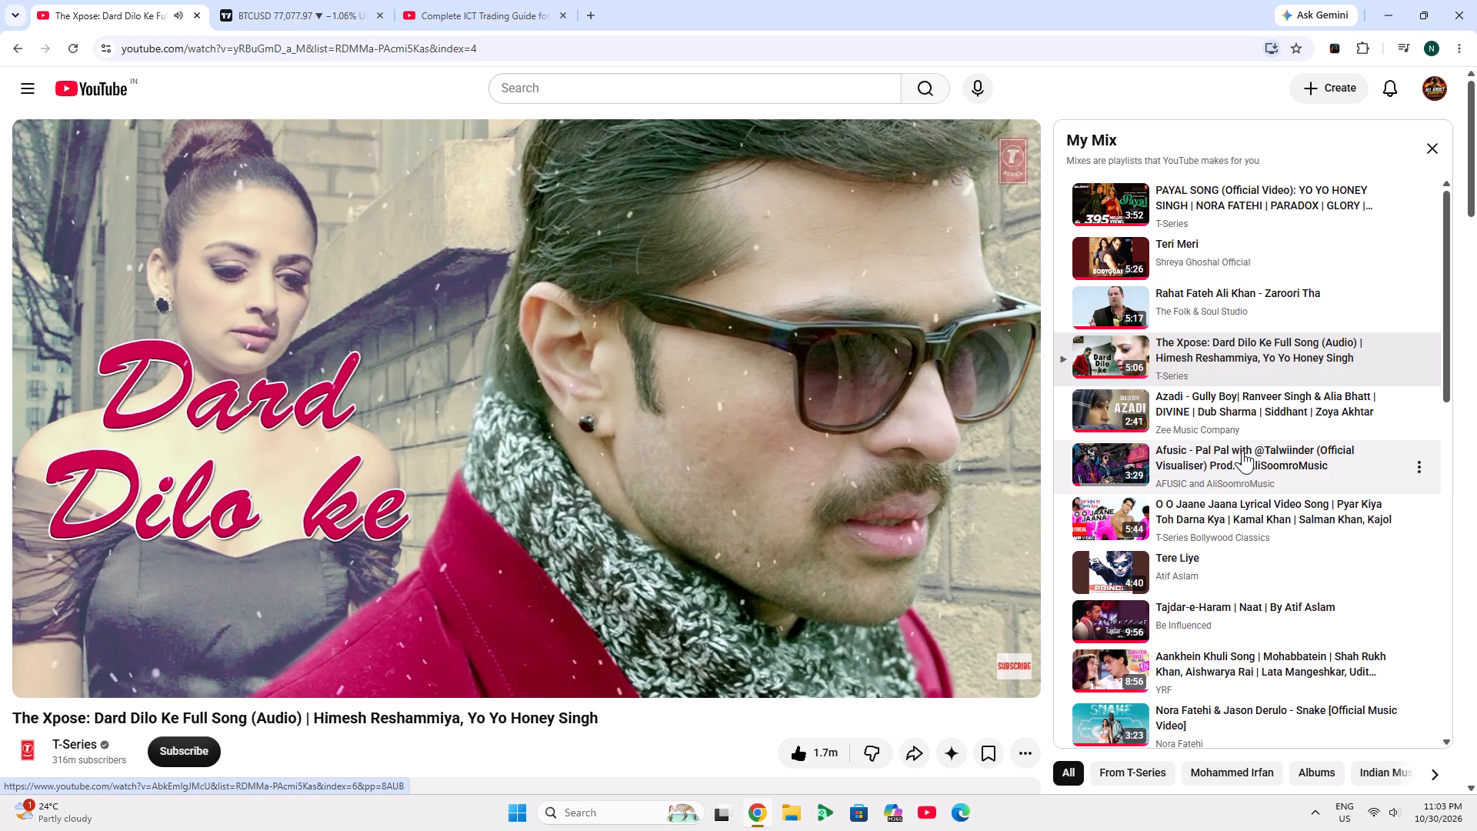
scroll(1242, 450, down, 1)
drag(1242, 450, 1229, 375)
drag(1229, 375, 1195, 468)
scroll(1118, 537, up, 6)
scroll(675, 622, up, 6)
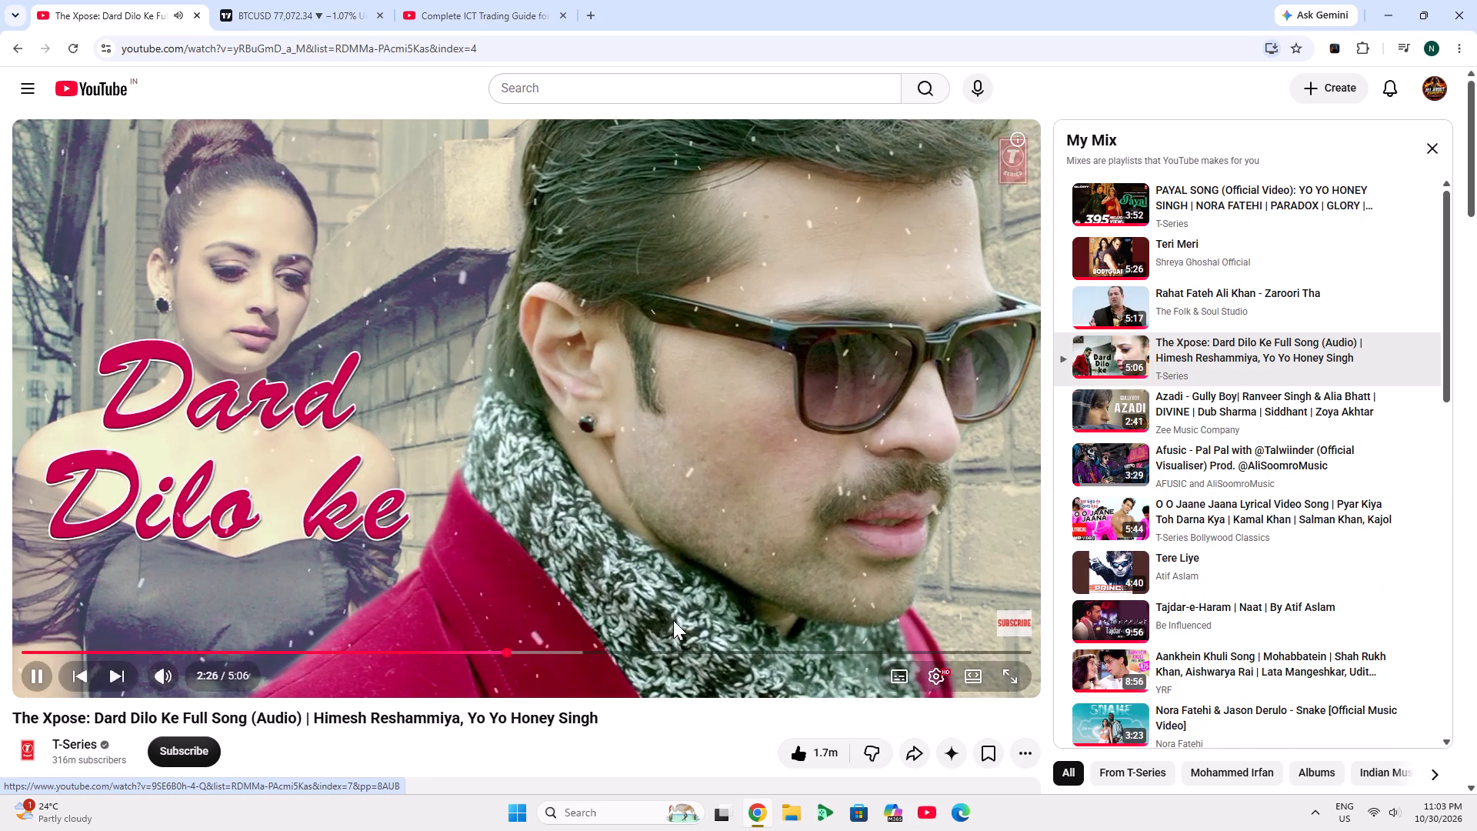
Briefly play the "Complete ICT Trading Guide for Beginners" video at its Premium/Discount section, and pause it again.
click(467, 0)
click(718, 354)
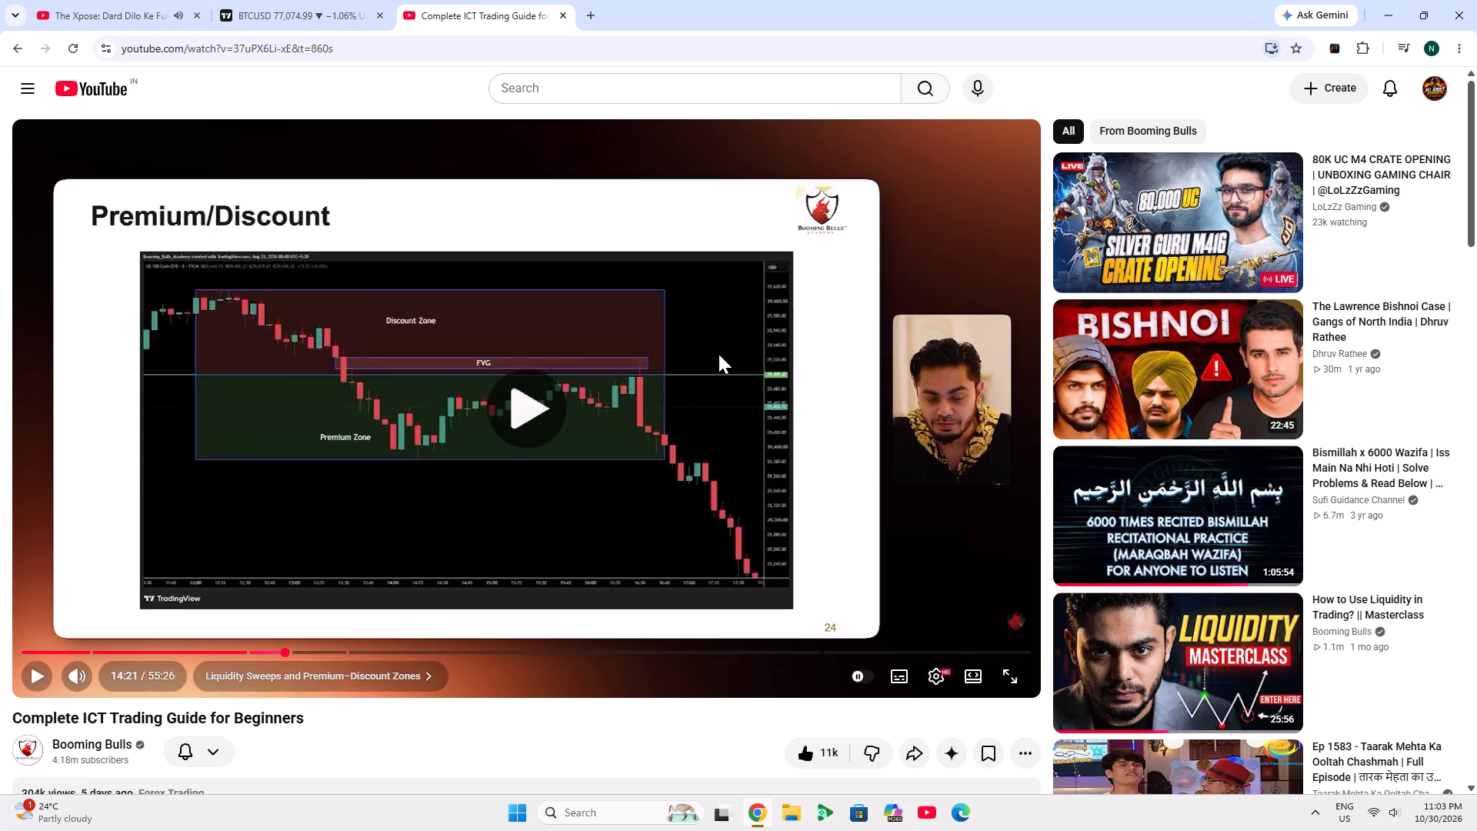
click(718, 354)
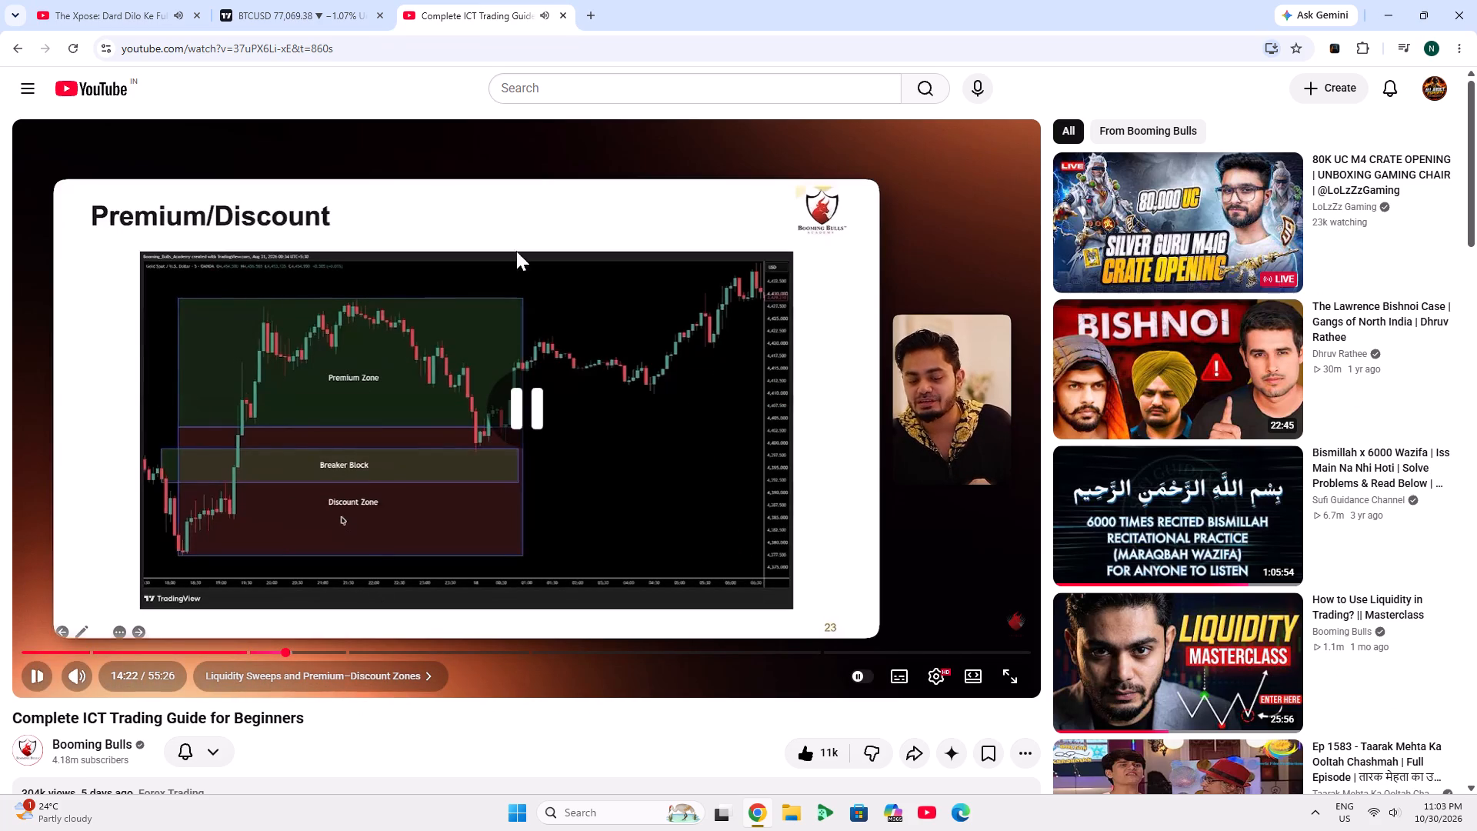
Return to TradingView and examine the DXY, BTCUSD and ETHUSD 5-minute charts with their marked positions and levels.
click(316, 0)
click(992, 340)
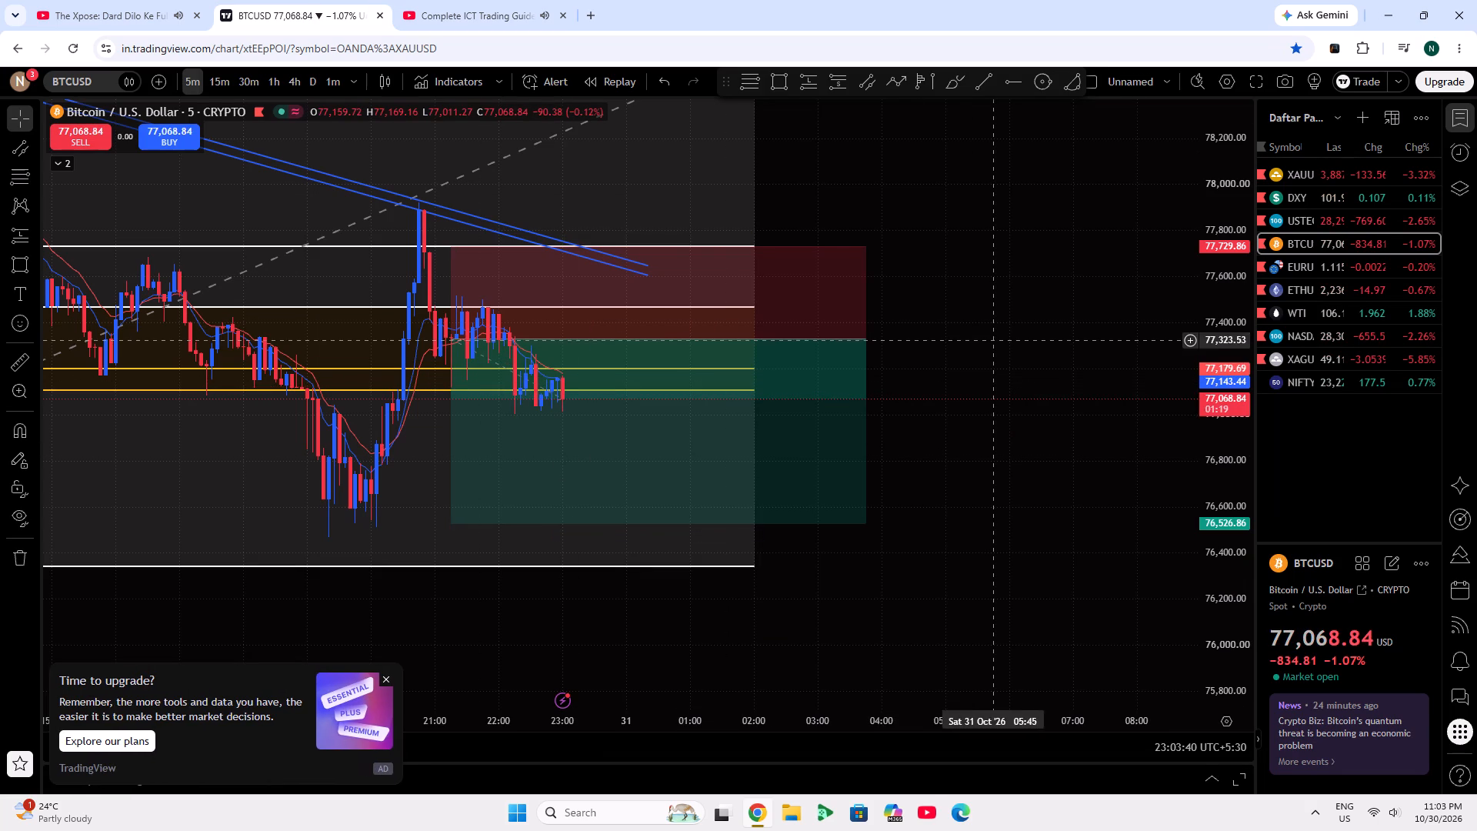
click(1282, 193)
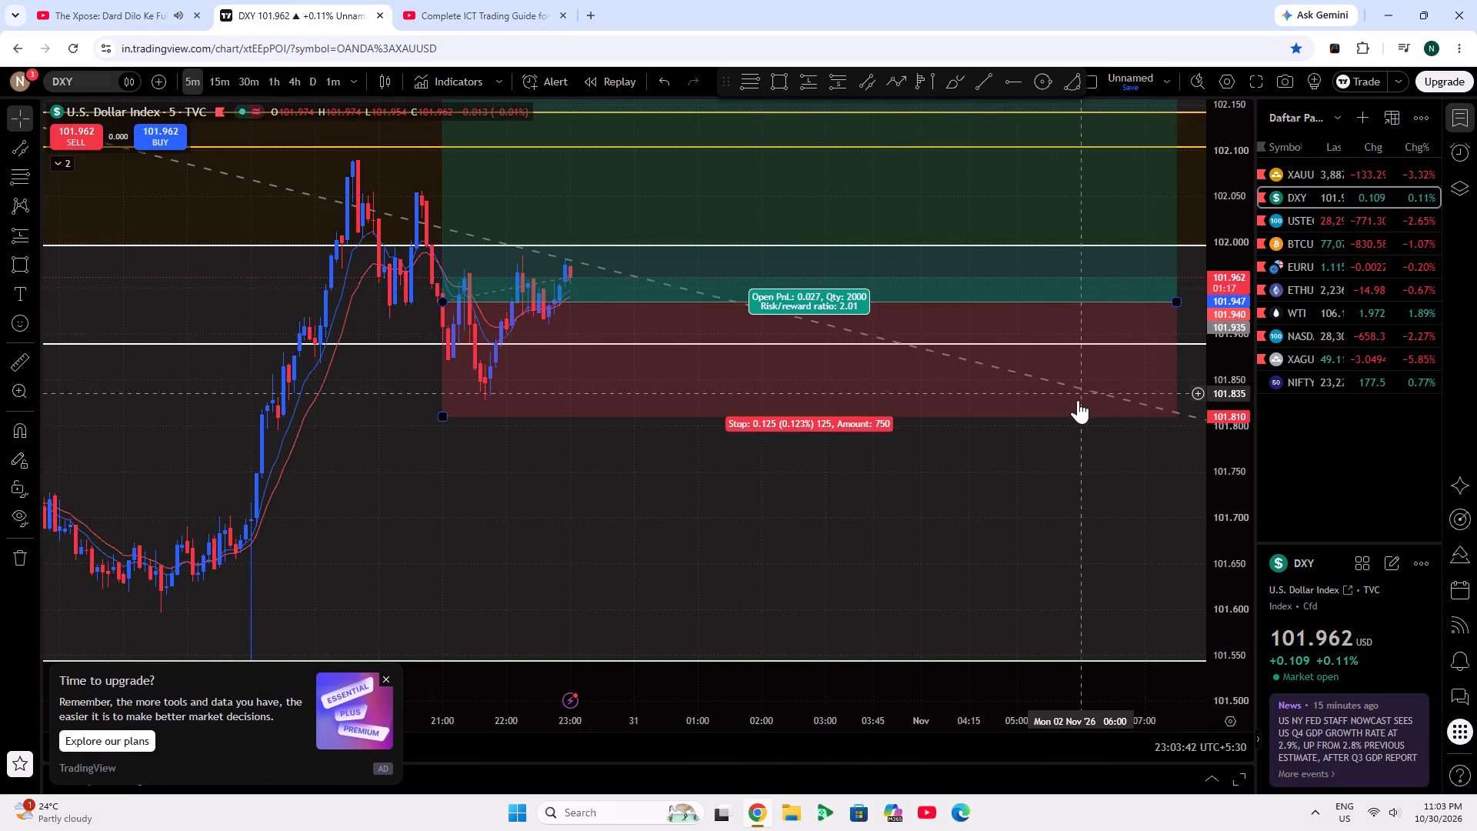
scroll(1073, 408, down, 5)
drag(1019, 505, 769, 676)
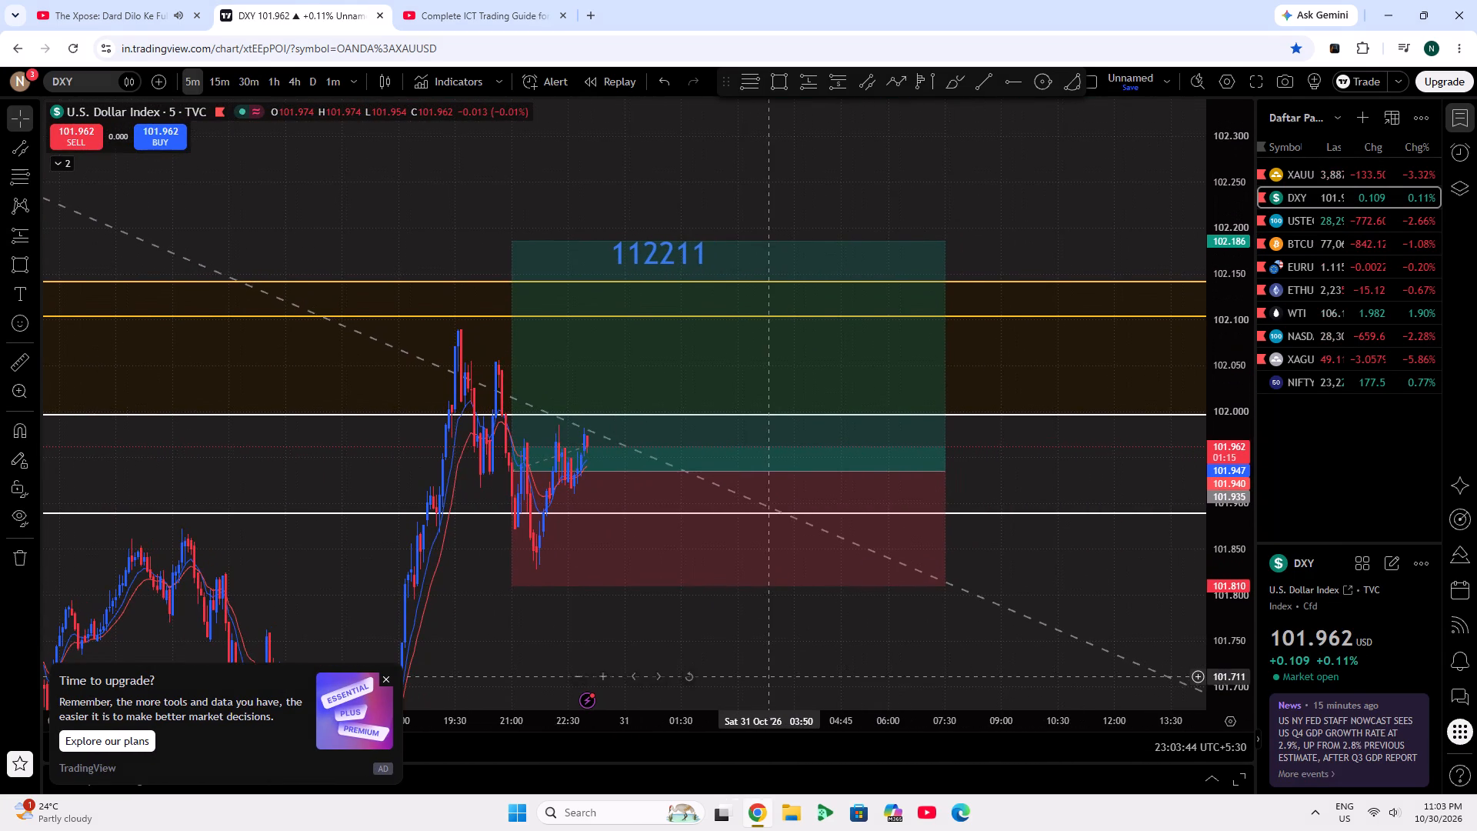
scroll(797, 0, down, 4)
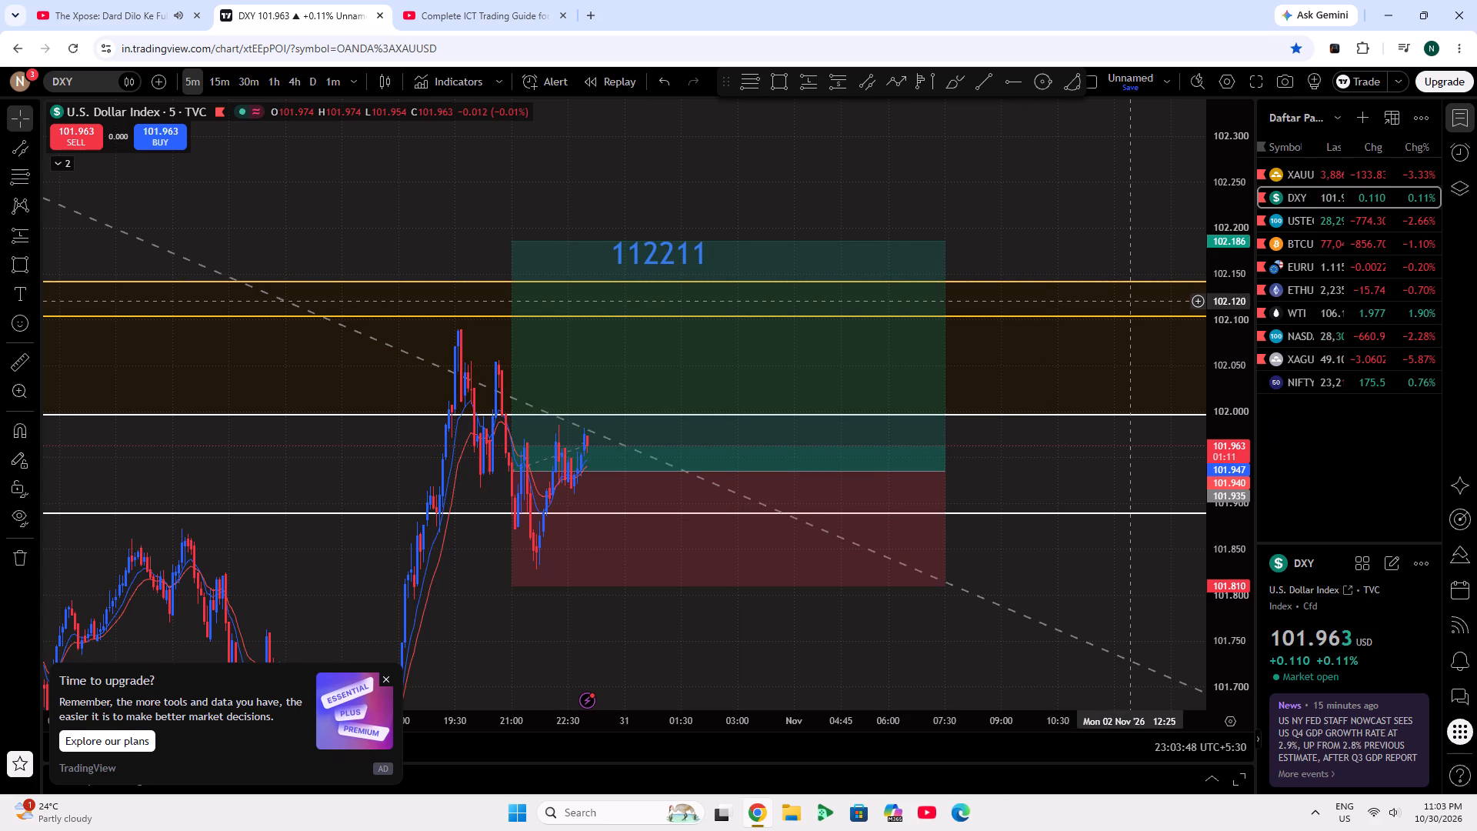
click(1303, 239)
click(1310, 299)
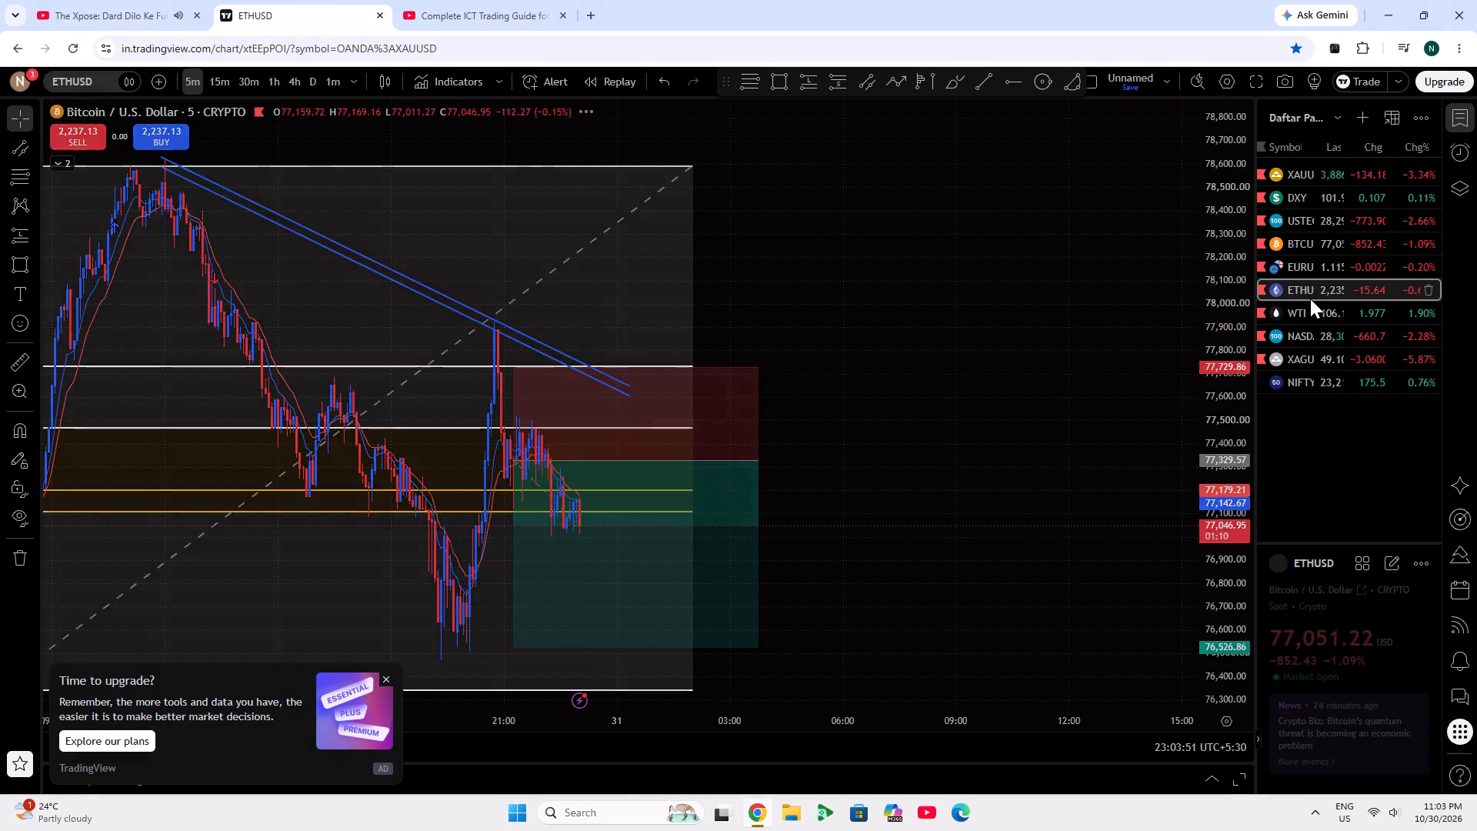
drag(829, 341, 836, 342)
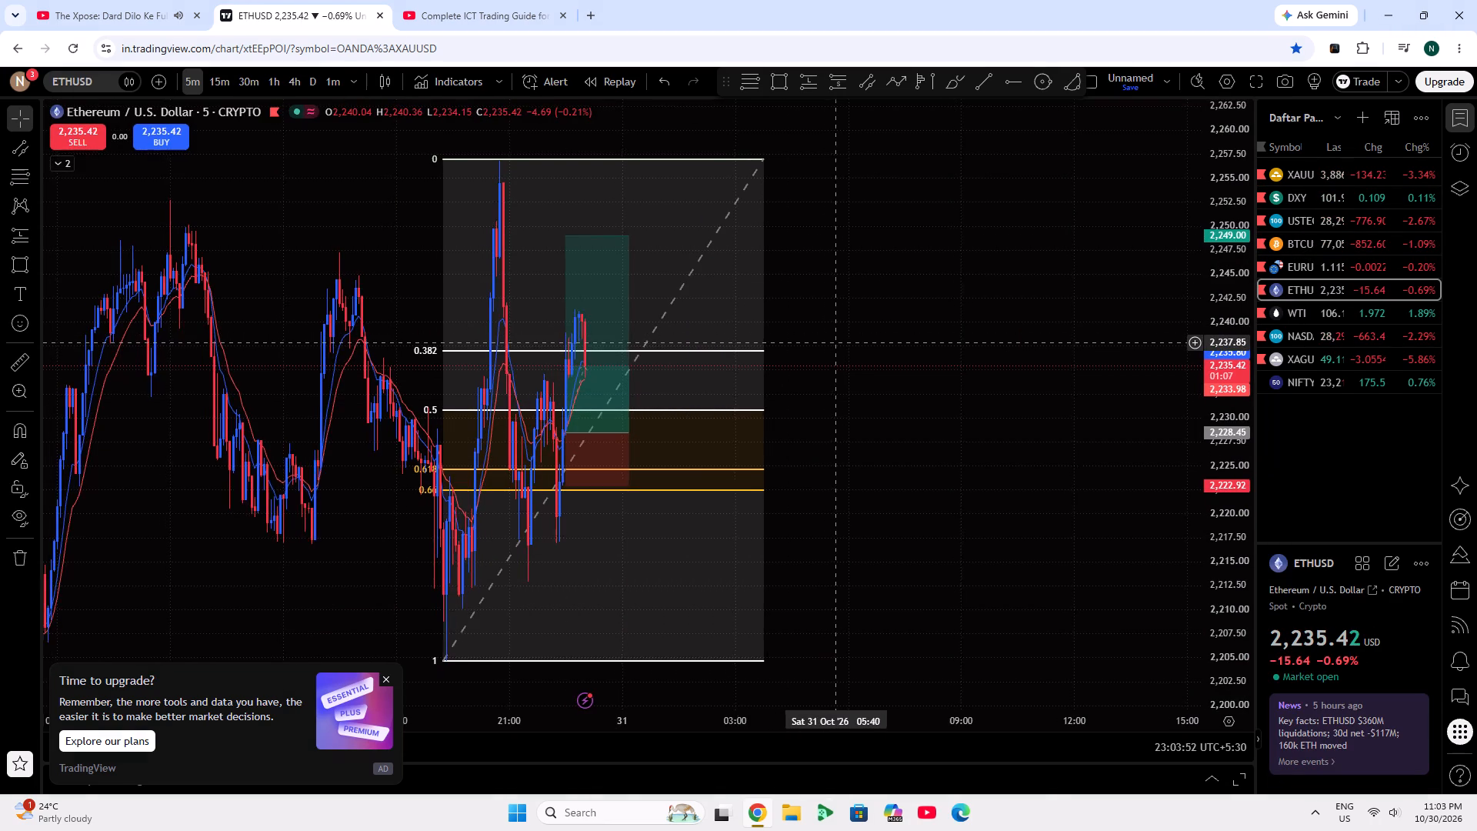
drag(836, 342, 998, 372)
scroll(862, 462, up, 6)
drag(854, 469, 909, 469)
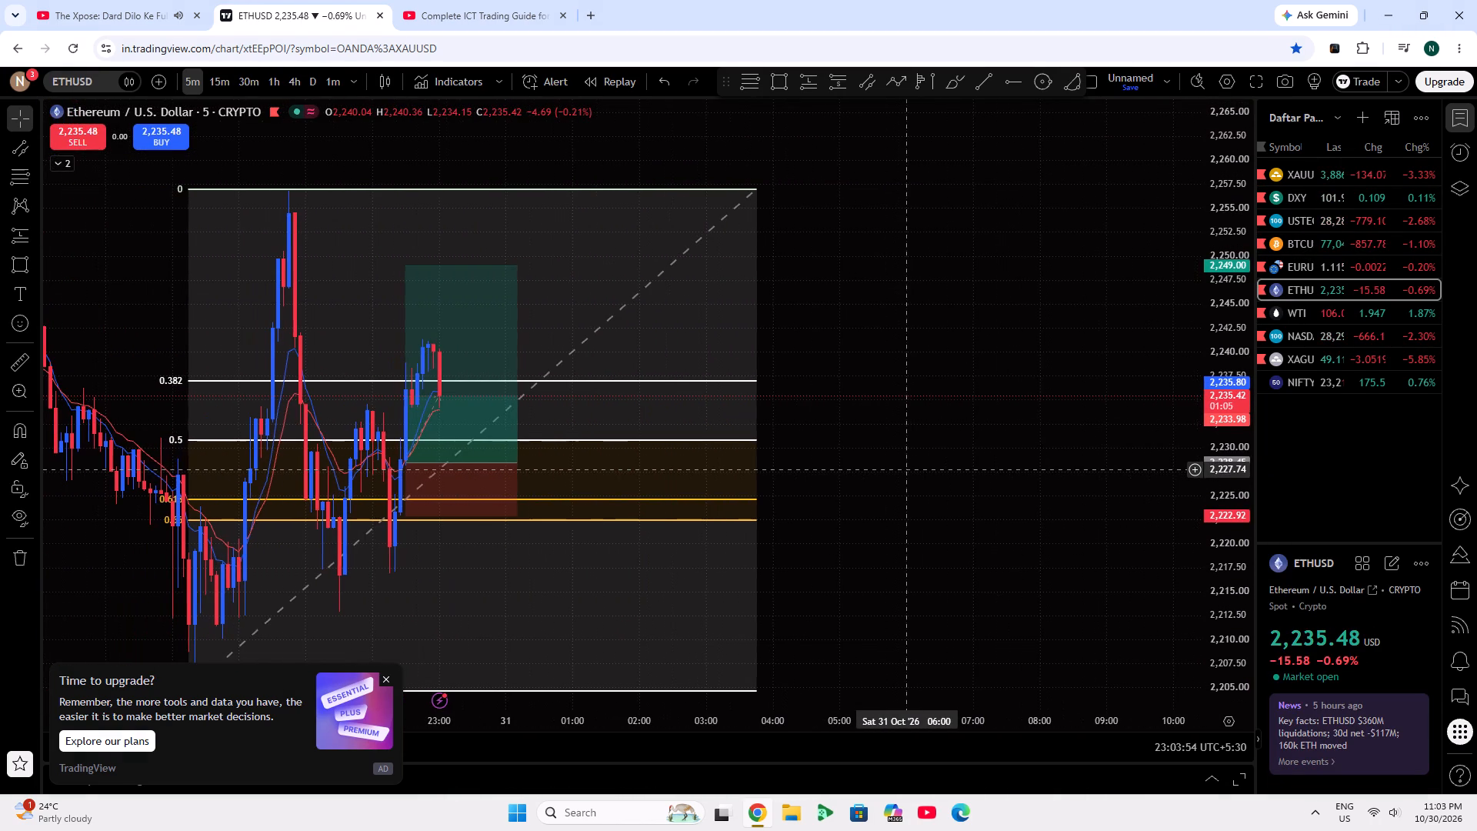
Go through the NASDAQ, WTI and XAGUSD charts, and examine the long position marked on silver.
click(1292, 326)
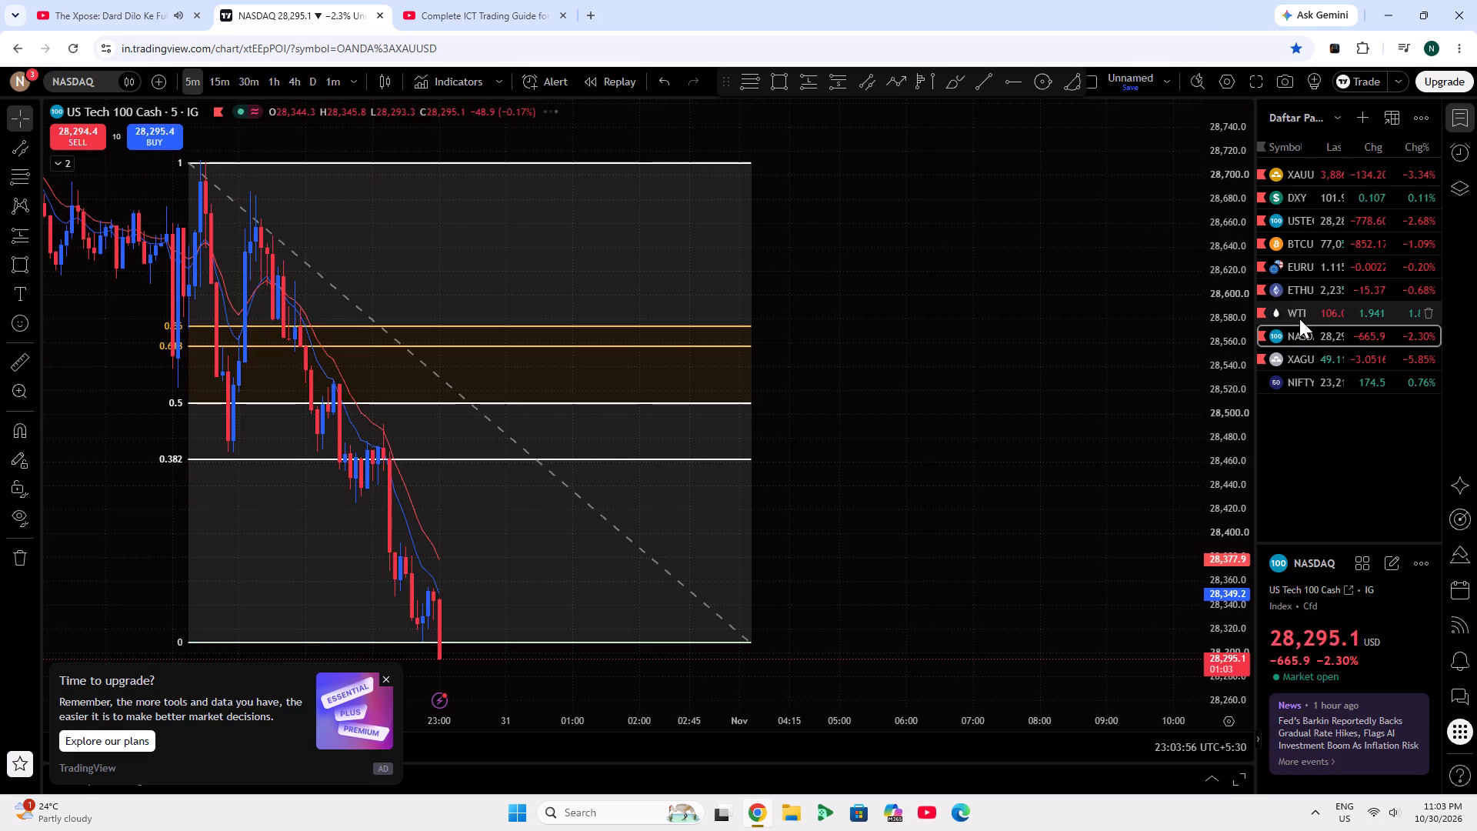
click(1299, 319)
click(1305, 363)
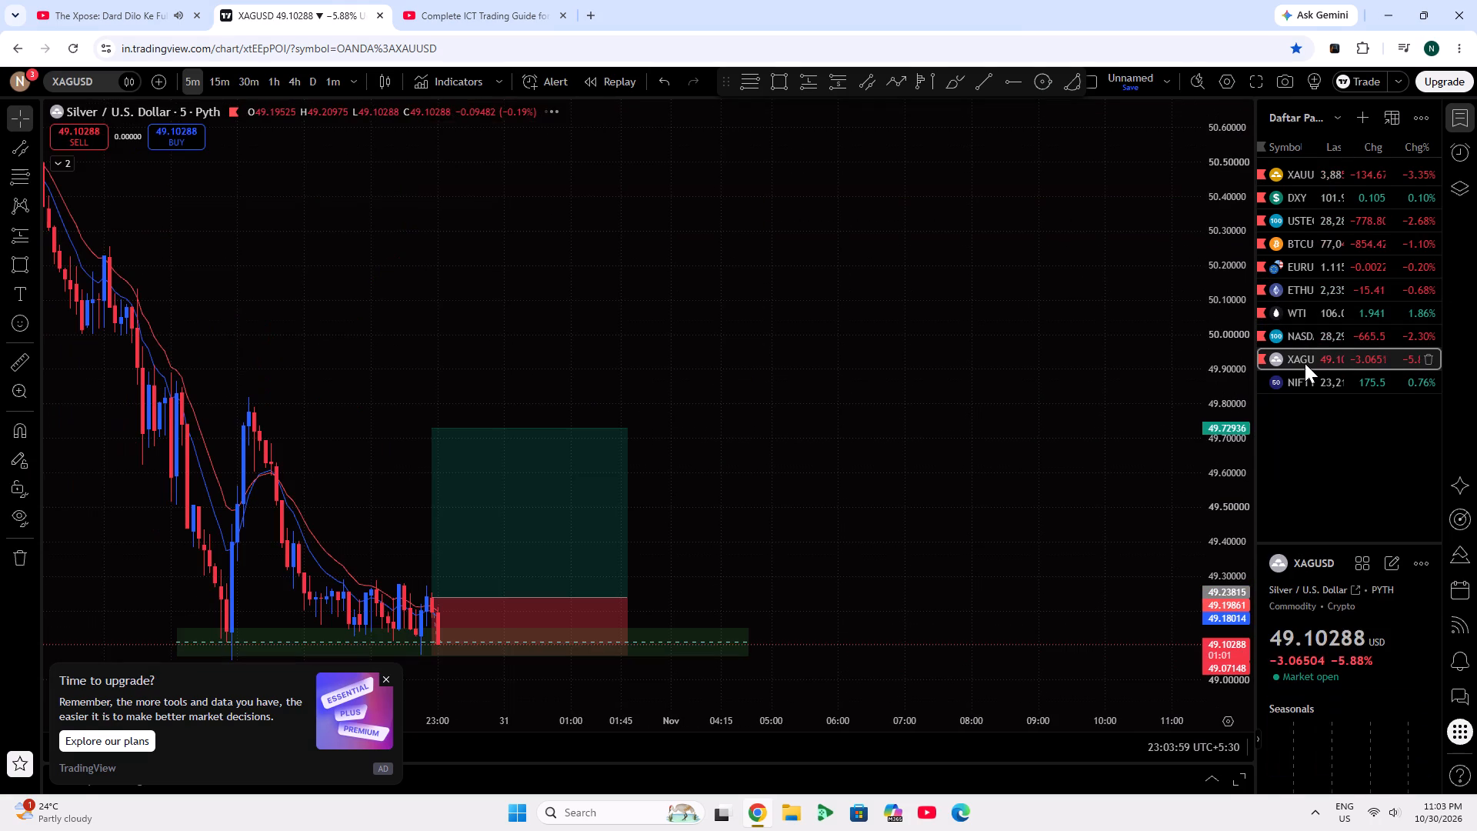
drag(751, 544, 982, 389)
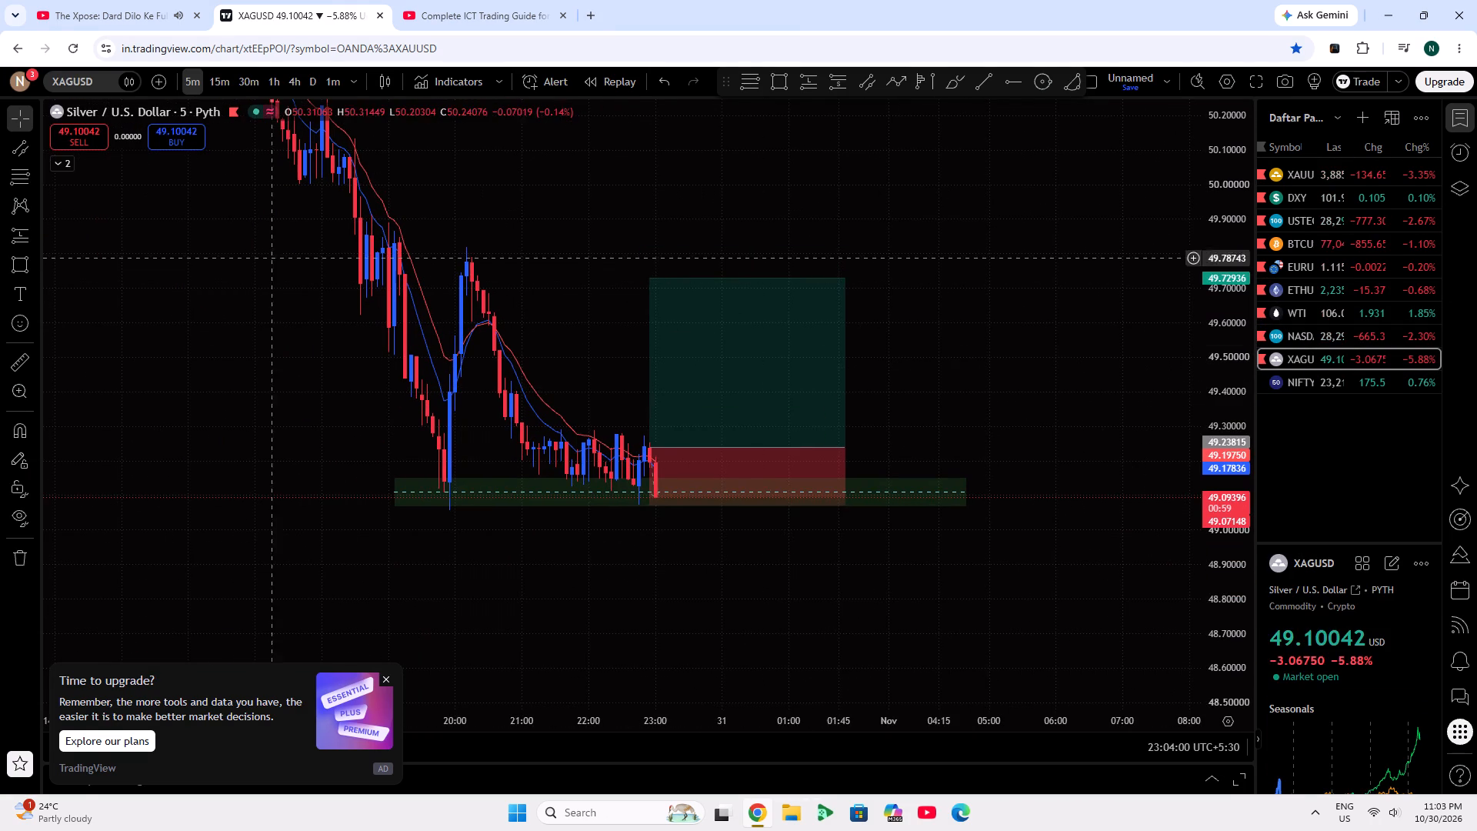
scroll(1220, 567, up, 3)
scroll(918, 538, up, 2)
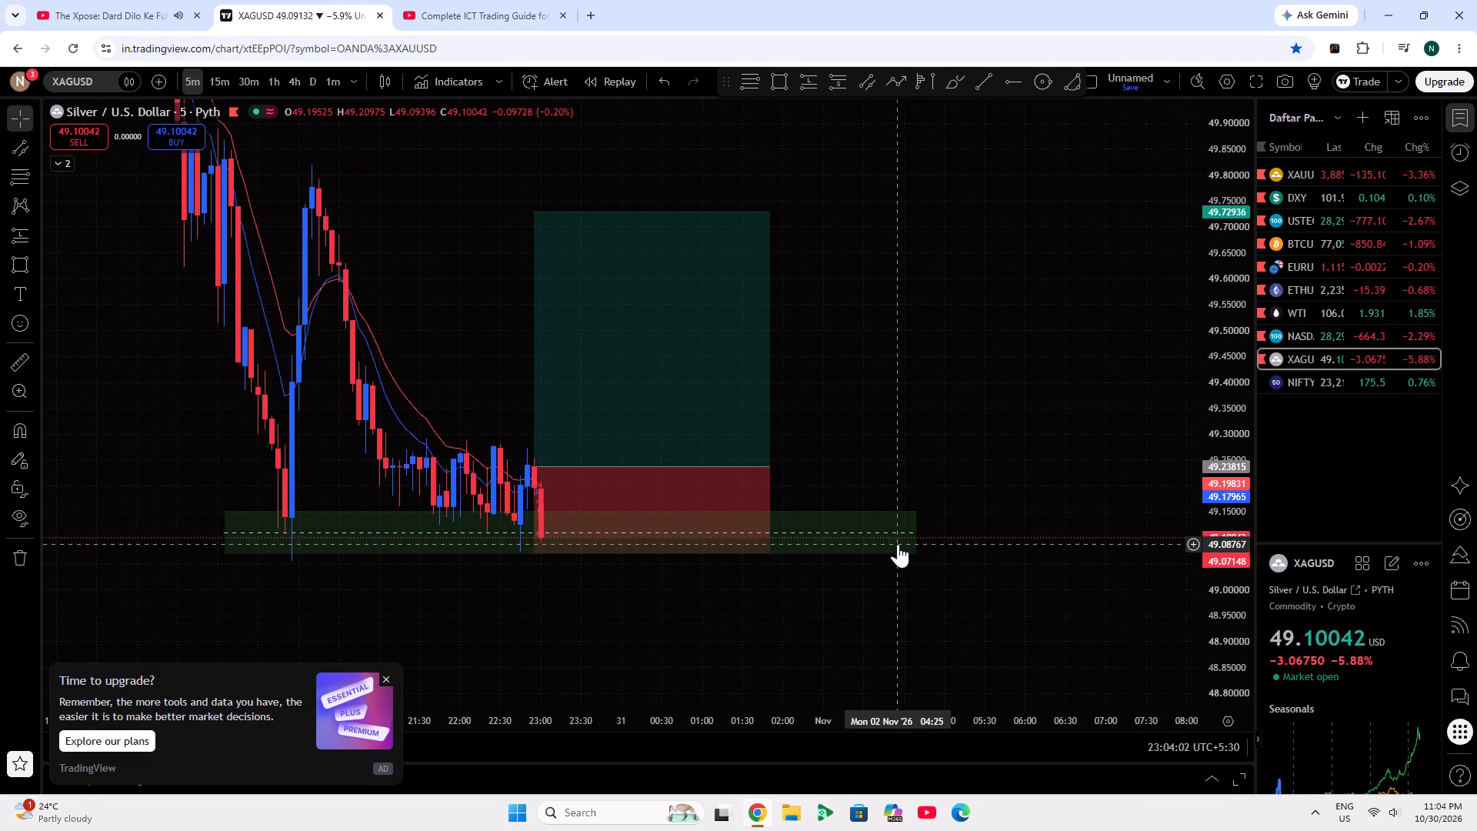
drag(907, 506, 928, 463)
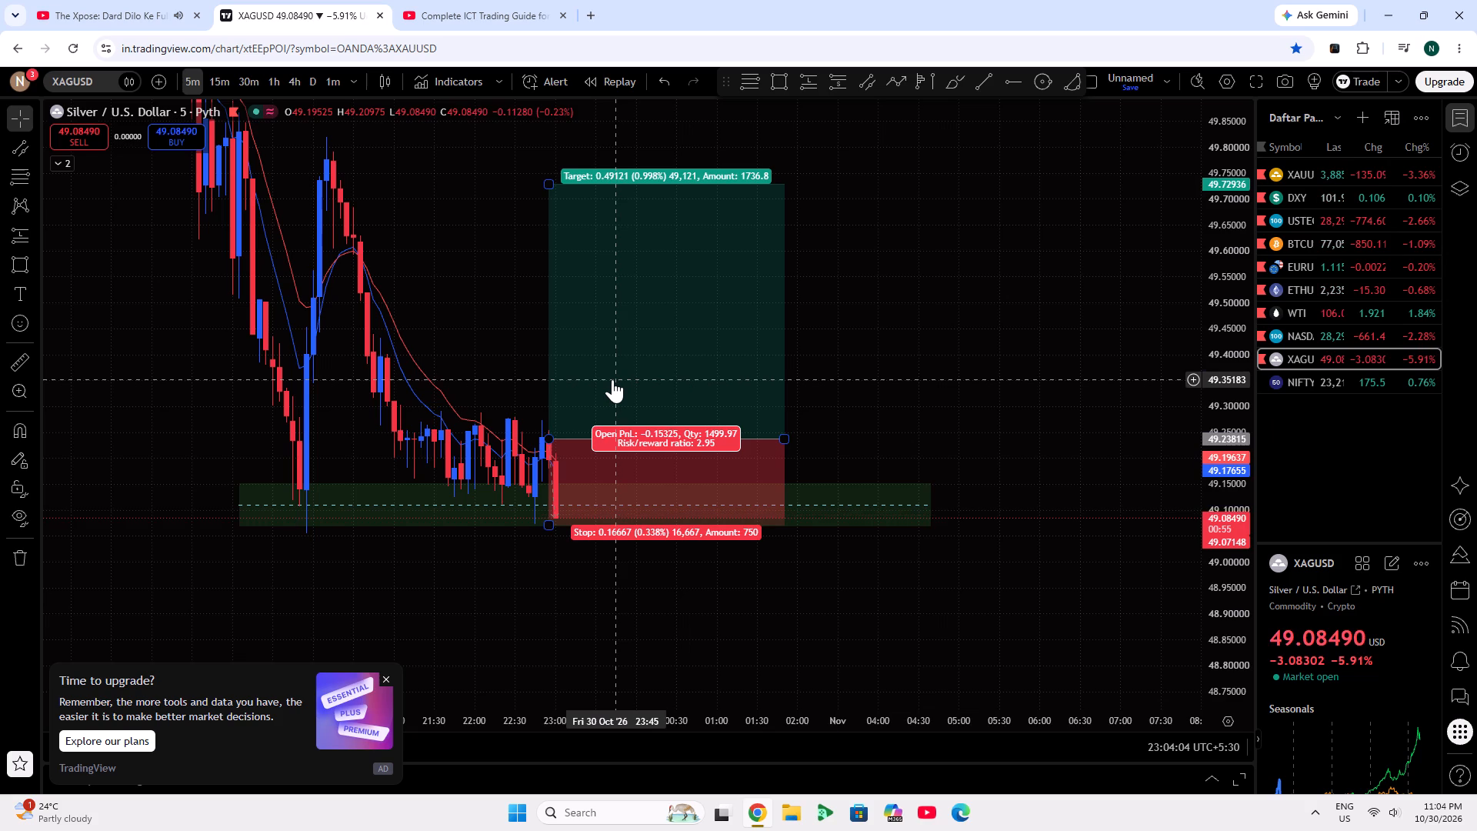
click(612, 379)
click(906, 235)
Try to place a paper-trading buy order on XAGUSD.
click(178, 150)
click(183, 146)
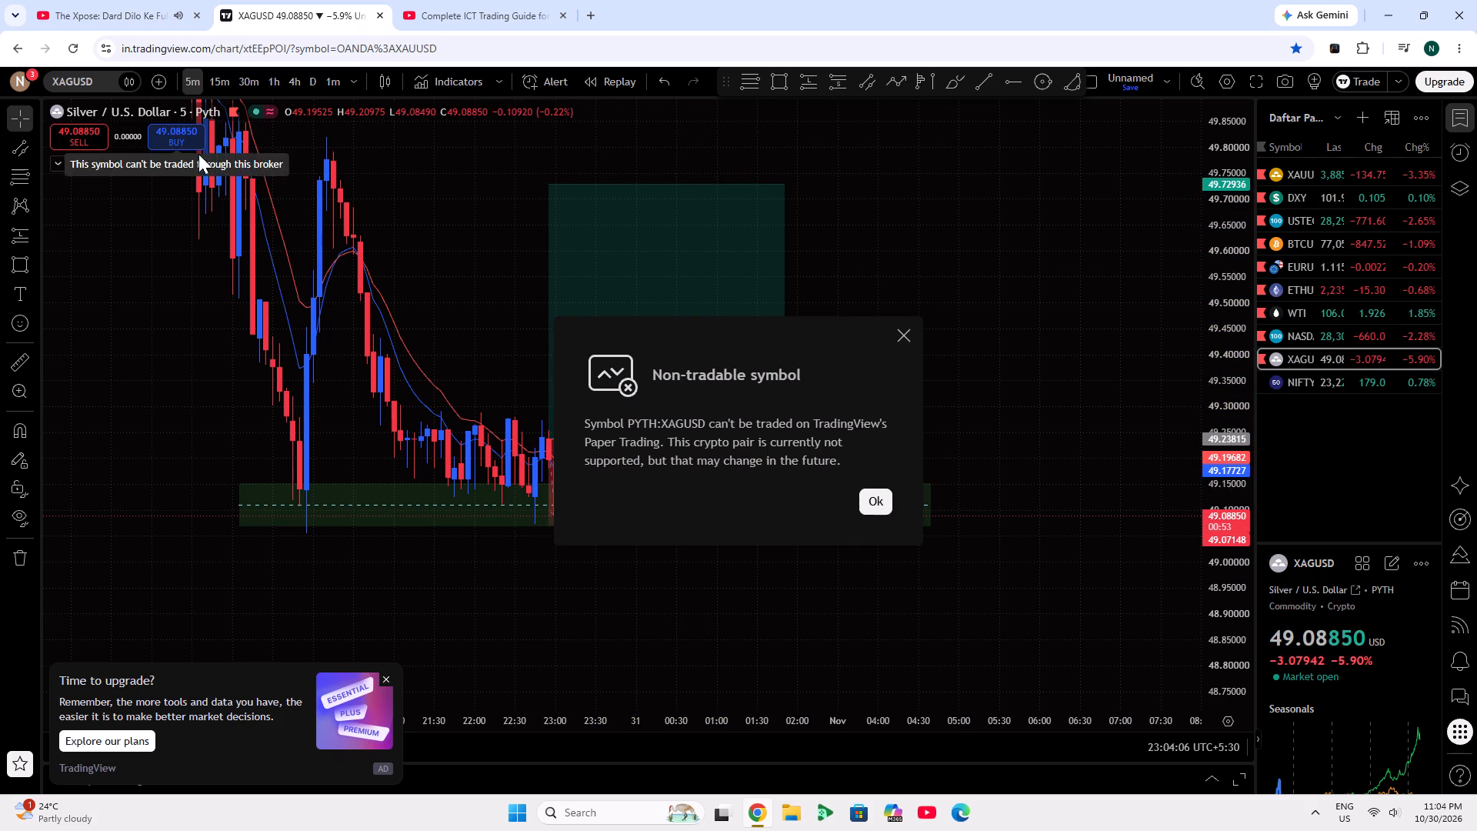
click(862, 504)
Delete the existing Fibonacci retracement from the NIFTY1! chart and dismiss the upgrade ad.
click(1325, 384)
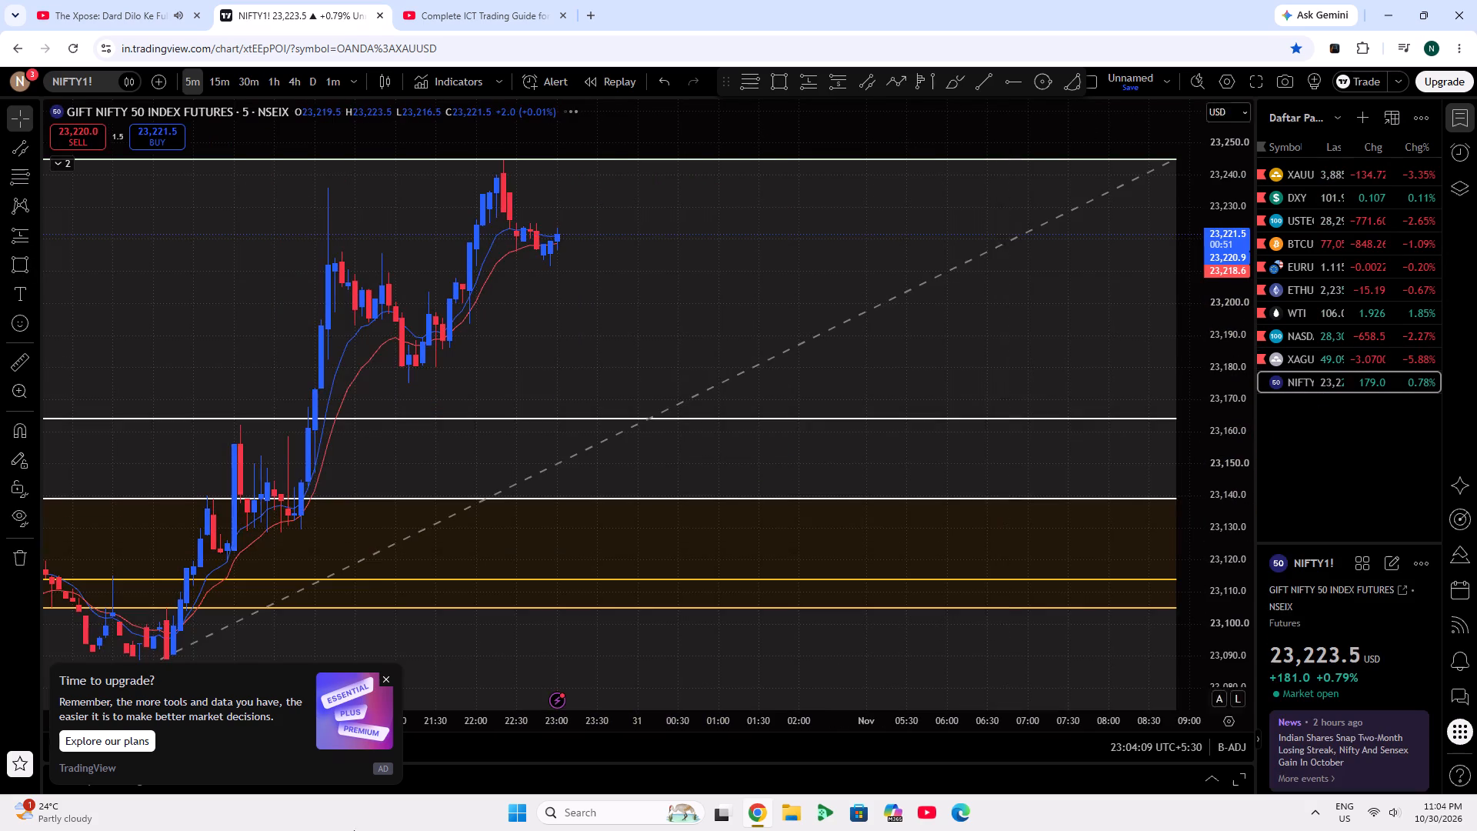
scroll(717, 355, down, 5)
drag(1089, 264, 849, 442)
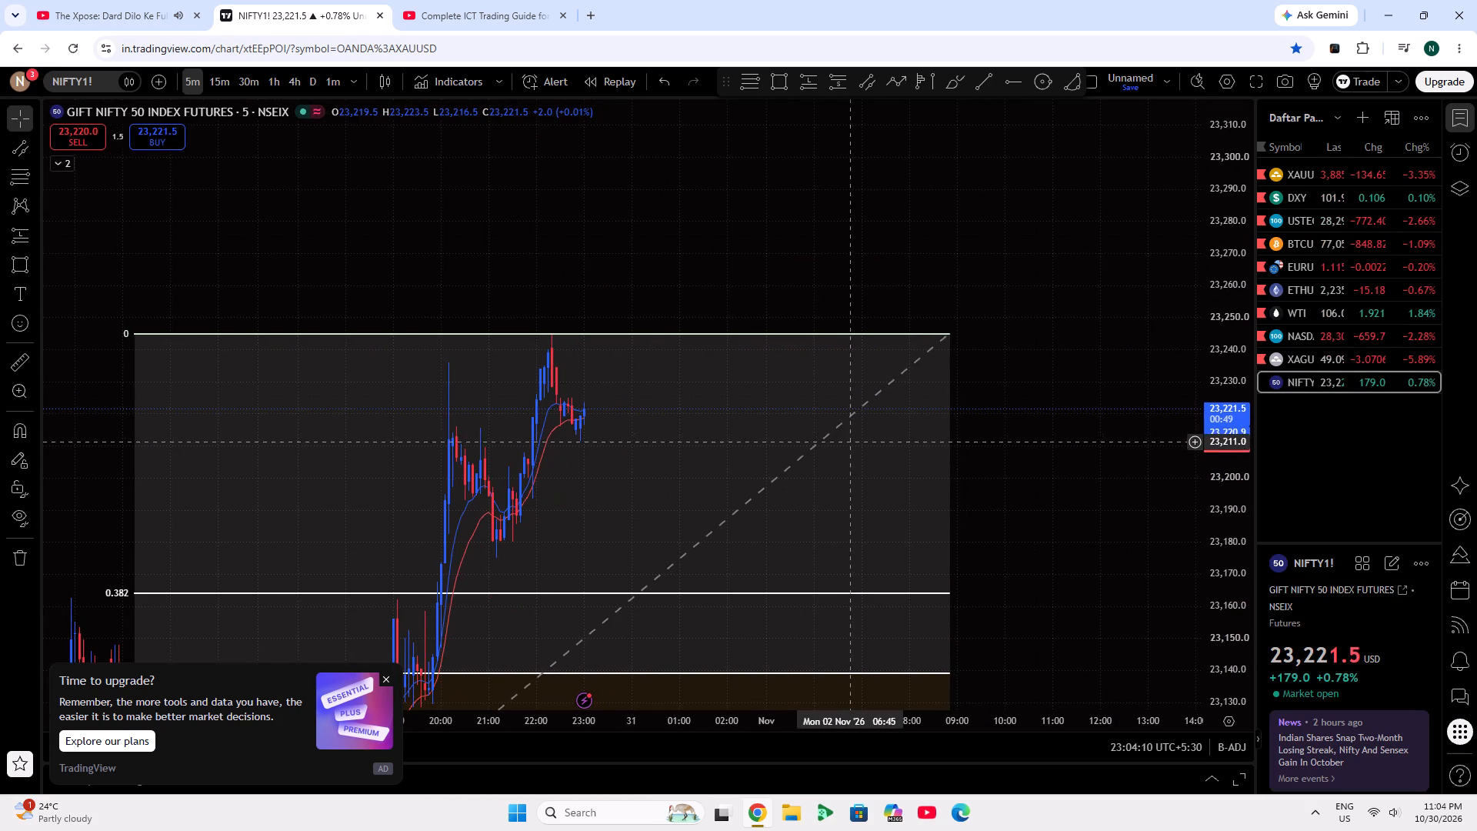
click(674, 336)
click(884, 125)
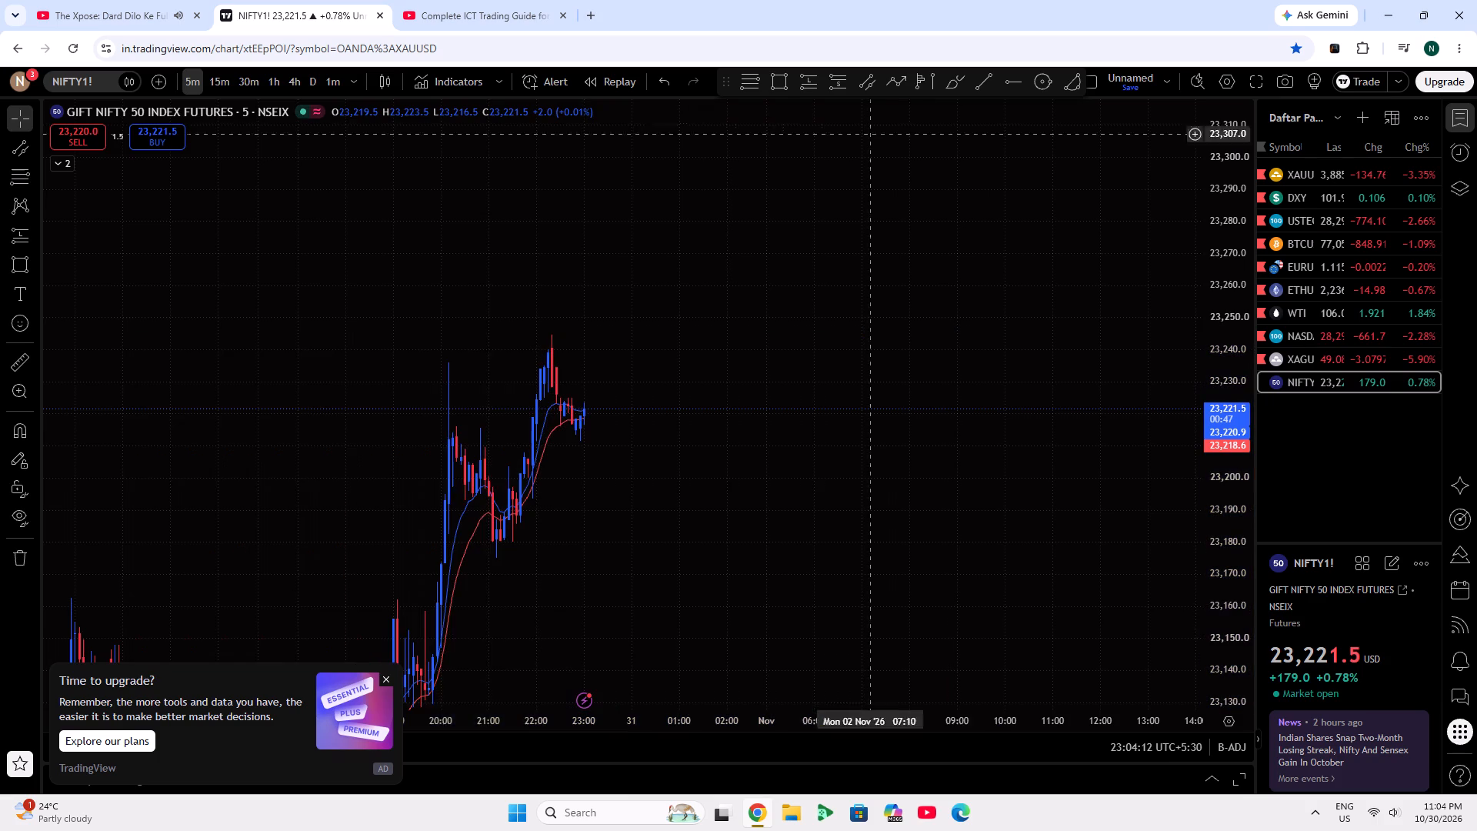
click(381, 675)
Draw a Fibonacci retracement on the NIFTY1! chart from the swing low at about 23,129.5 up to the high near 23,244.
drag(659, 528, 666, 401)
scroll(662, 408, up, 5)
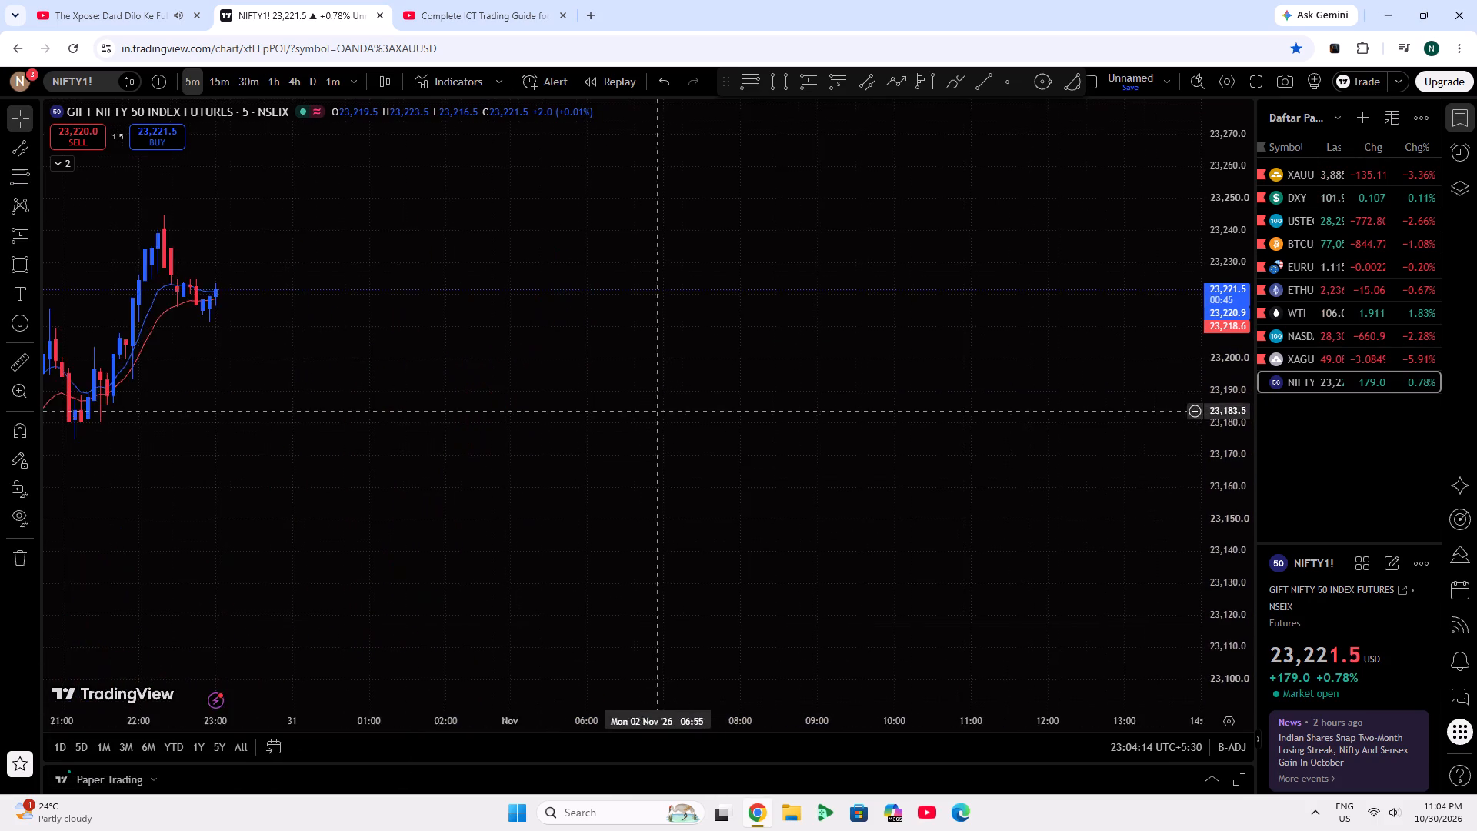
drag(386, 427, 813, 439)
click(755, 93)
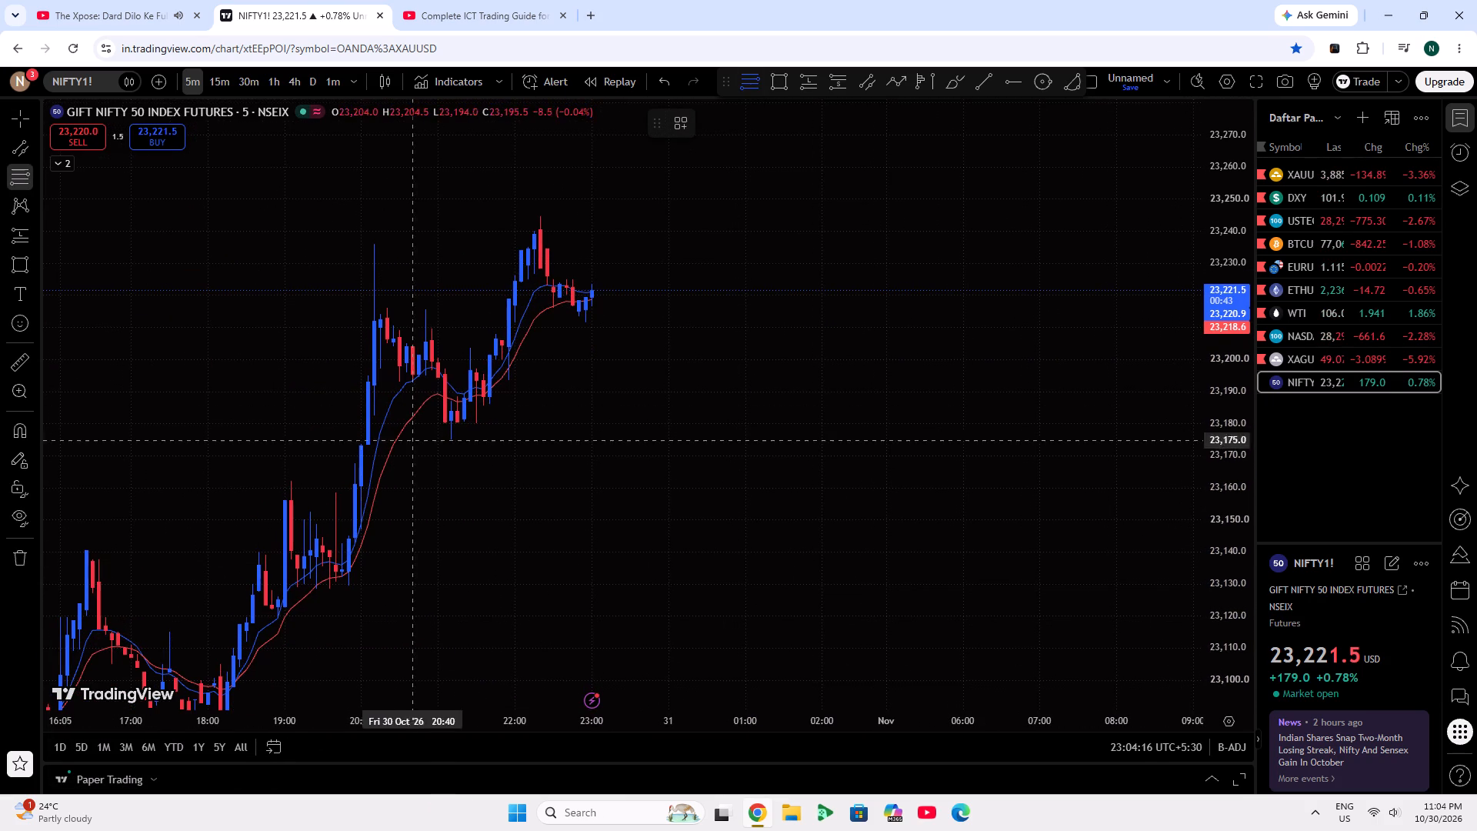
click(352, 586)
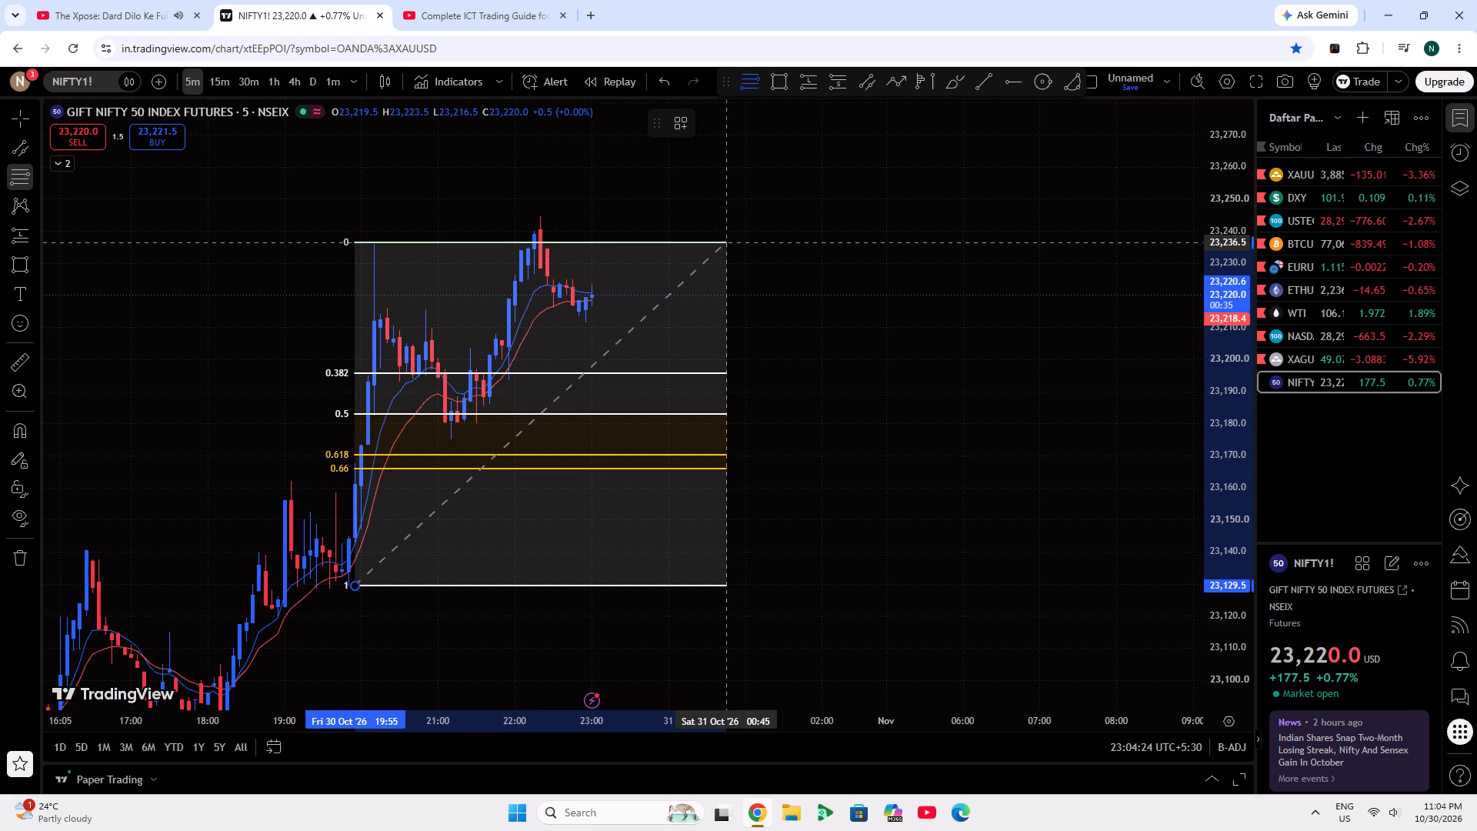
click(799, 216)
click(854, 246)
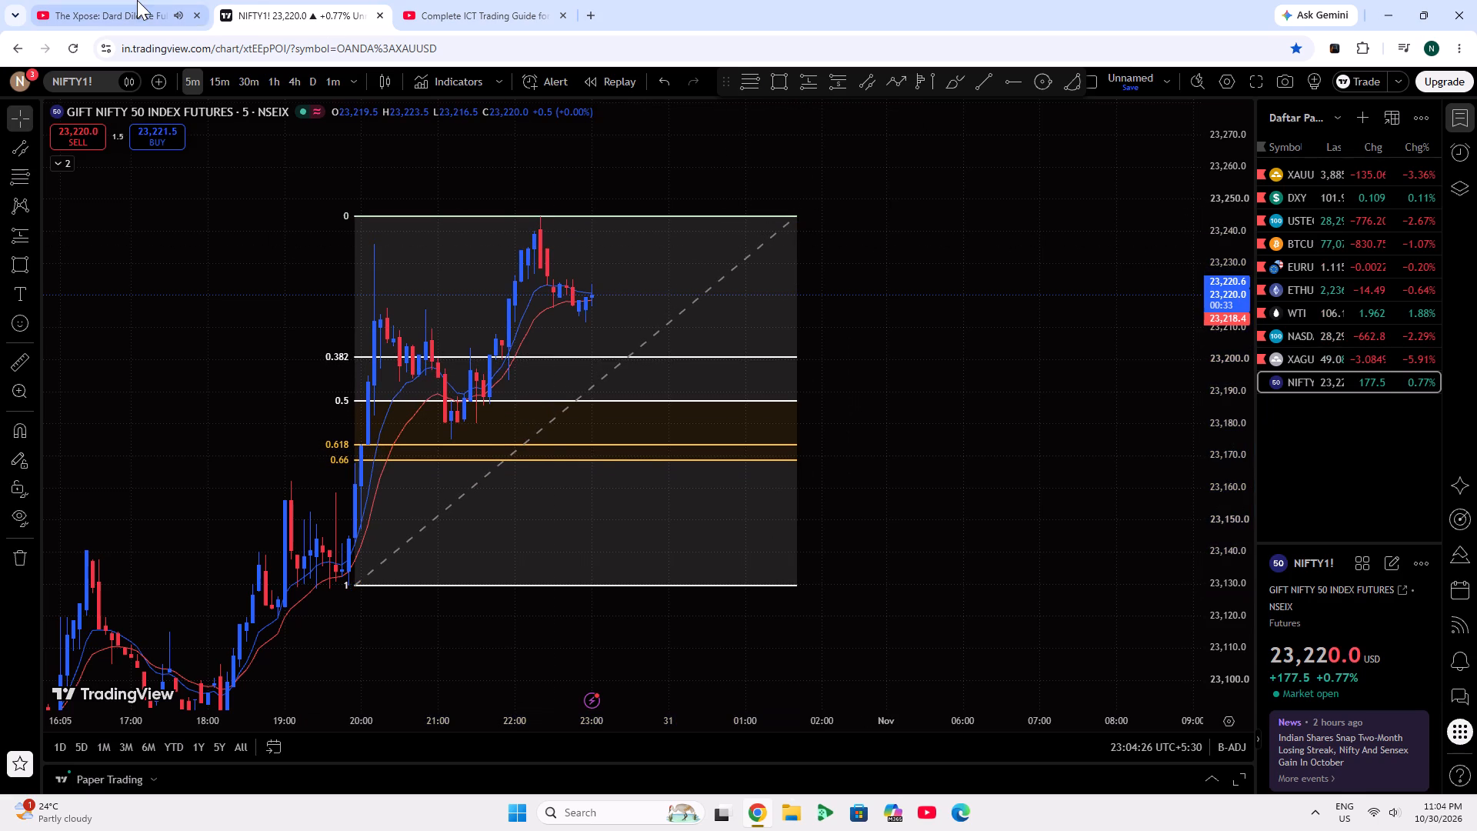
Close the song's video tab and resume playing the Complete ICT Trading Guide for Beginners video.
middle_click(137, 0)
scroll(137, 0, up, 1)
click(248, 0)
click(398, 357)
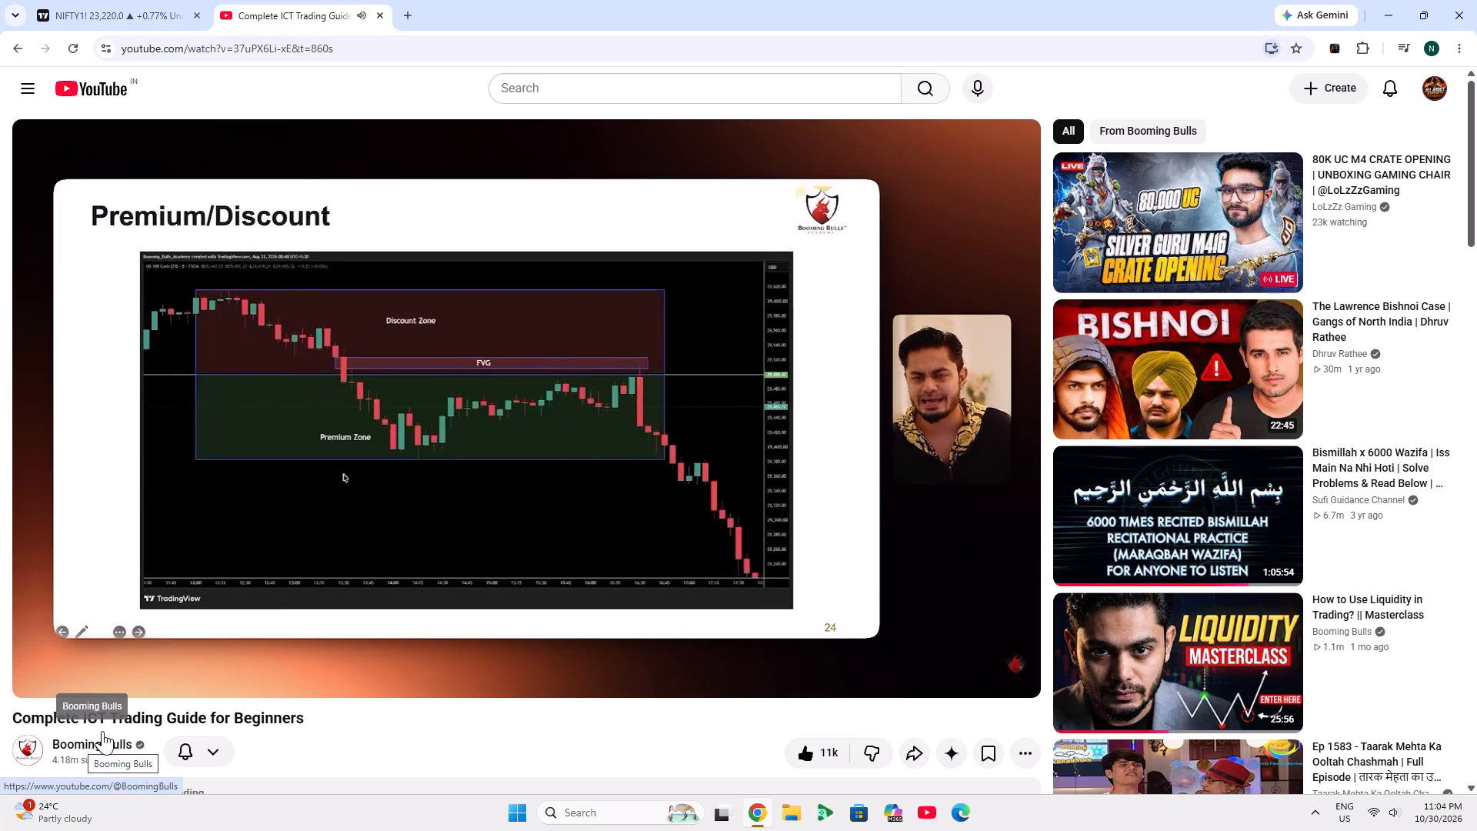
From the YouTube home feed, preview the Mr. Faisu vlog "Tanya Aur Meri Shaadi Ki Gift" with sound and open it near 5:50.
click(89, 88)
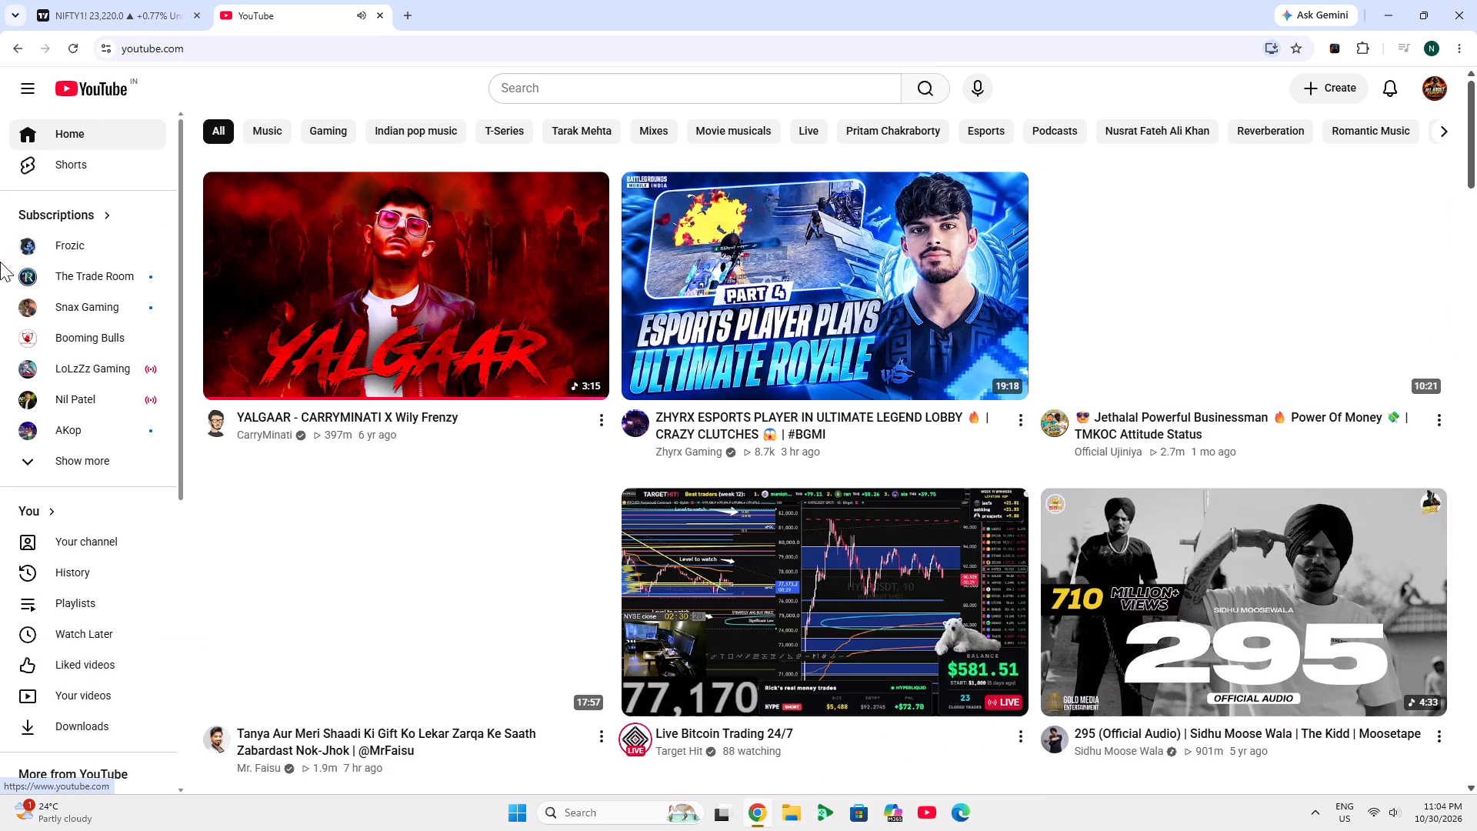
click(74, 563)
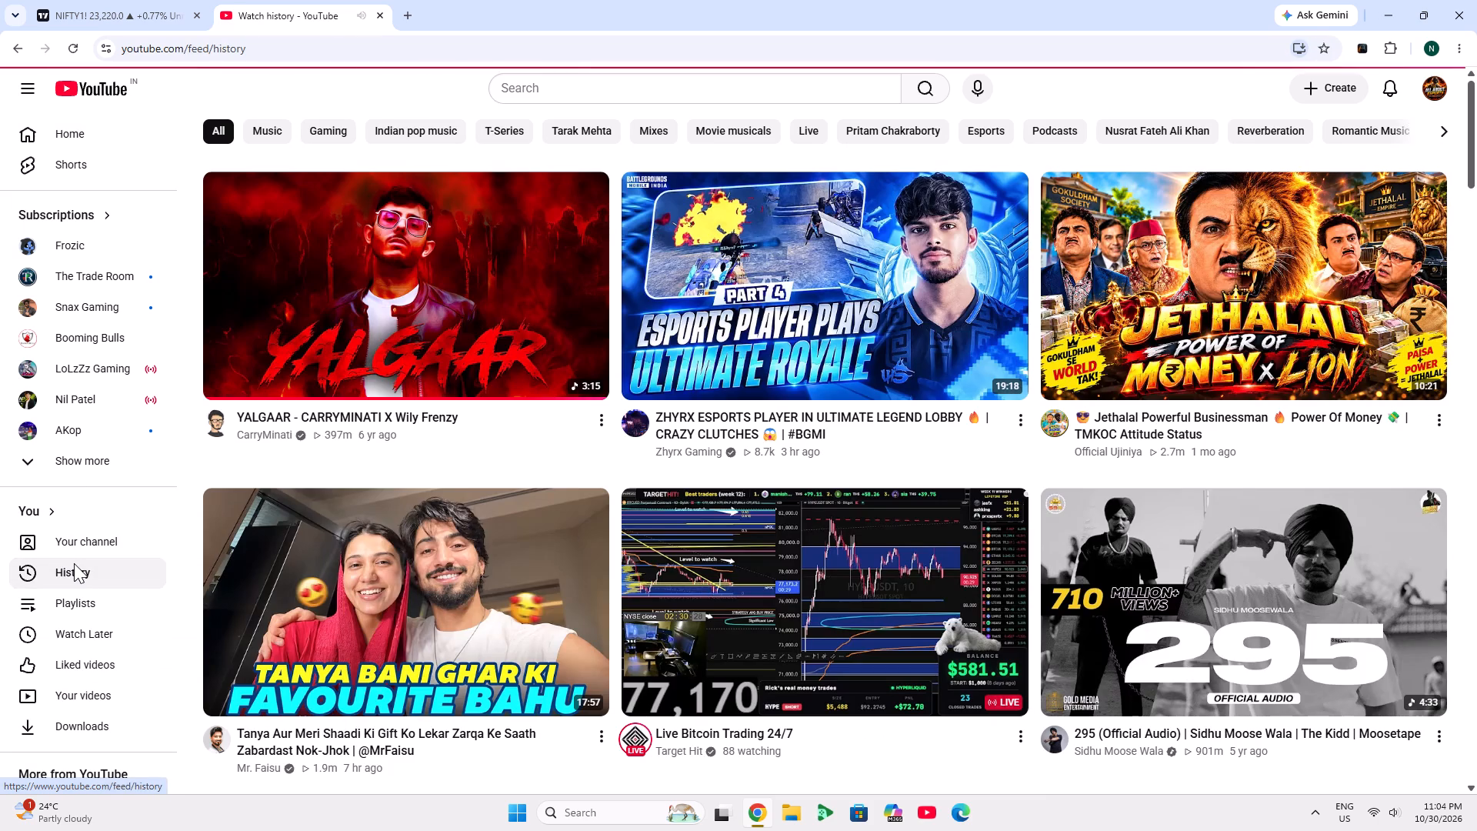
click(10, 48)
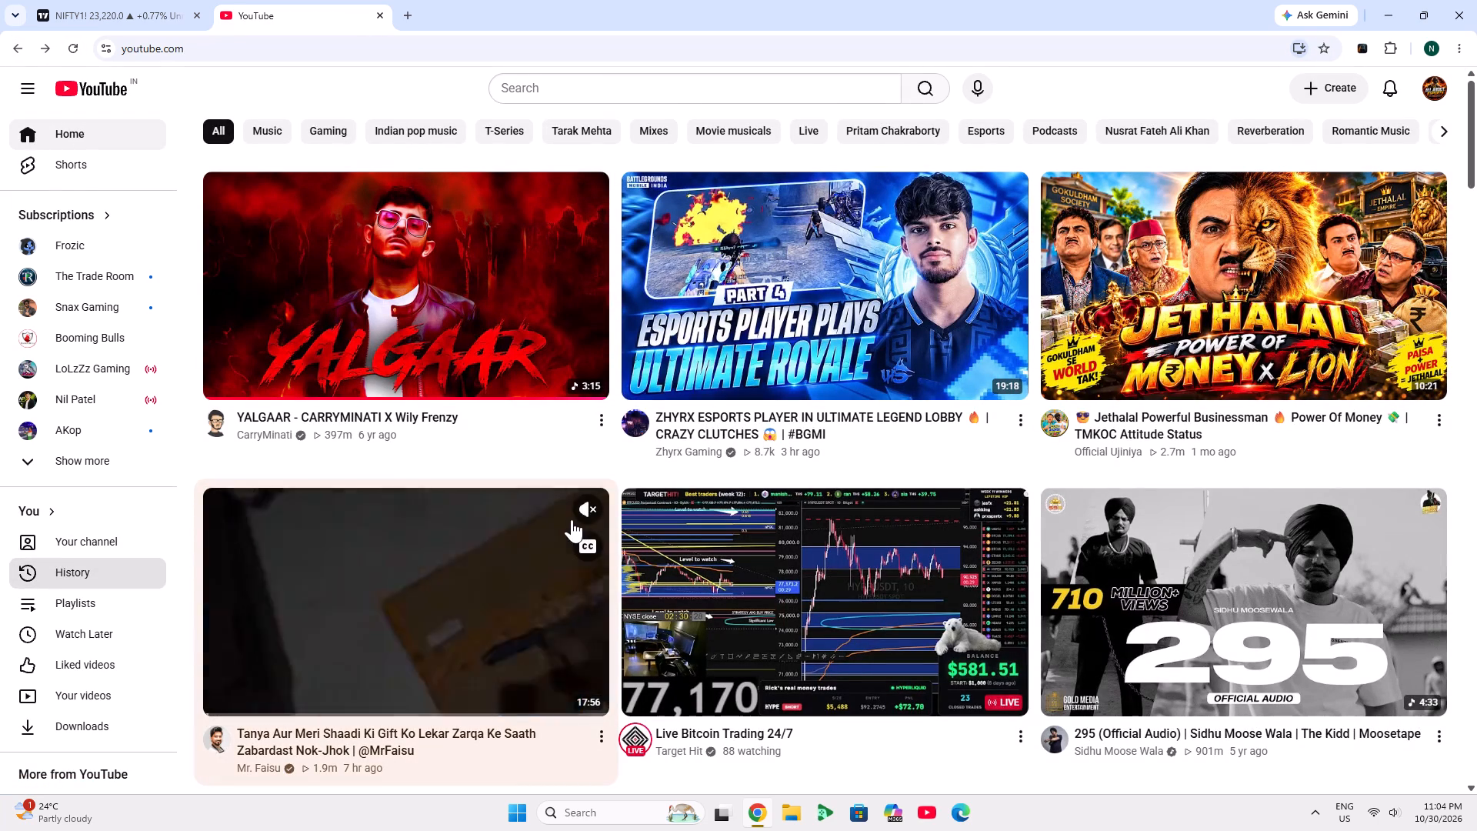
click(588, 509)
click(594, 556)
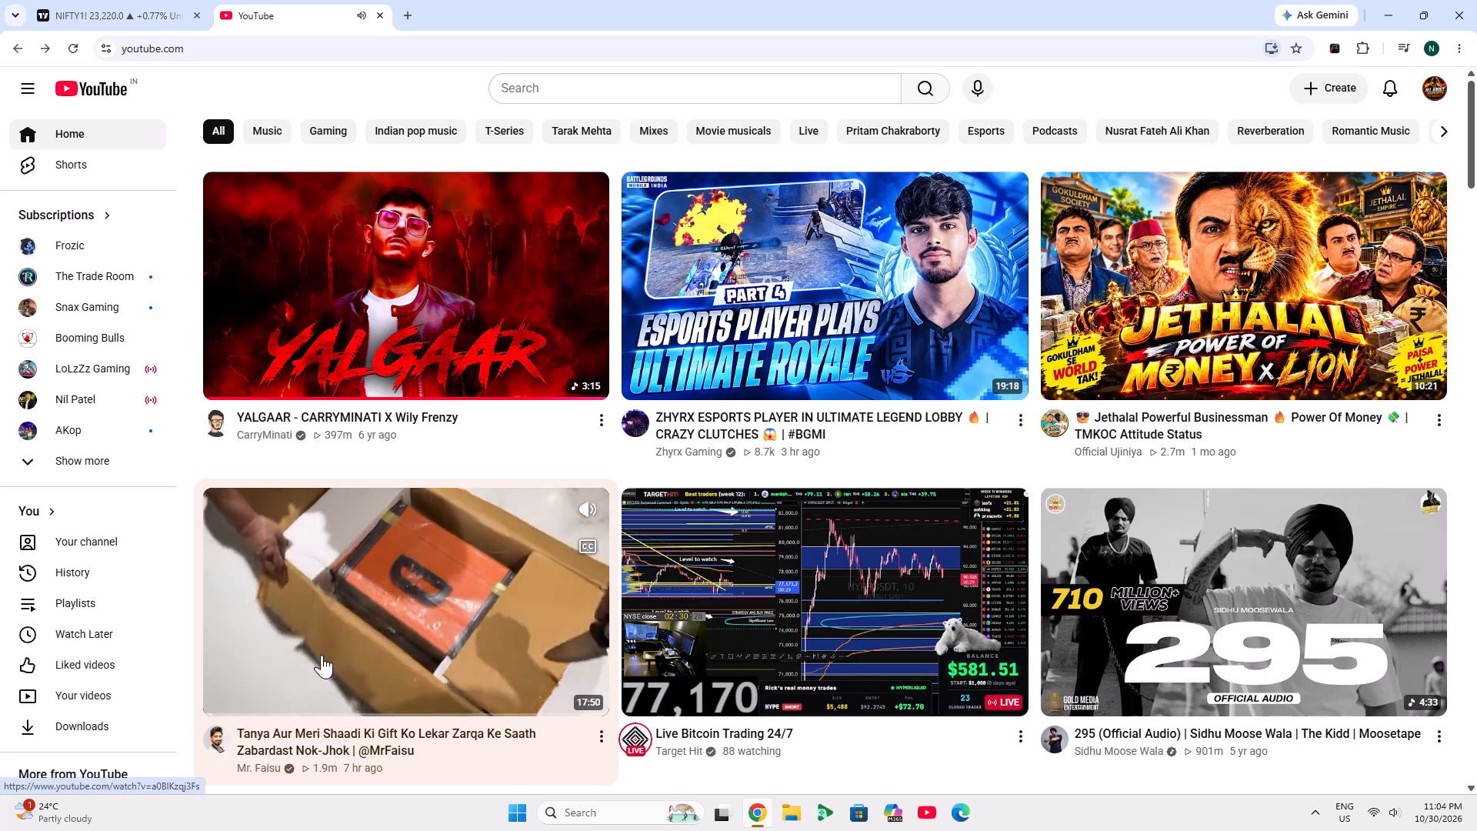
click(338, 700)
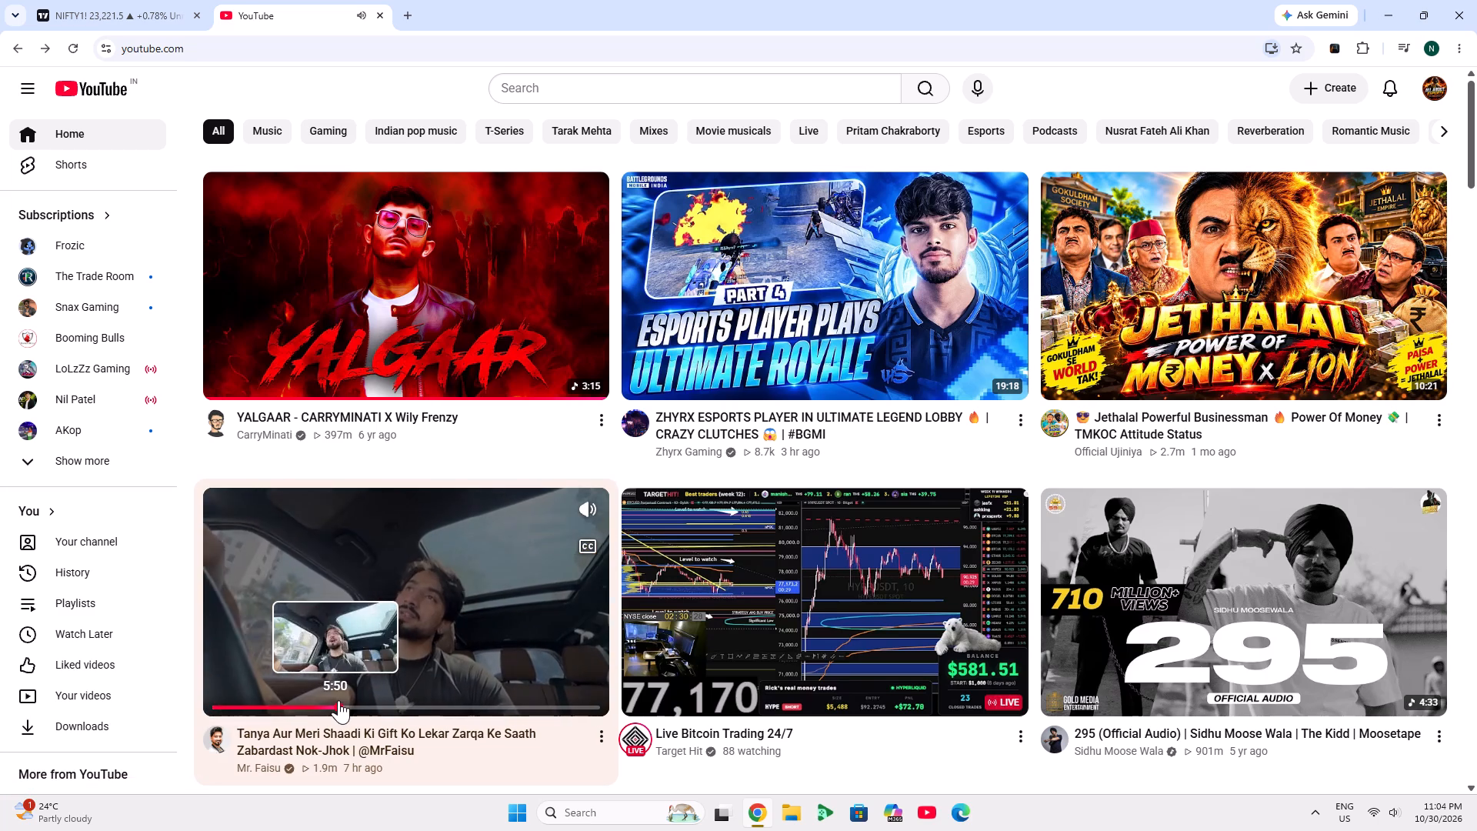
click(430, 693)
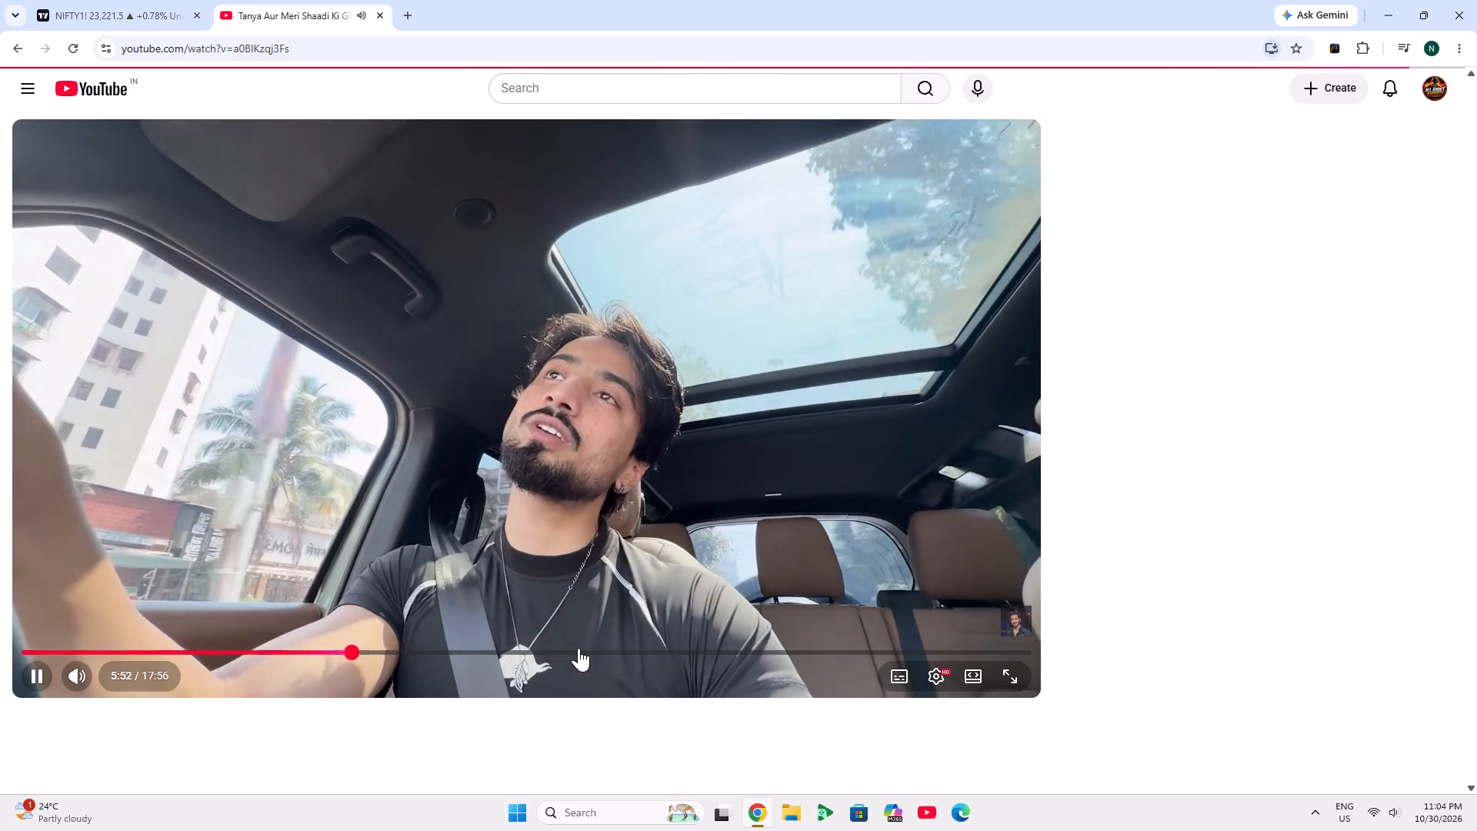
Skip the vlog ahead to about 9:54 and like it.
click(578, 648)
click(578, 648)
scroll(580, 649, down, 1)
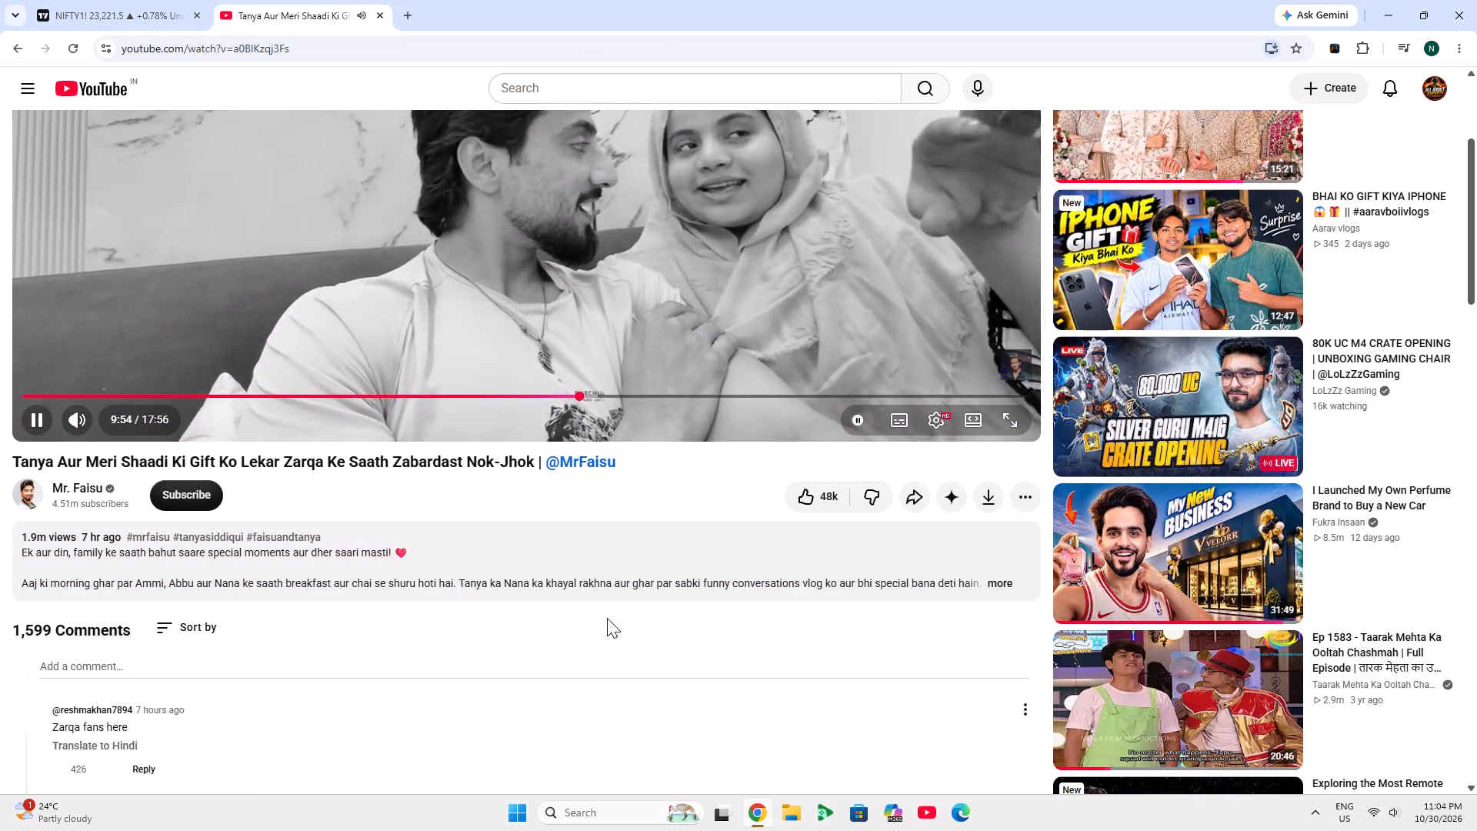
click(832, 502)
scroll(779, 632, up, 1)
scroll(659, 22, down, 3)
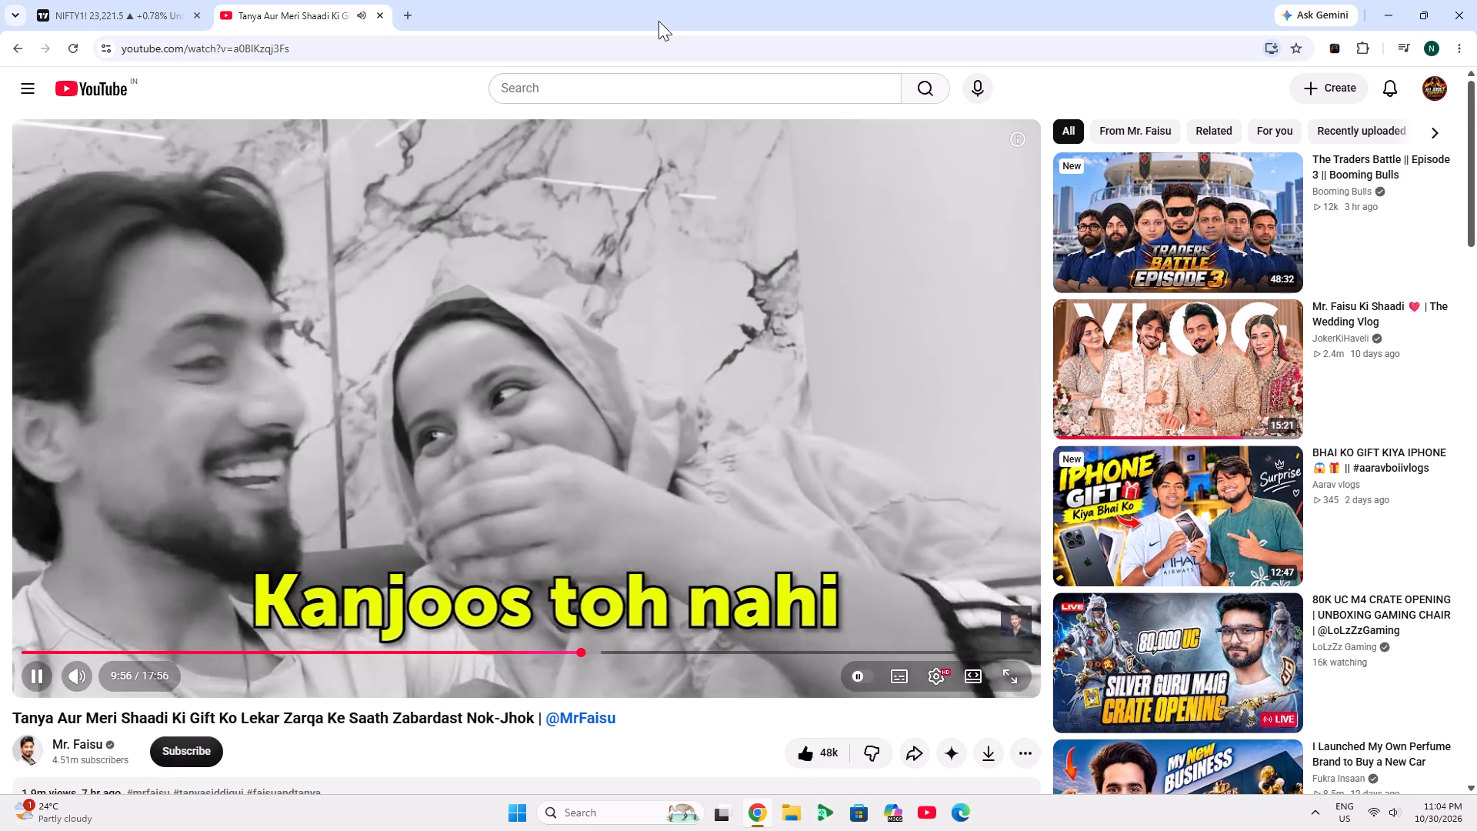
scroll(658, 21, down, 11)
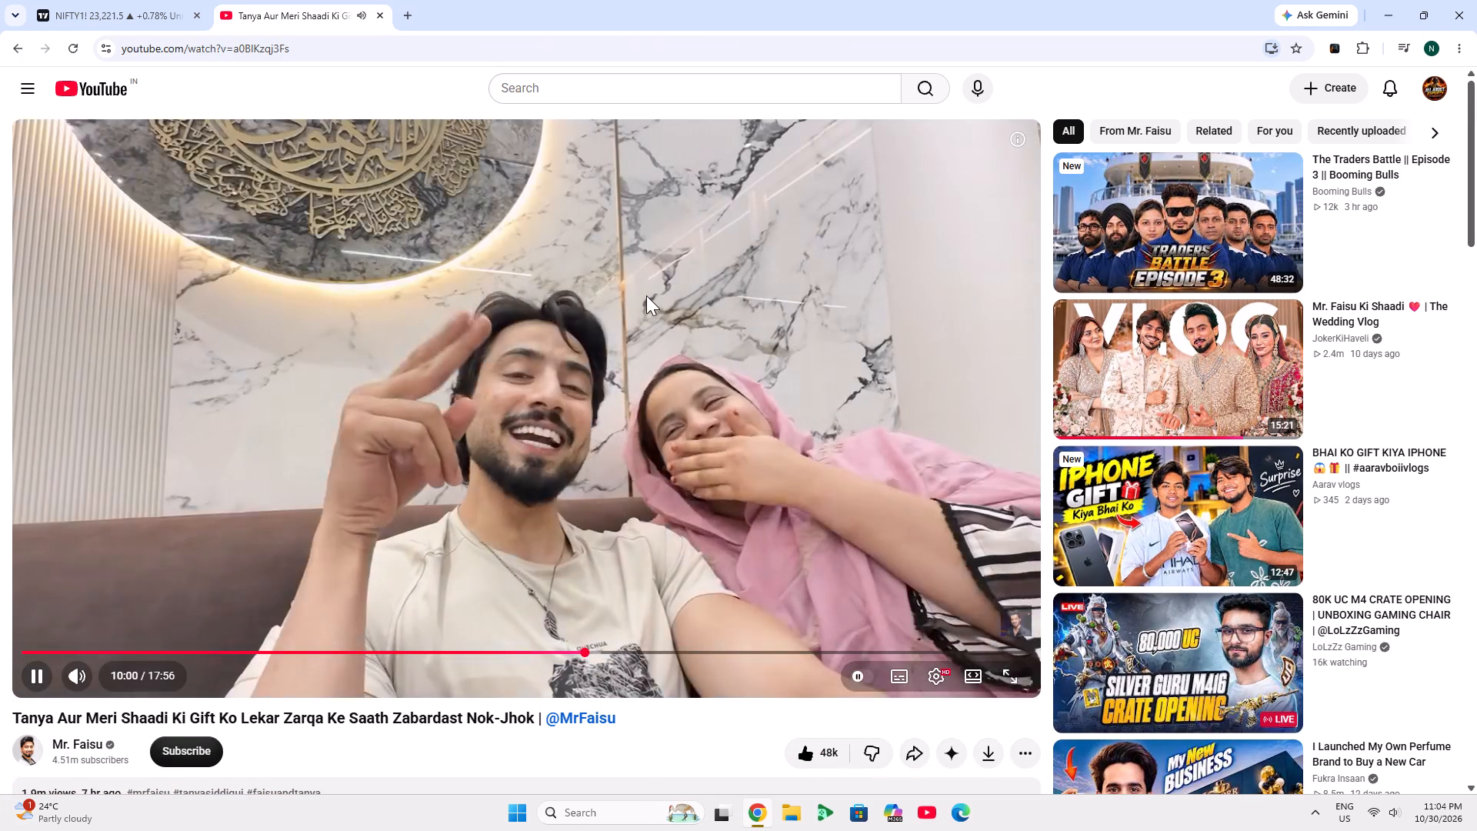
Watch more of the vlog, skipping ahead to about 12:12, 13:37 and 14:40.
click(708, 651)
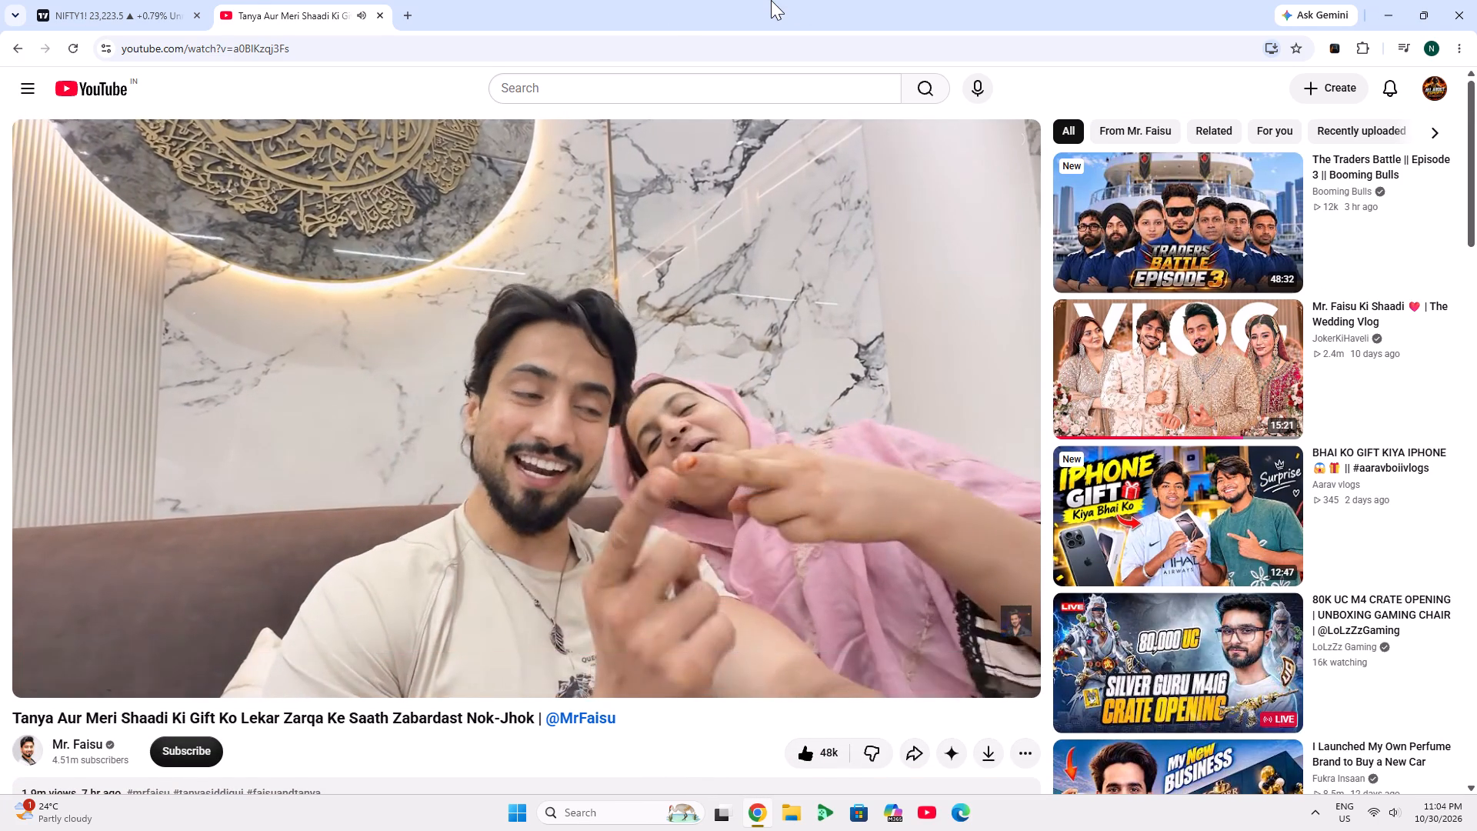
scroll(771, 0, up, 5)
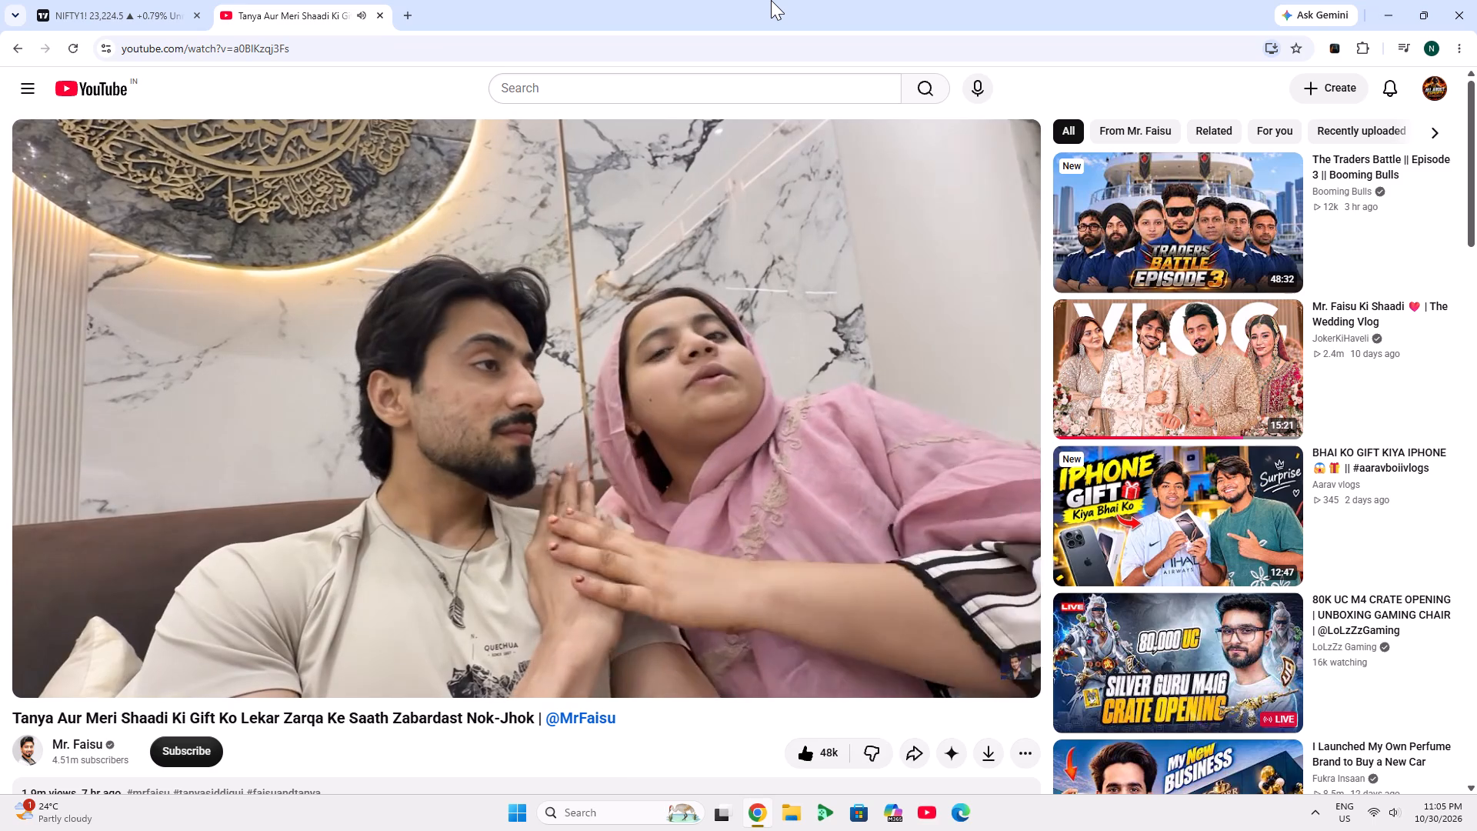
scroll(771, 0, down, 7)
scroll(771, 0, up, 1)
scroll(771, 0, down, 4)
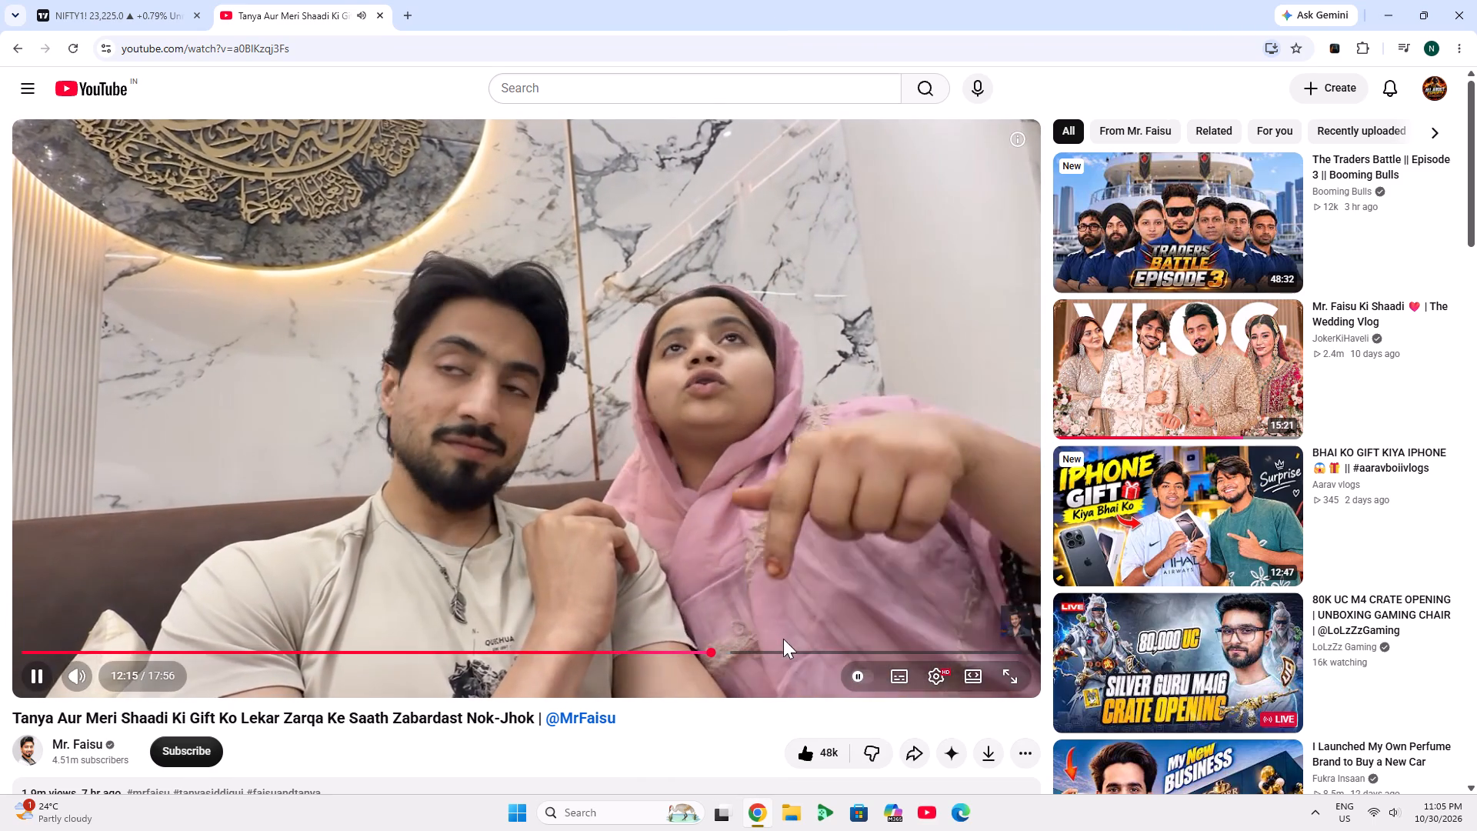
click(787, 647)
scroll(678, 0, up, 4)
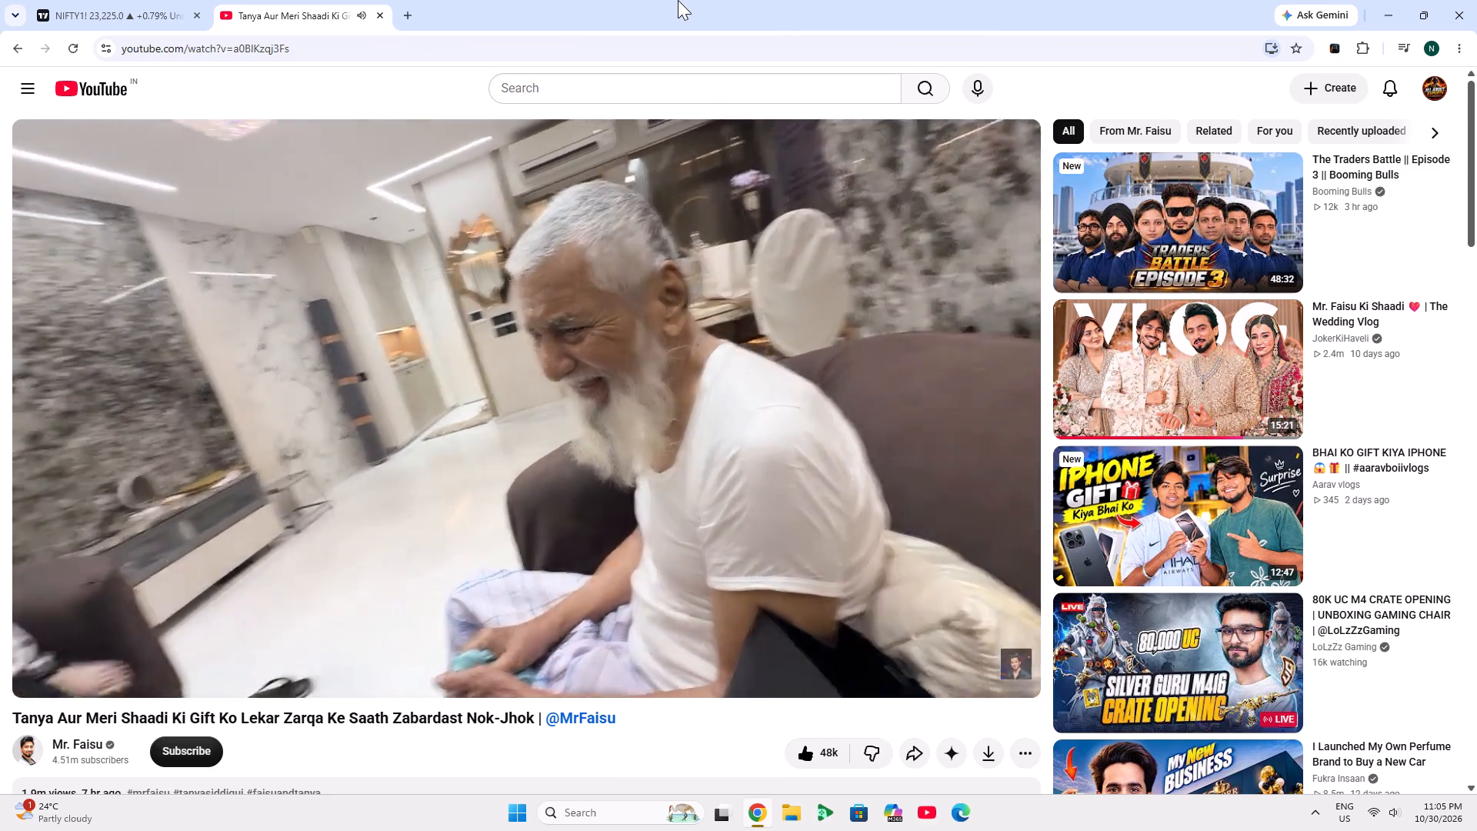
scroll(678, 0, up, 3)
scroll(678, 0, down, 14)
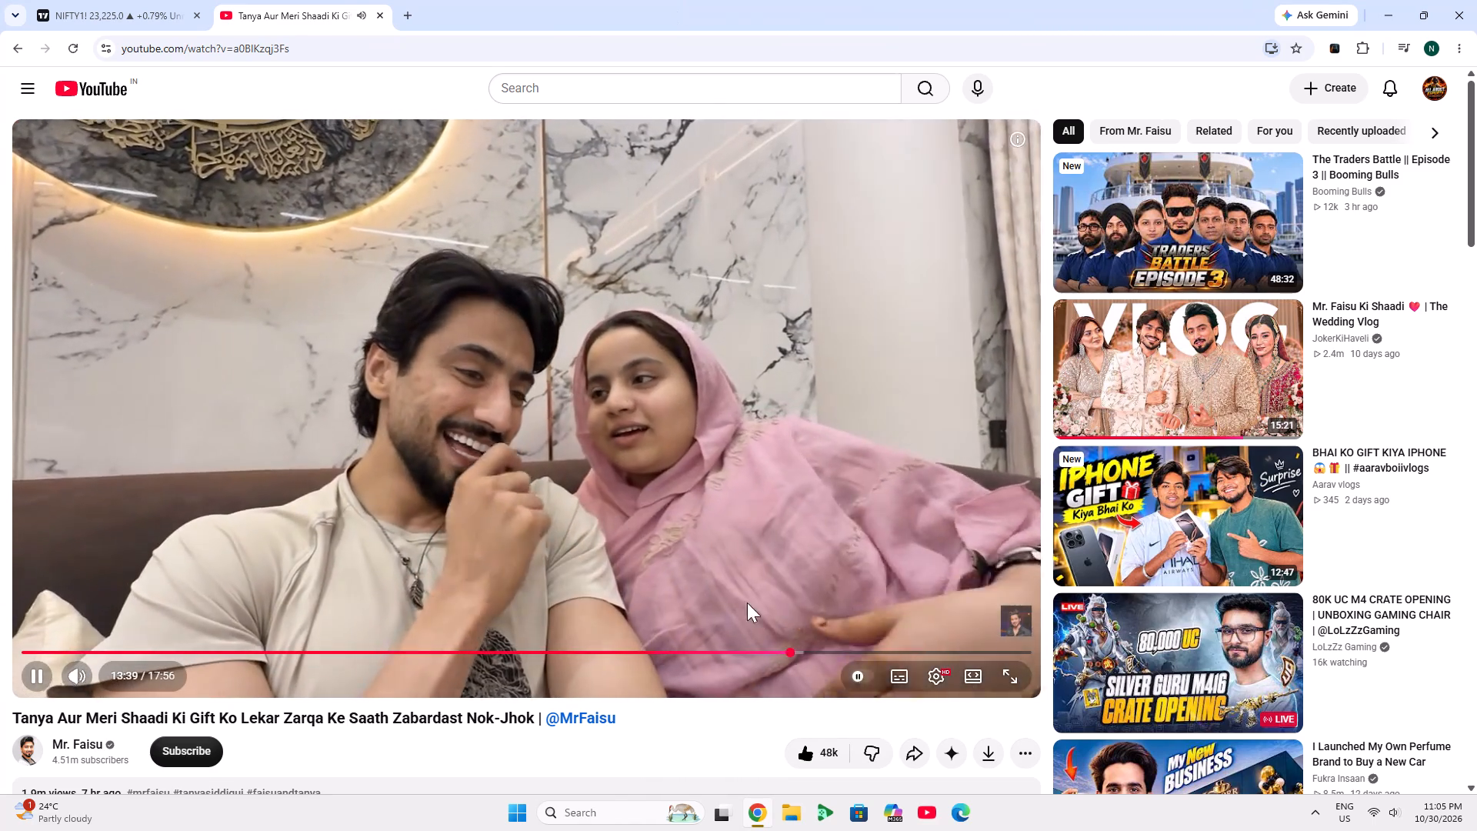
click(848, 646)
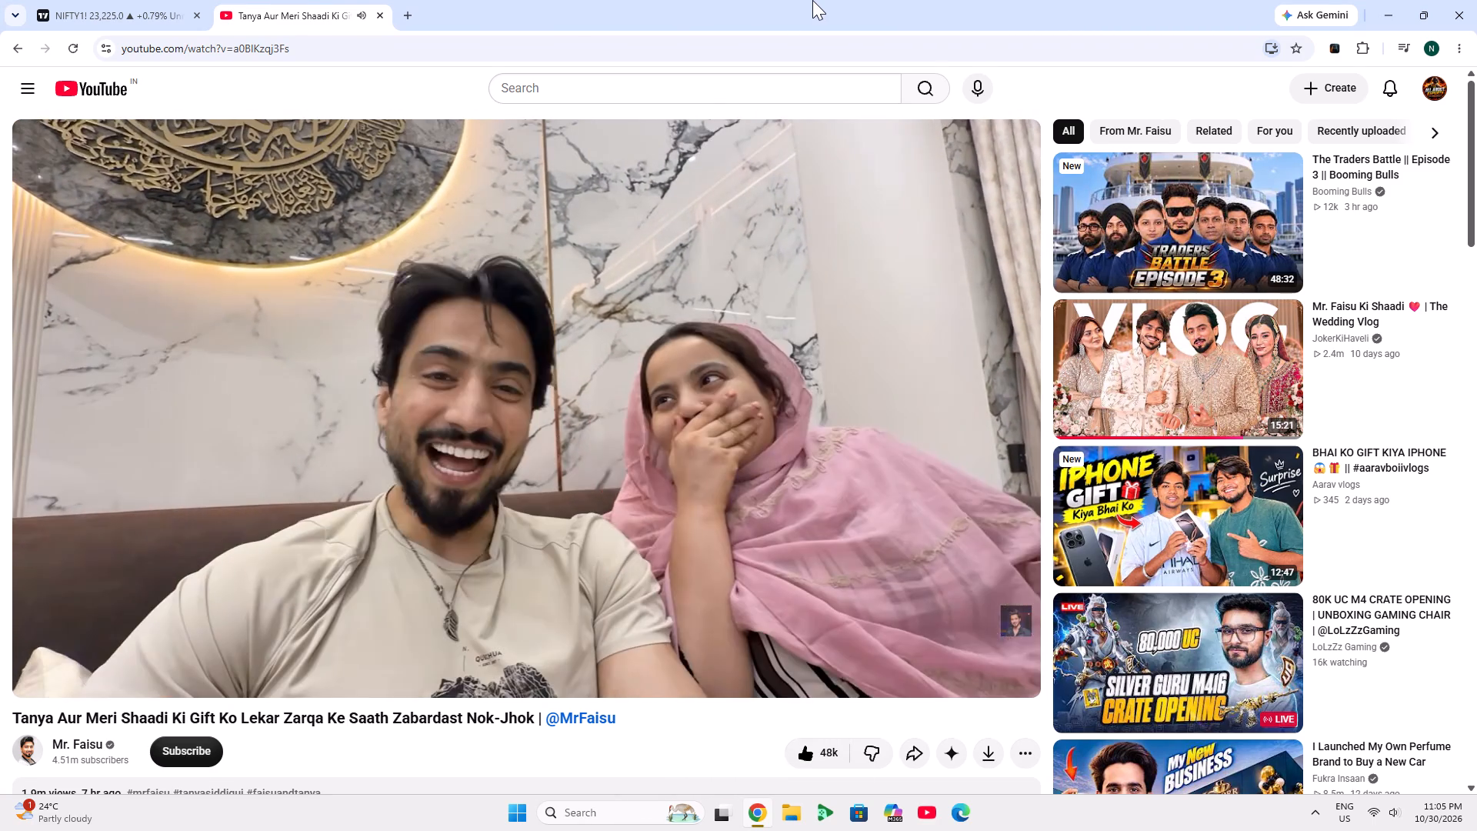
scroll(812, 0, down, 11)
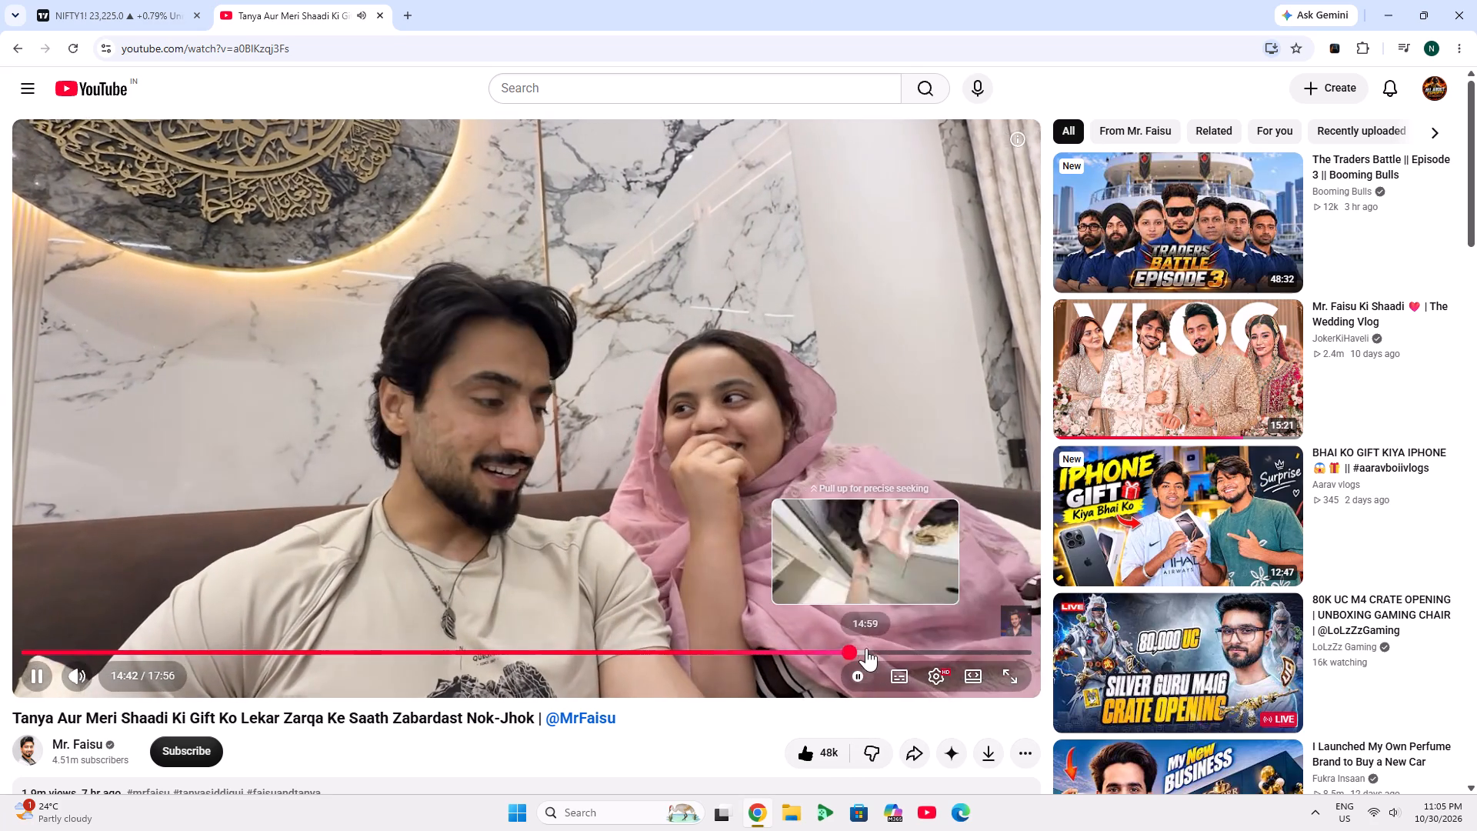
Skim the vlog's final three minutes in short jumps from about 15:00 to 17:43 and watch the ending.
click(867, 647)
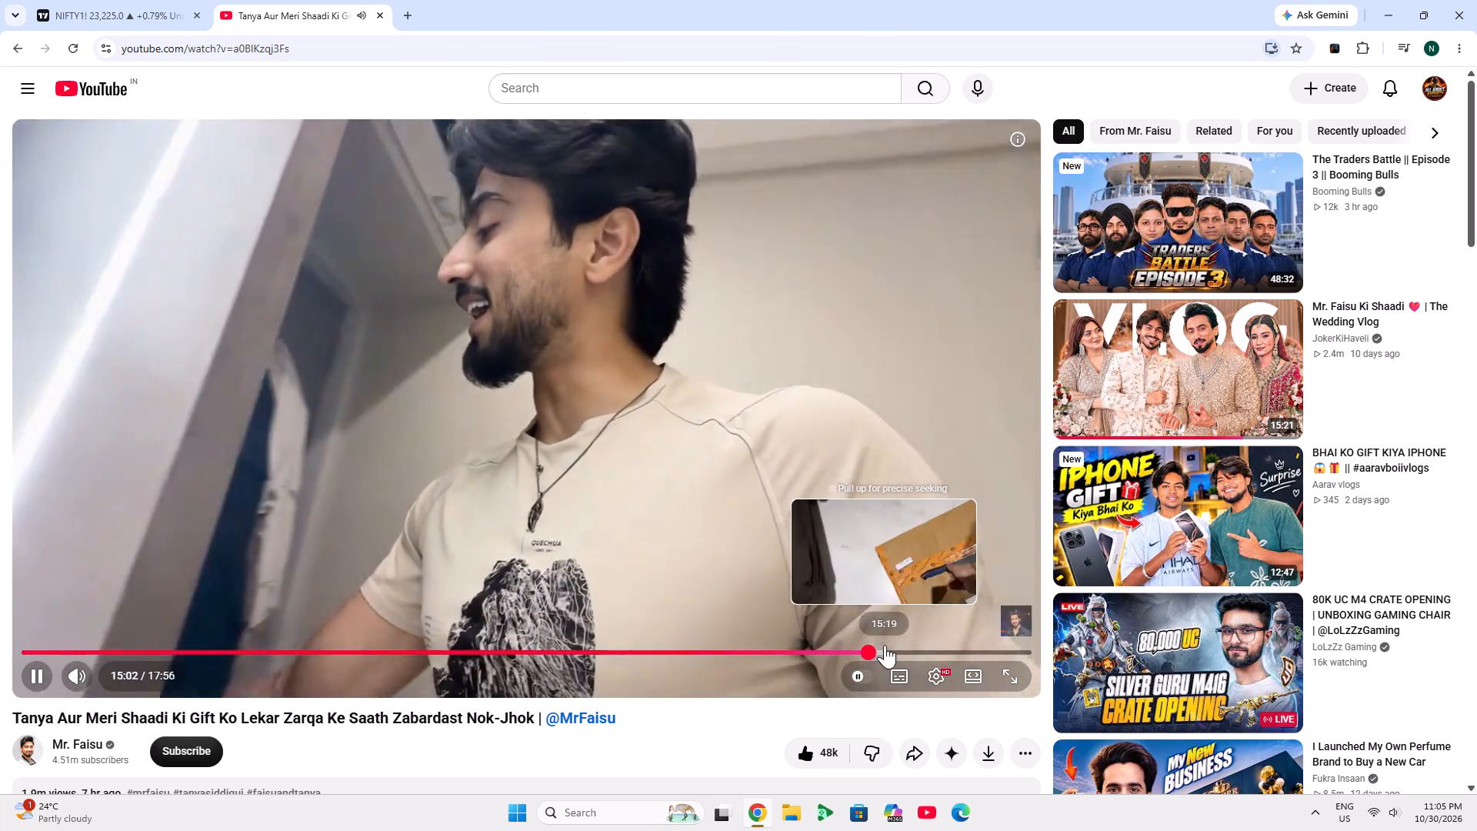
click(892, 645)
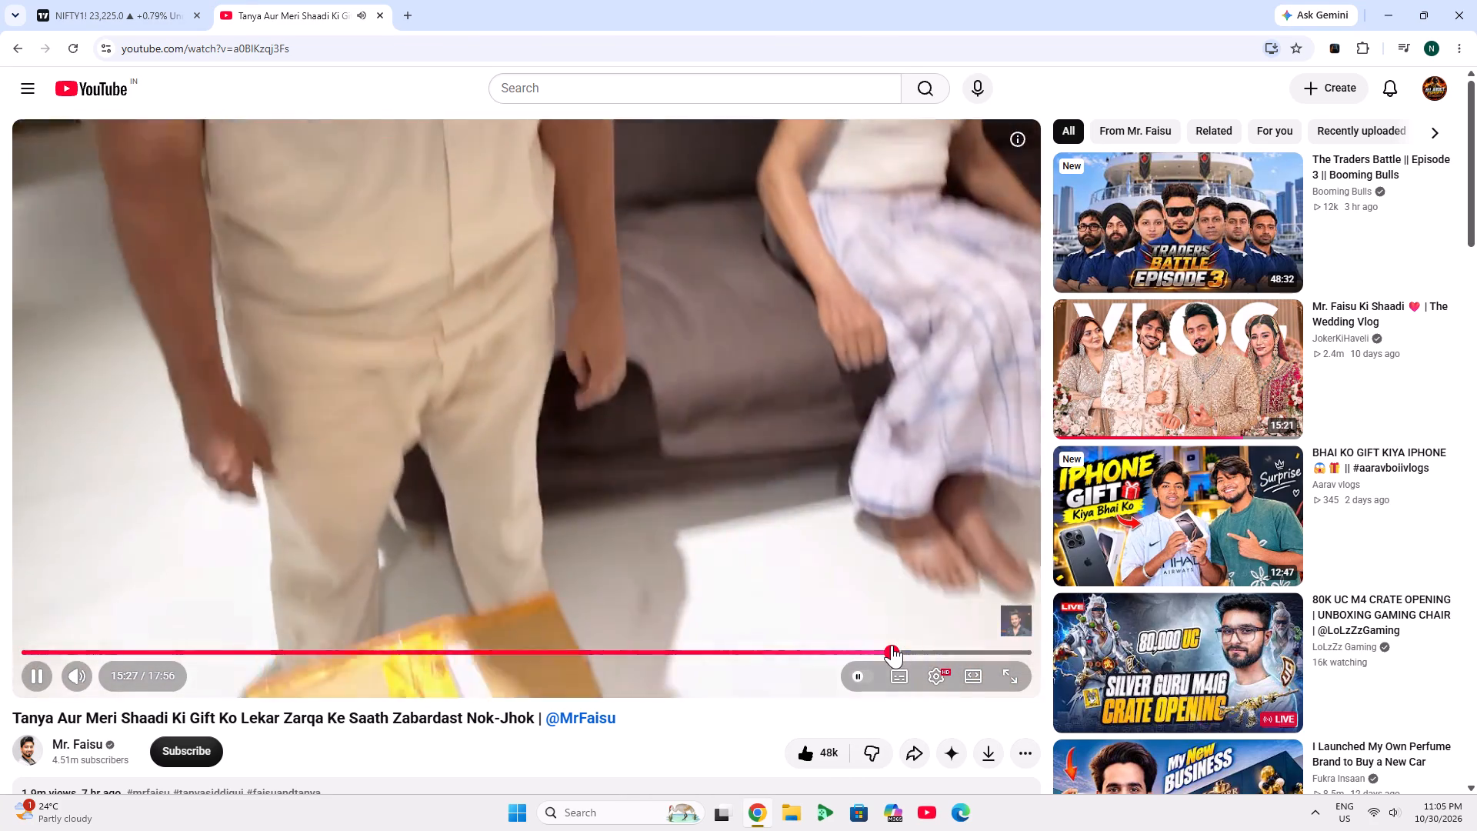
click(917, 647)
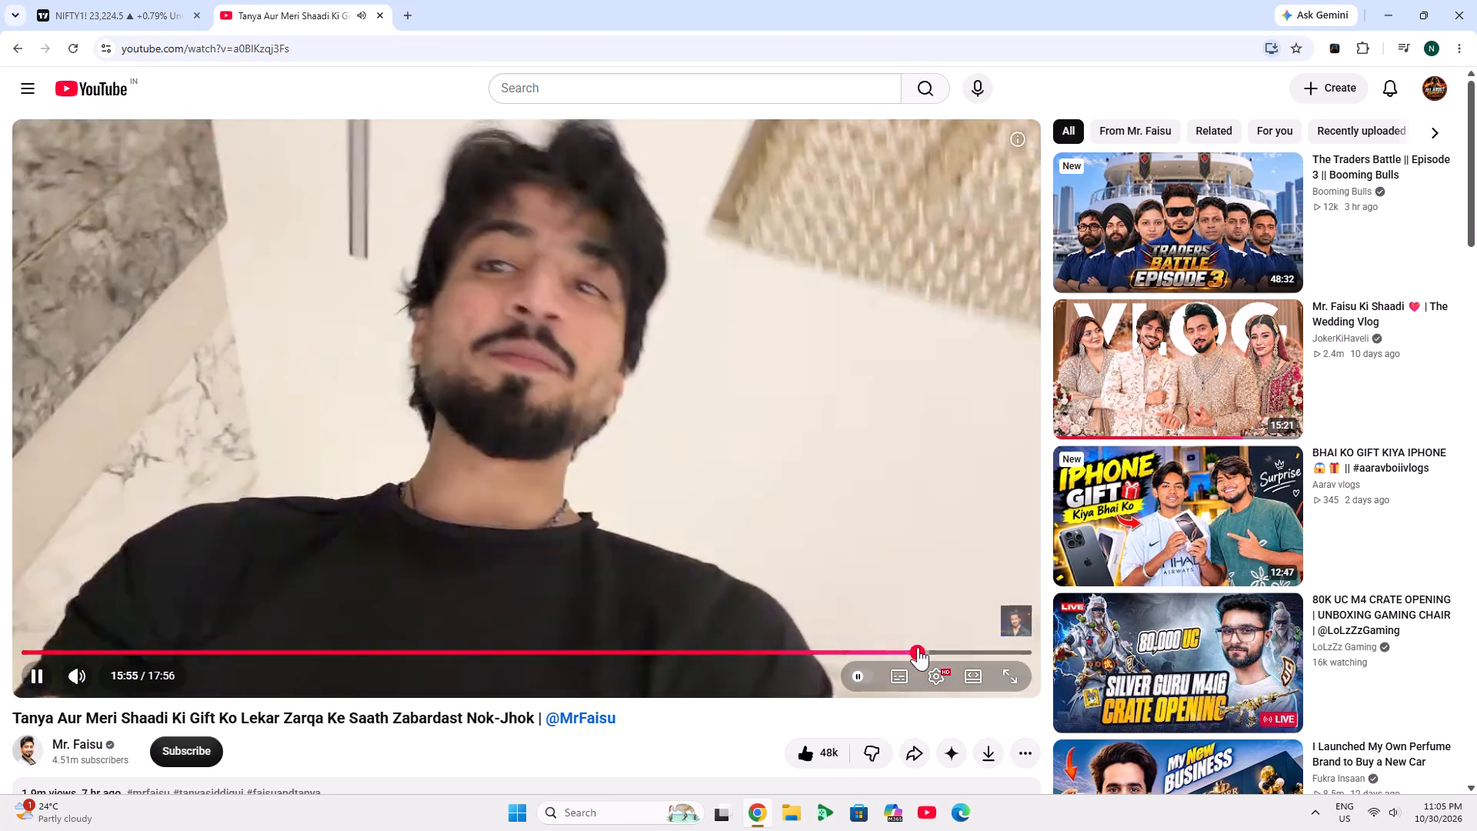
click(934, 647)
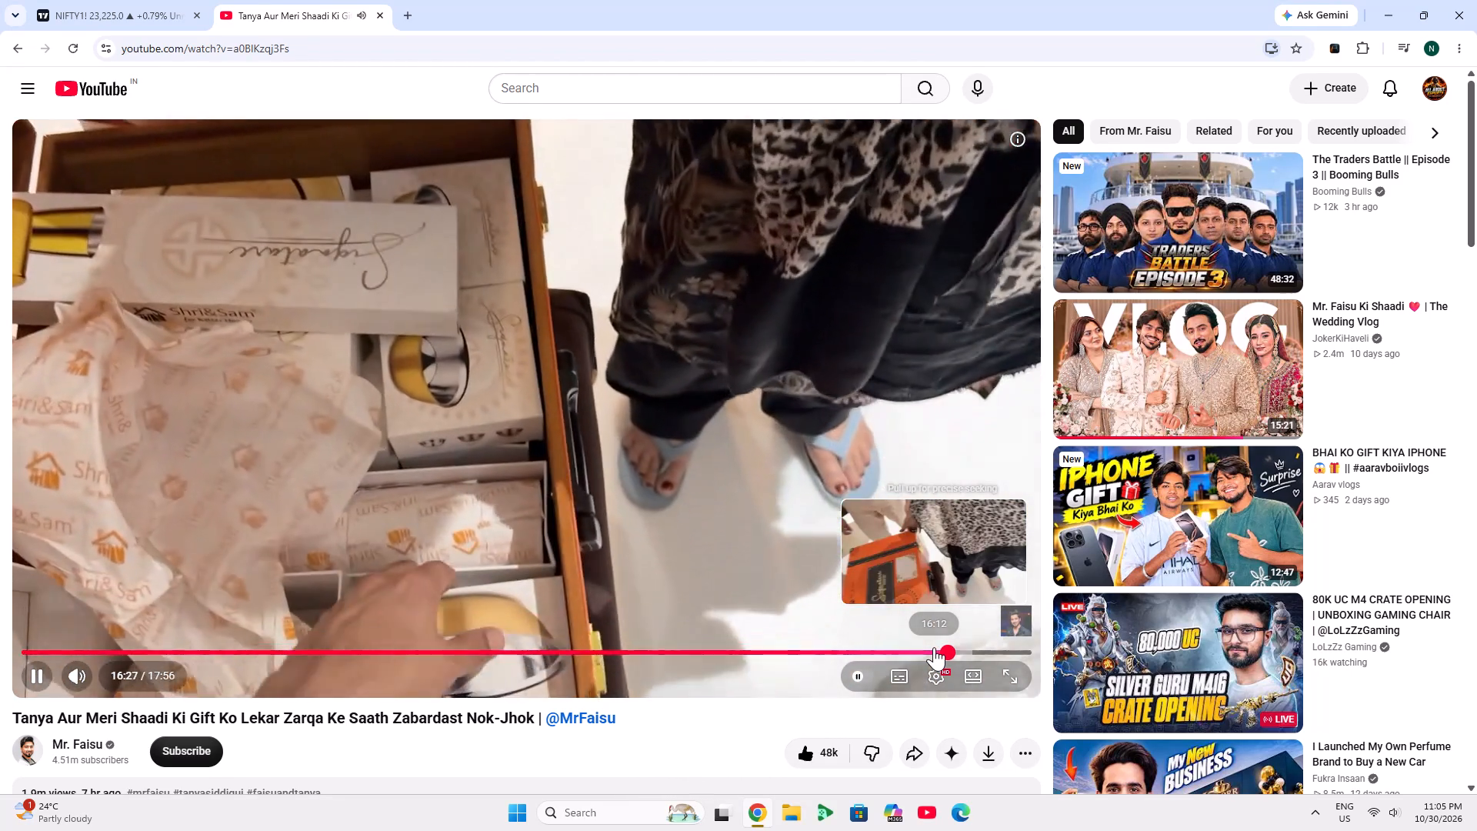
click(963, 651)
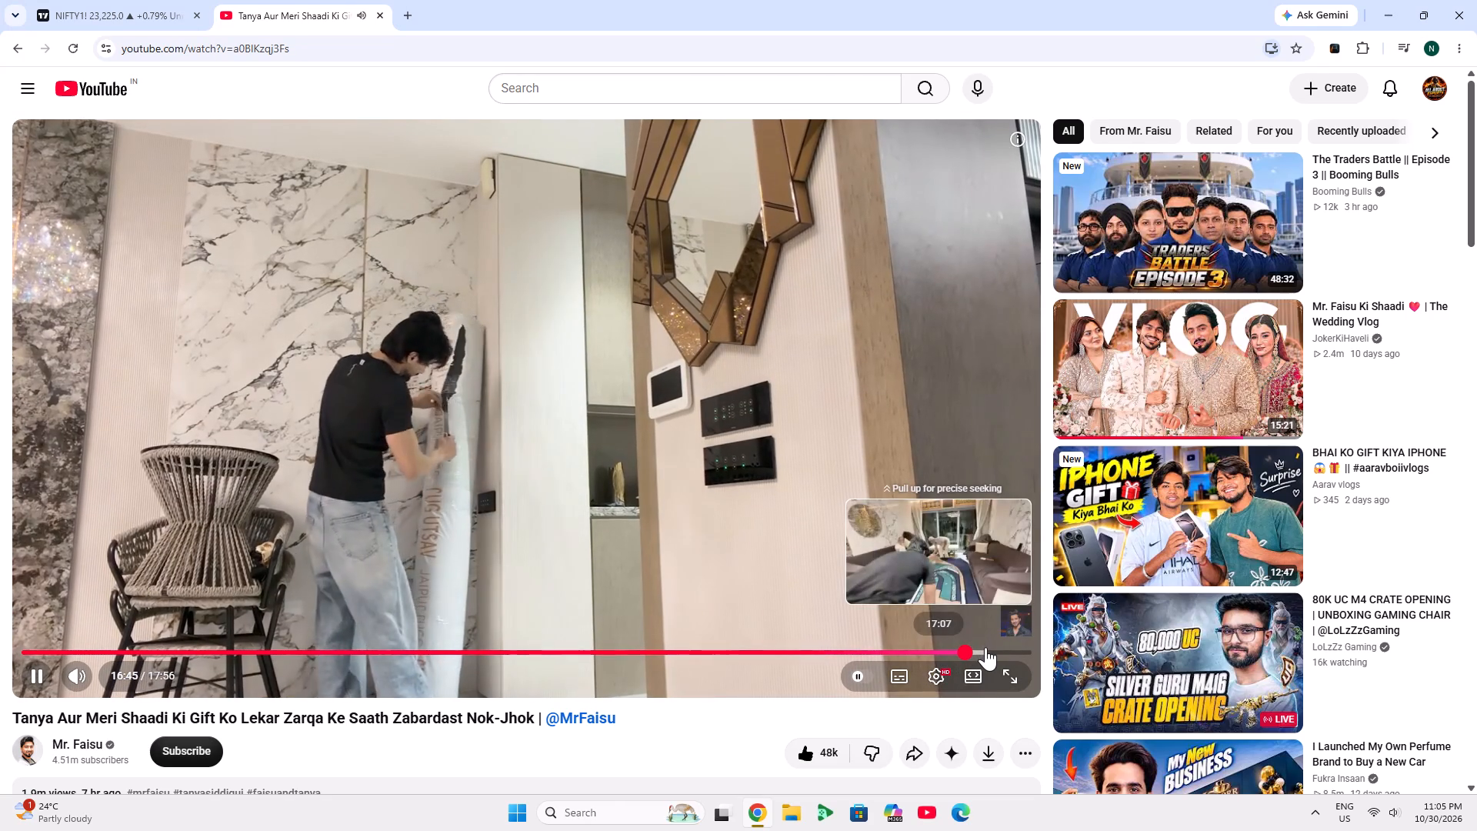
click(999, 651)
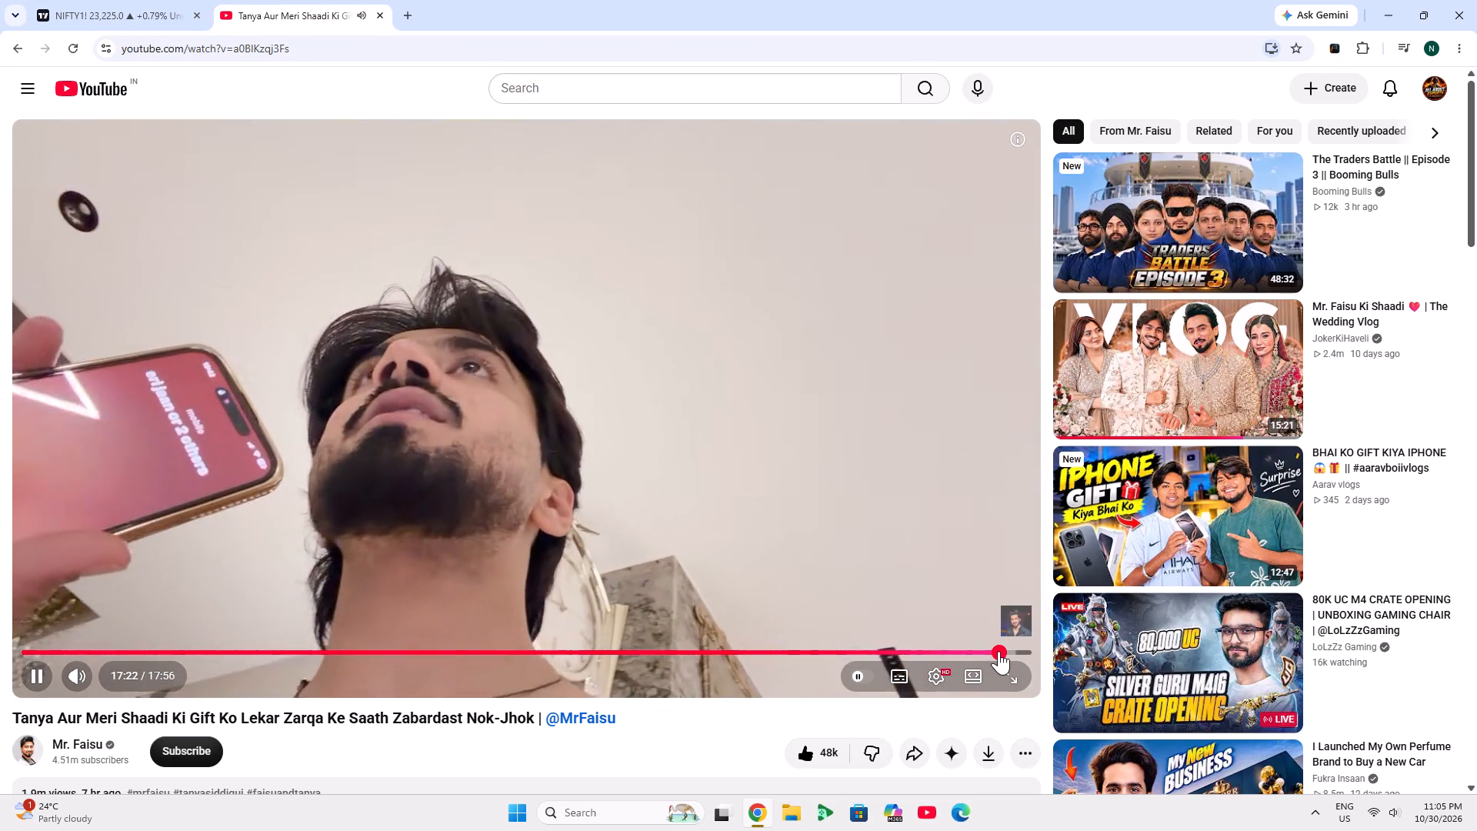
click(358, 301)
click(358, 301)
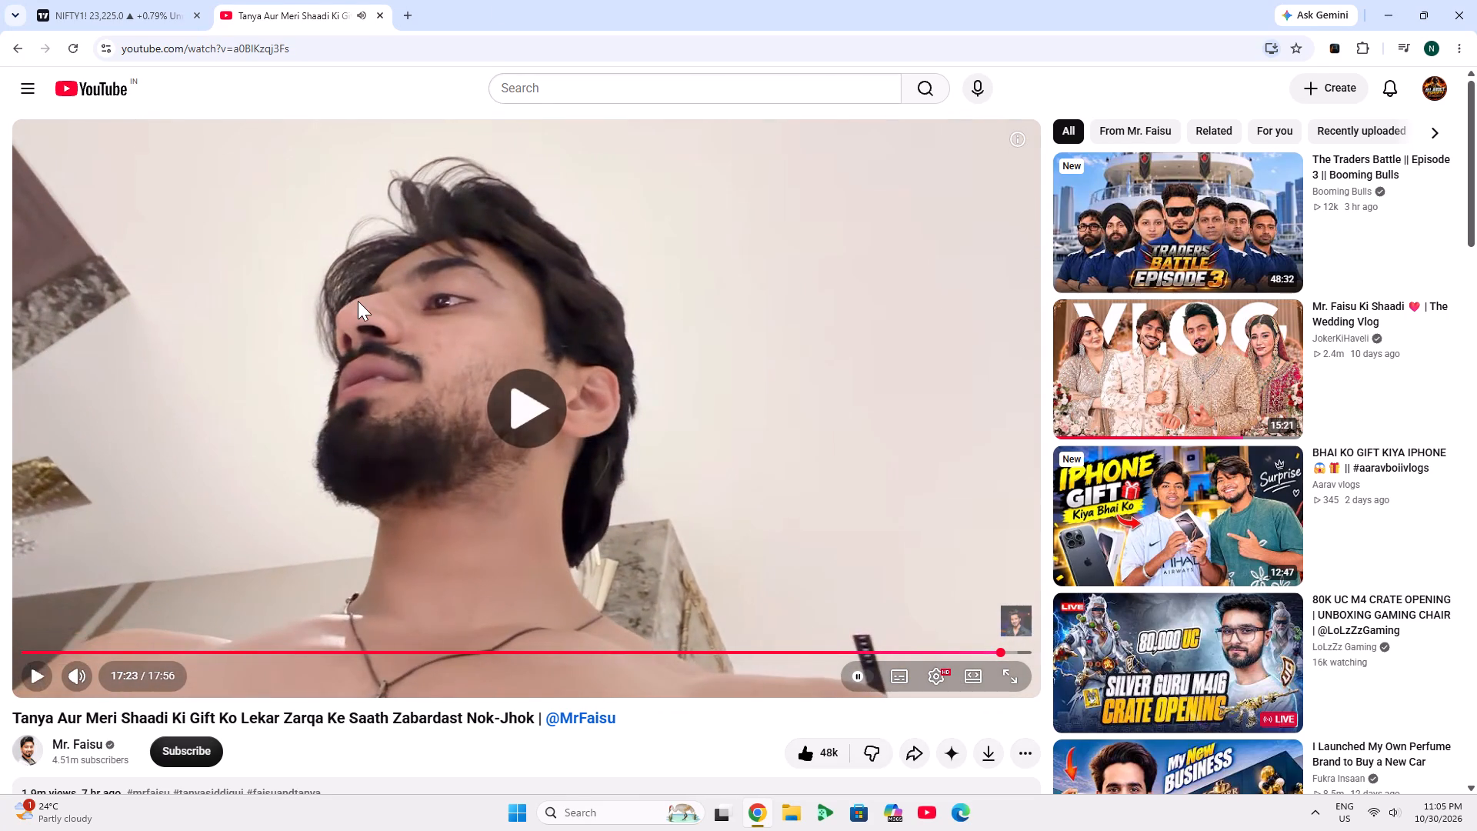
scroll(588, 0, down, 17)
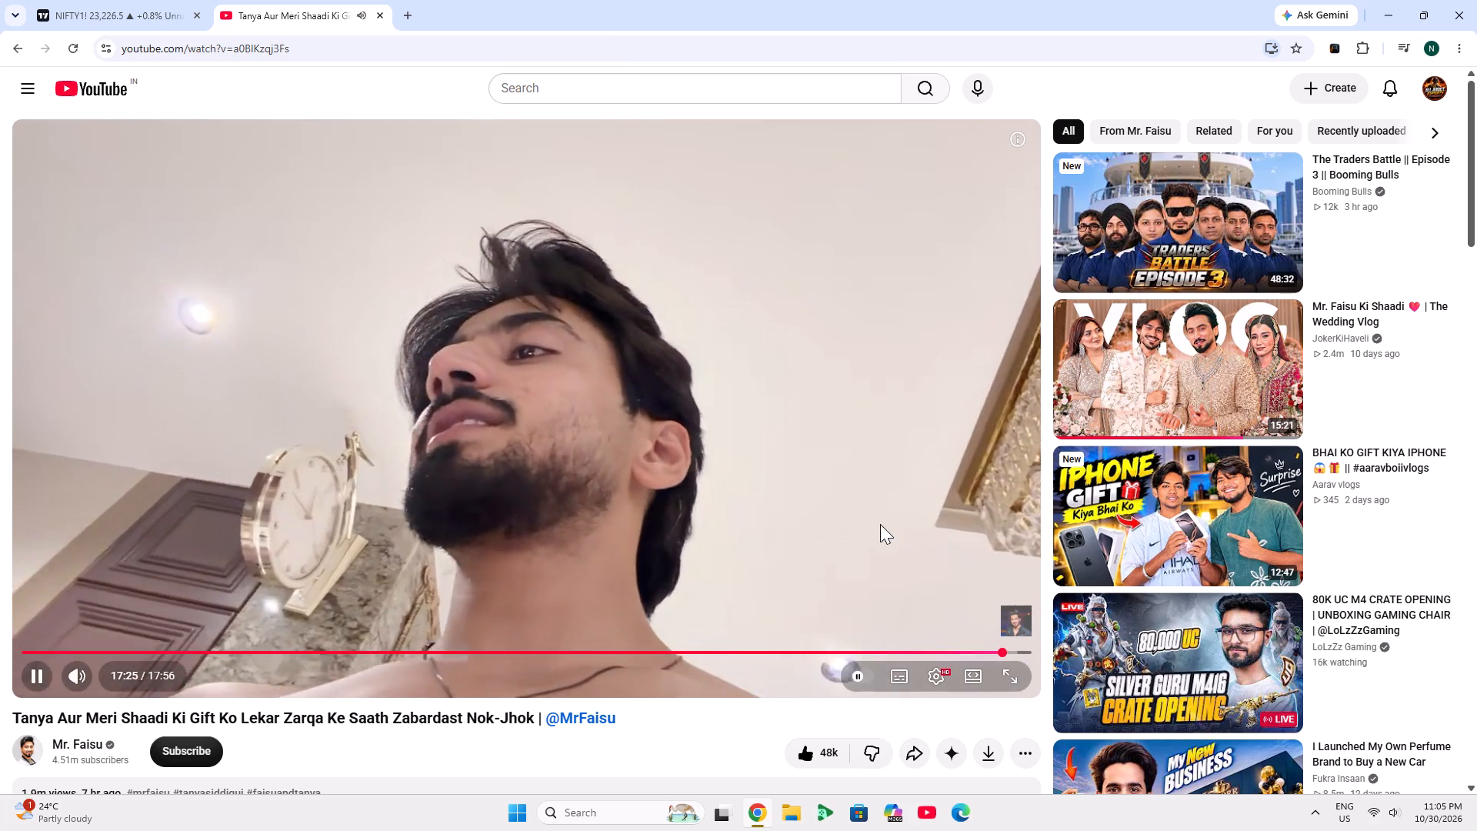
click(1019, 649)
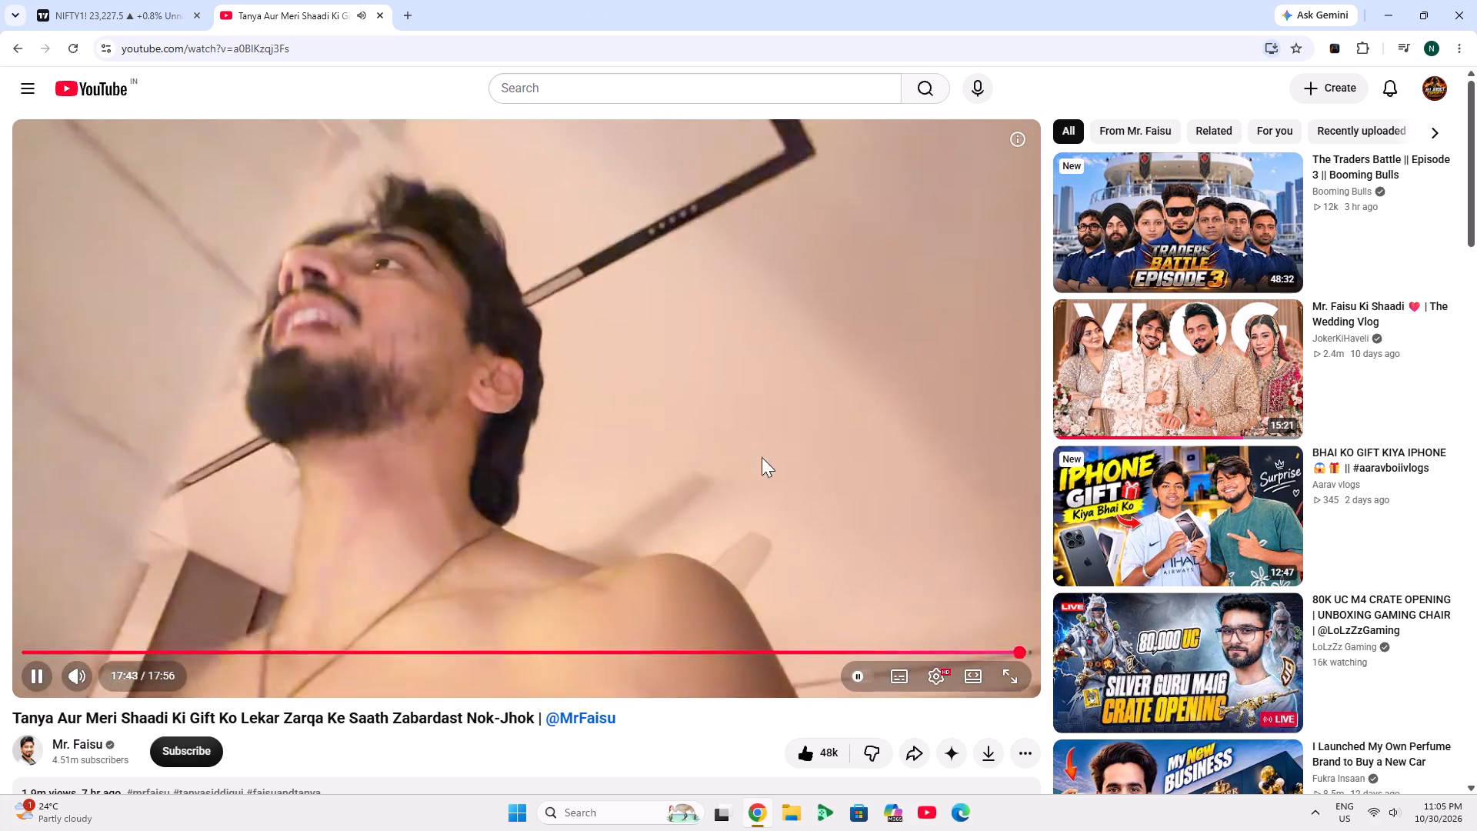
scroll(730, 0, down, 14)
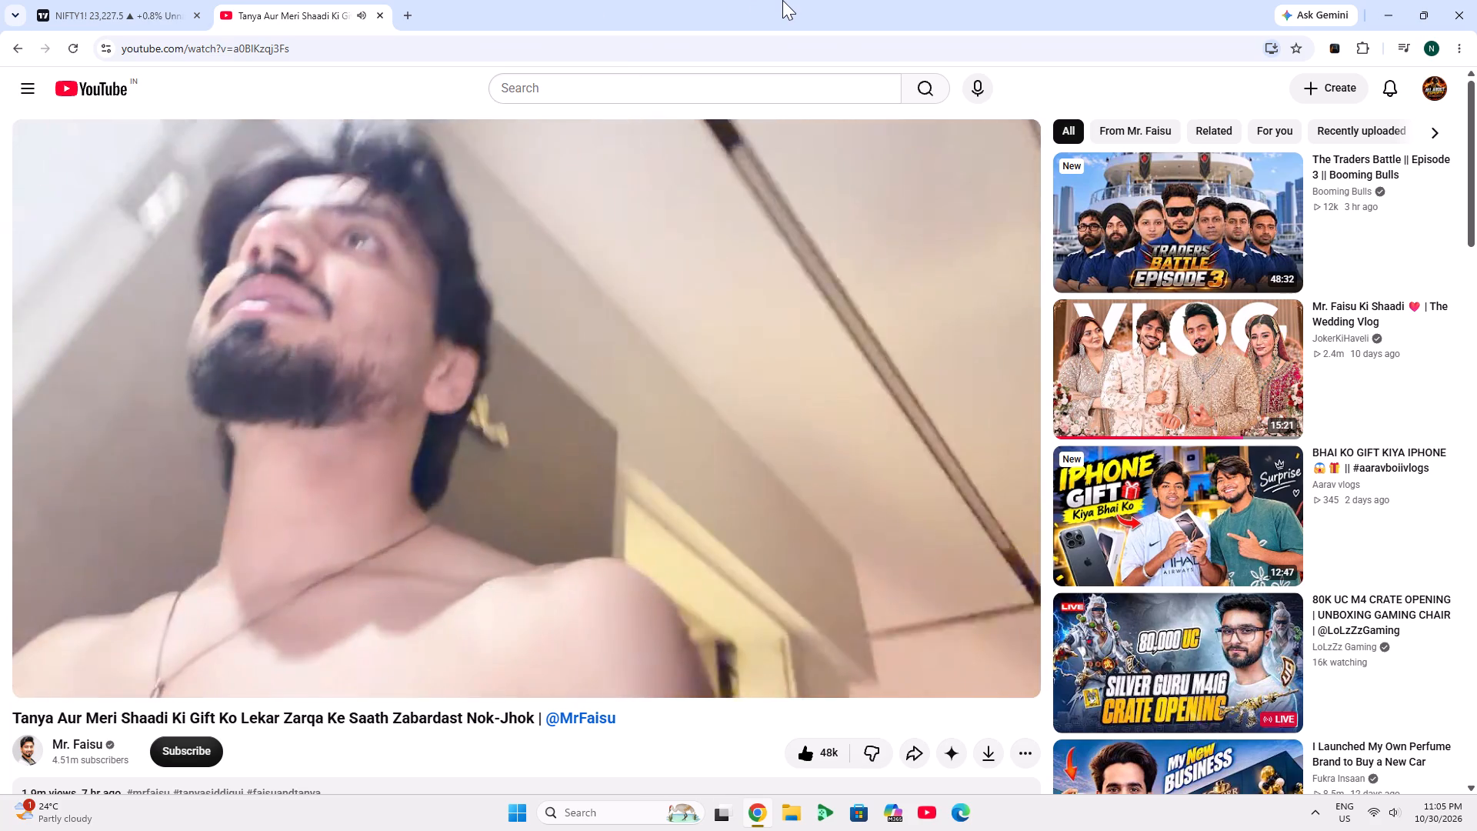
scroll(782, 0, up, 7)
scroll(663, 0, down, 7)
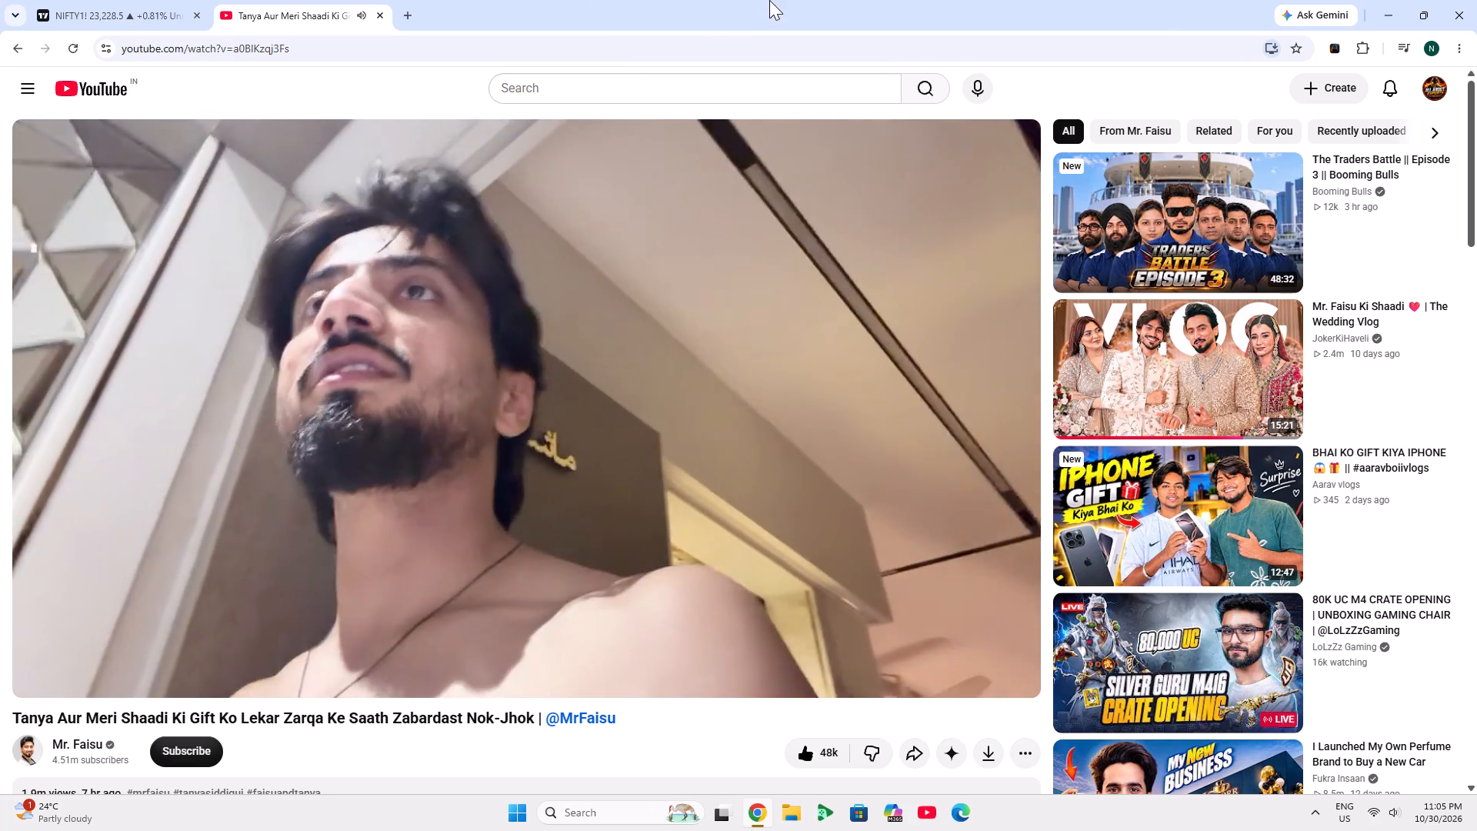
scroll(769, 0, down, 5)
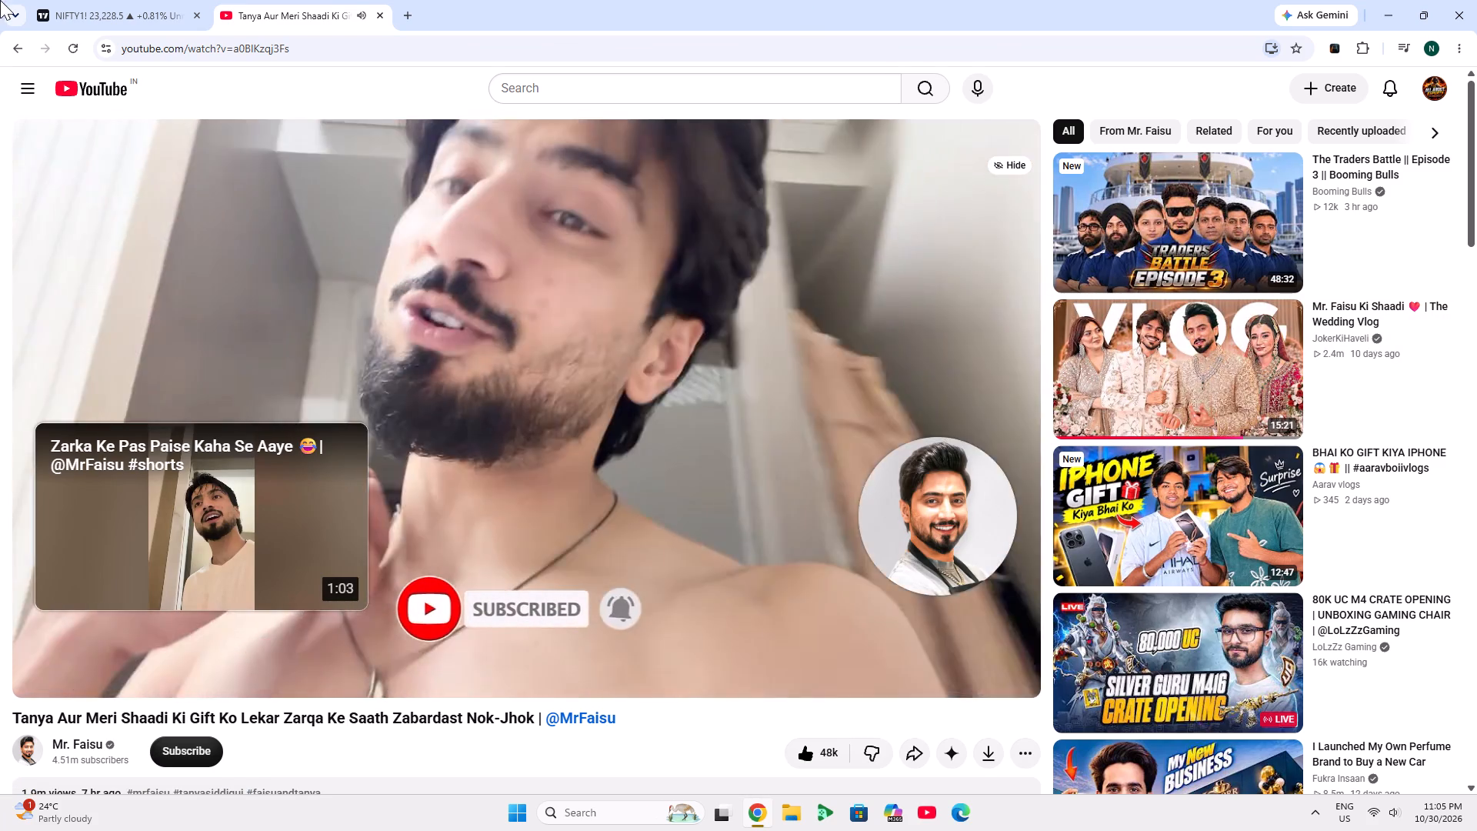
Leave the vlog and look through today's entries in the YouTube watch history for something to watch.
click(11, 47)
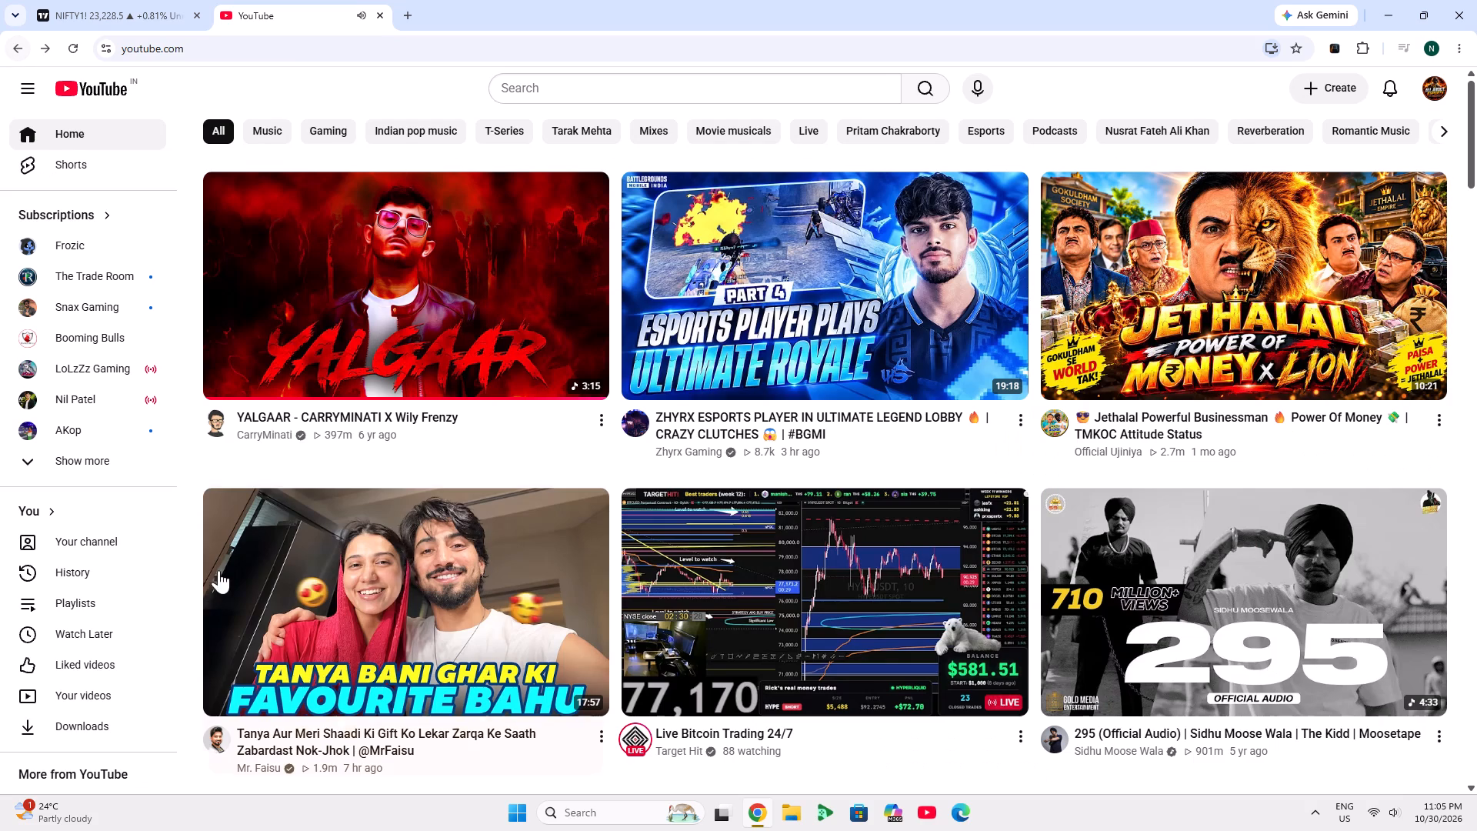
click(150, 564)
scroll(825, 0, down, 10)
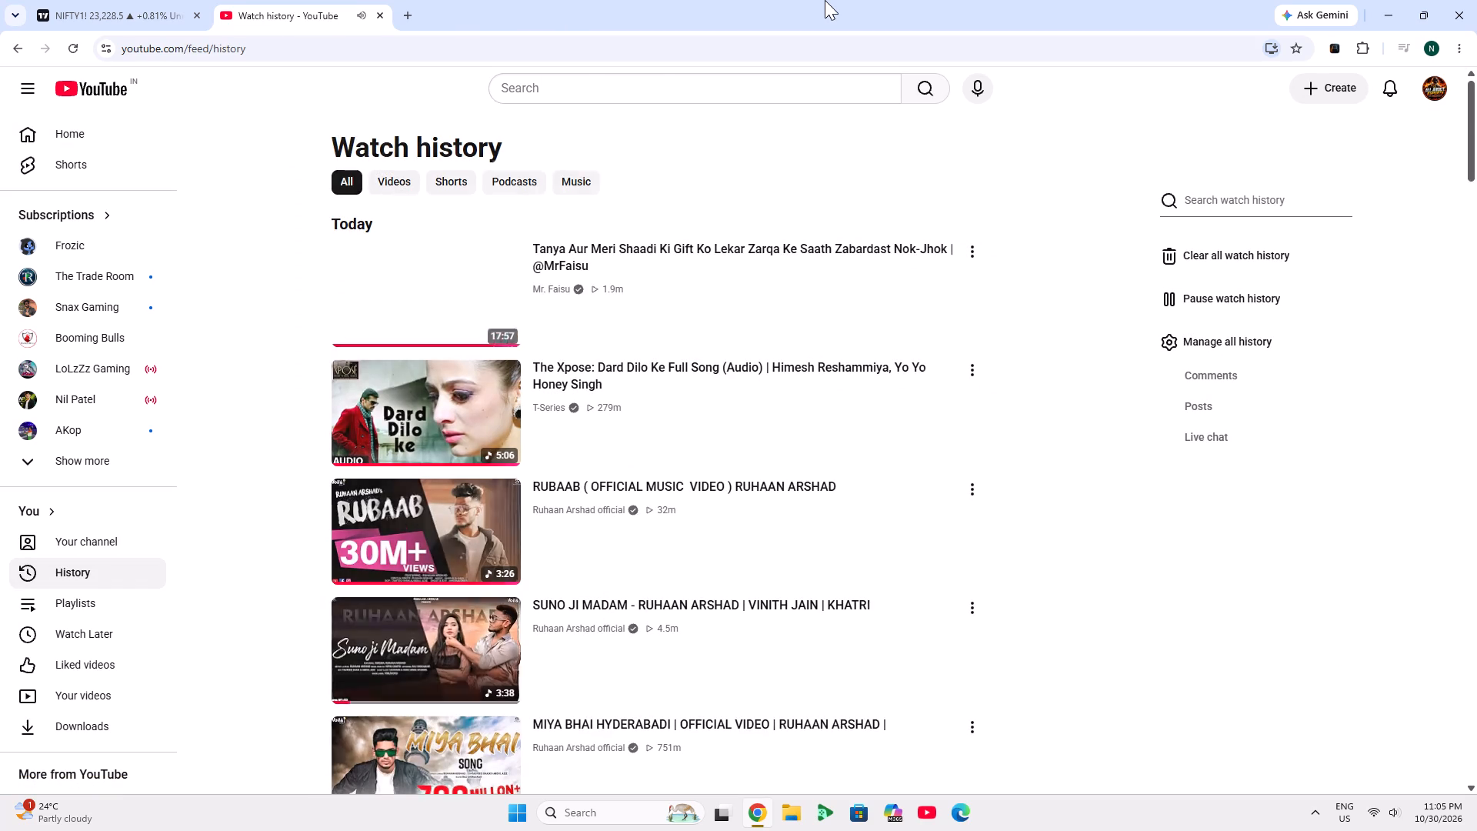
scroll(825, 0, down, 8)
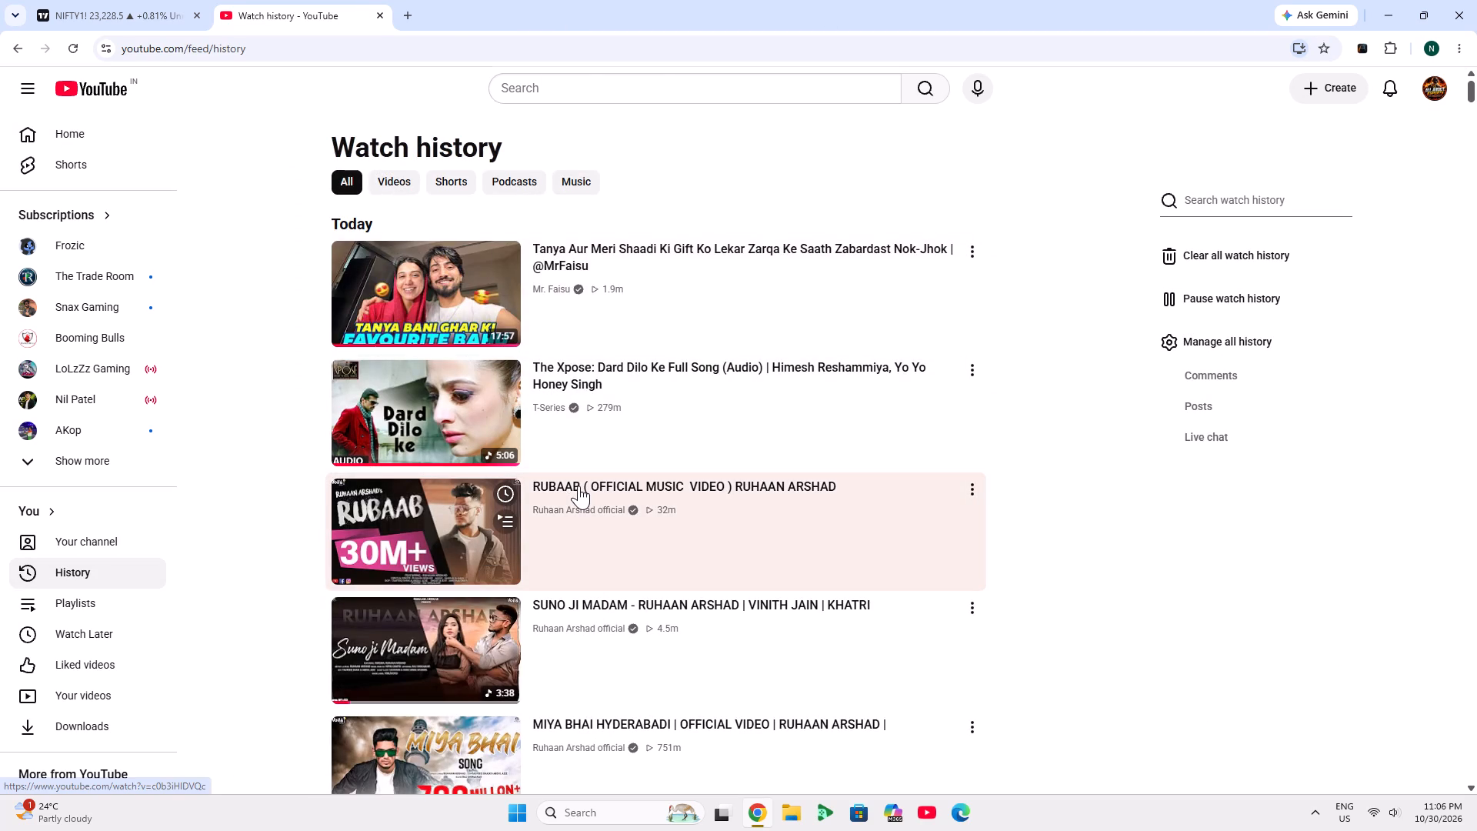
scroll(585, 412, down, 2)
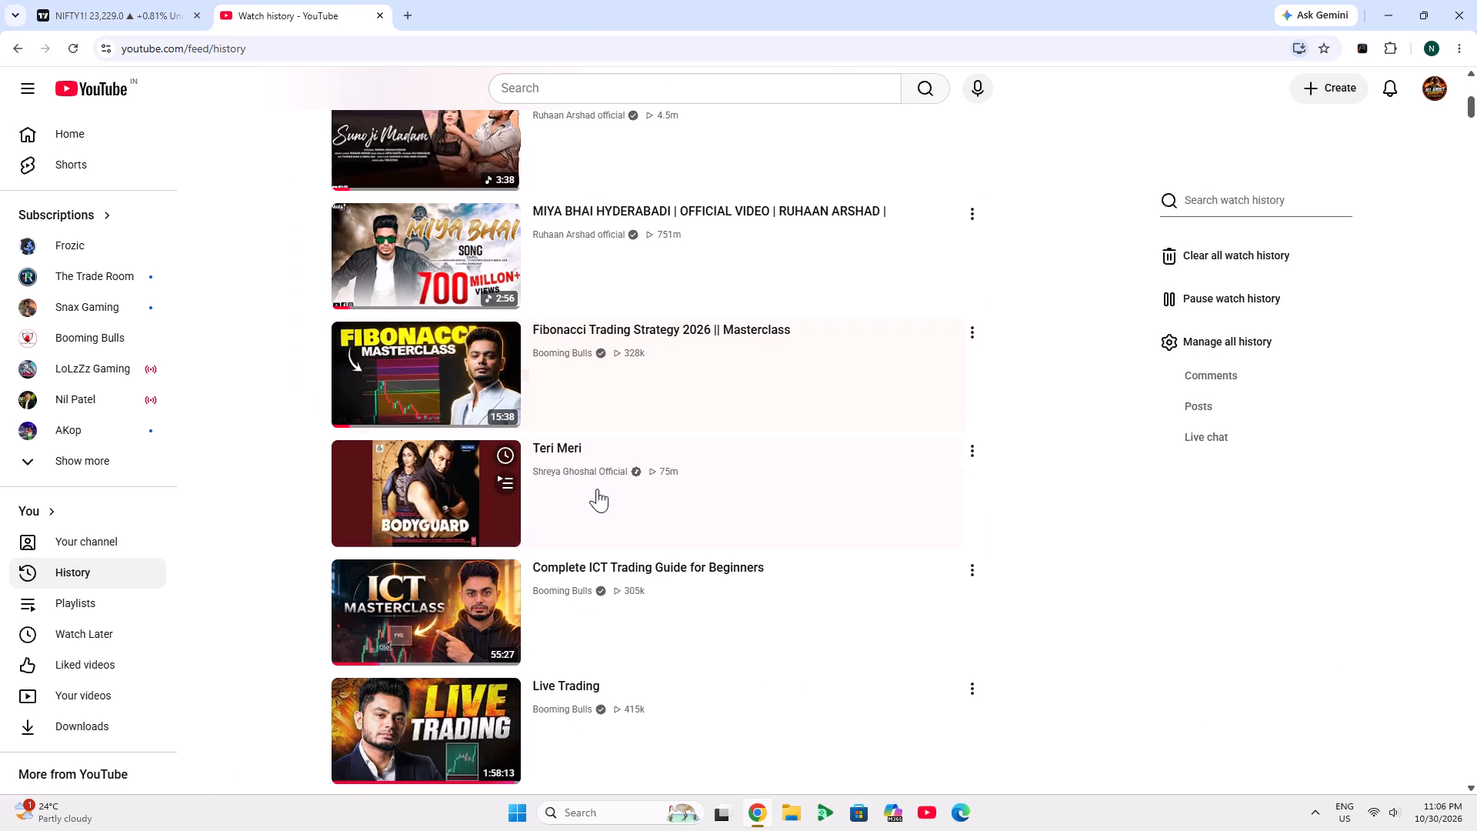
scroll(607, 515, down, 1)
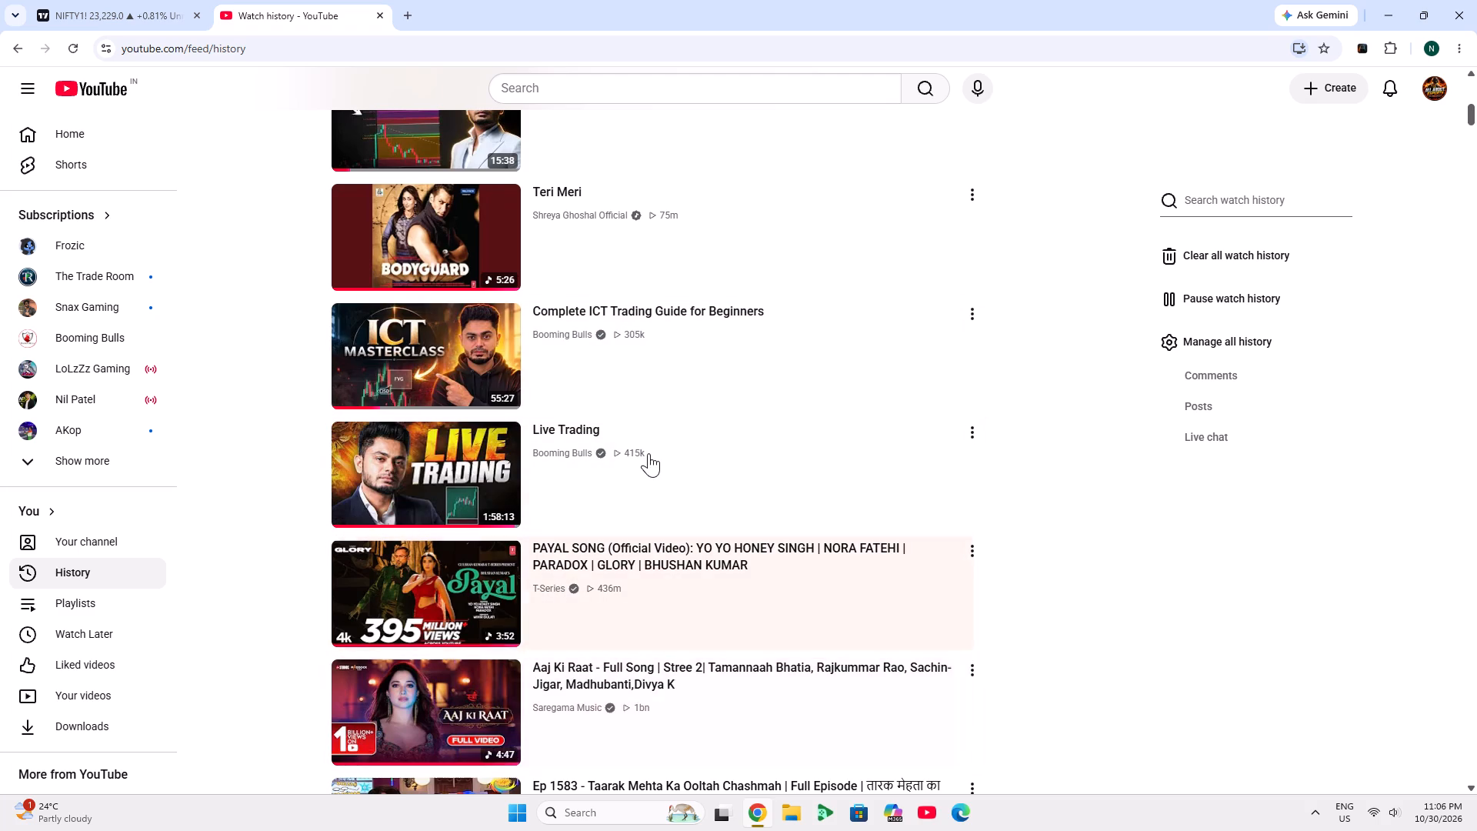
scroll(651, 441, down, 2)
scroll(651, 440, up, 6)
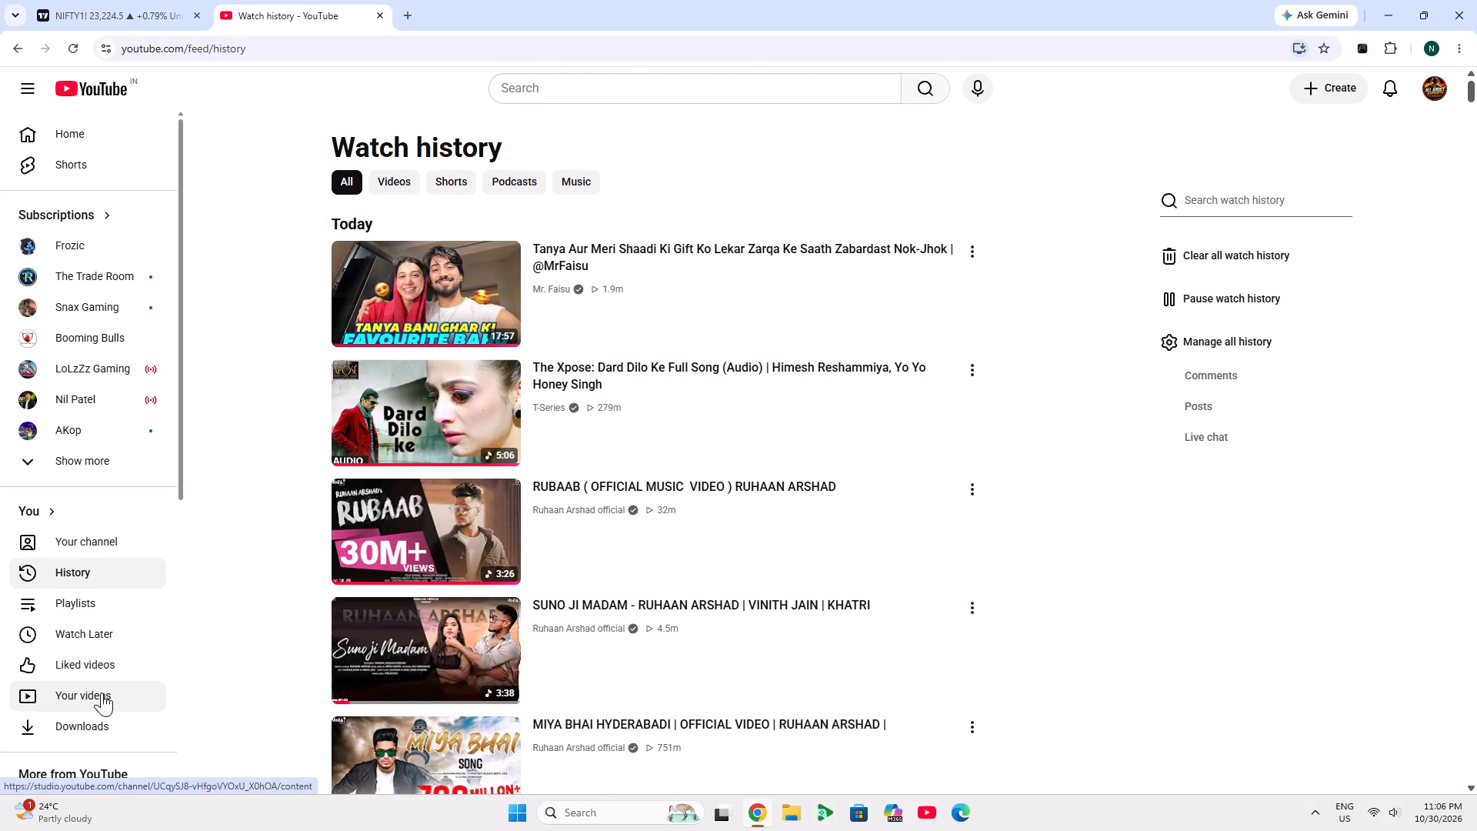
Play the Watch Later playlist from the saved playlists, starting with the Booming Bulls video "Fibonacci Trading Strategy 2026 || Masterclass".
click(125, 605)
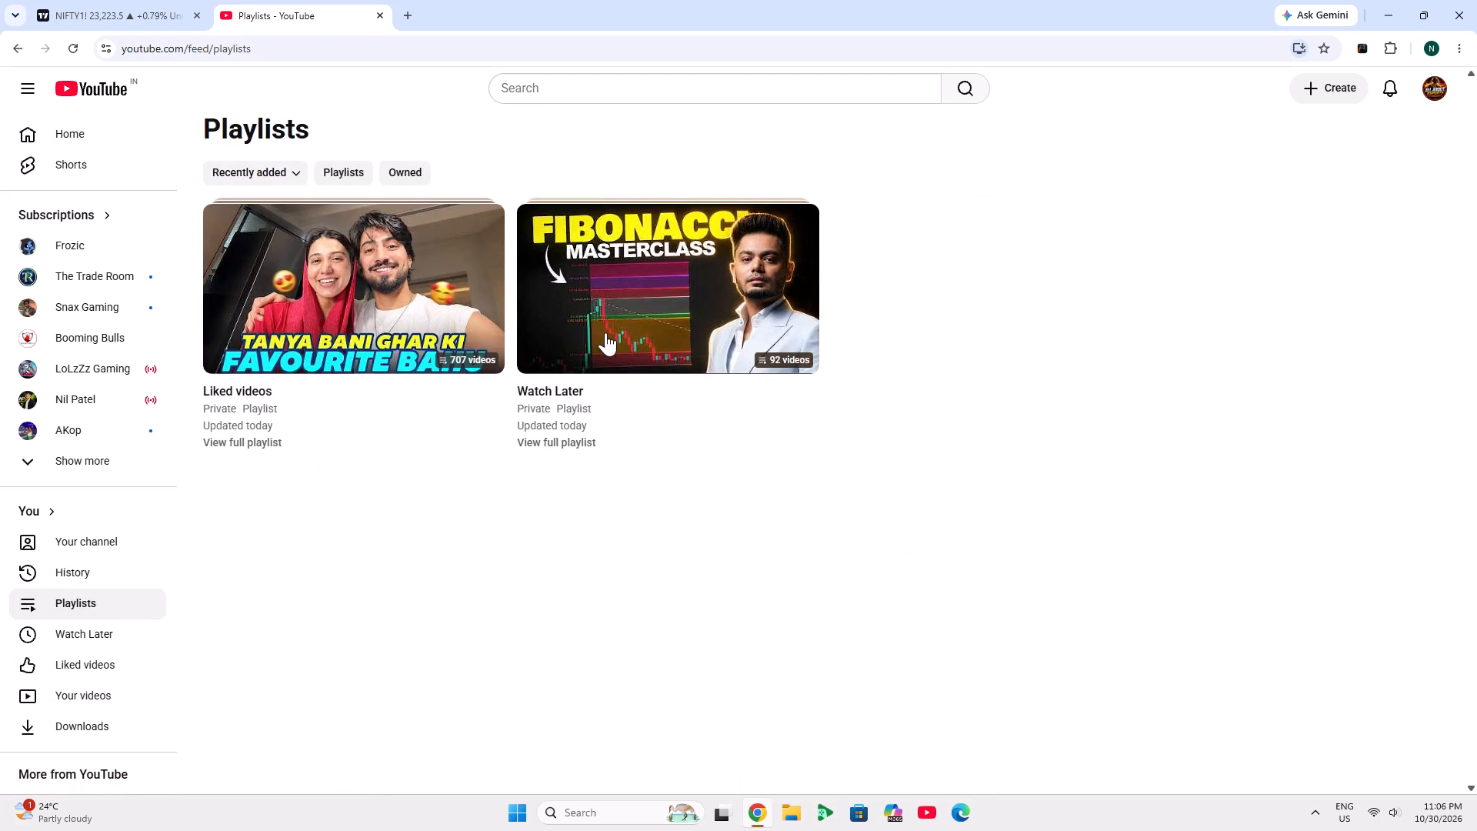
click(605, 332)
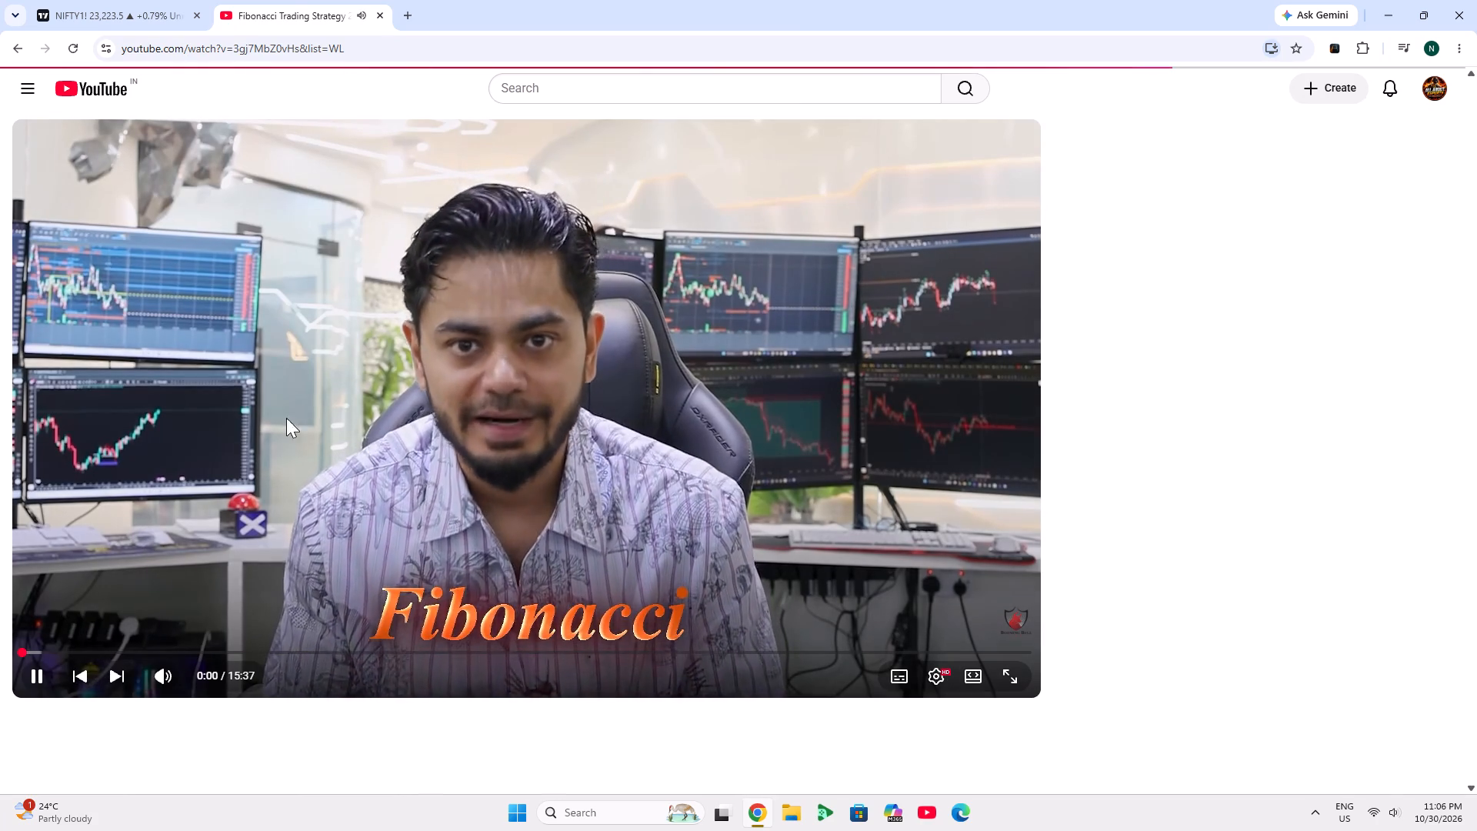
click(298, 407)
click(298, 407)
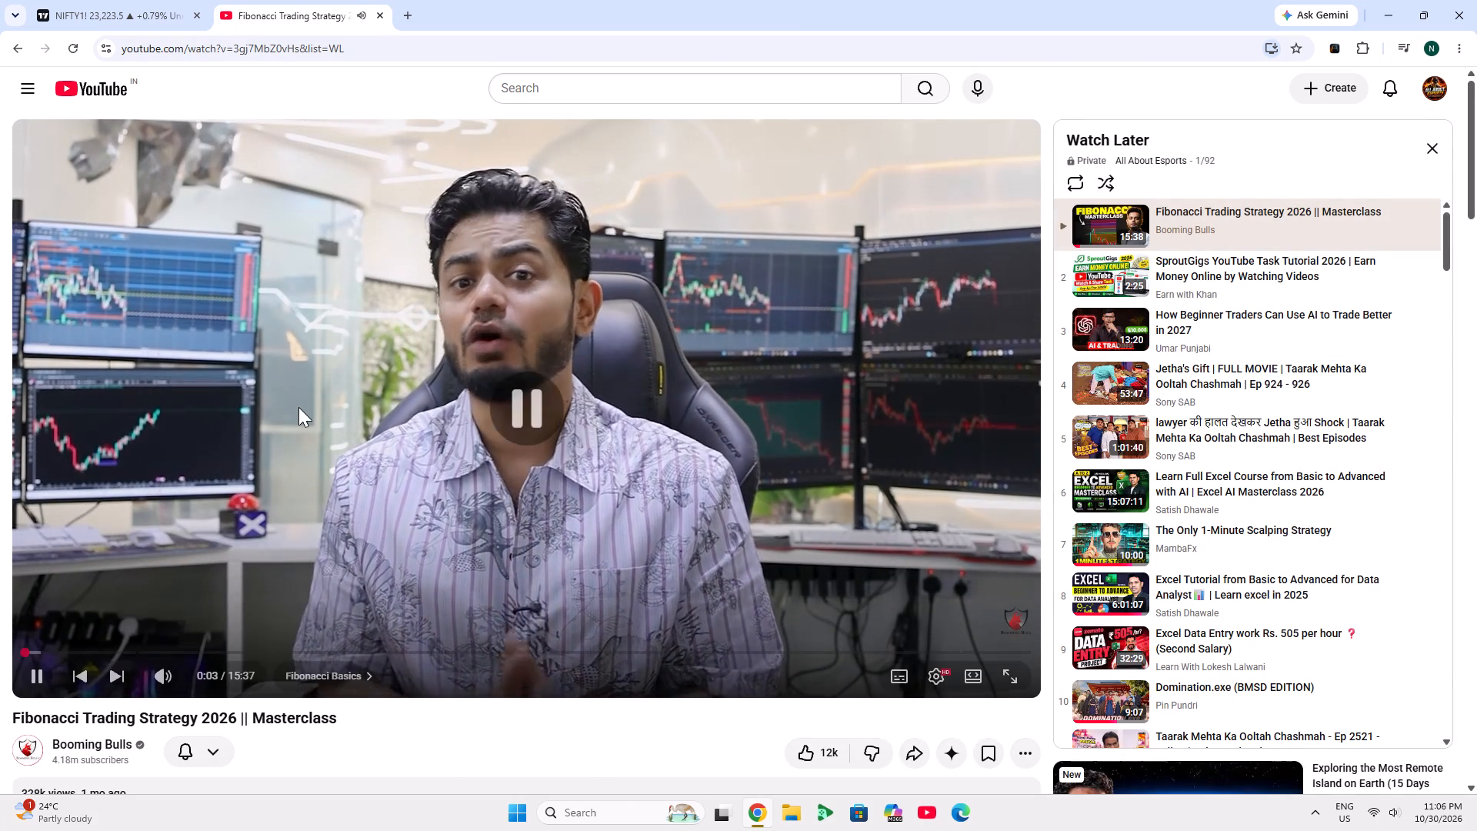